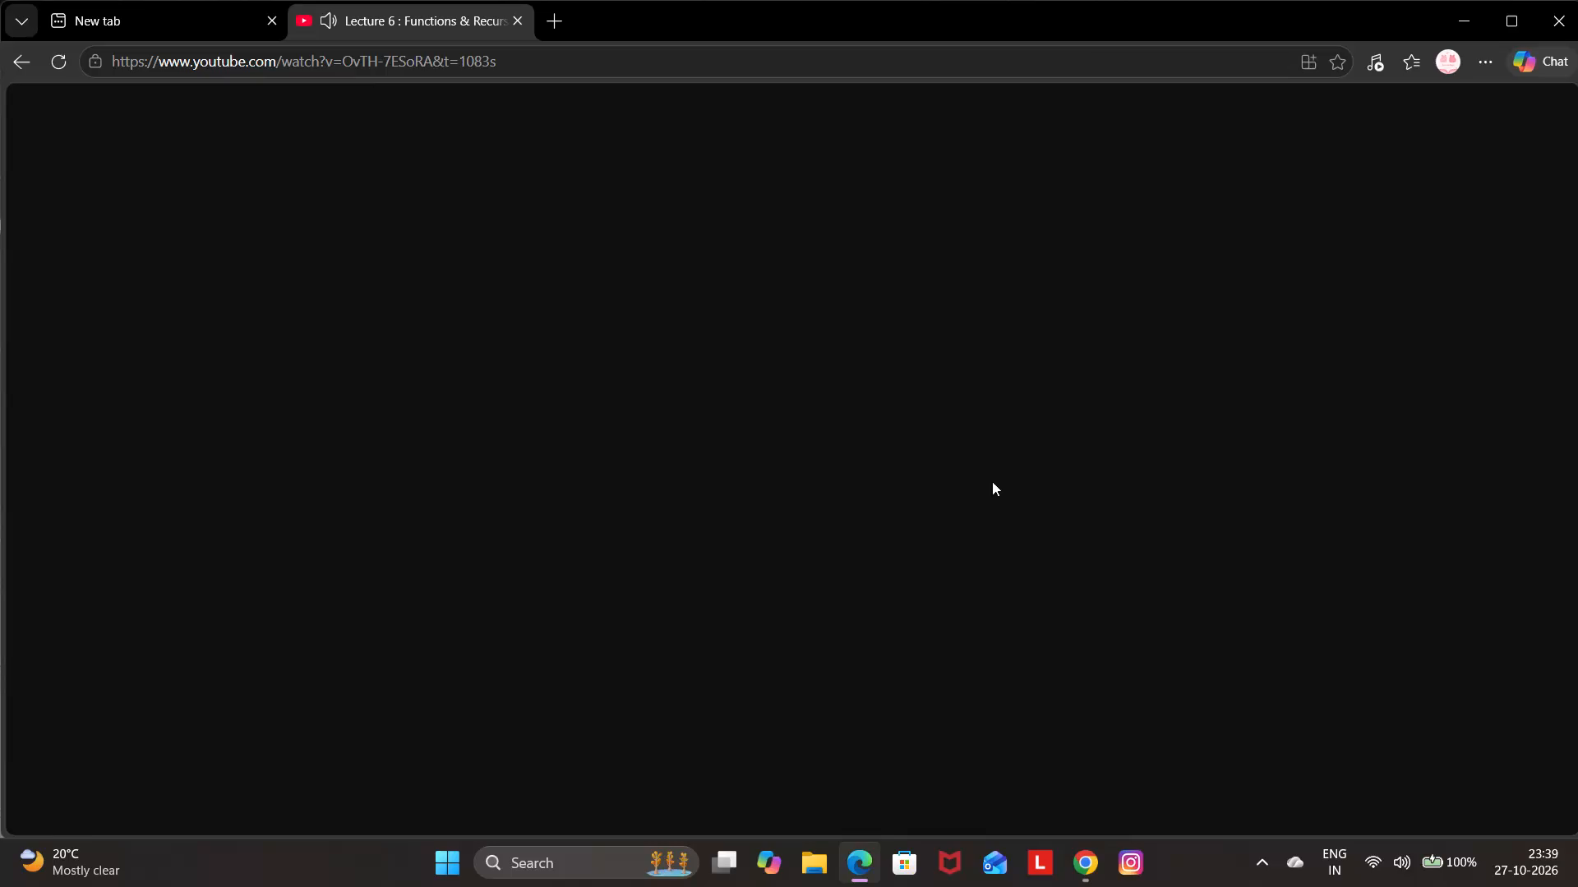
Pause the Python lecture video and close the browser window.
{"action": "key", "text": "space"}
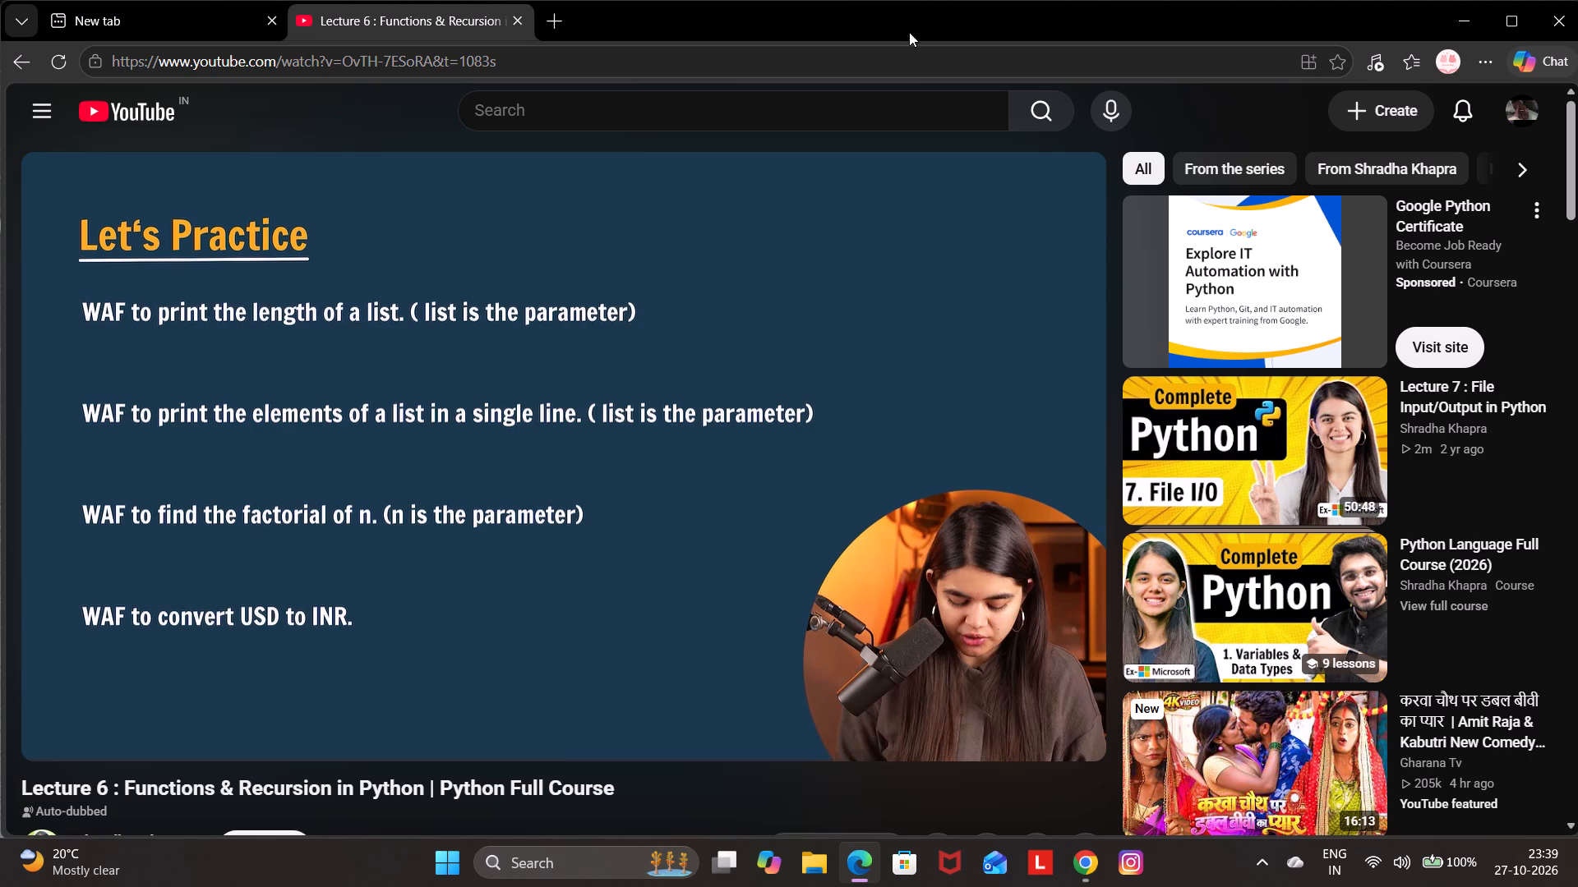
{"action": "left_click", "coordinate": [1564, 24]}
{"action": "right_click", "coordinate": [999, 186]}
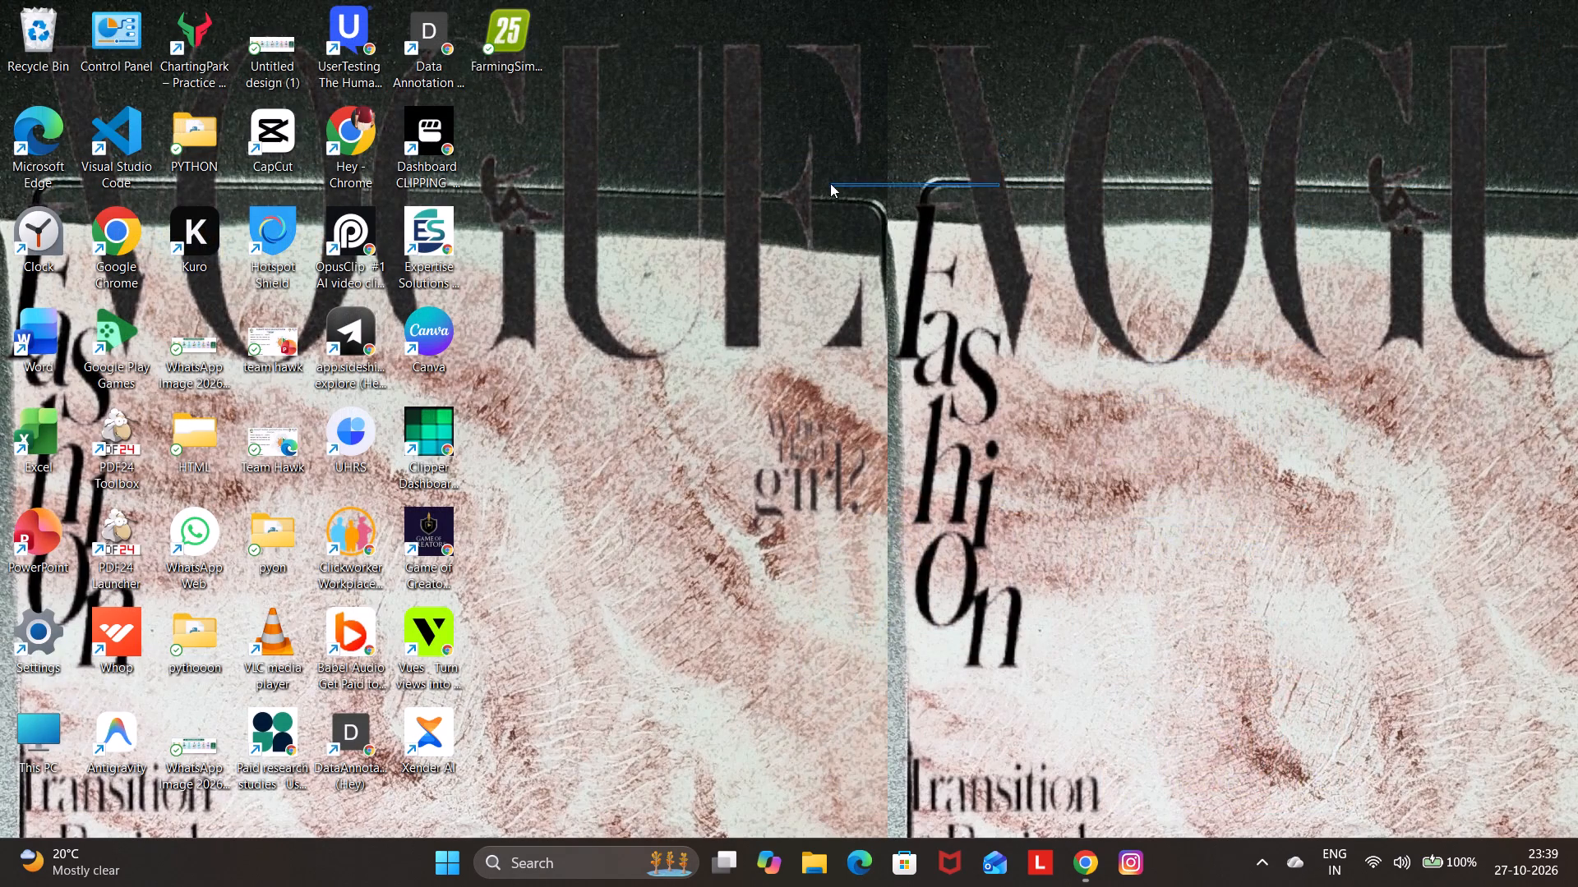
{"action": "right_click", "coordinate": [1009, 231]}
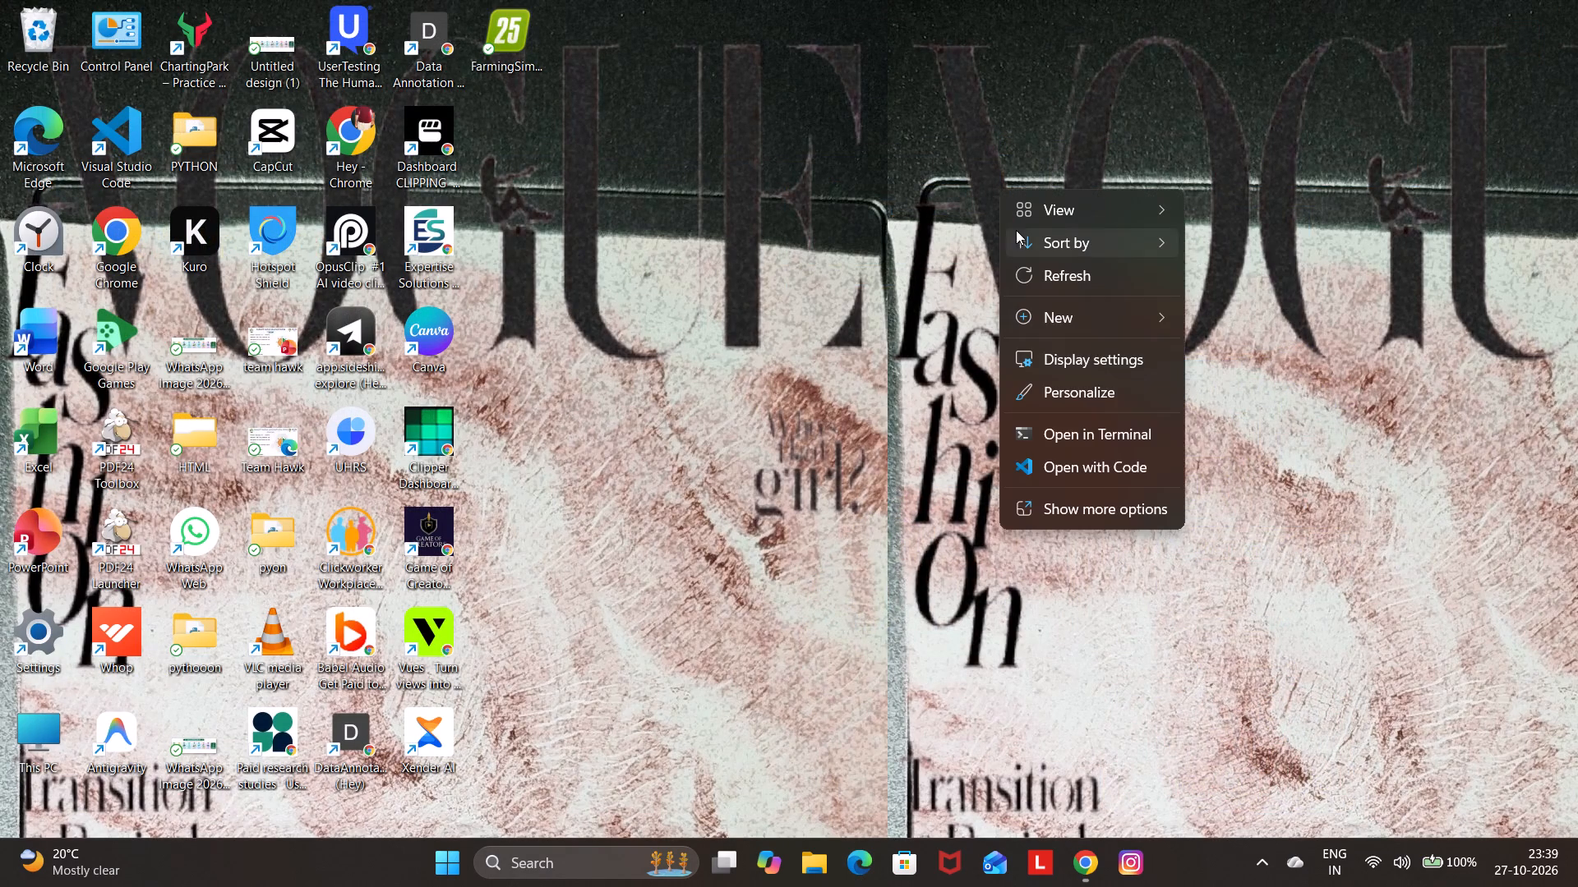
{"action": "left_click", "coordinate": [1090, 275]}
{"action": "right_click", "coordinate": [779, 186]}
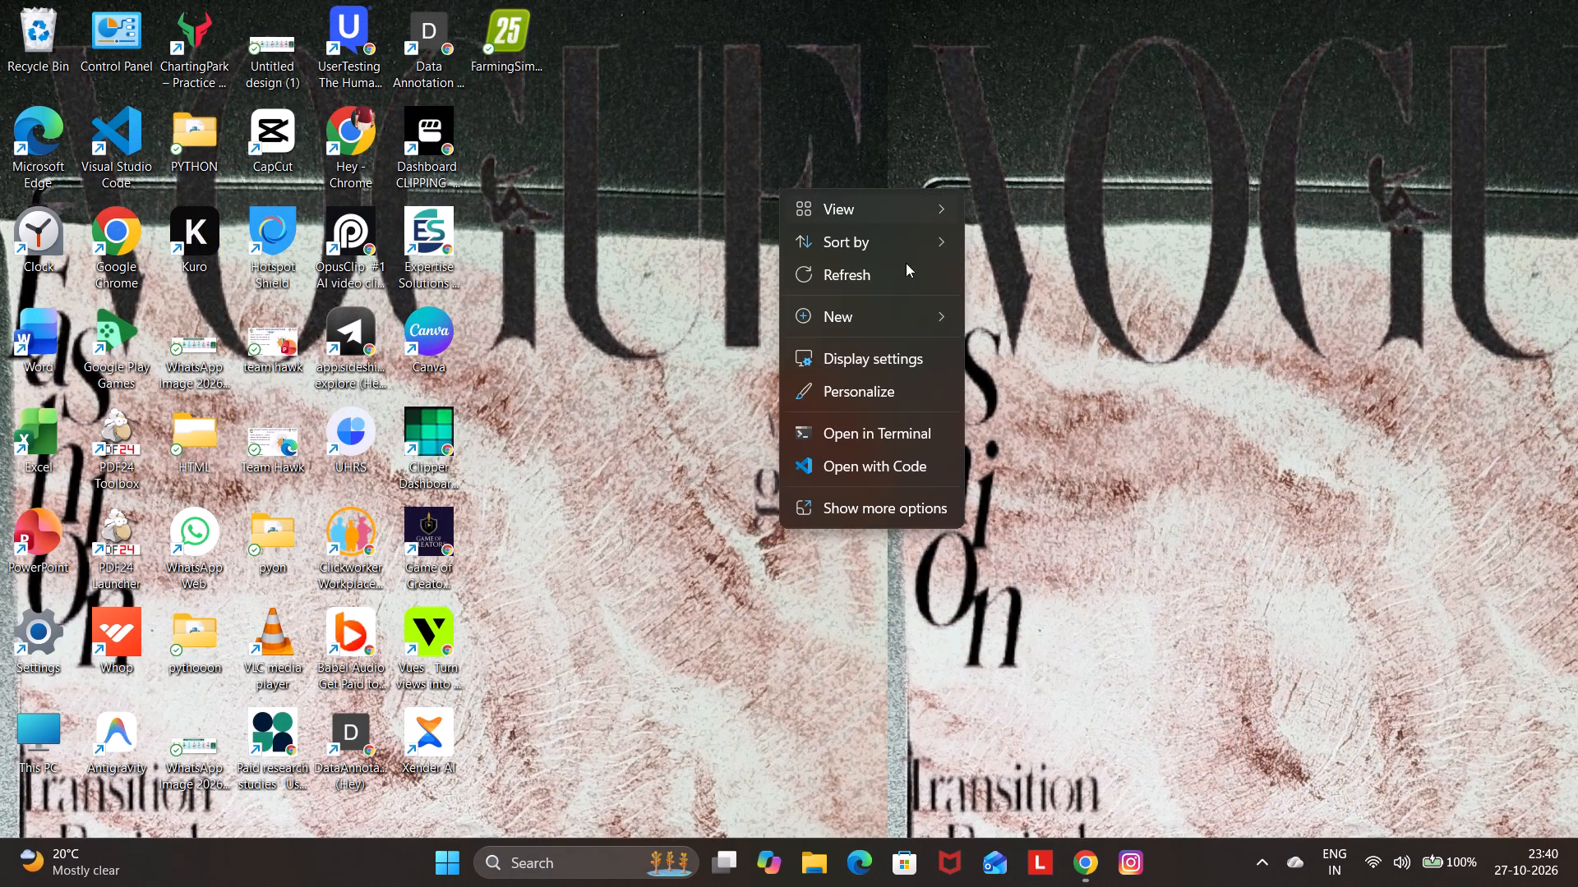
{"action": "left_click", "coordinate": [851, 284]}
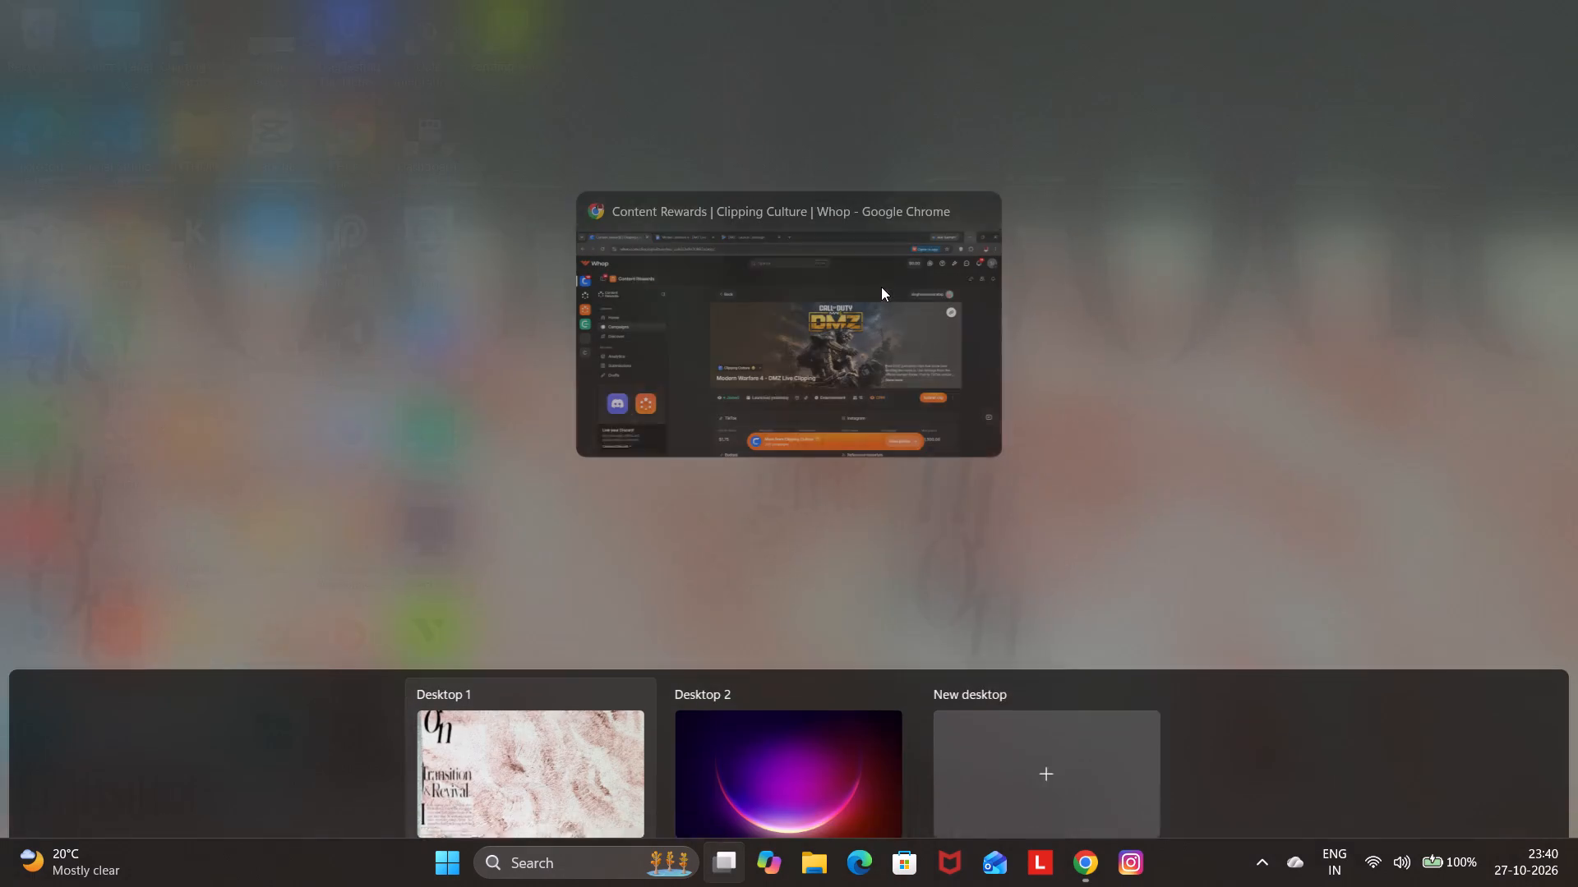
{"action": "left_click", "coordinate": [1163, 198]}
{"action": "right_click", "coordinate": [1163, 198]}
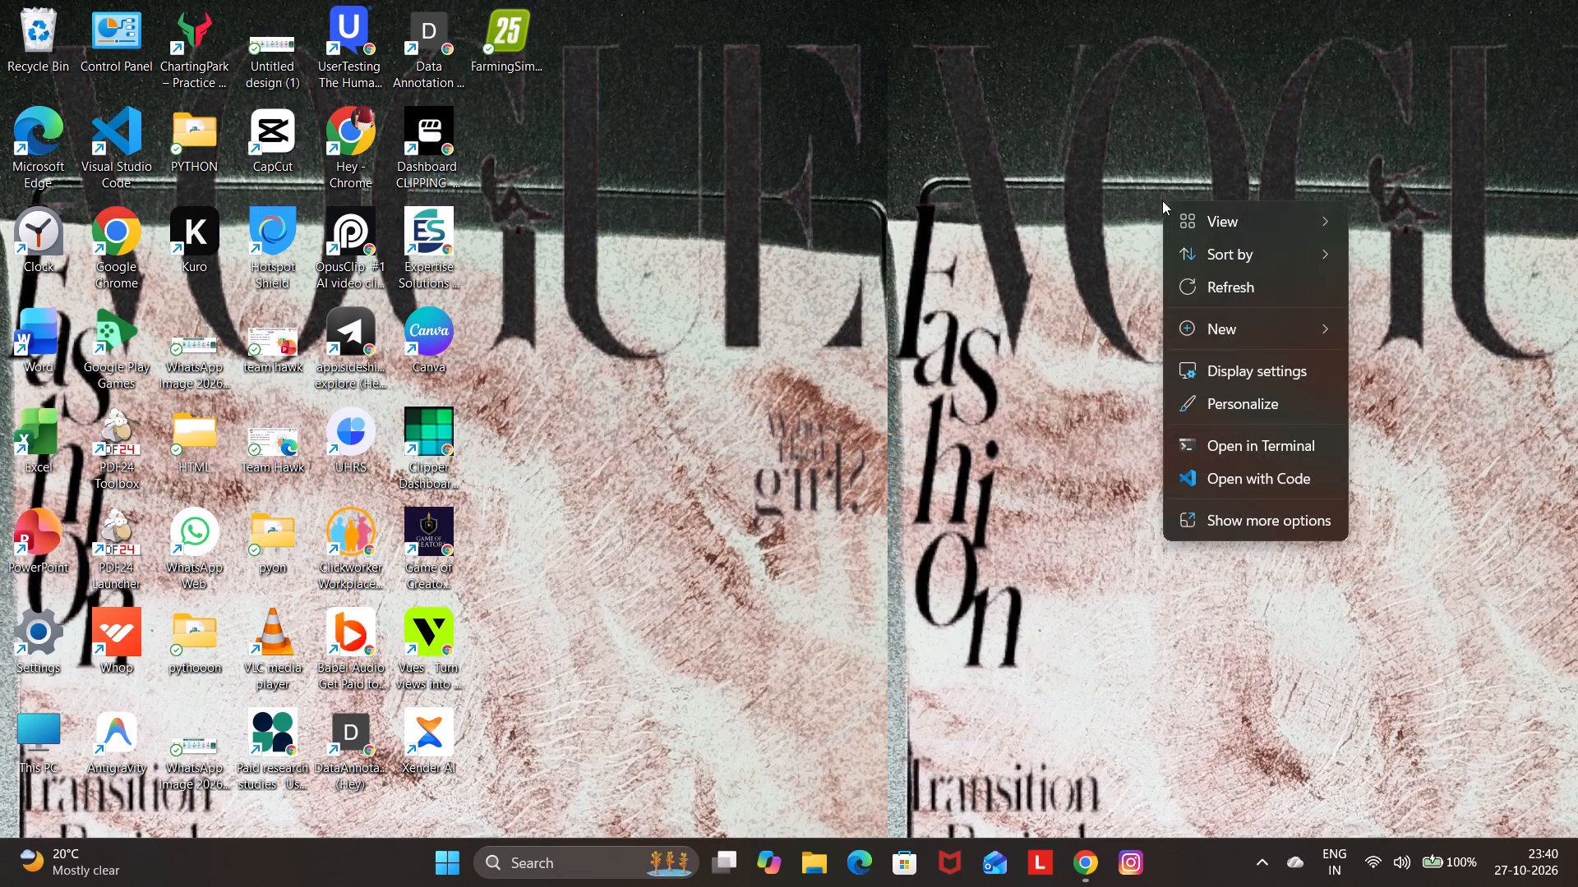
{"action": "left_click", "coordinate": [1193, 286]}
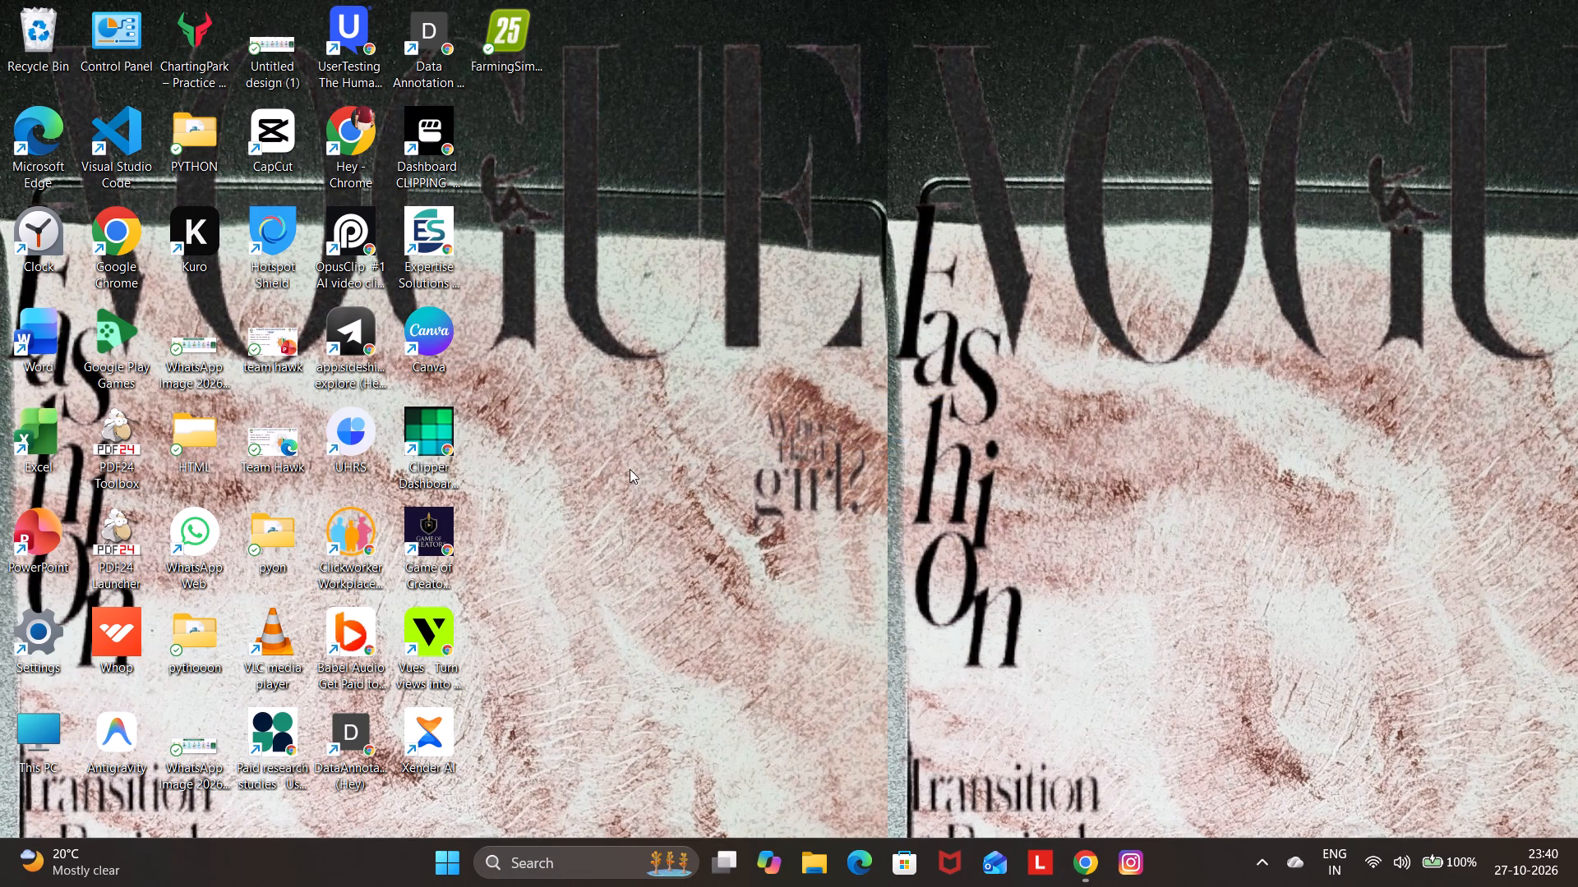
Delete the Xender AI shortcut from the desktop.
{"action": "right_click", "coordinate": [450, 731]}
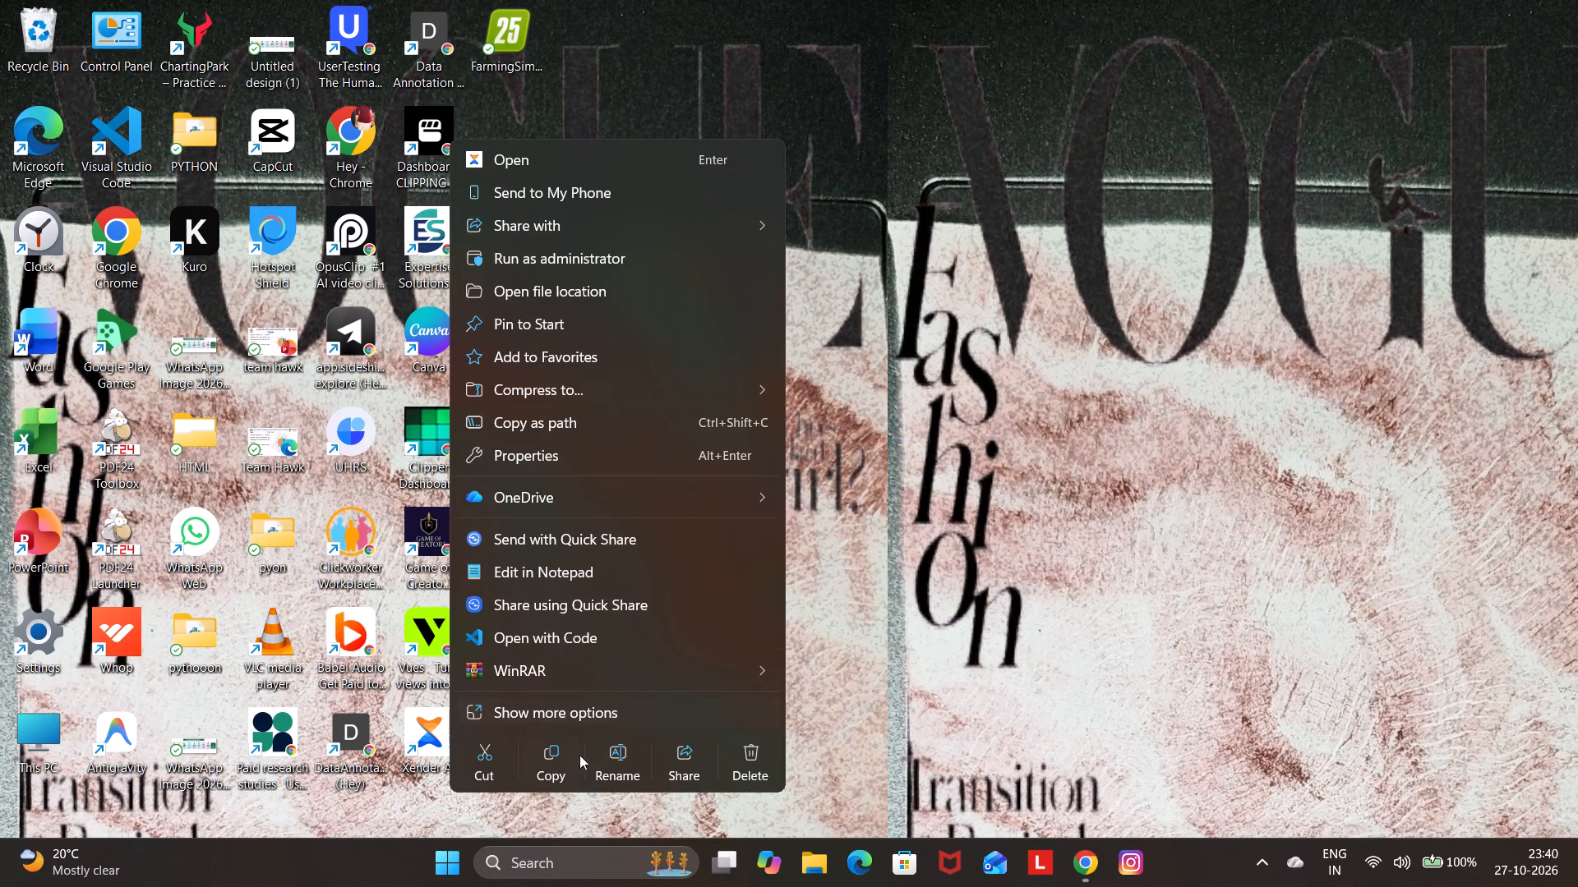
{"action": "left_click", "coordinate": [750, 772]}
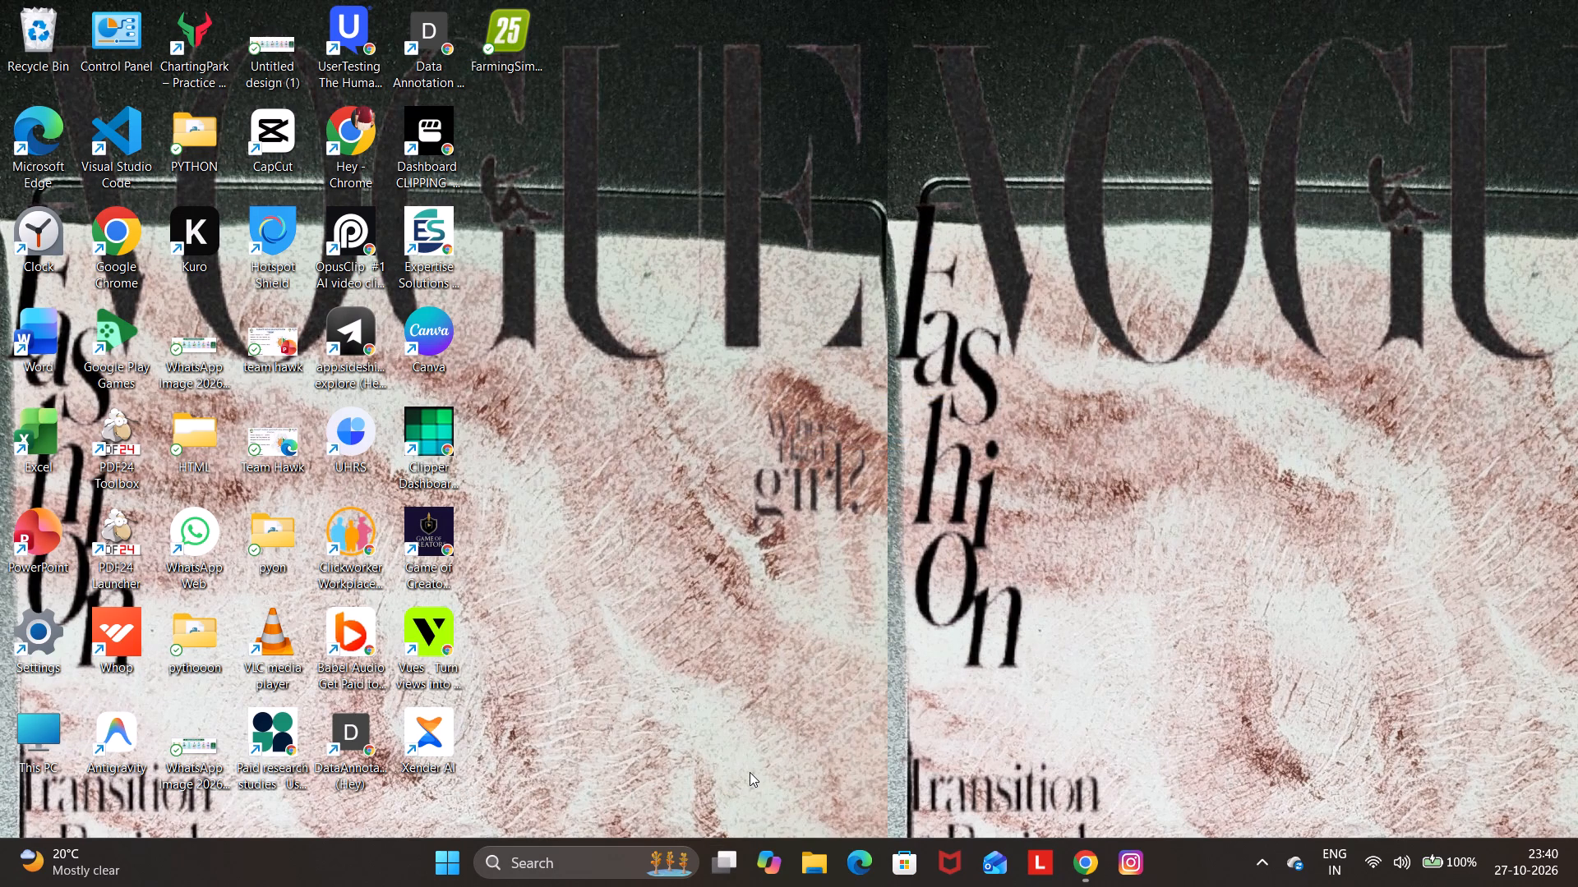
Open the installed apps list in Settings and uninstall the game Drift Legends 2.
{"action": "left_click", "coordinate": [434, 866]}
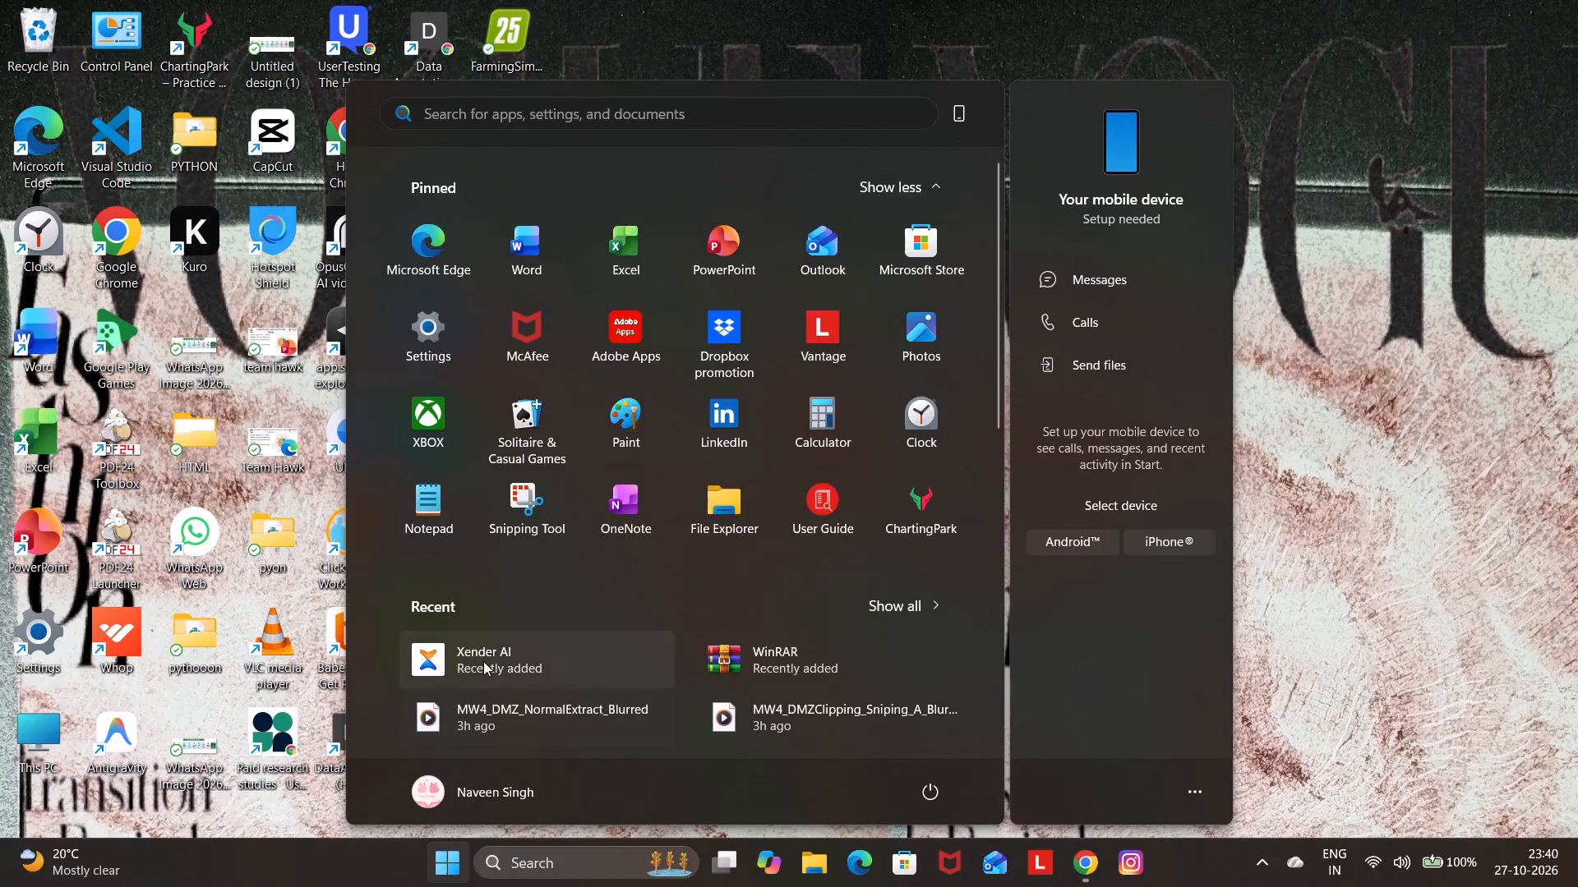
{"action": "right_click", "coordinate": [483, 661]}
{"action": "left_click", "coordinate": [592, 572]}
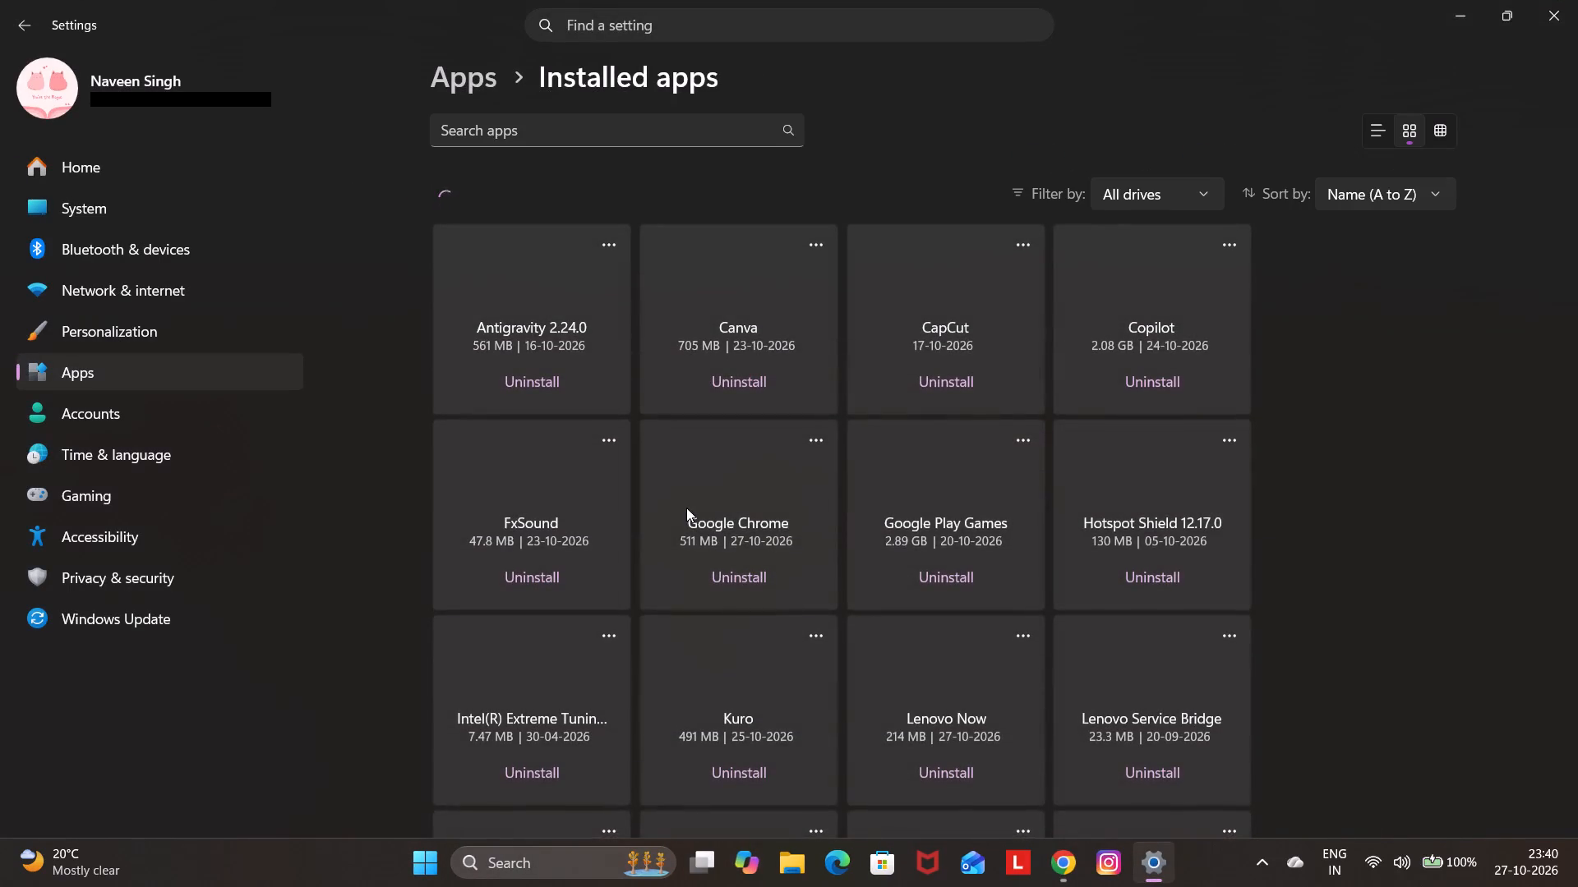
{"action": "scroll", "coordinate": [750, 439], "scroll_direction": "down", "scroll_amount": 4}
{"action": "scroll", "coordinate": [750, 439], "scroll_direction": "up", "scroll_amount": 5}
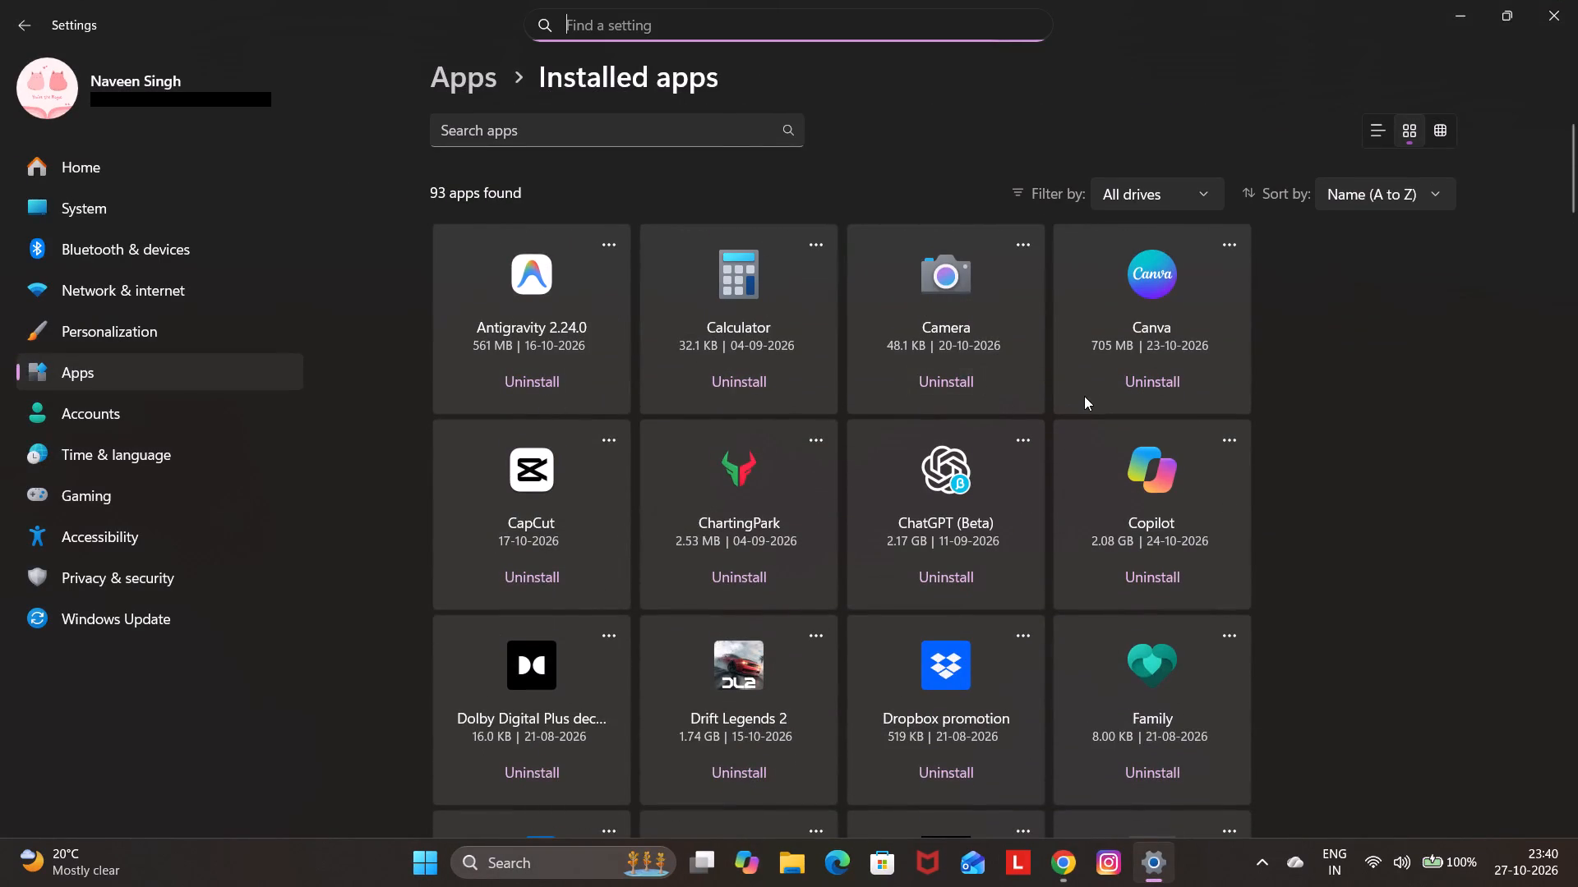
{"action": "scroll", "coordinate": [1084, 397], "scroll_direction": "down", "scroll_amount": 3}
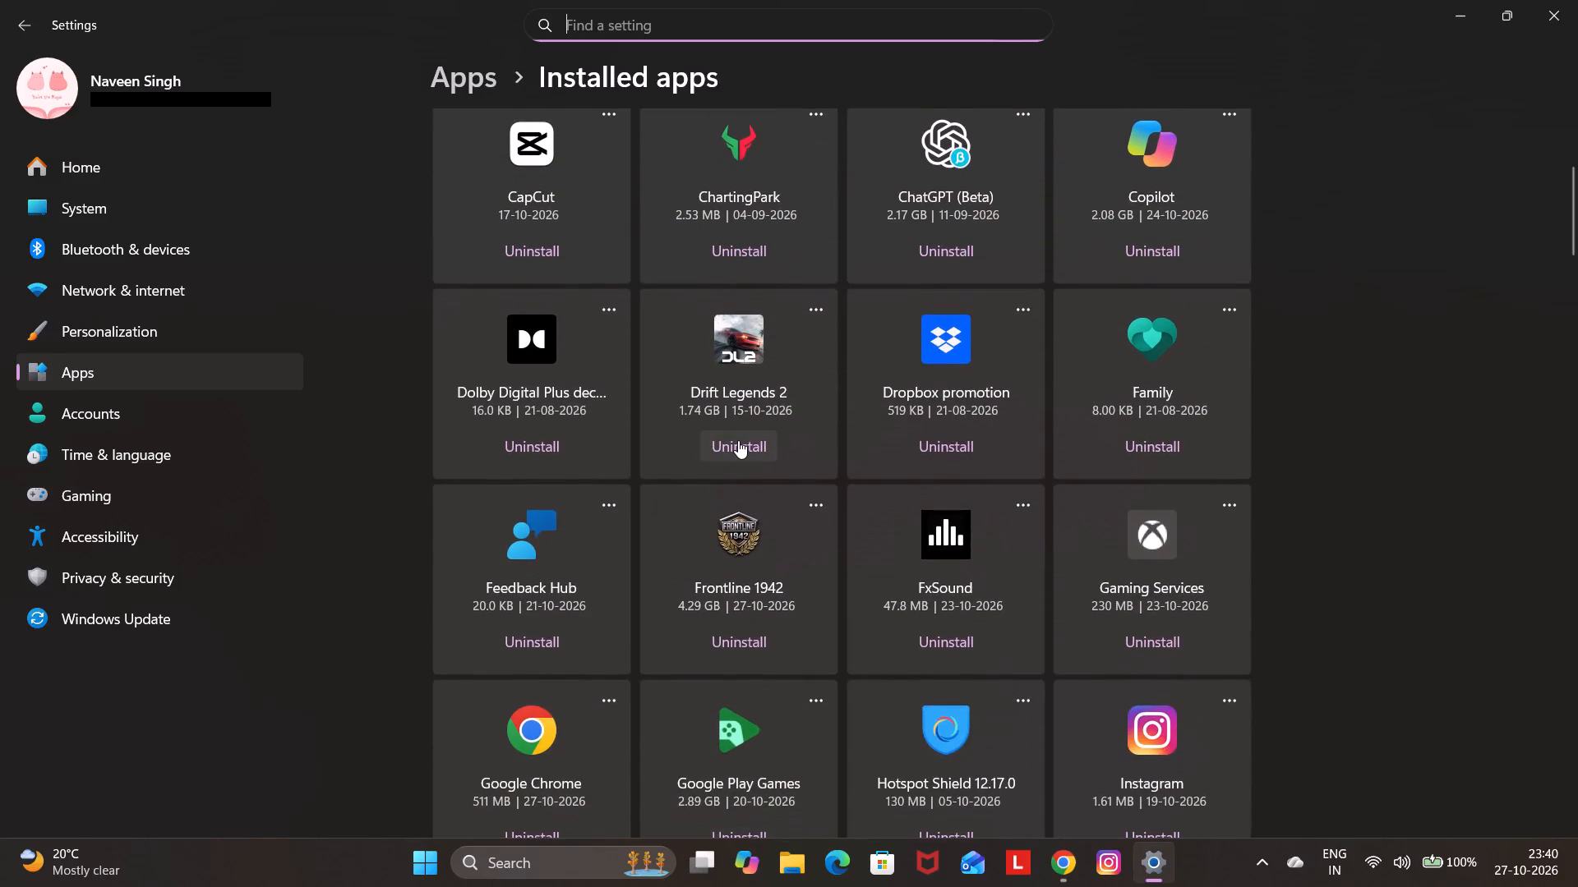
{"action": "right_click", "coordinate": [738, 440]}
{"action": "left_click", "coordinate": [738, 440]}
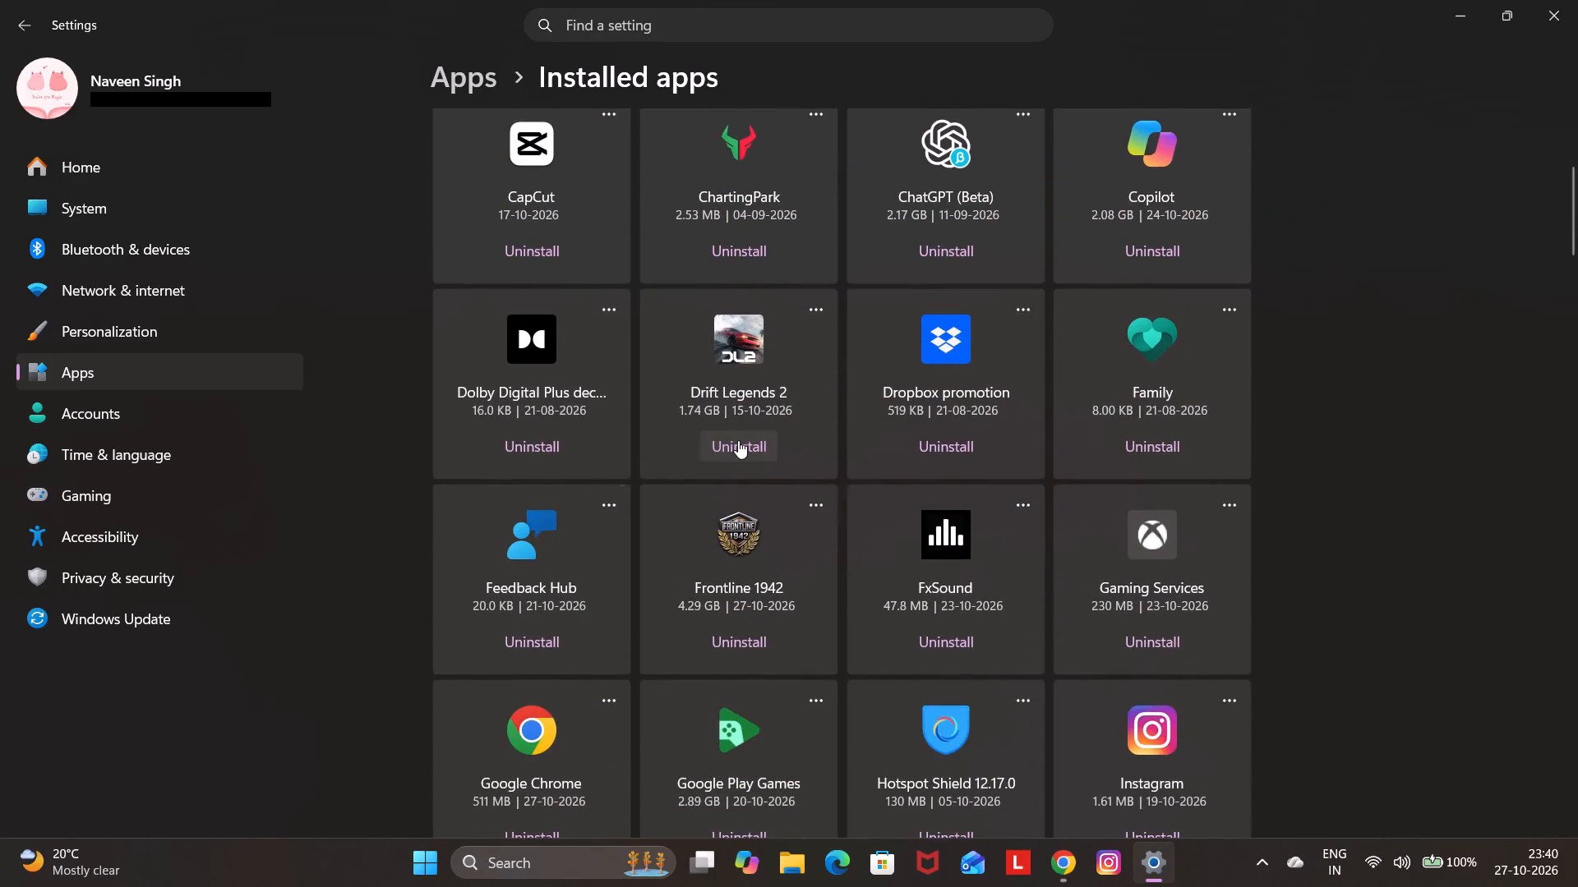
{"action": "left_click", "coordinate": [845, 554]}
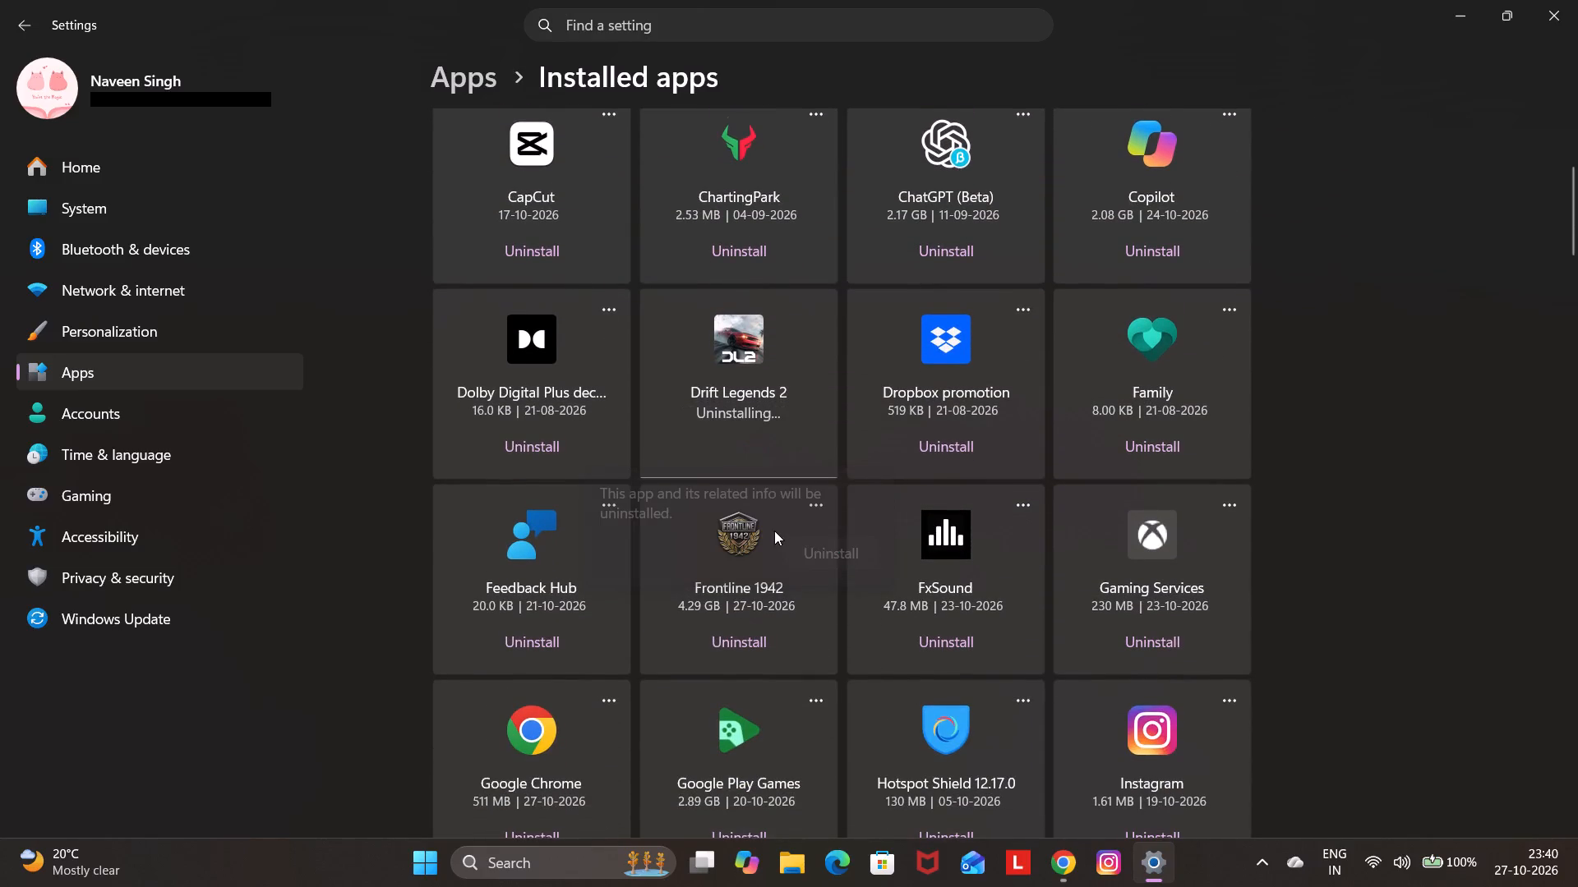
Uninstall the game Frontline 1942 from the installed apps.
{"action": "scroll", "coordinate": [774, 531], "scroll_direction": "down", "scroll_amount": 2}
{"action": "left_click", "coordinate": [753, 425]}
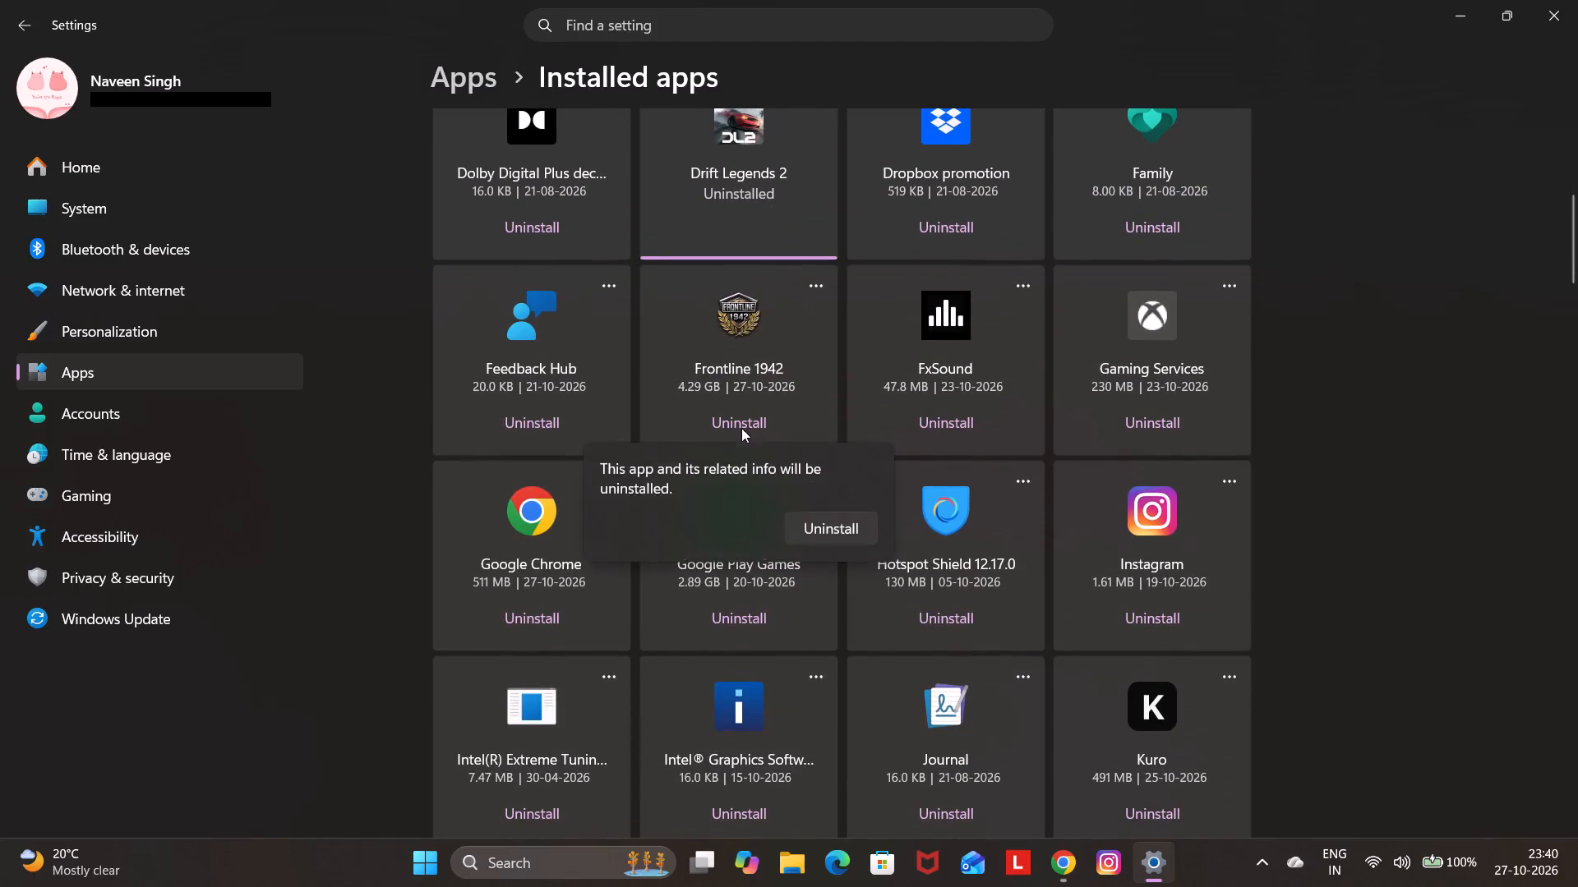
{"action": "left_click", "coordinate": [834, 527]}
Find Xender AI 6.0.0 near the end of the installed apps list and uninstall it.
{"action": "scroll", "coordinate": [732, 488], "scroll_direction": "down", "scroll_amount": 2}
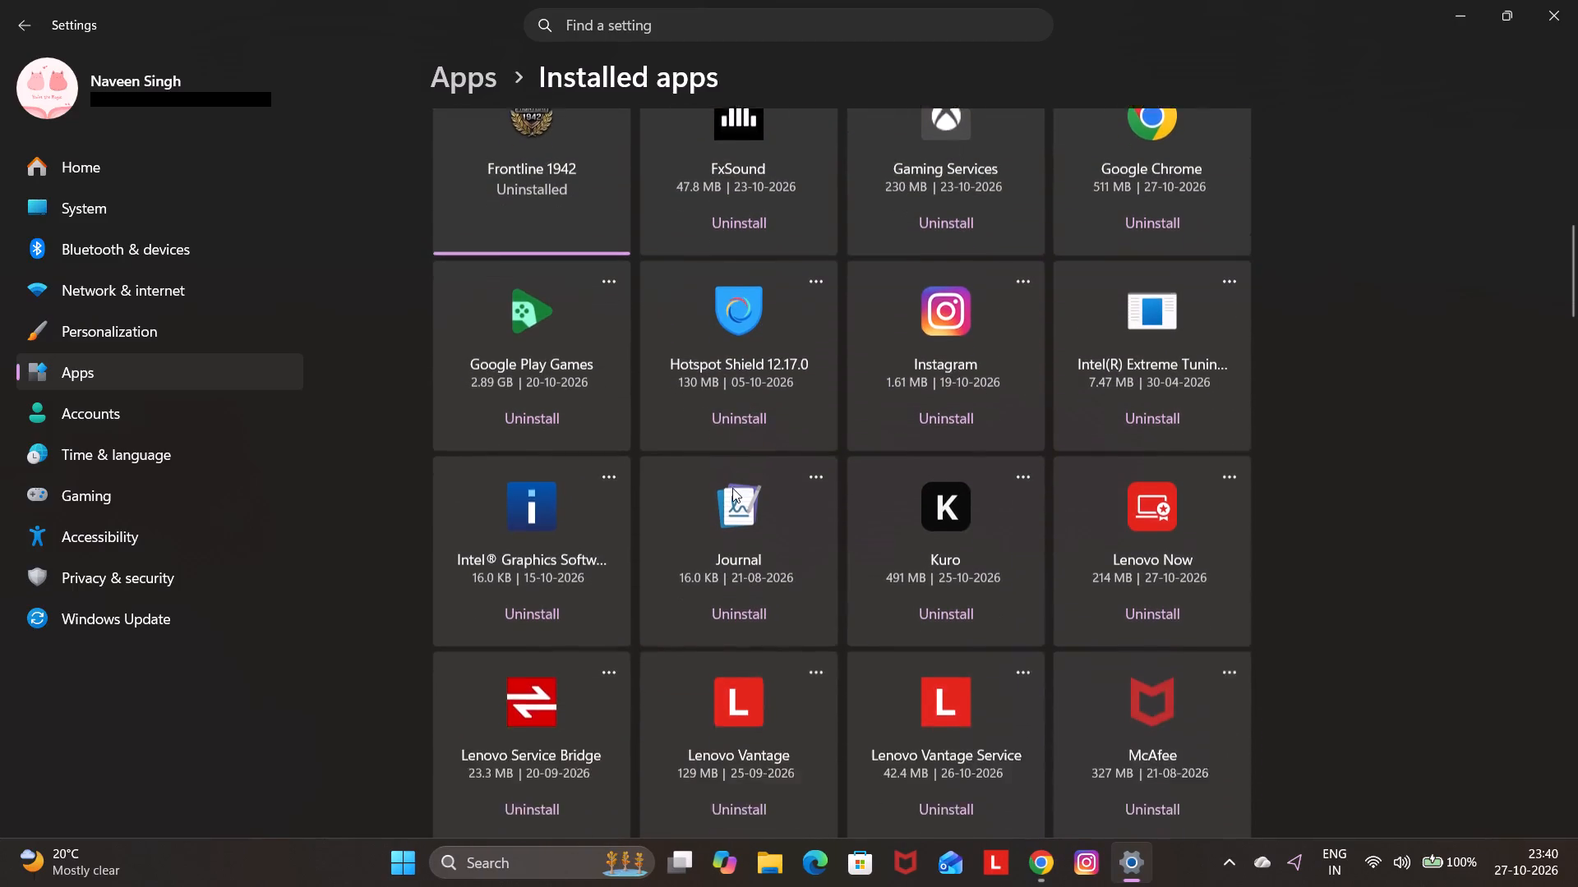
{"action": "scroll", "coordinate": [733, 488], "scroll_direction": "down", "scroll_amount": 1}
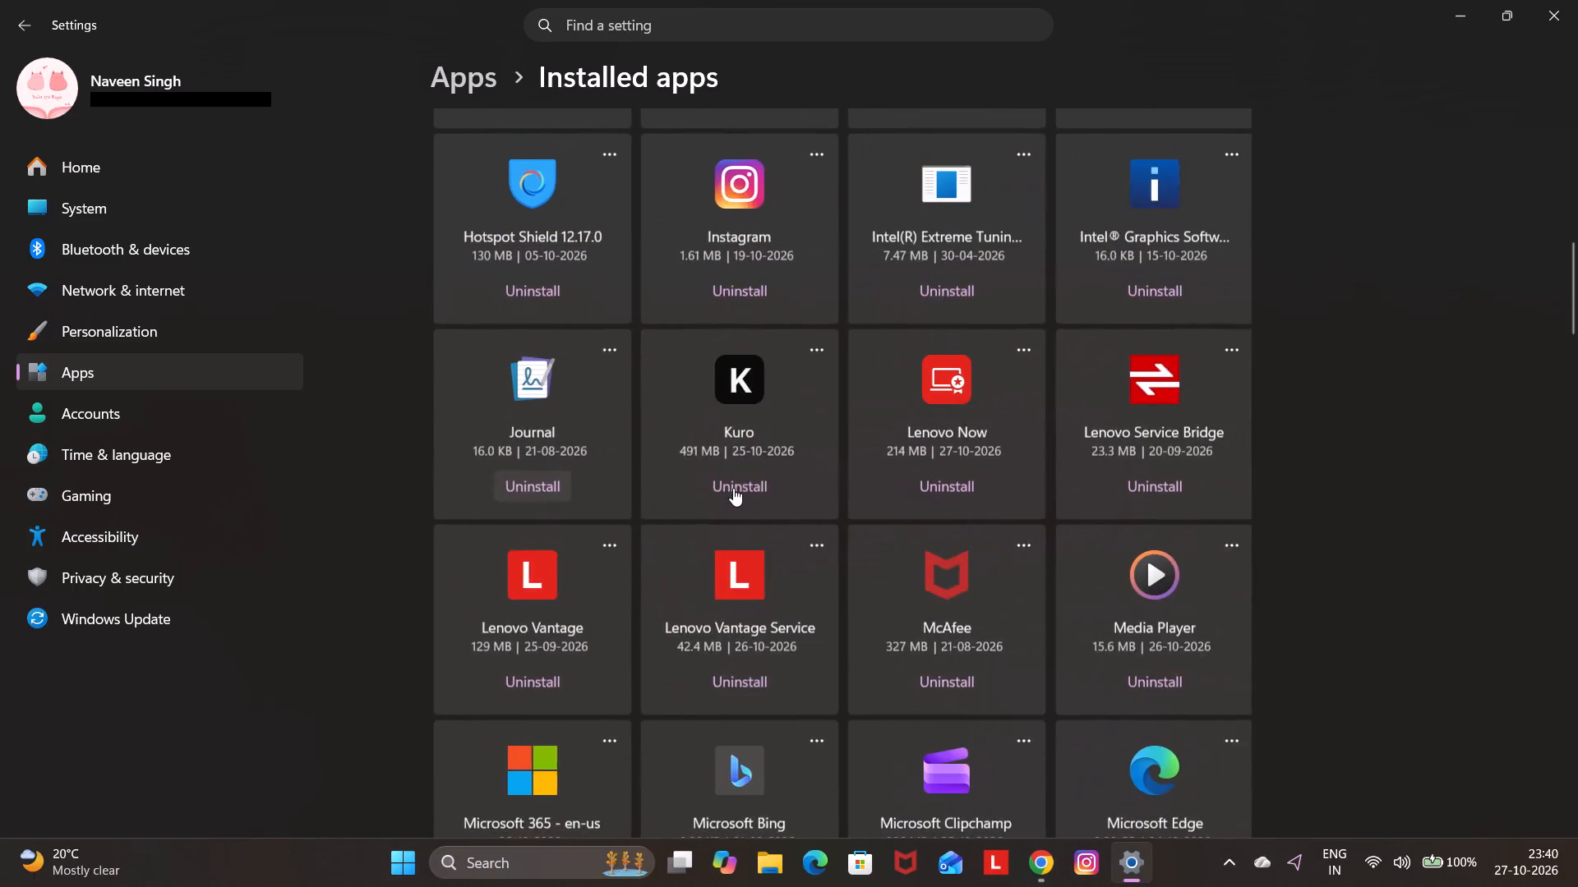
{"action": "scroll", "coordinate": [733, 488], "scroll_direction": "down", "scroll_amount": 3}
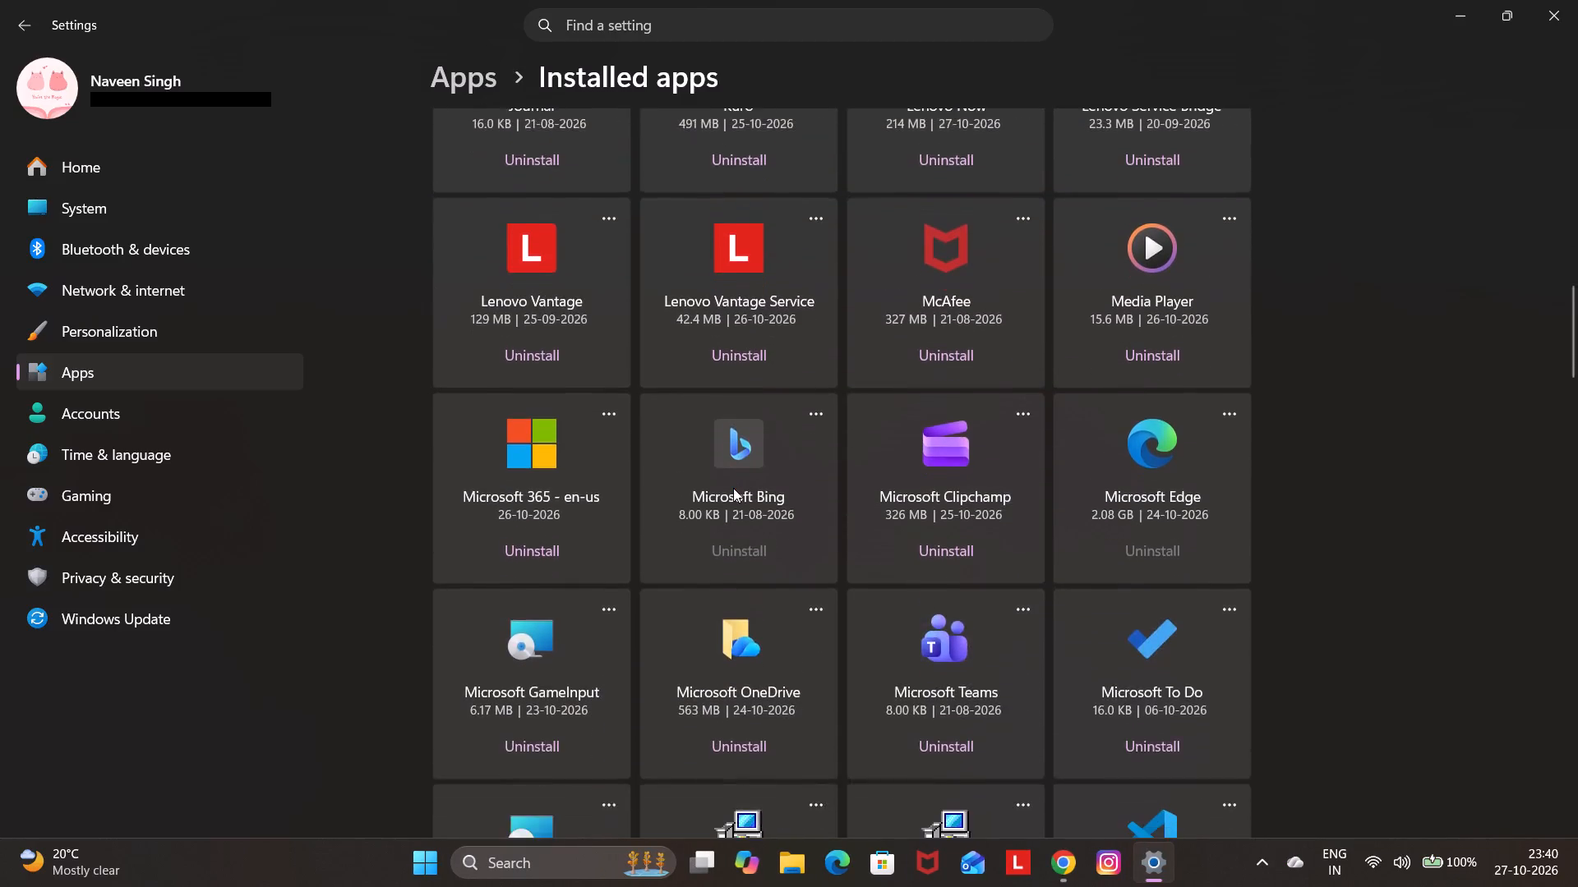
{"action": "scroll", "coordinate": [733, 489], "scroll_direction": "down", "scroll_amount": 7}
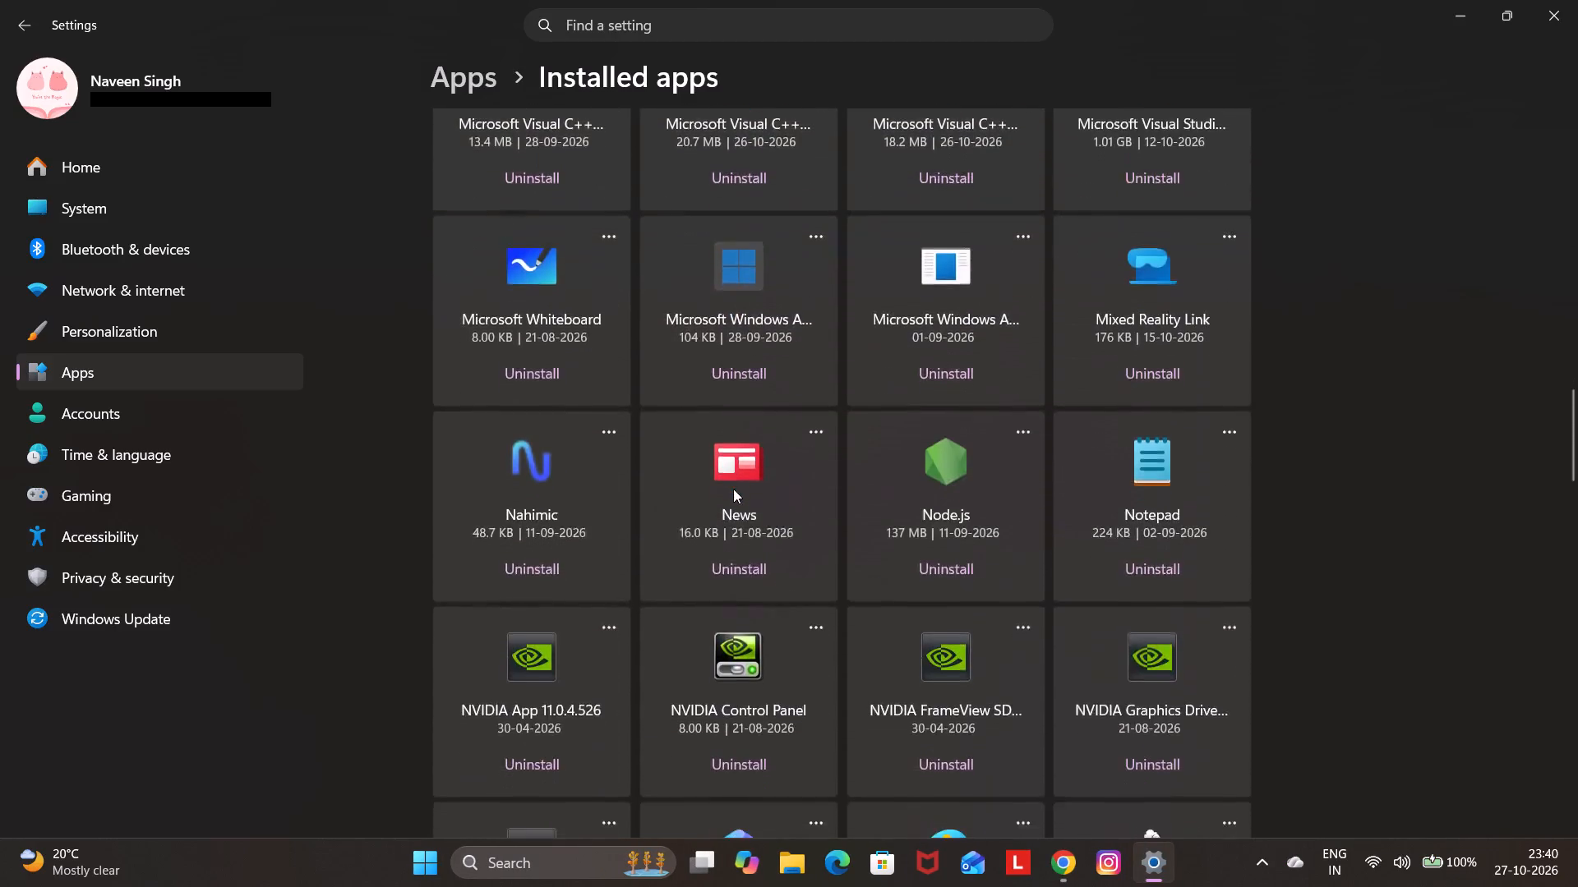
{"action": "scroll", "coordinate": [733, 489], "scroll_direction": "down", "scroll_amount": 3}
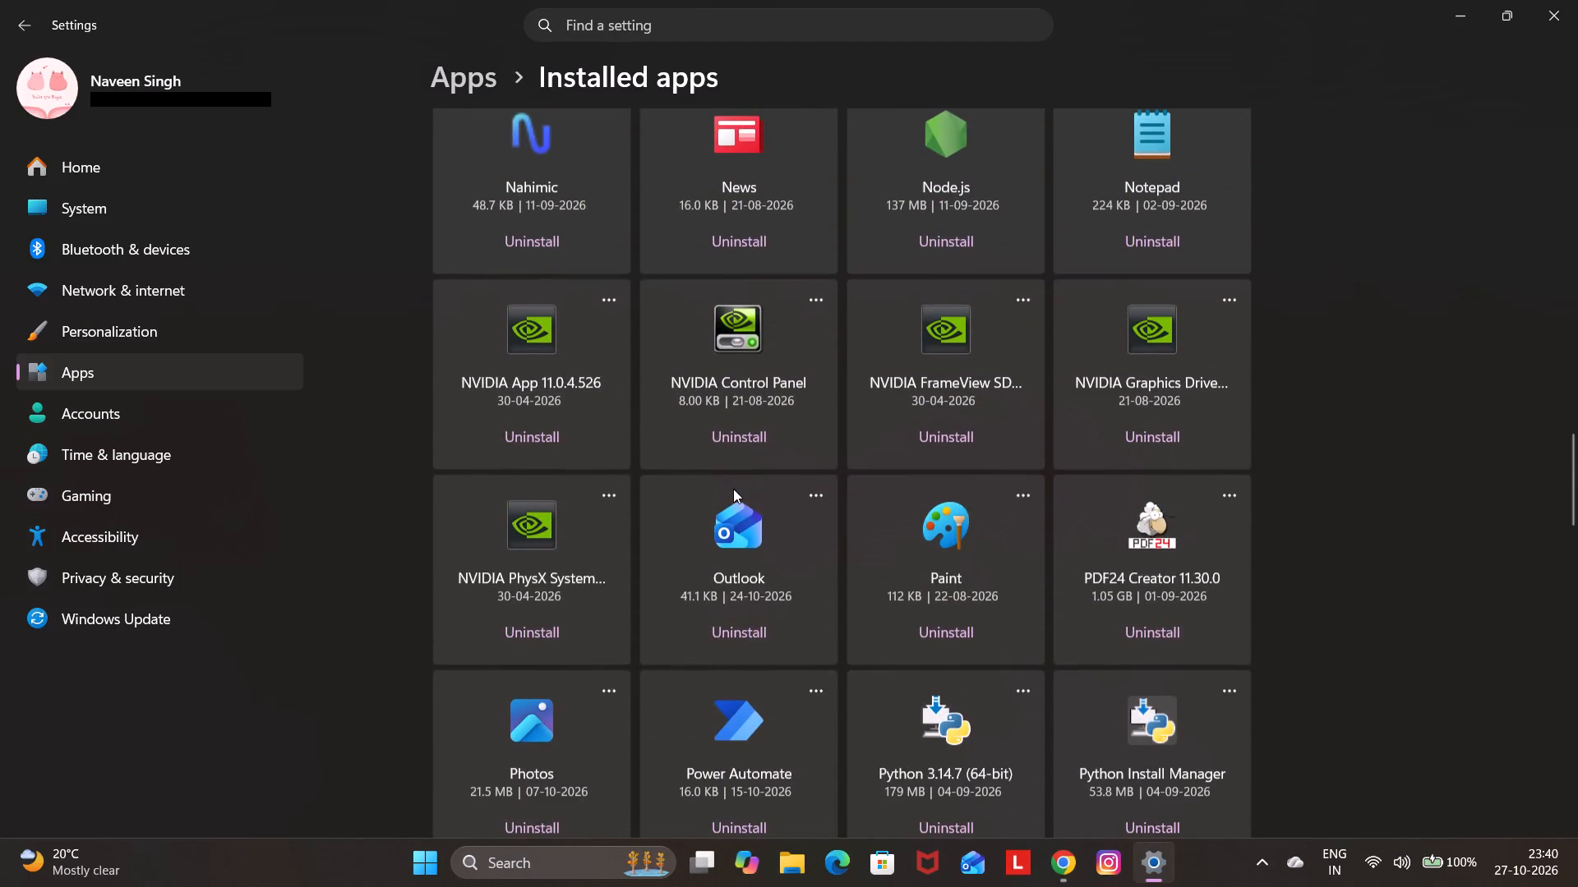
{"action": "scroll", "coordinate": [733, 489], "scroll_direction": "down", "scroll_amount": 15}
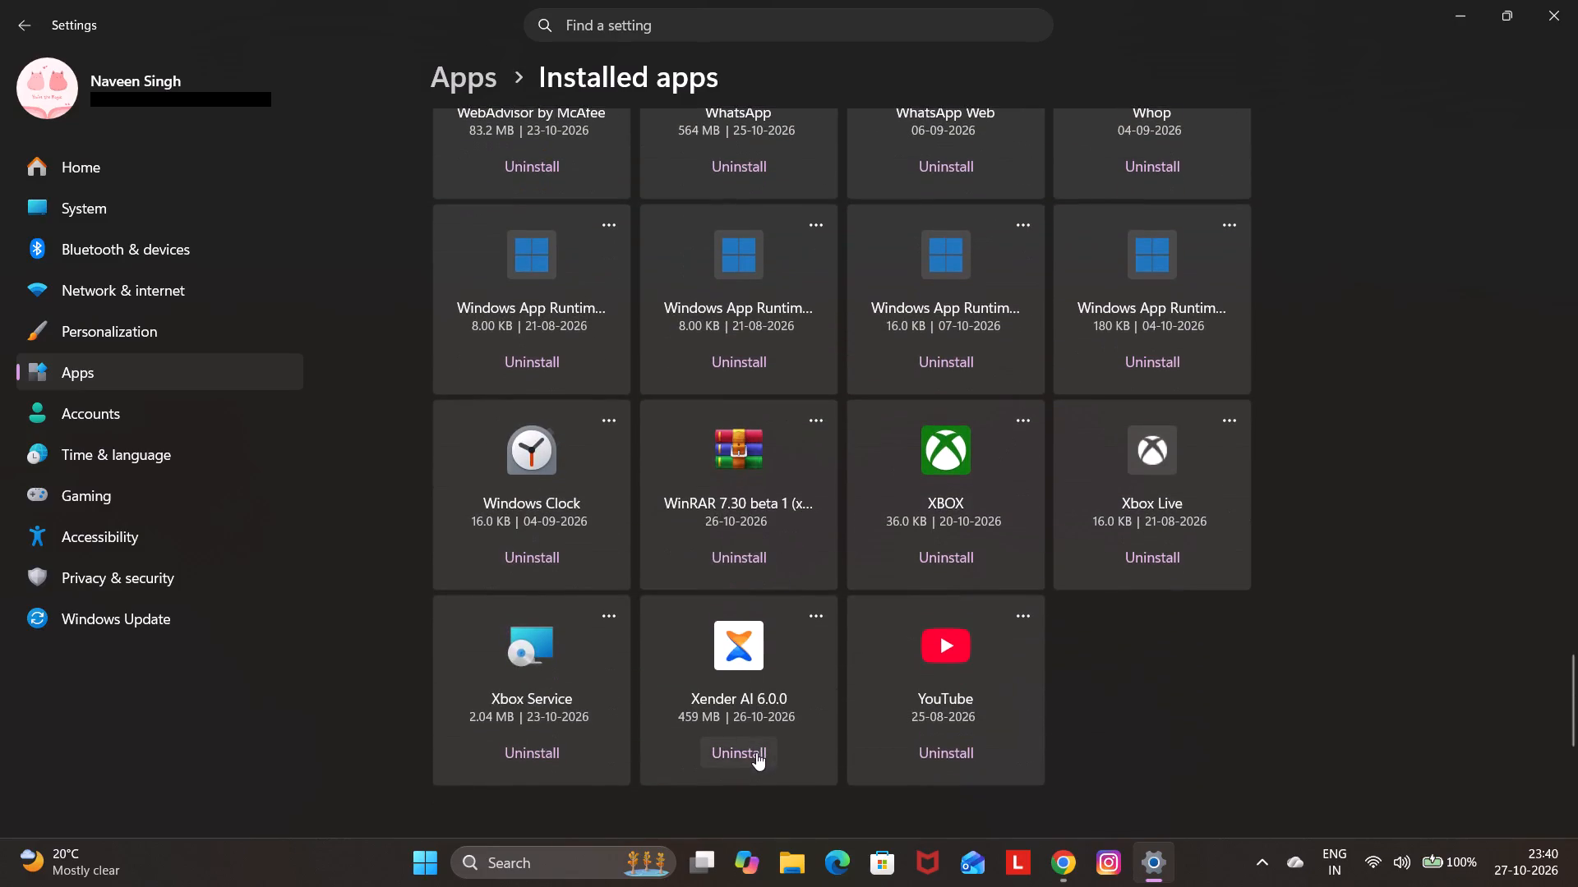
{"action": "left_click", "coordinate": [756, 752]}
{"action": "left_click", "coordinate": [835, 702]}
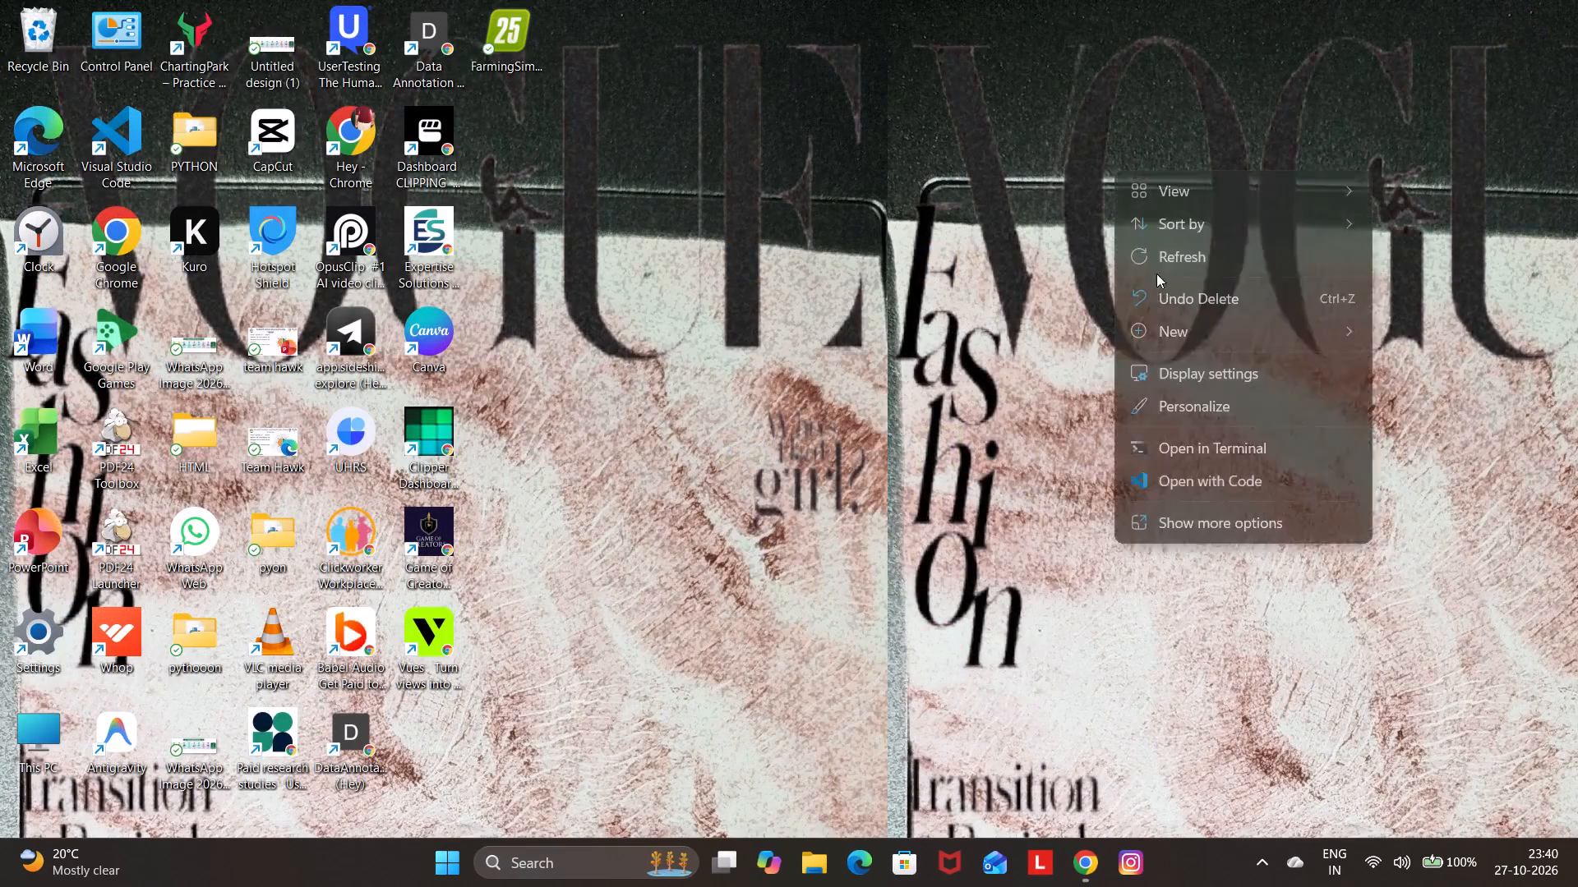
Refresh the desktop.
{"action": "left_click", "coordinate": [1183, 251]}
Open Hotspot Shield, connect to the VPN with Singapore as the virtual location, and minimize its window.
{"action": "double_click", "coordinate": [280, 221]}
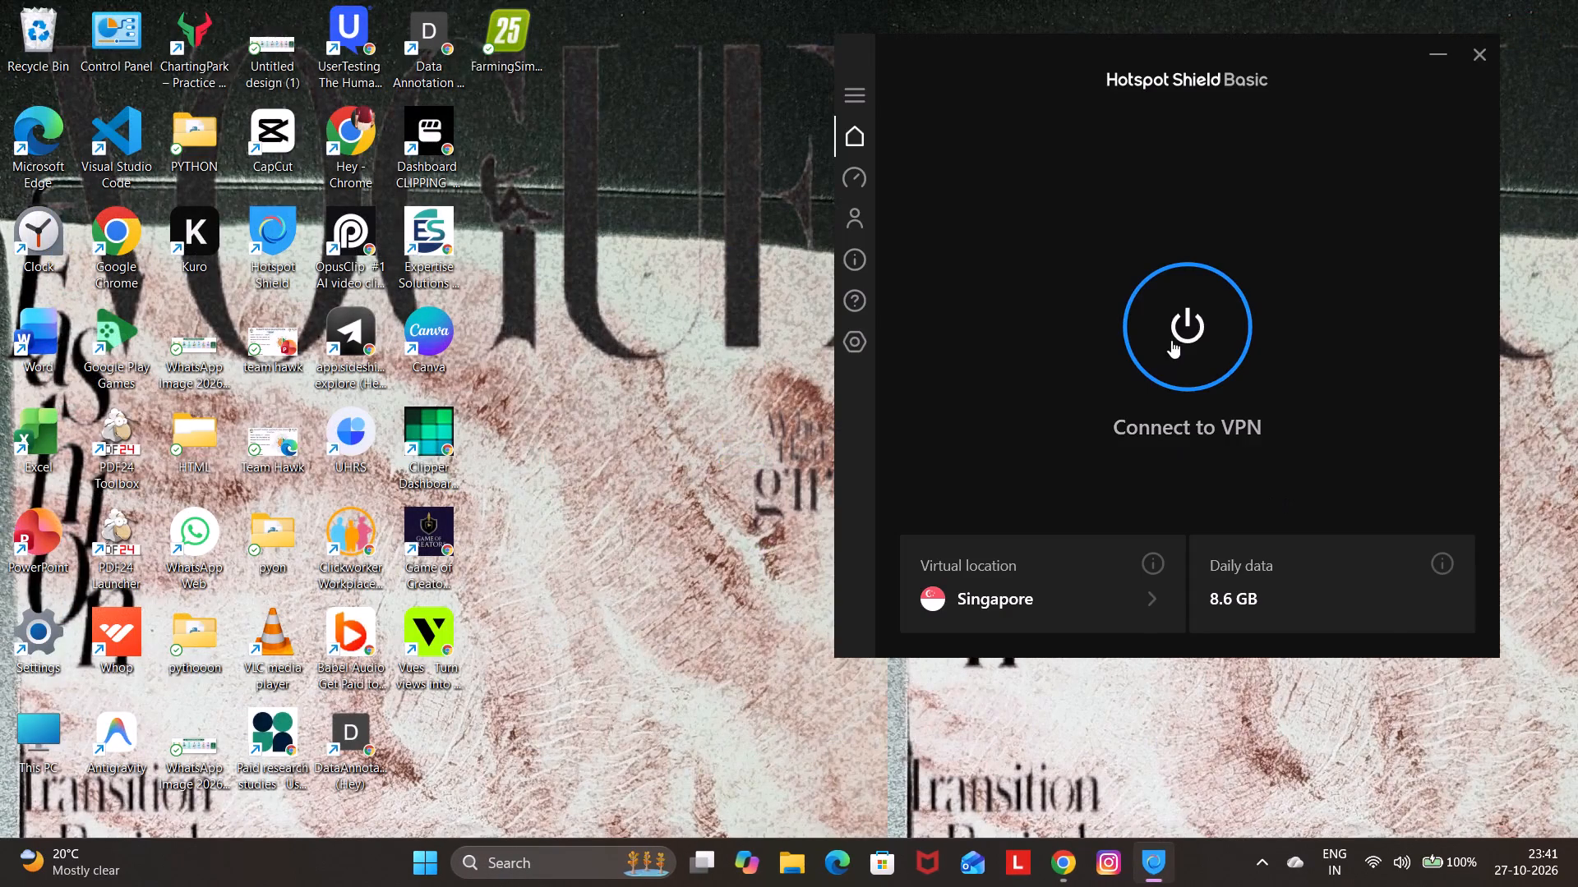
{"action": "left_click", "coordinate": [1173, 337]}
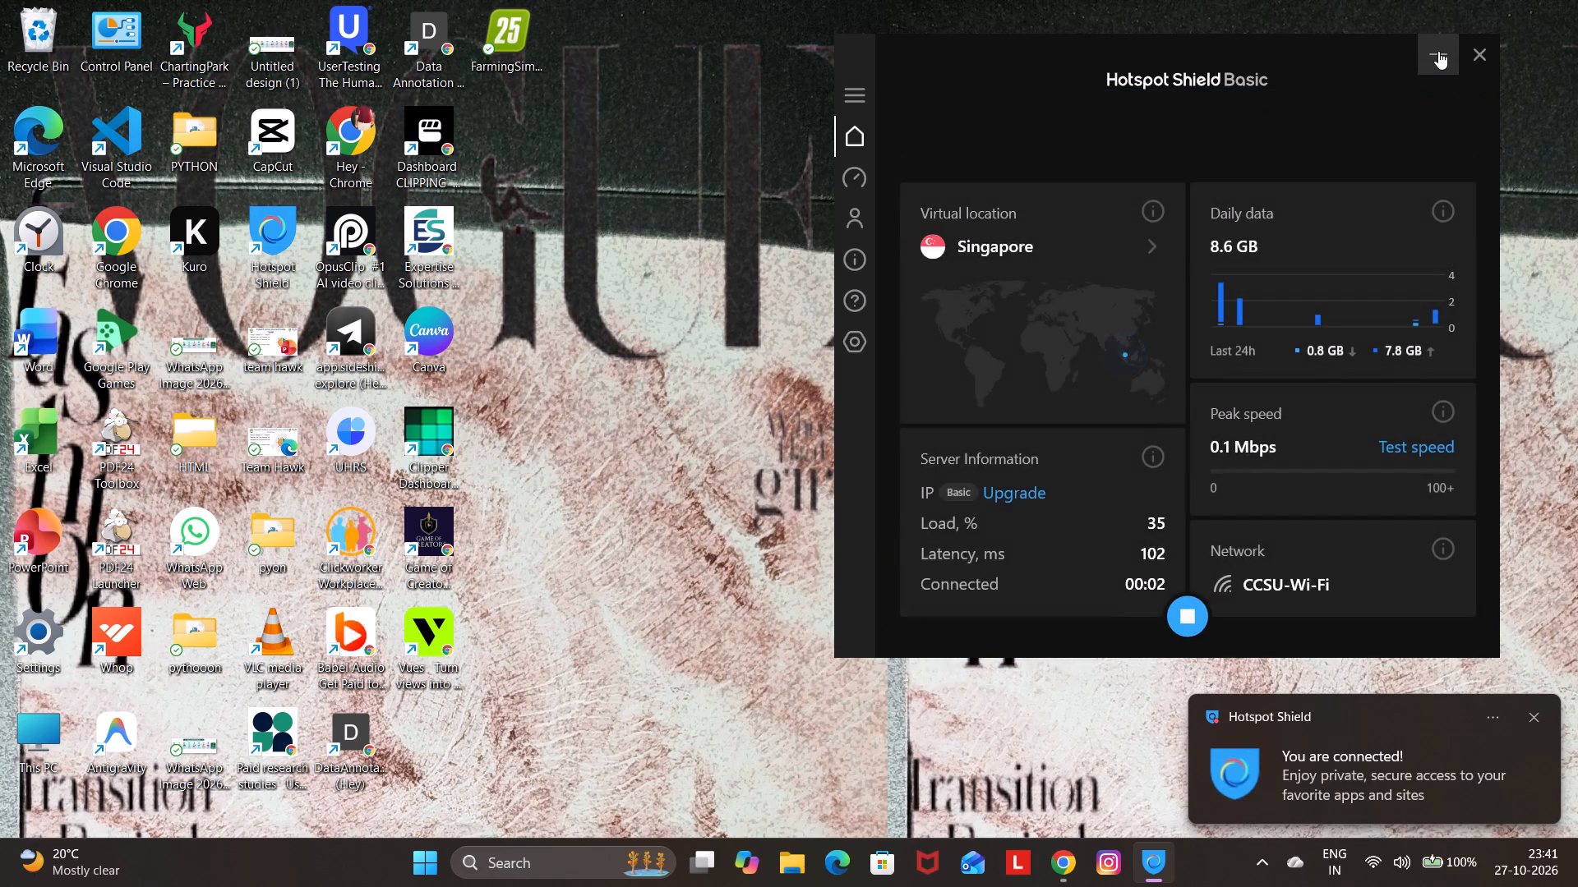
{"action": "left_click", "coordinate": [1438, 52]}
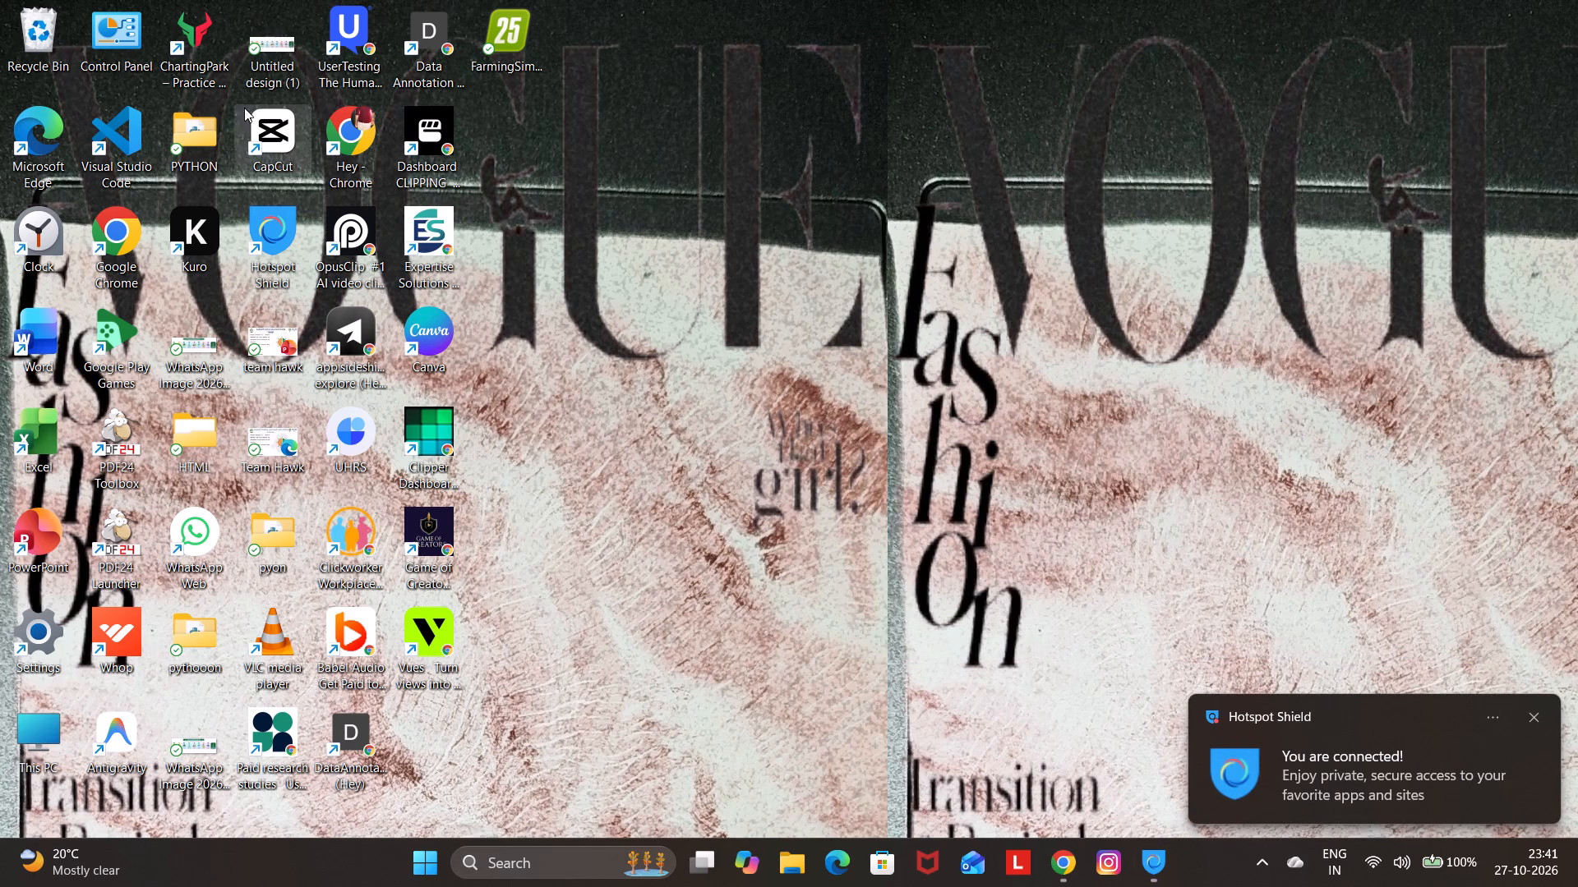
Launch CapCut from its desktop shortcut.
{"action": "double_click", "coordinate": [261, 124]}
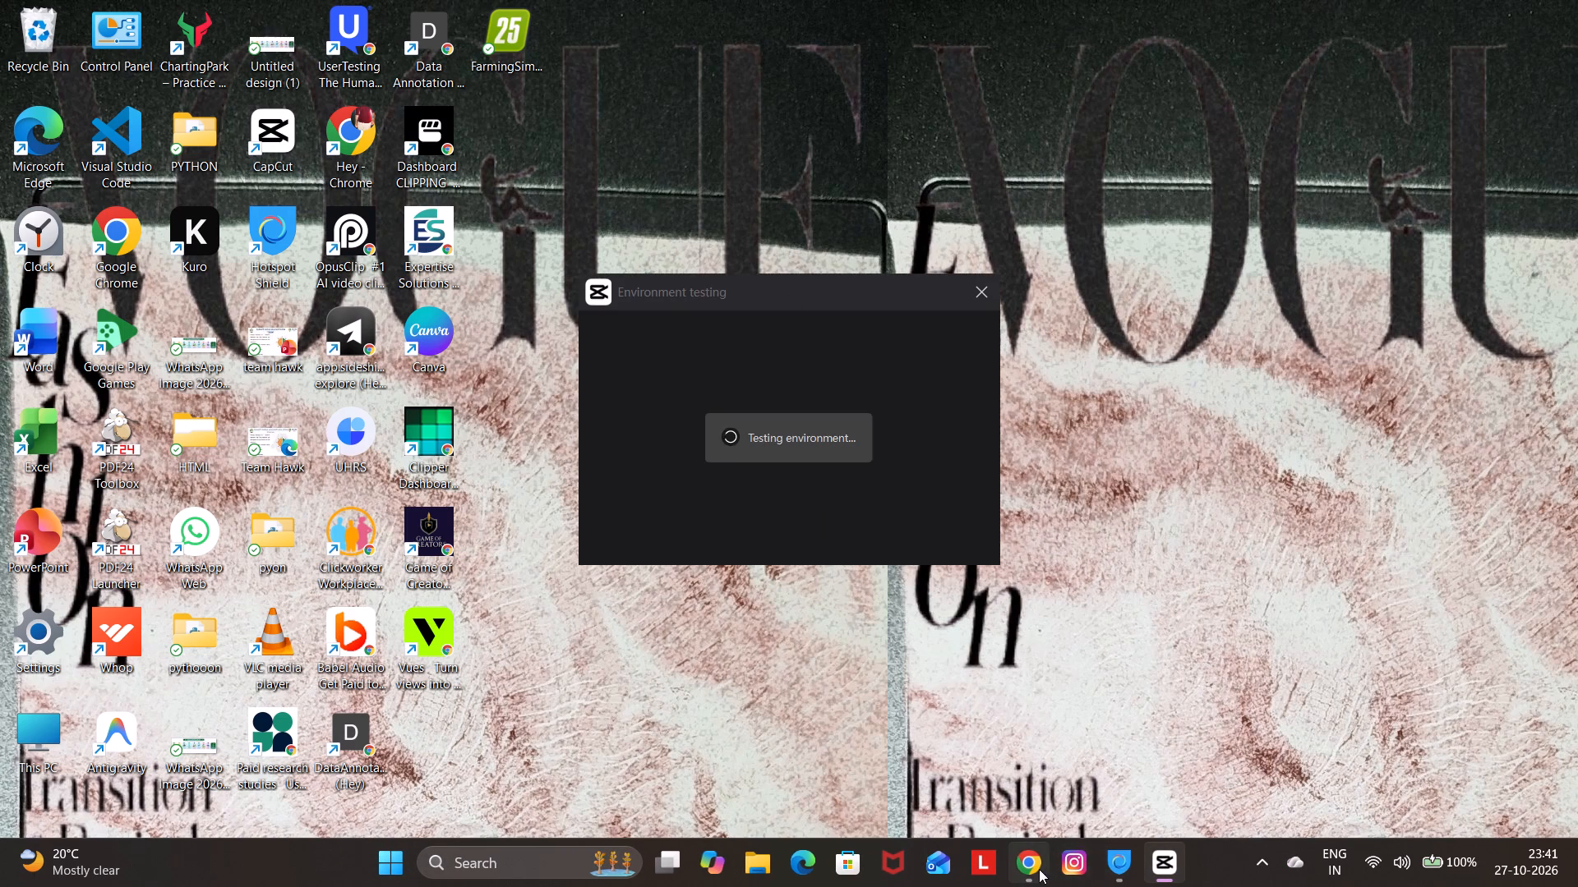
{"action": "right_click", "coordinate": [1290, 686]}
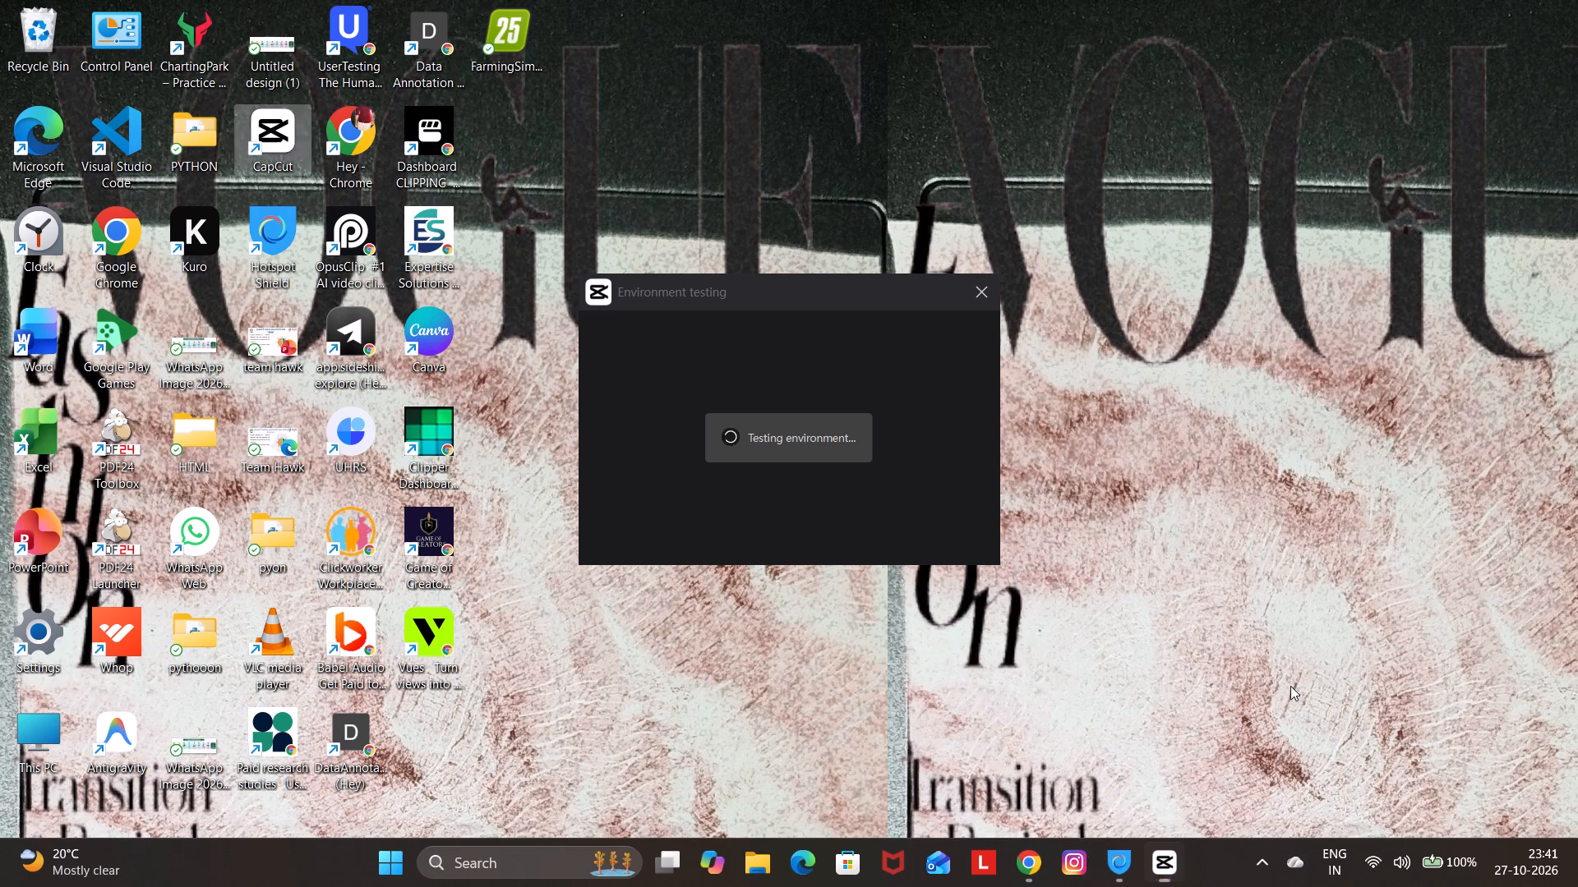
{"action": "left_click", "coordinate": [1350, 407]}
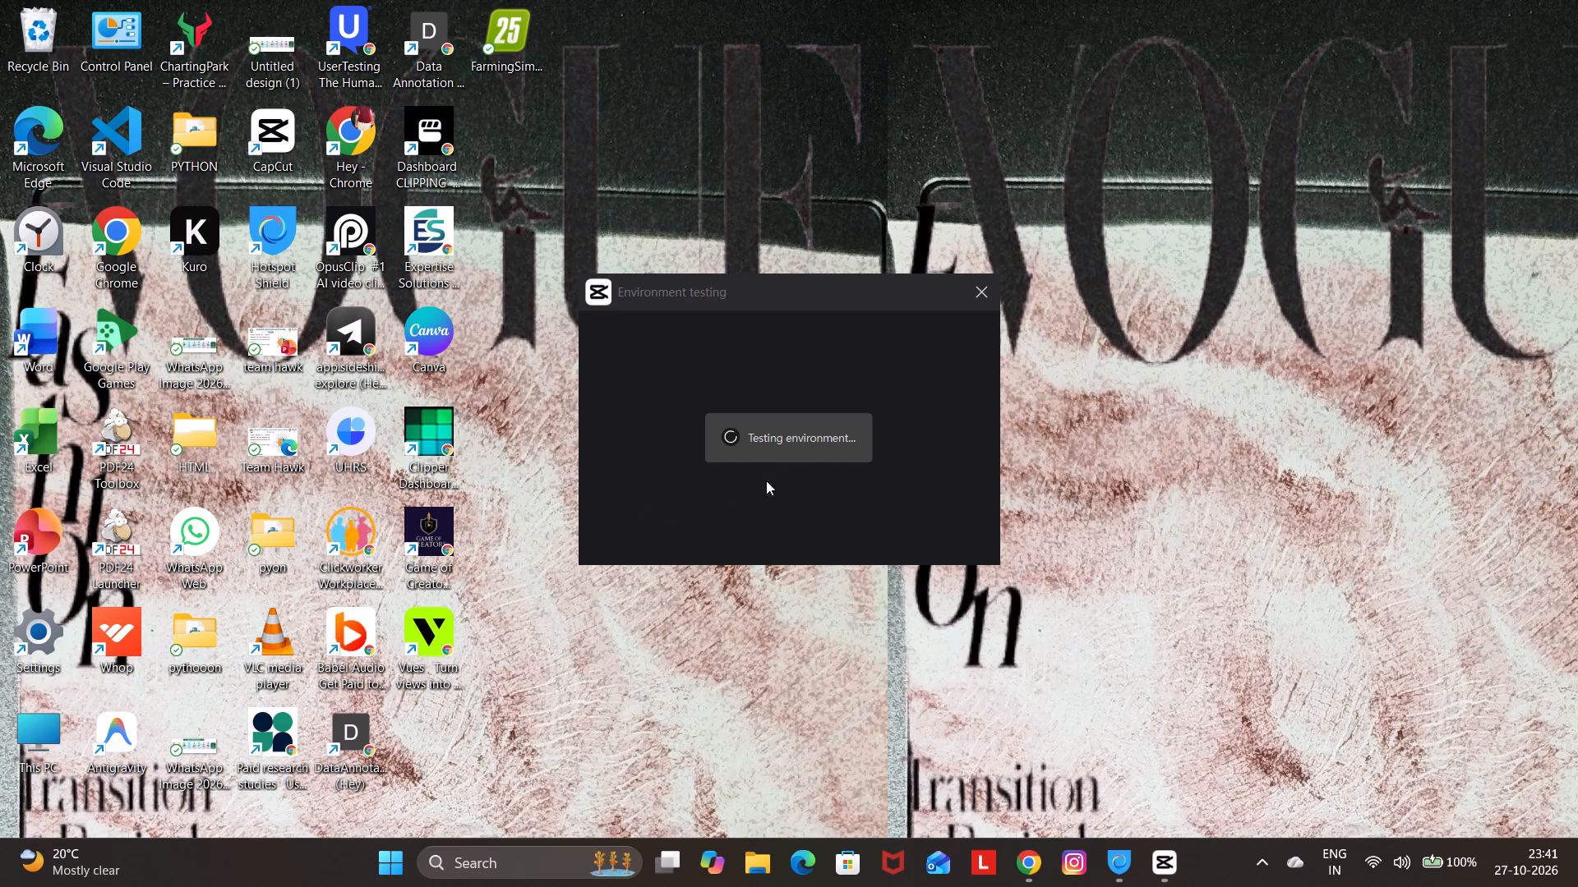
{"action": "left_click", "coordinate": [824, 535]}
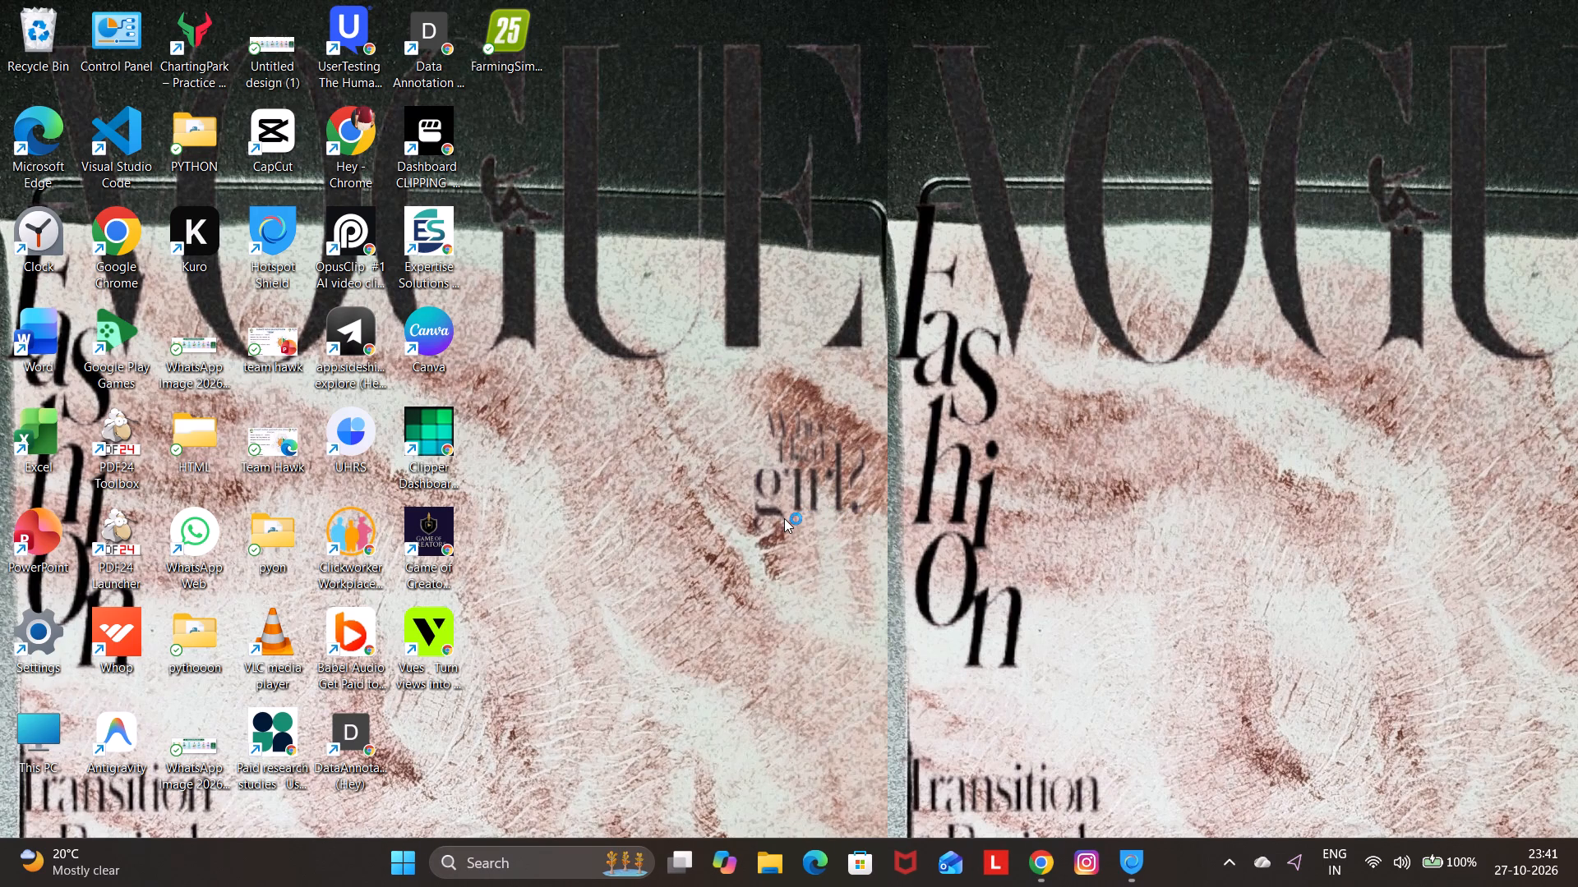
In CapCut, dismiss the CapCut Pro subscription offer and create a new project.
{"action": "scroll", "coordinate": [681, 497], "scroll_direction": "down", "scroll_amount": 5}
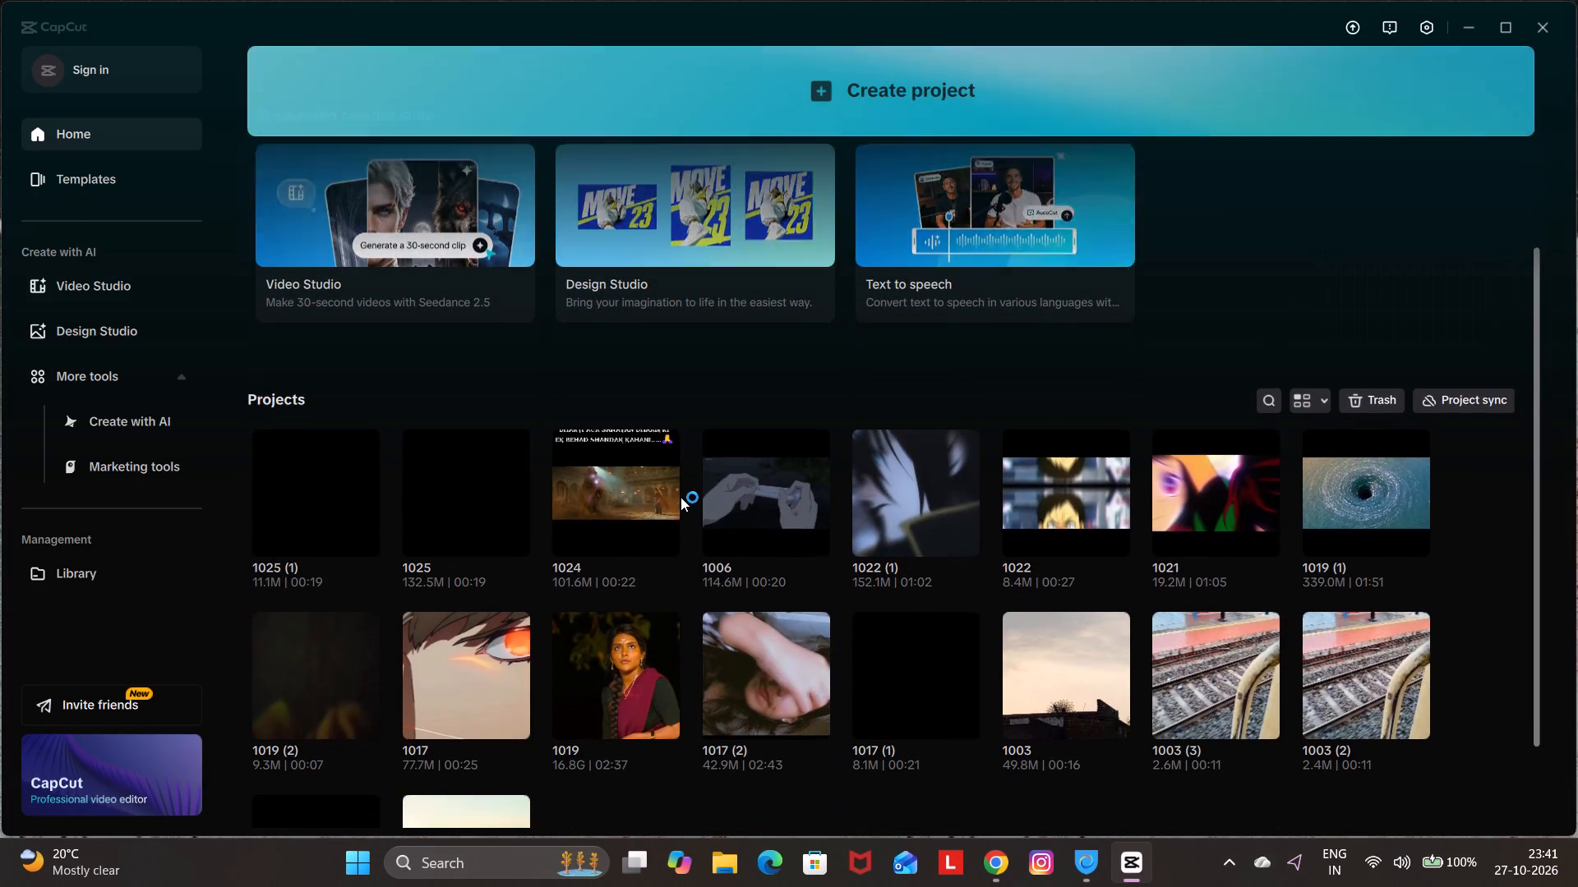
{"action": "scroll", "coordinate": [681, 497], "scroll_direction": "down", "scroll_amount": 2}
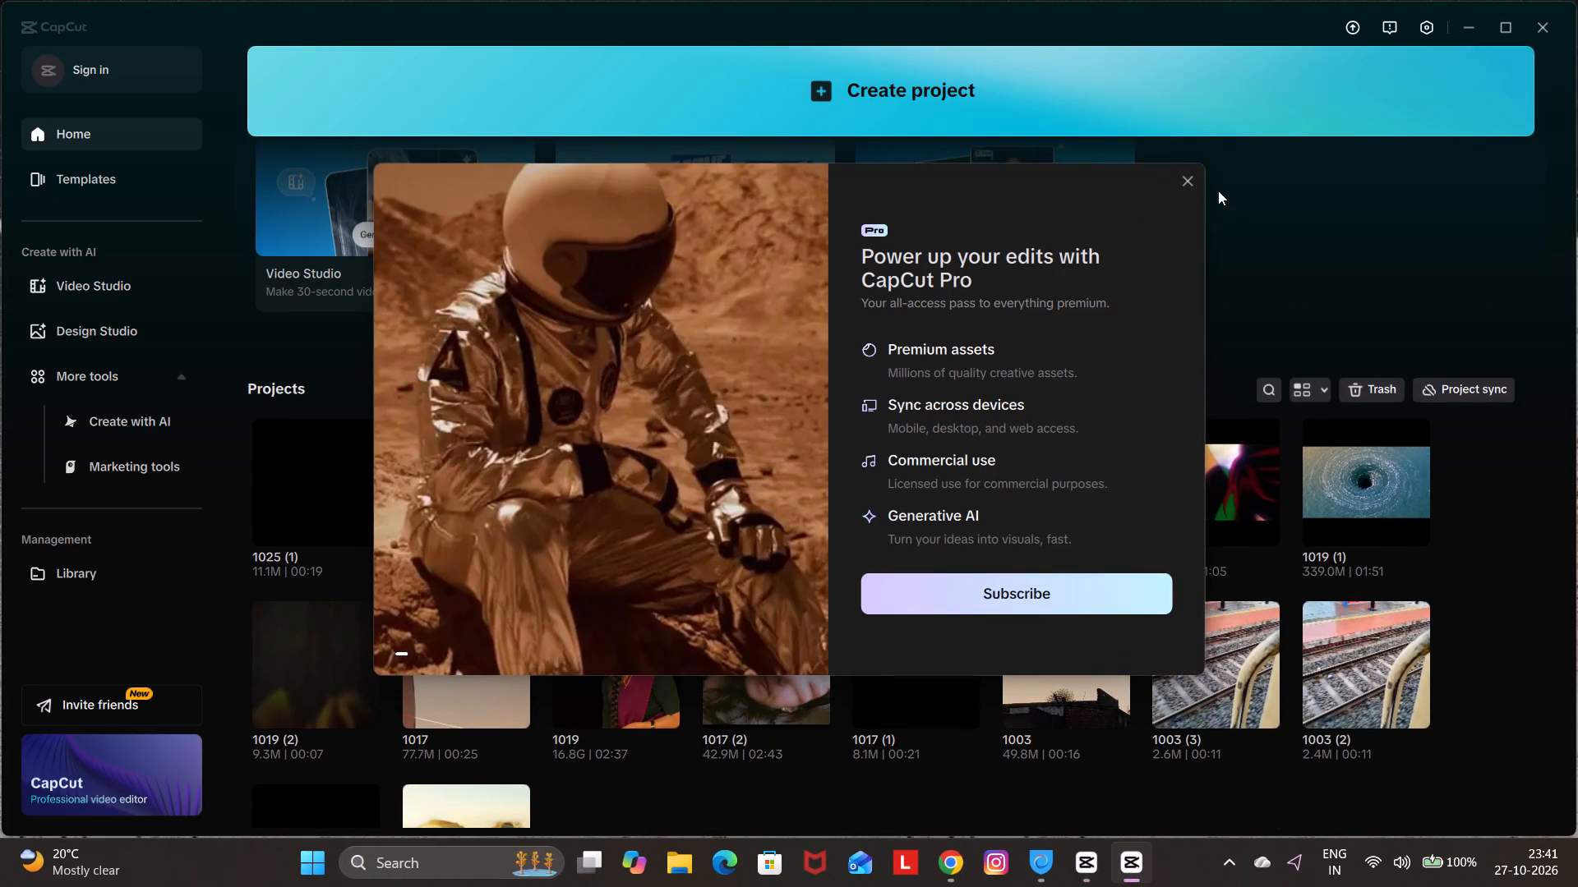
{"action": "left_click", "coordinate": [1192, 171]}
{"action": "scroll", "coordinate": [953, 292], "scroll_direction": "up", "scroll_amount": 11}
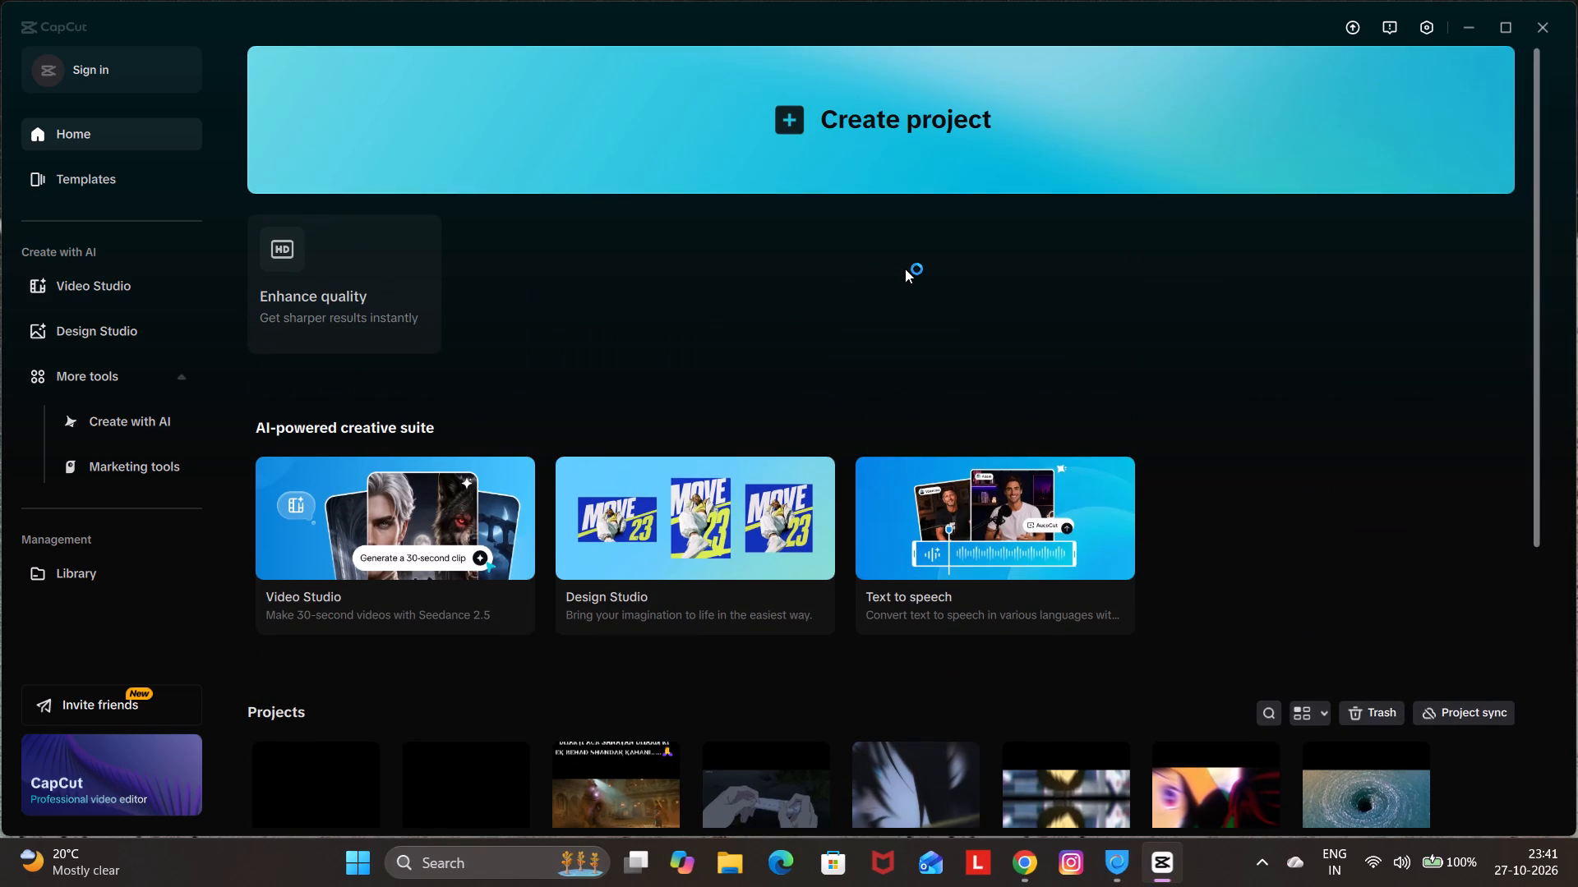
{"action": "left_click", "coordinate": [930, 96]}
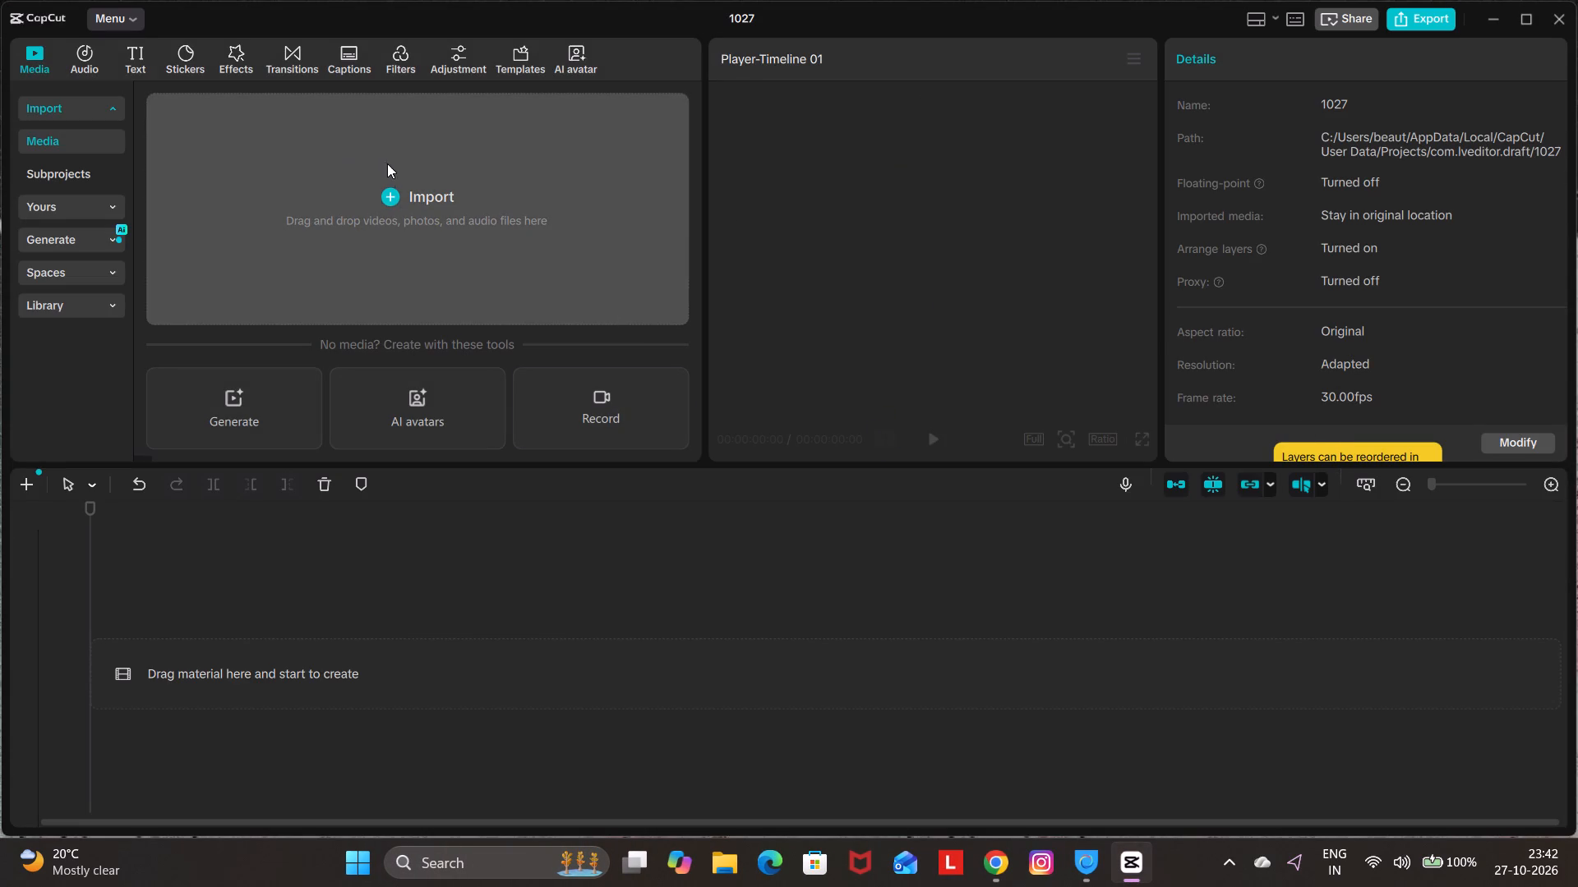
Import the video MW4_DMZ_3DPrinter_1_Blurred from the Downloads folder into the project media.
{"action": "left_click", "coordinate": [388, 186]}
{"action": "left_click", "coordinate": [423, 237]}
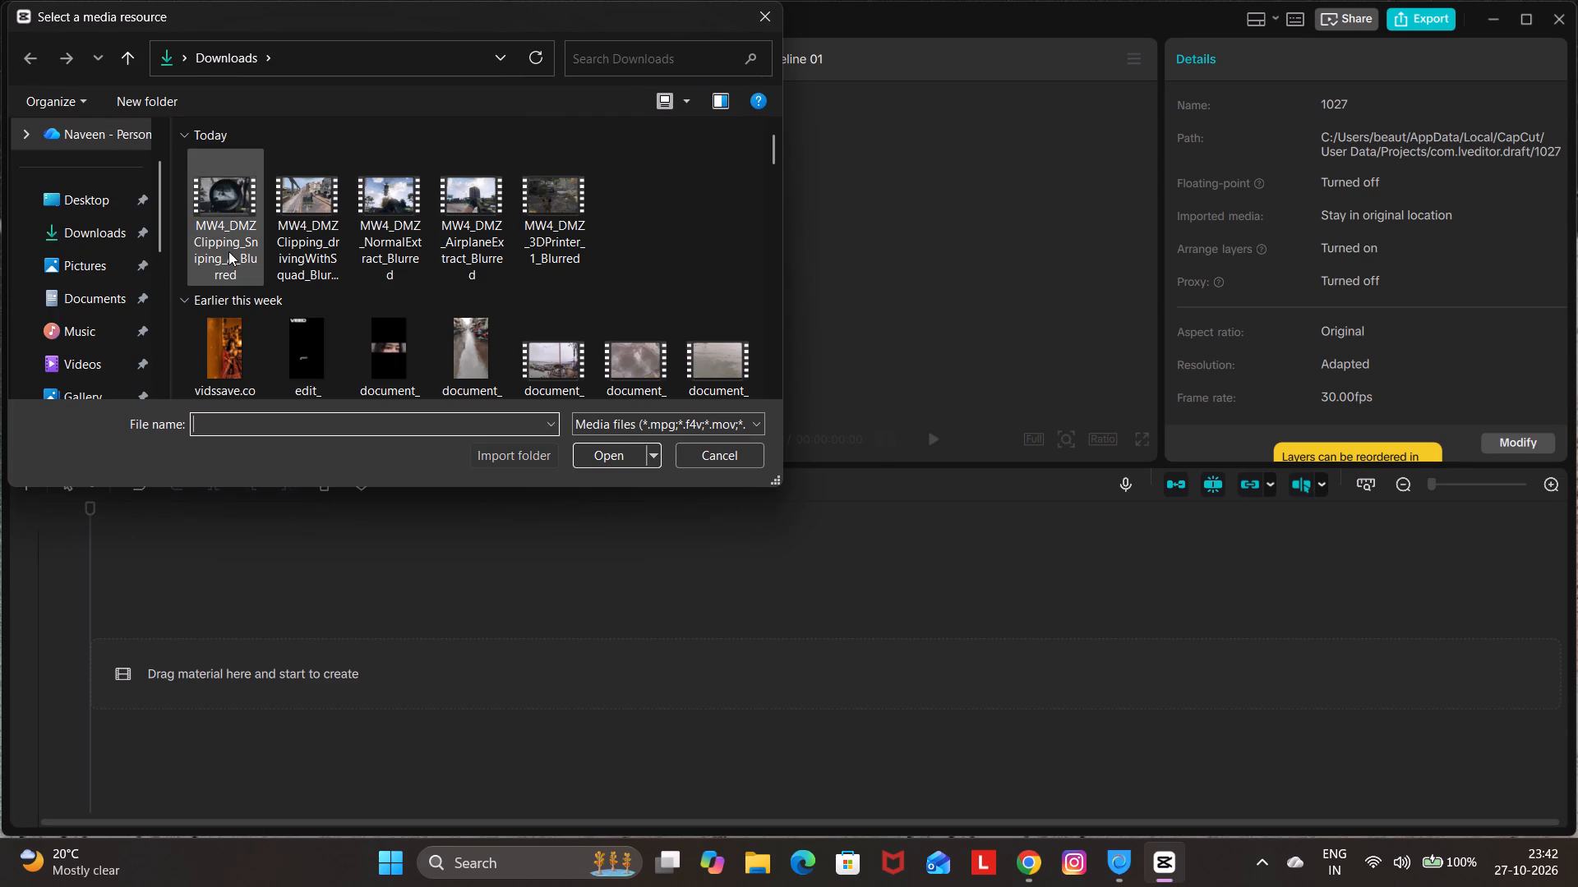
{"action": "left_click", "coordinate": [565, 237]}
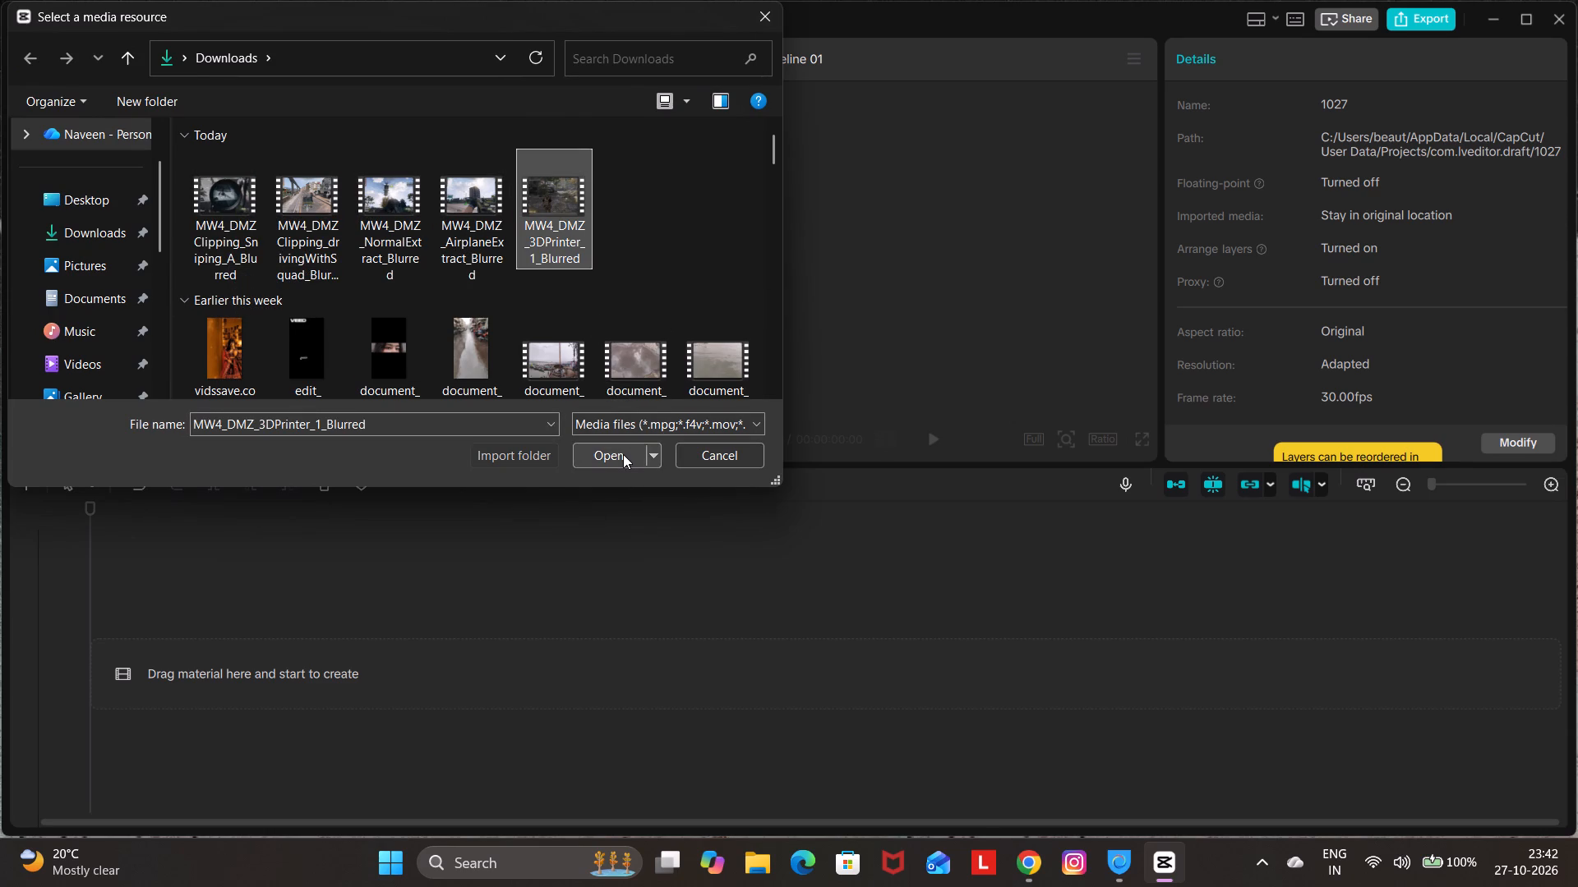
{"action": "left_click", "coordinate": [623, 454]}
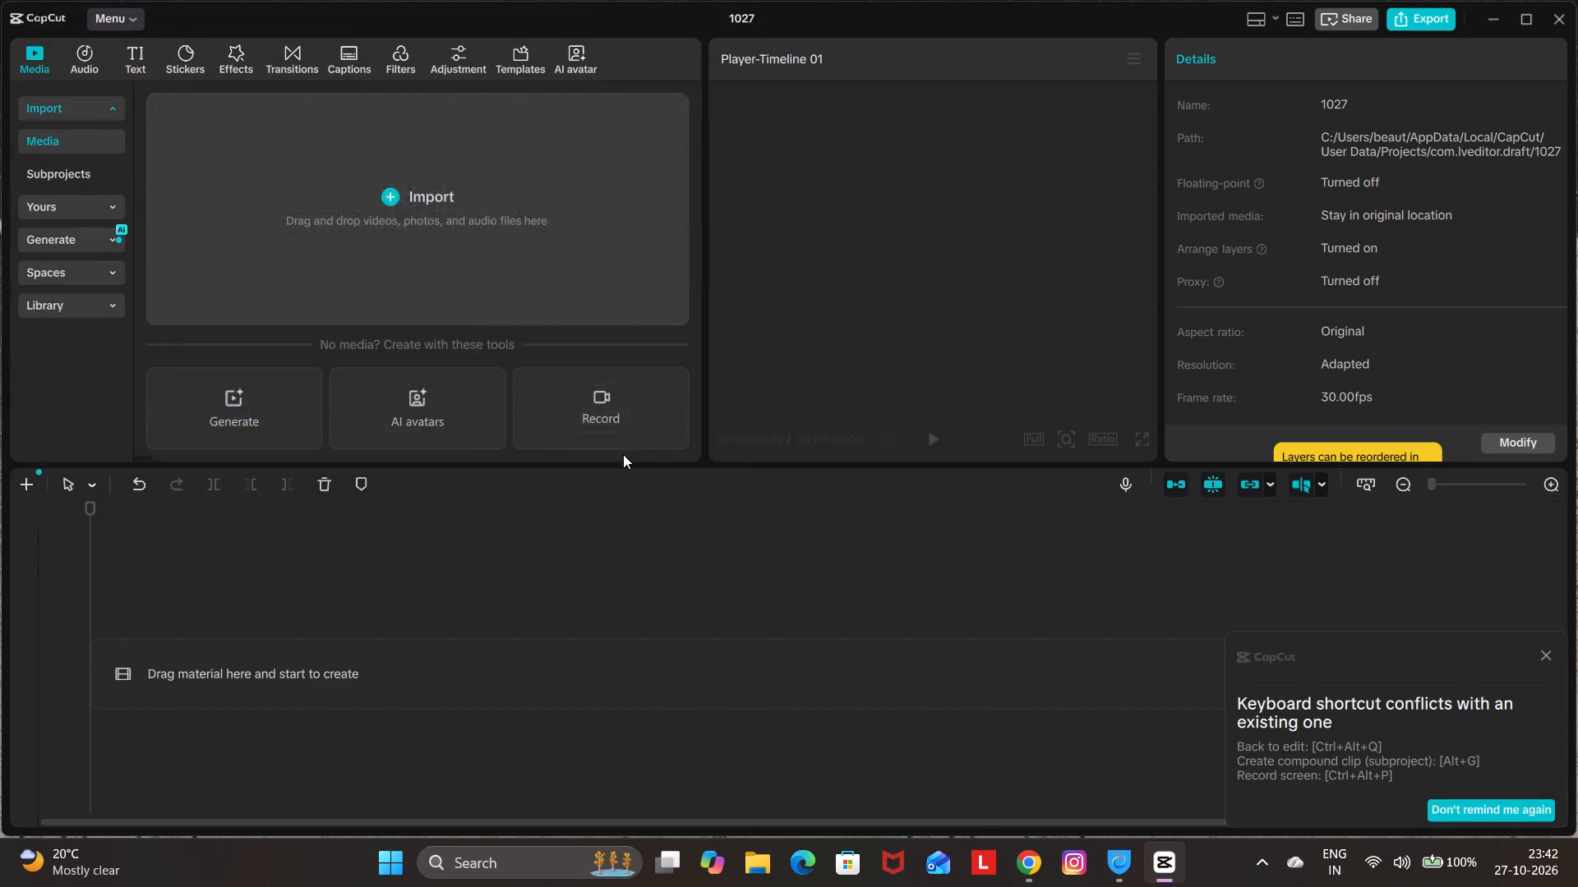
Place the imported MW4_DMZ_3DPrinter_1_Blurred clip at the start of the timeline and dismiss the shortcut-conflict notice.
{"action": "left_click_drag", "start_coordinate": [219, 207], "coordinate": [309, 461]}
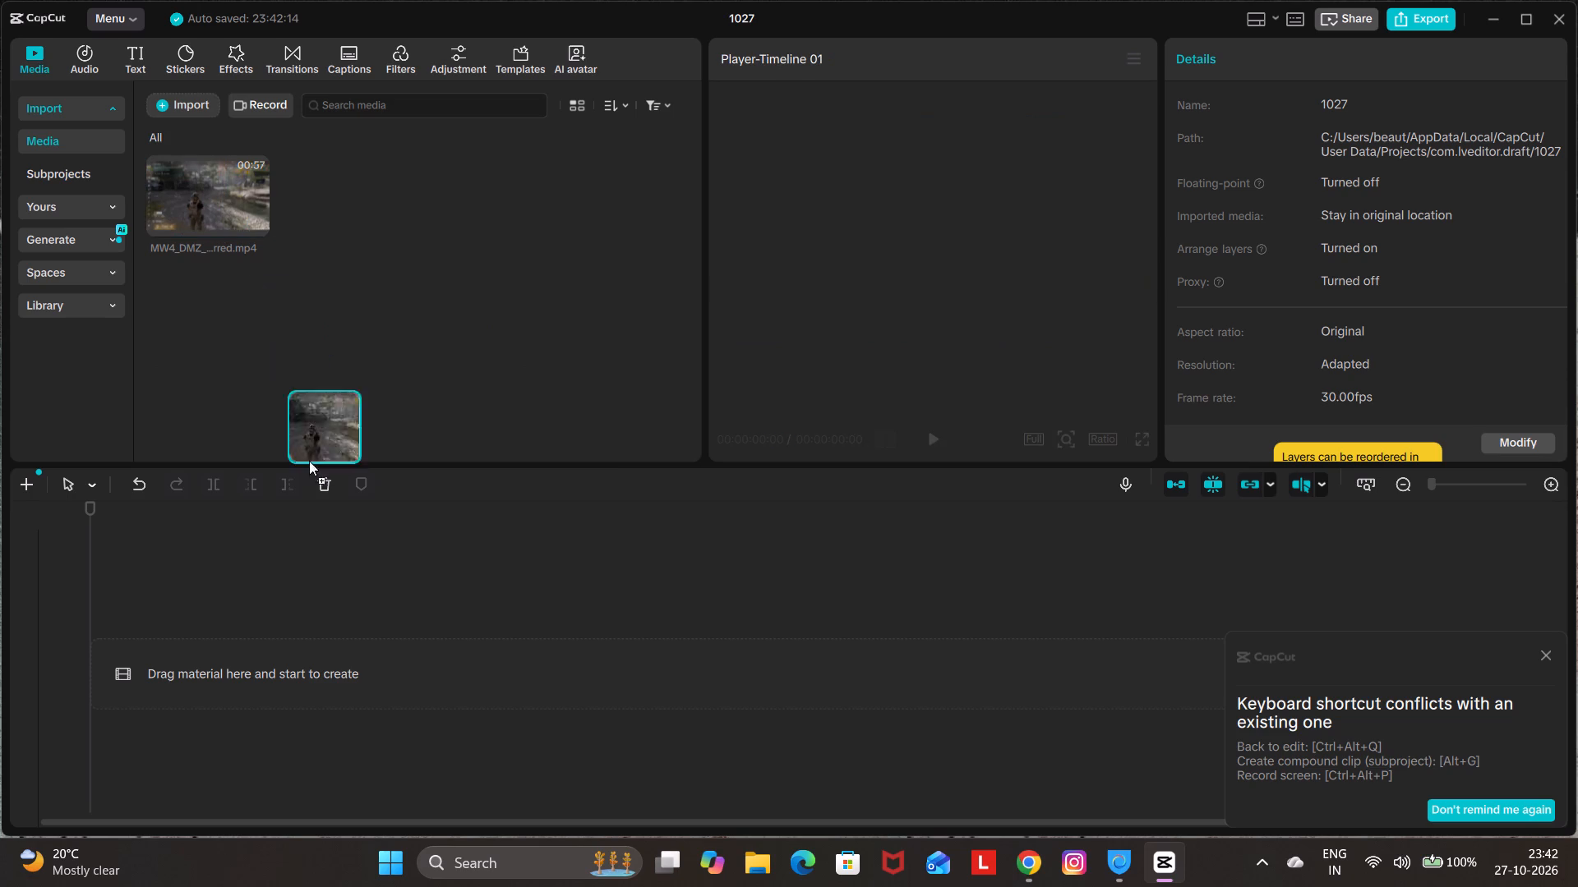
{"action": "left_click_drag", "start_coordinate": [309, 461], "coordinate": [180, 658]}
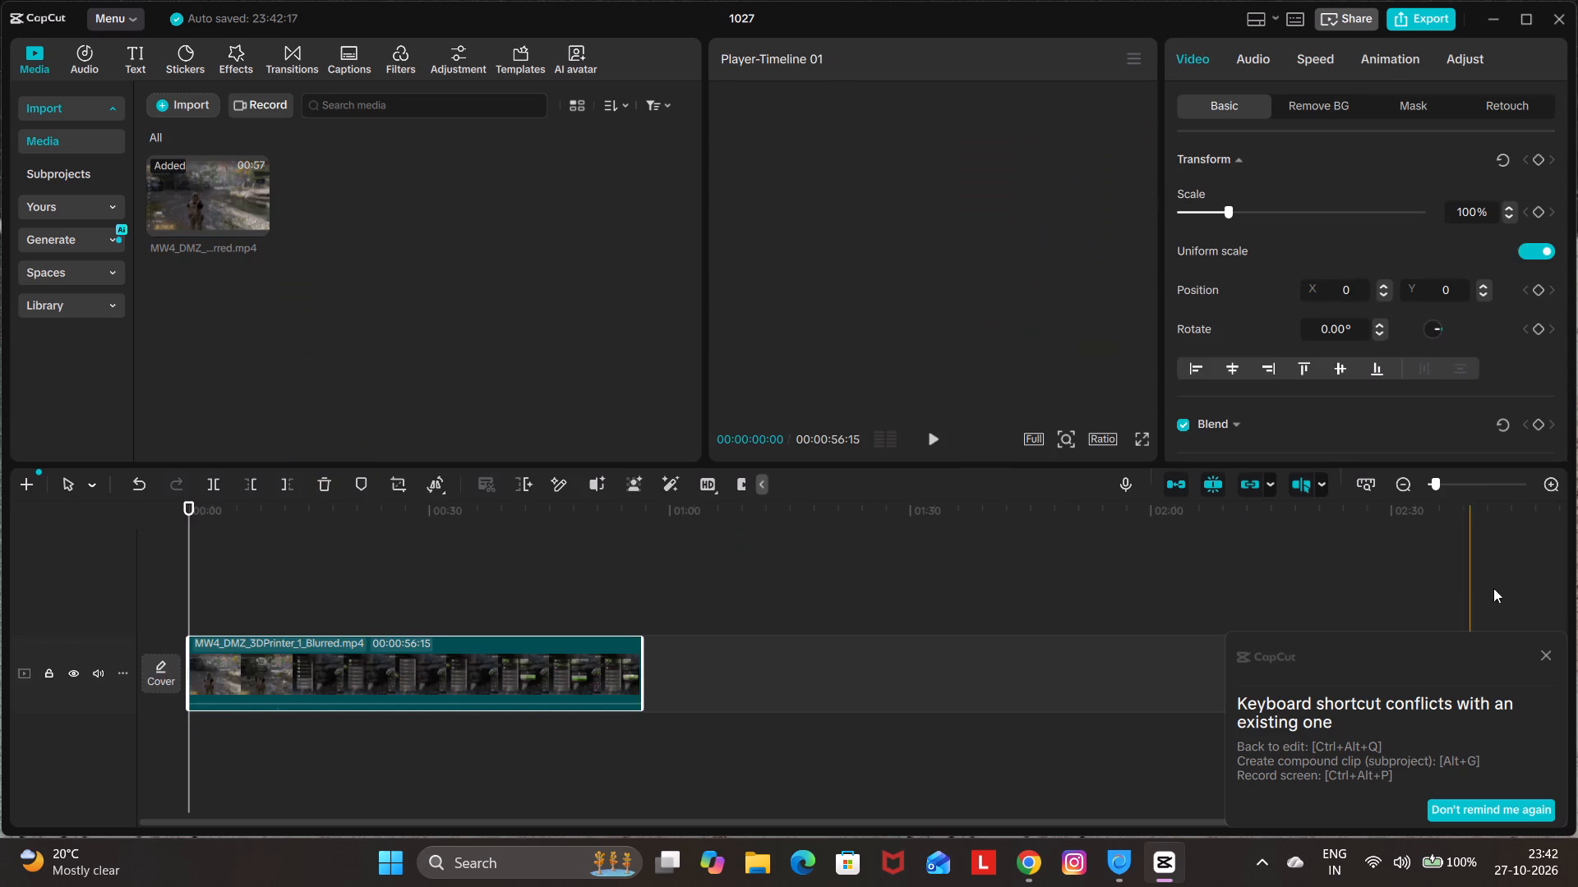
{"action": "left_click", "coordinate": [1549, 658]}
{"action": "scroll", "coordinate": [432, 534], "scroll_direction": "up", "scroll_amount": 2}
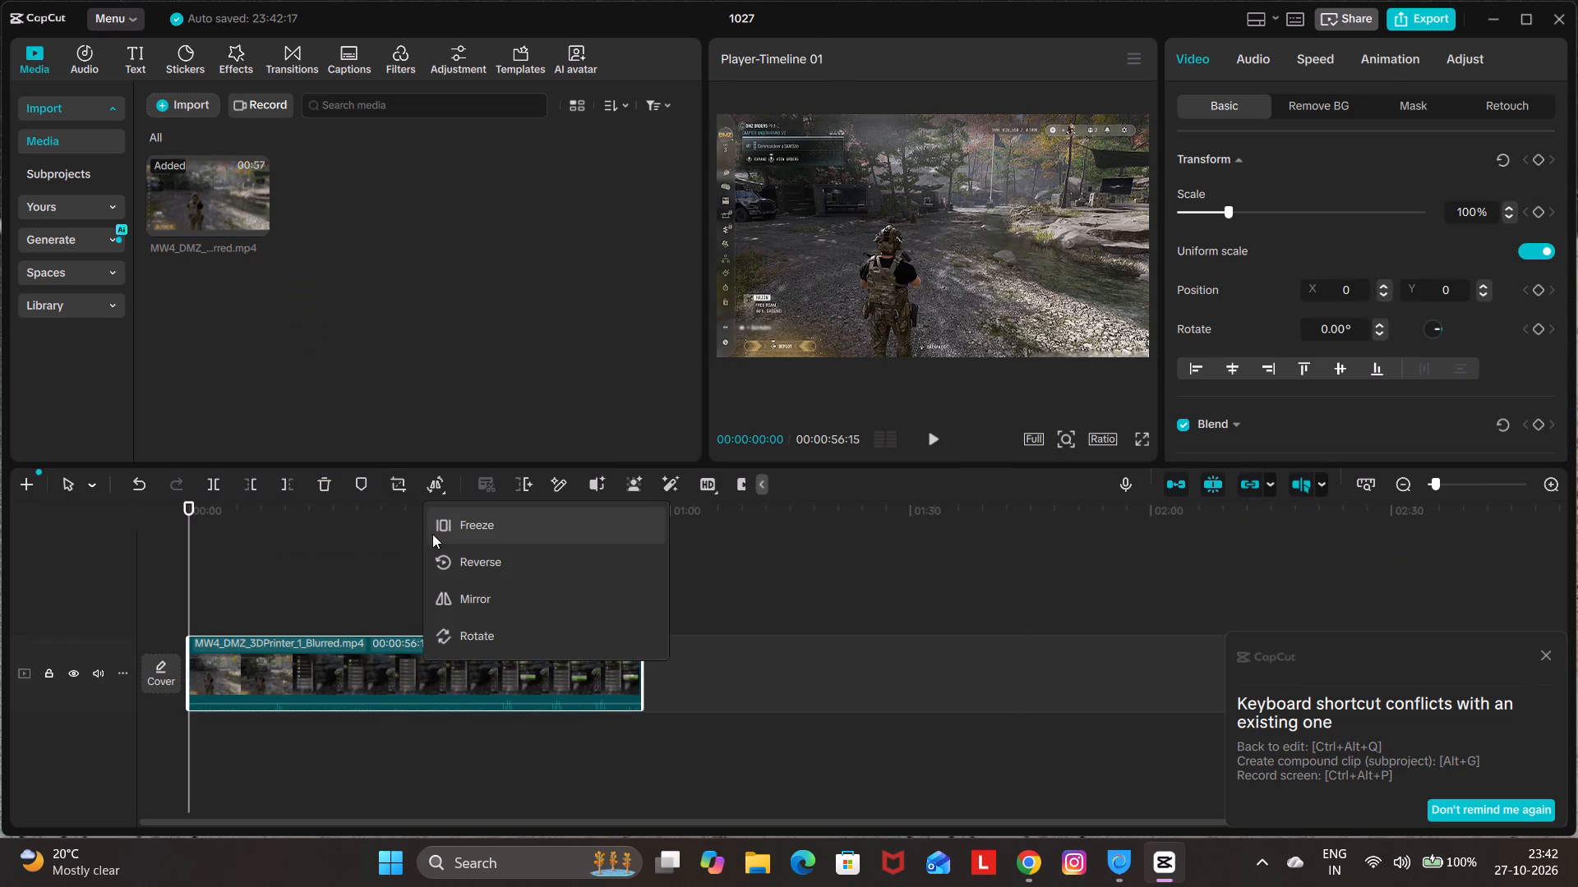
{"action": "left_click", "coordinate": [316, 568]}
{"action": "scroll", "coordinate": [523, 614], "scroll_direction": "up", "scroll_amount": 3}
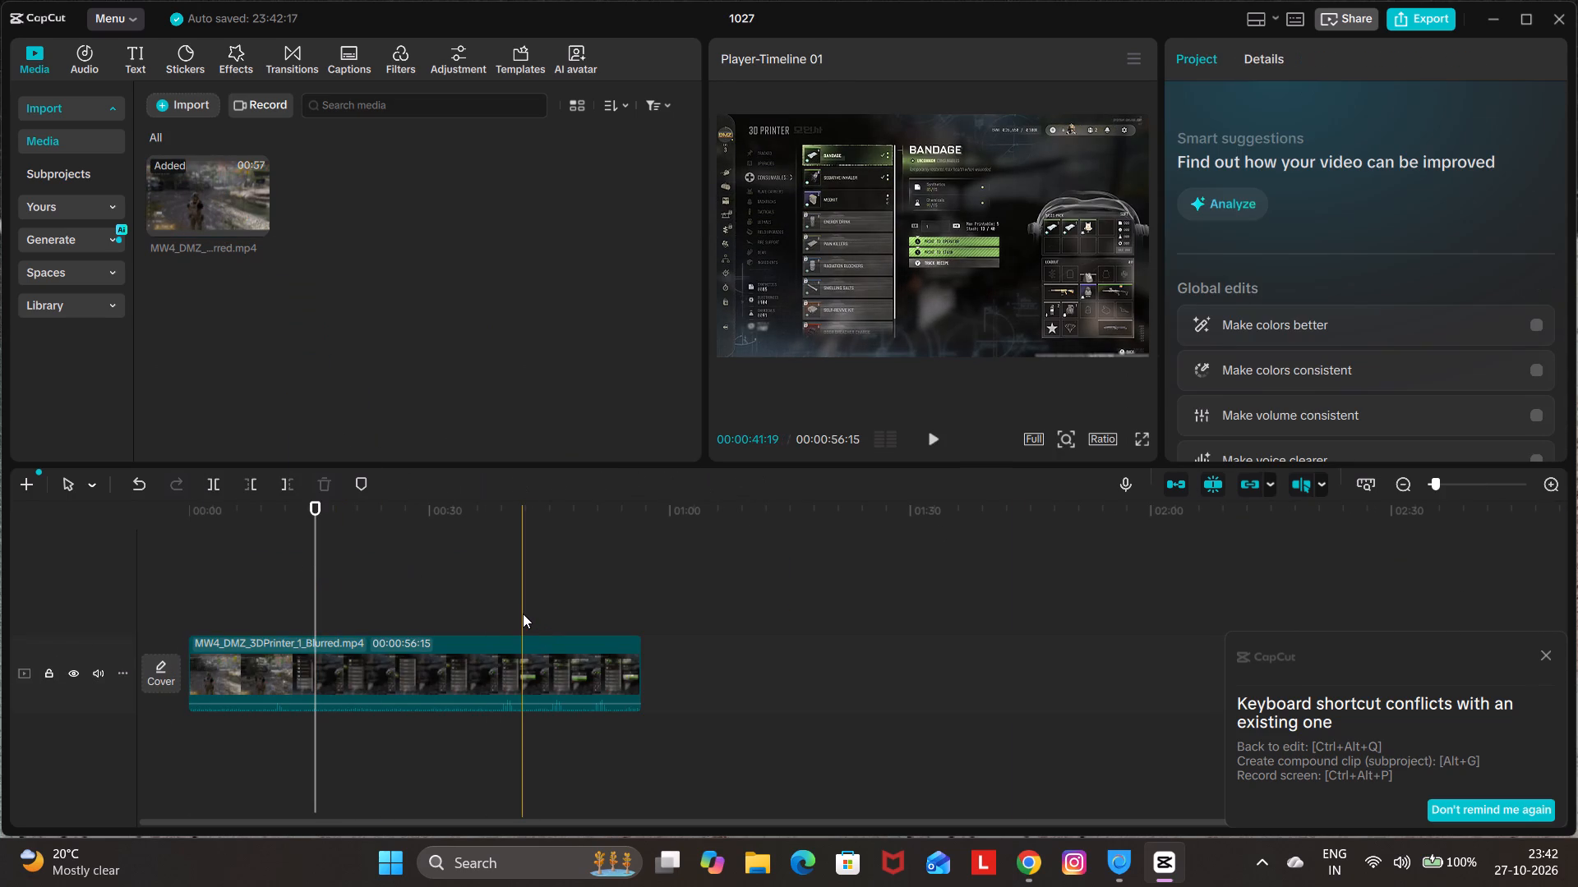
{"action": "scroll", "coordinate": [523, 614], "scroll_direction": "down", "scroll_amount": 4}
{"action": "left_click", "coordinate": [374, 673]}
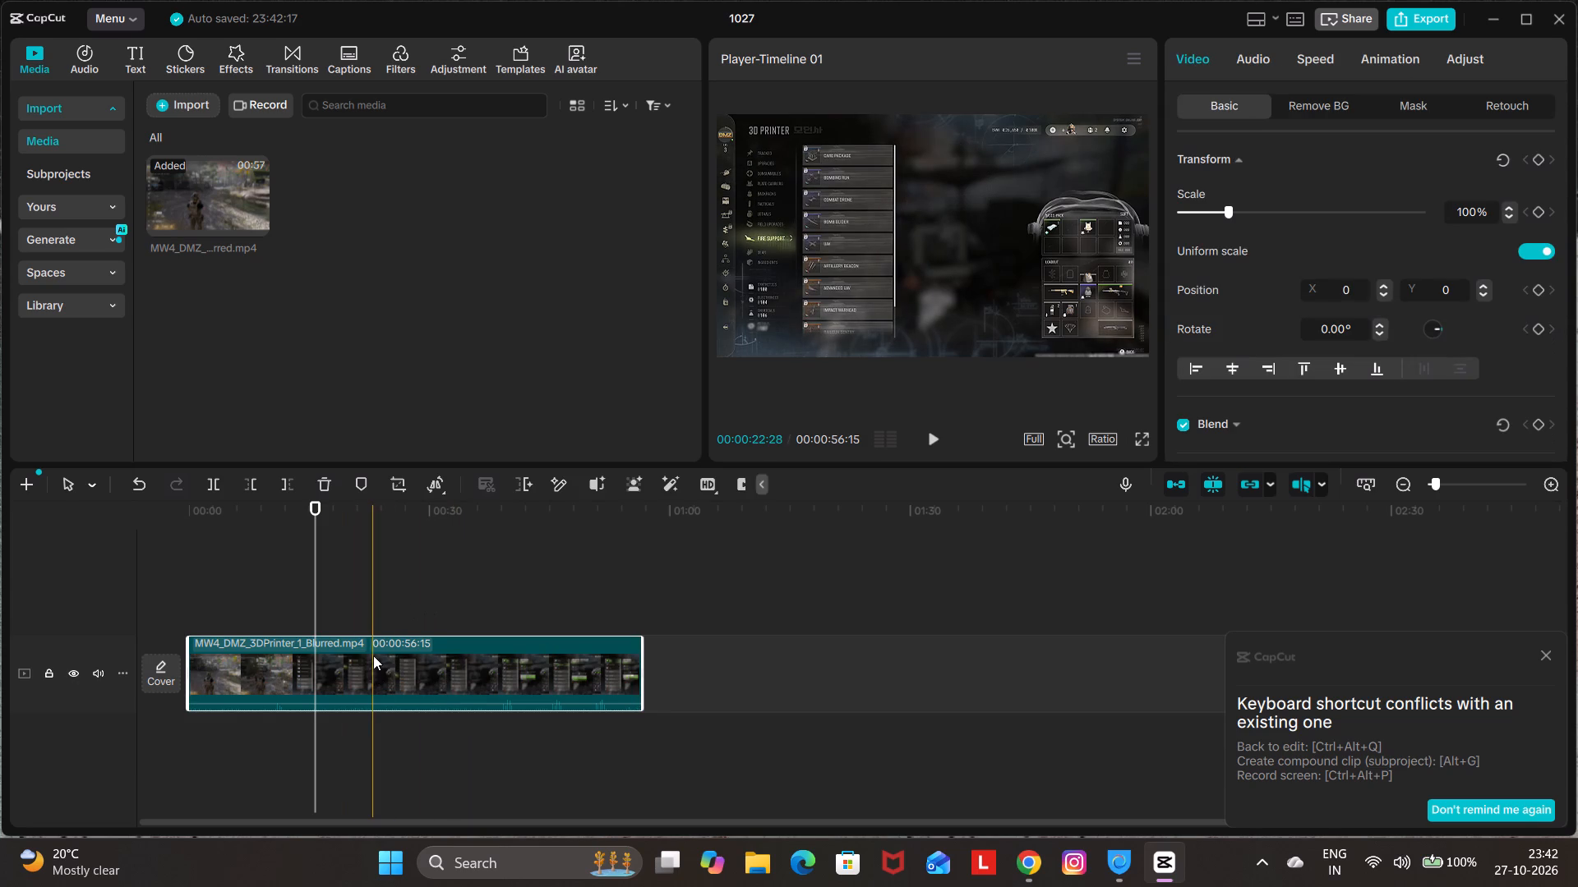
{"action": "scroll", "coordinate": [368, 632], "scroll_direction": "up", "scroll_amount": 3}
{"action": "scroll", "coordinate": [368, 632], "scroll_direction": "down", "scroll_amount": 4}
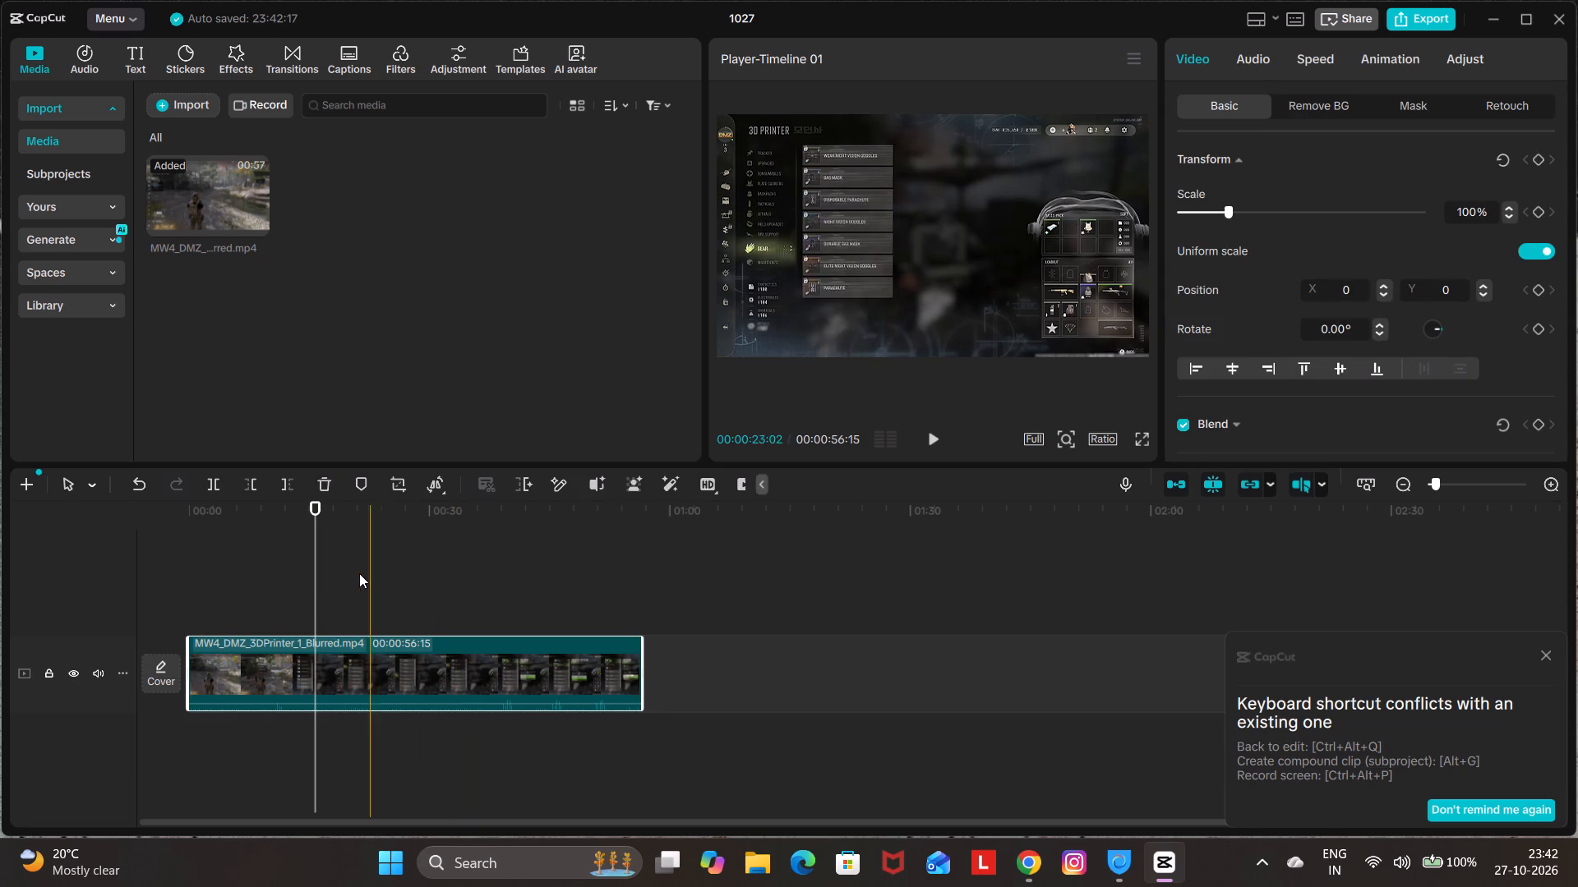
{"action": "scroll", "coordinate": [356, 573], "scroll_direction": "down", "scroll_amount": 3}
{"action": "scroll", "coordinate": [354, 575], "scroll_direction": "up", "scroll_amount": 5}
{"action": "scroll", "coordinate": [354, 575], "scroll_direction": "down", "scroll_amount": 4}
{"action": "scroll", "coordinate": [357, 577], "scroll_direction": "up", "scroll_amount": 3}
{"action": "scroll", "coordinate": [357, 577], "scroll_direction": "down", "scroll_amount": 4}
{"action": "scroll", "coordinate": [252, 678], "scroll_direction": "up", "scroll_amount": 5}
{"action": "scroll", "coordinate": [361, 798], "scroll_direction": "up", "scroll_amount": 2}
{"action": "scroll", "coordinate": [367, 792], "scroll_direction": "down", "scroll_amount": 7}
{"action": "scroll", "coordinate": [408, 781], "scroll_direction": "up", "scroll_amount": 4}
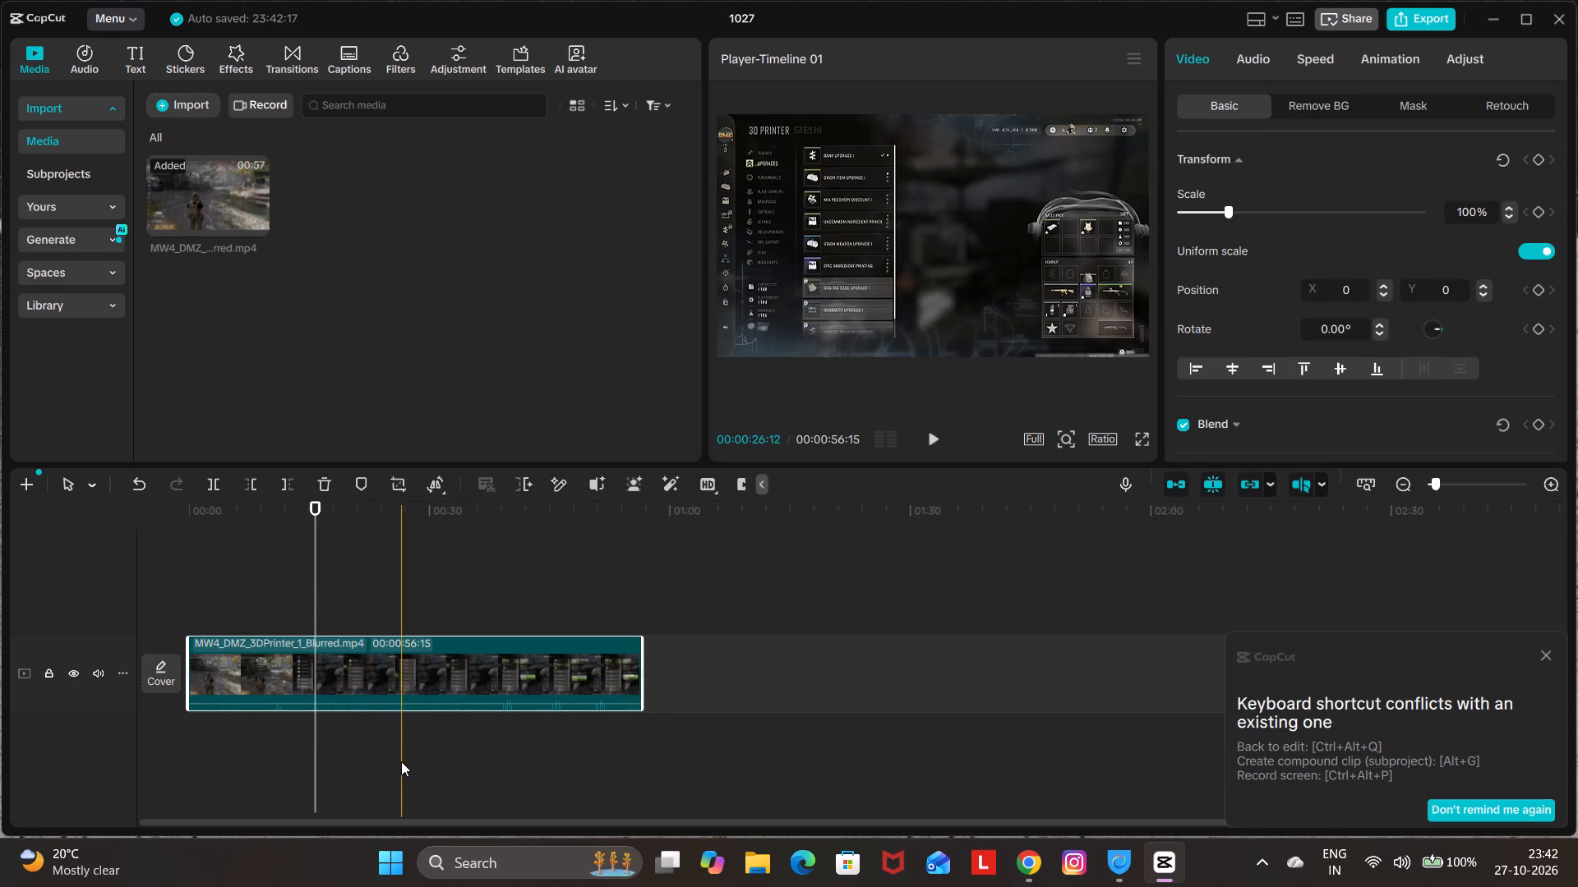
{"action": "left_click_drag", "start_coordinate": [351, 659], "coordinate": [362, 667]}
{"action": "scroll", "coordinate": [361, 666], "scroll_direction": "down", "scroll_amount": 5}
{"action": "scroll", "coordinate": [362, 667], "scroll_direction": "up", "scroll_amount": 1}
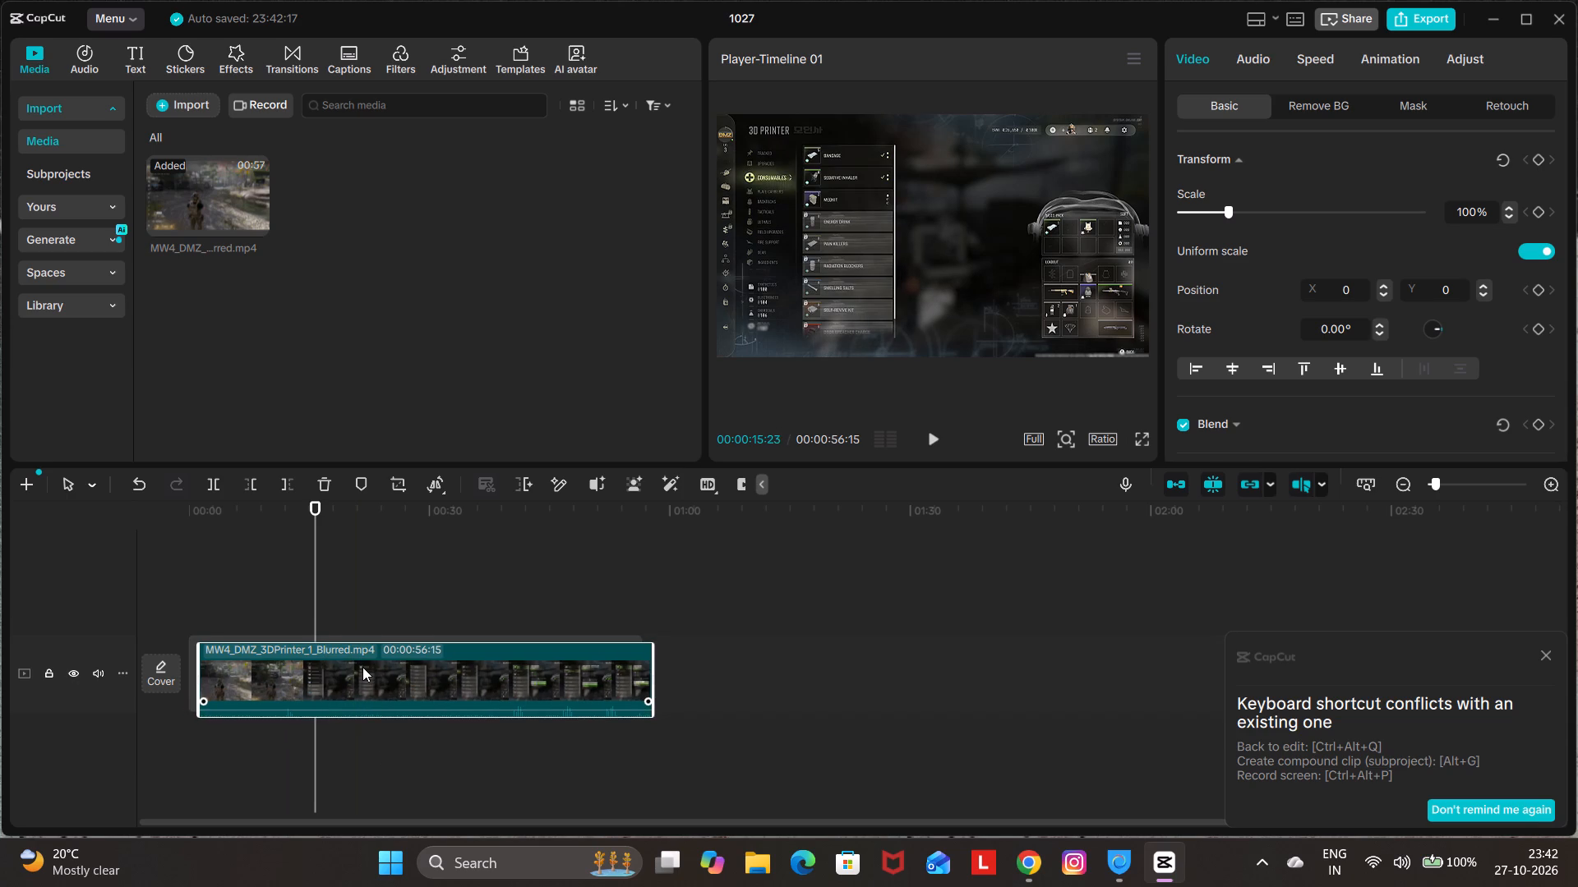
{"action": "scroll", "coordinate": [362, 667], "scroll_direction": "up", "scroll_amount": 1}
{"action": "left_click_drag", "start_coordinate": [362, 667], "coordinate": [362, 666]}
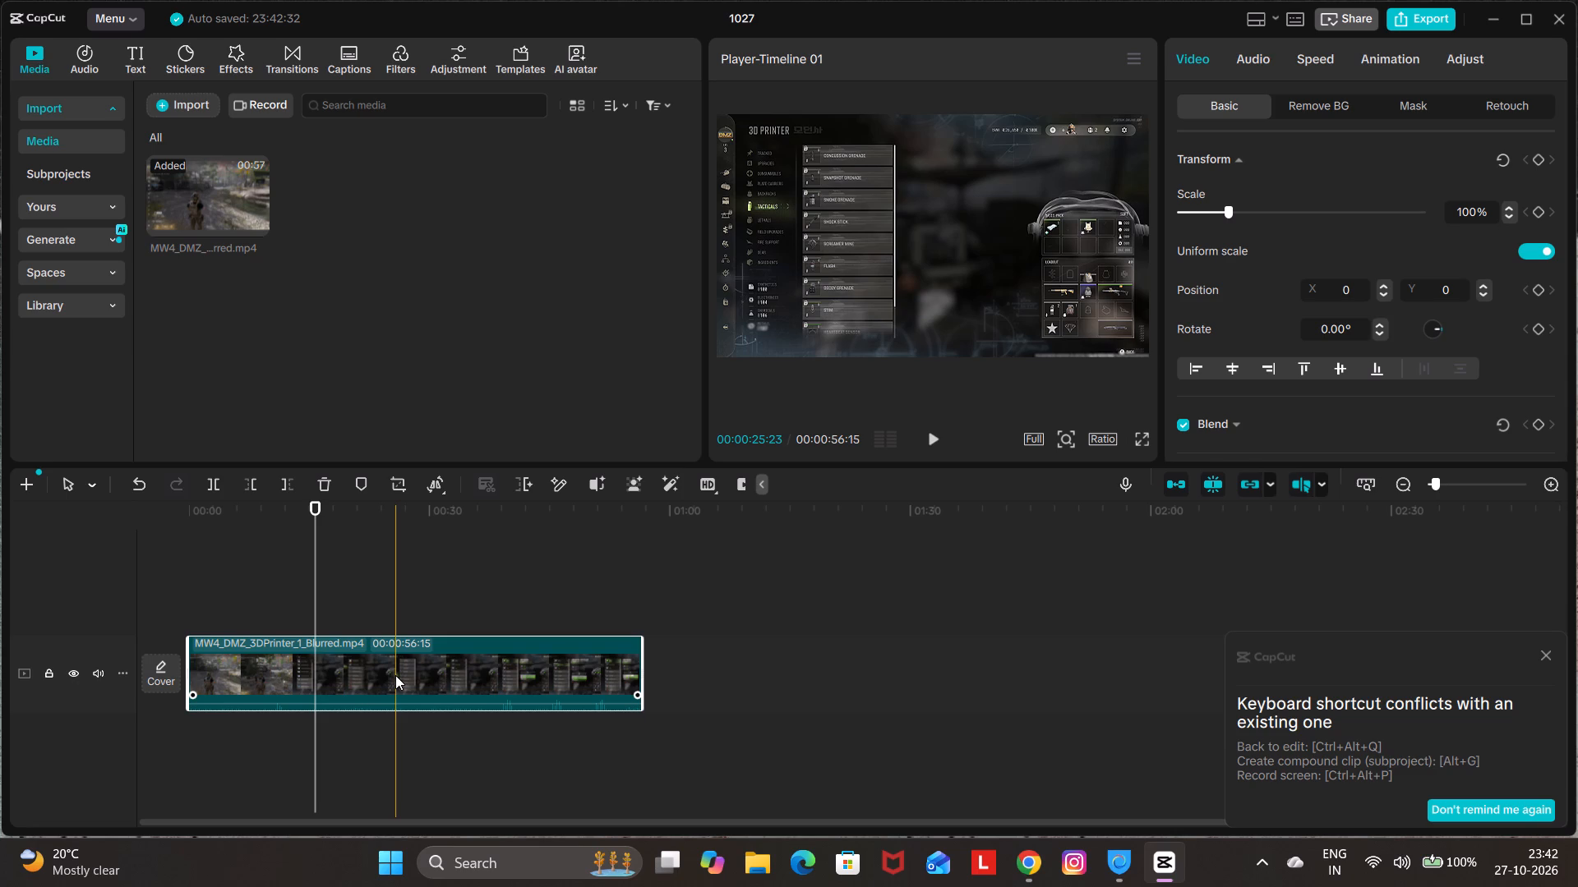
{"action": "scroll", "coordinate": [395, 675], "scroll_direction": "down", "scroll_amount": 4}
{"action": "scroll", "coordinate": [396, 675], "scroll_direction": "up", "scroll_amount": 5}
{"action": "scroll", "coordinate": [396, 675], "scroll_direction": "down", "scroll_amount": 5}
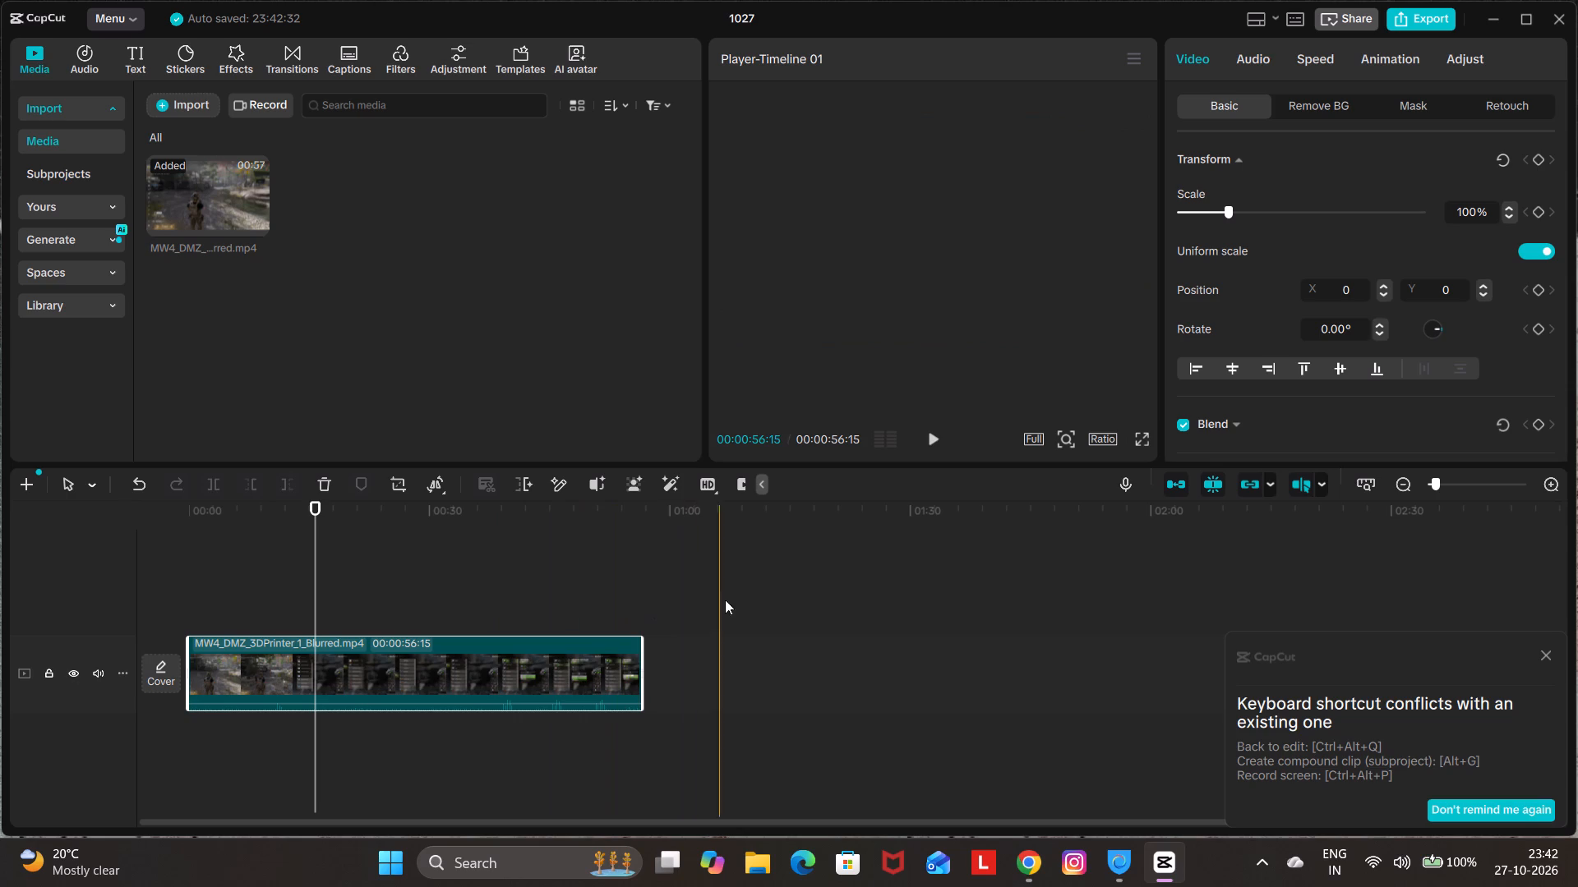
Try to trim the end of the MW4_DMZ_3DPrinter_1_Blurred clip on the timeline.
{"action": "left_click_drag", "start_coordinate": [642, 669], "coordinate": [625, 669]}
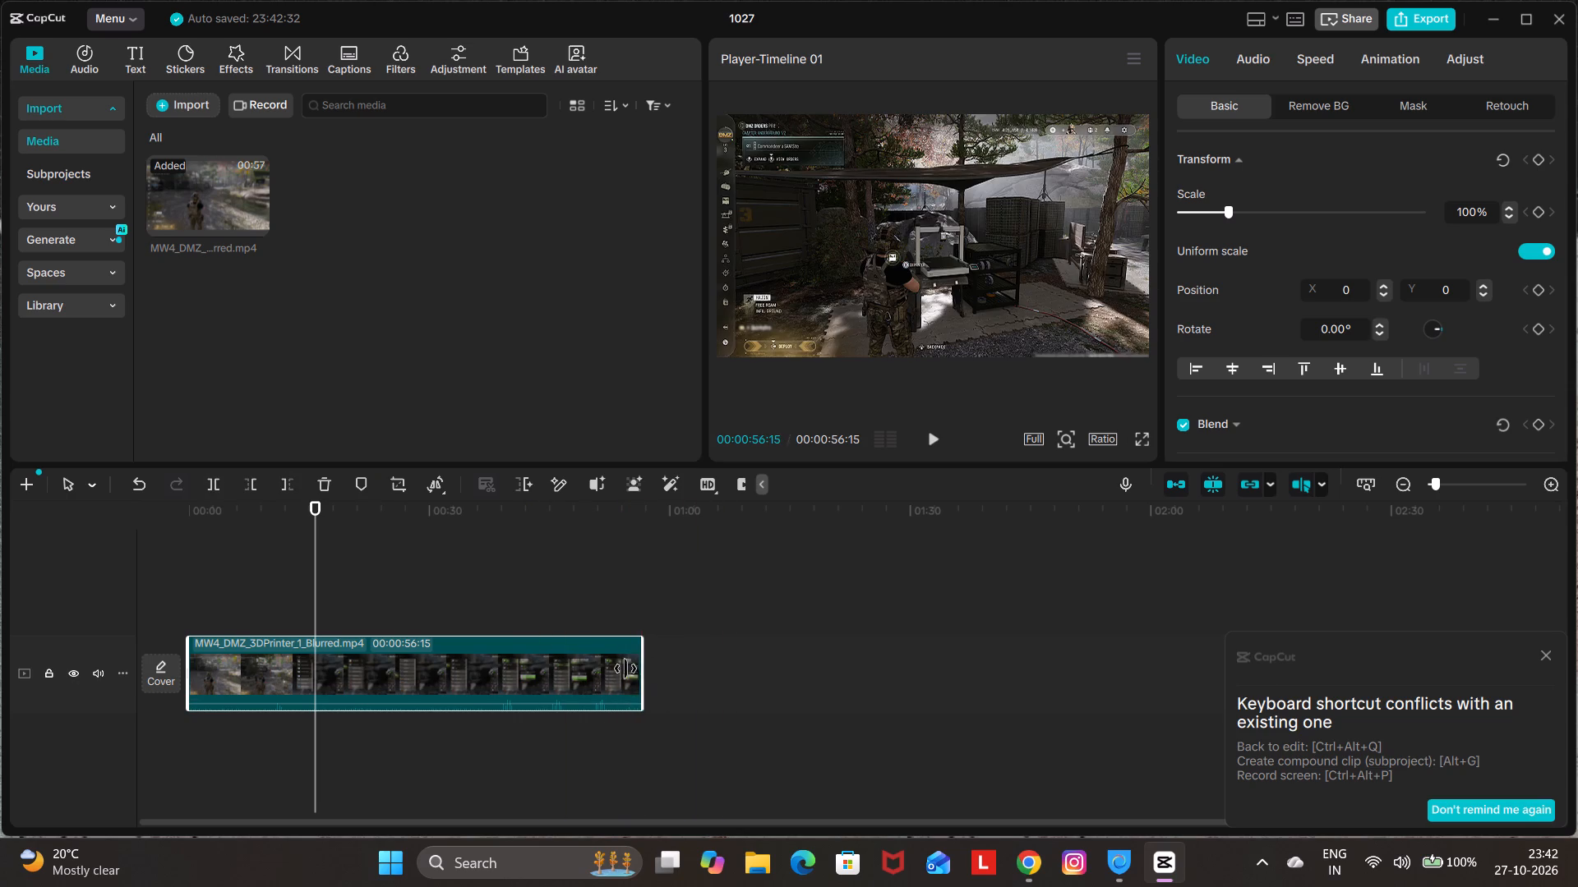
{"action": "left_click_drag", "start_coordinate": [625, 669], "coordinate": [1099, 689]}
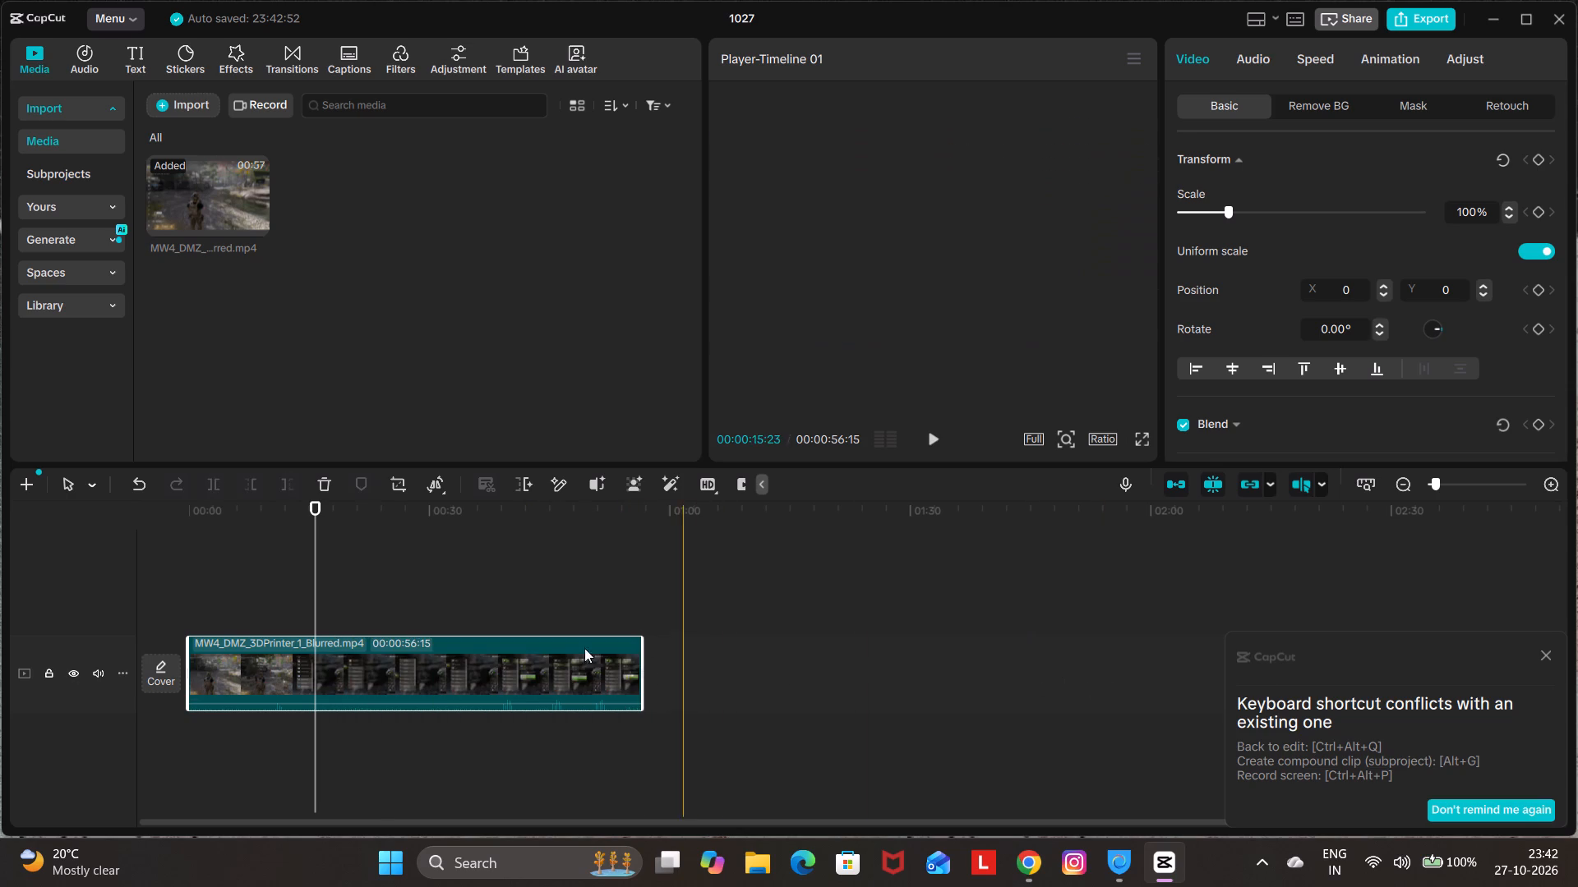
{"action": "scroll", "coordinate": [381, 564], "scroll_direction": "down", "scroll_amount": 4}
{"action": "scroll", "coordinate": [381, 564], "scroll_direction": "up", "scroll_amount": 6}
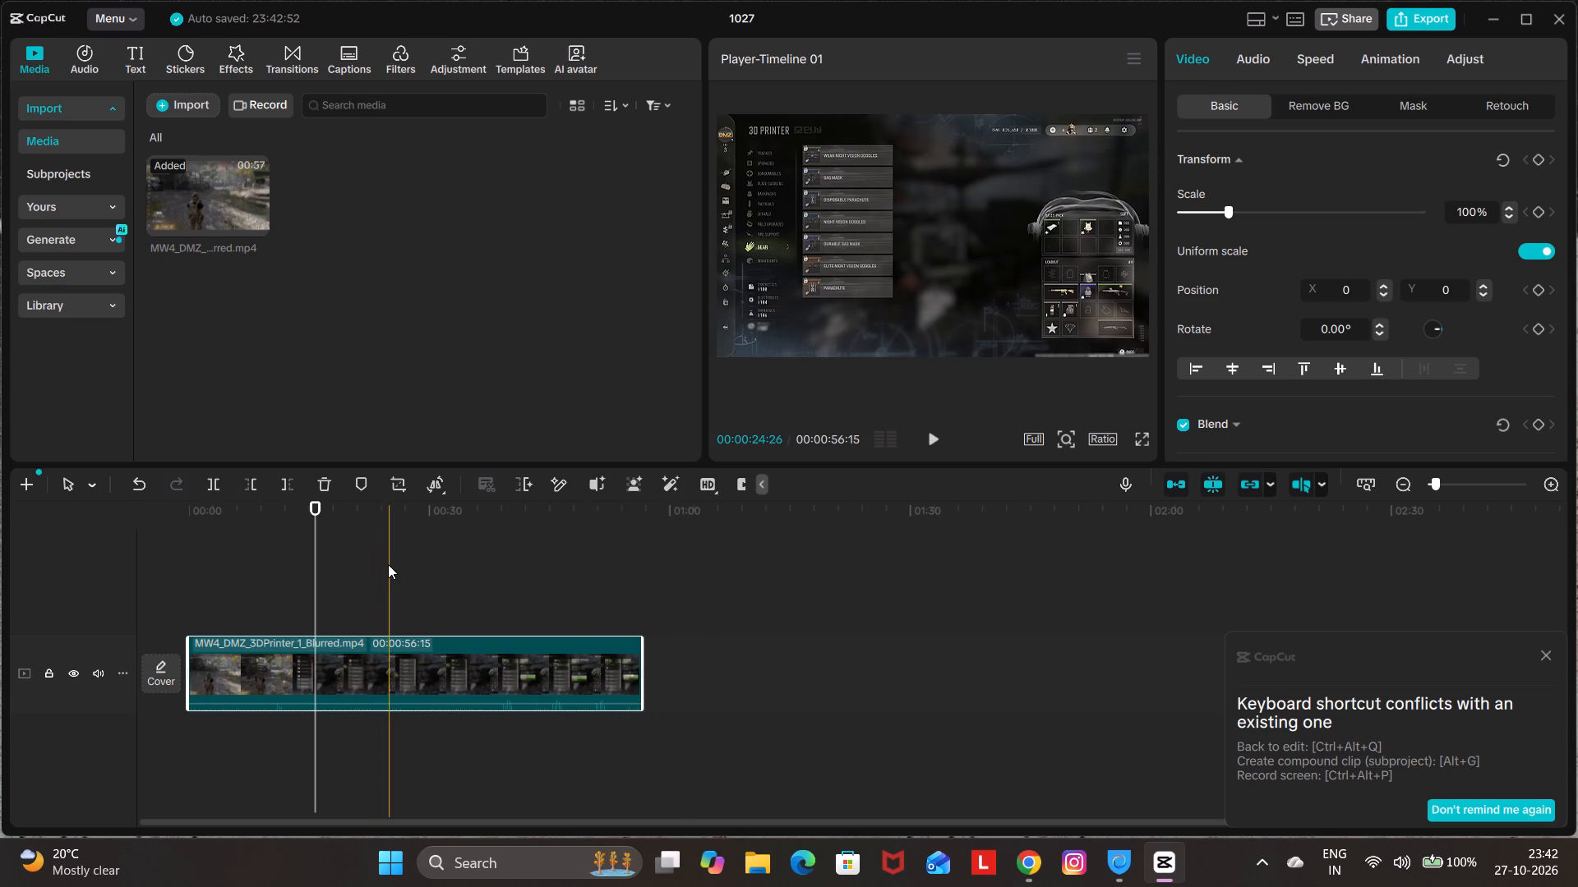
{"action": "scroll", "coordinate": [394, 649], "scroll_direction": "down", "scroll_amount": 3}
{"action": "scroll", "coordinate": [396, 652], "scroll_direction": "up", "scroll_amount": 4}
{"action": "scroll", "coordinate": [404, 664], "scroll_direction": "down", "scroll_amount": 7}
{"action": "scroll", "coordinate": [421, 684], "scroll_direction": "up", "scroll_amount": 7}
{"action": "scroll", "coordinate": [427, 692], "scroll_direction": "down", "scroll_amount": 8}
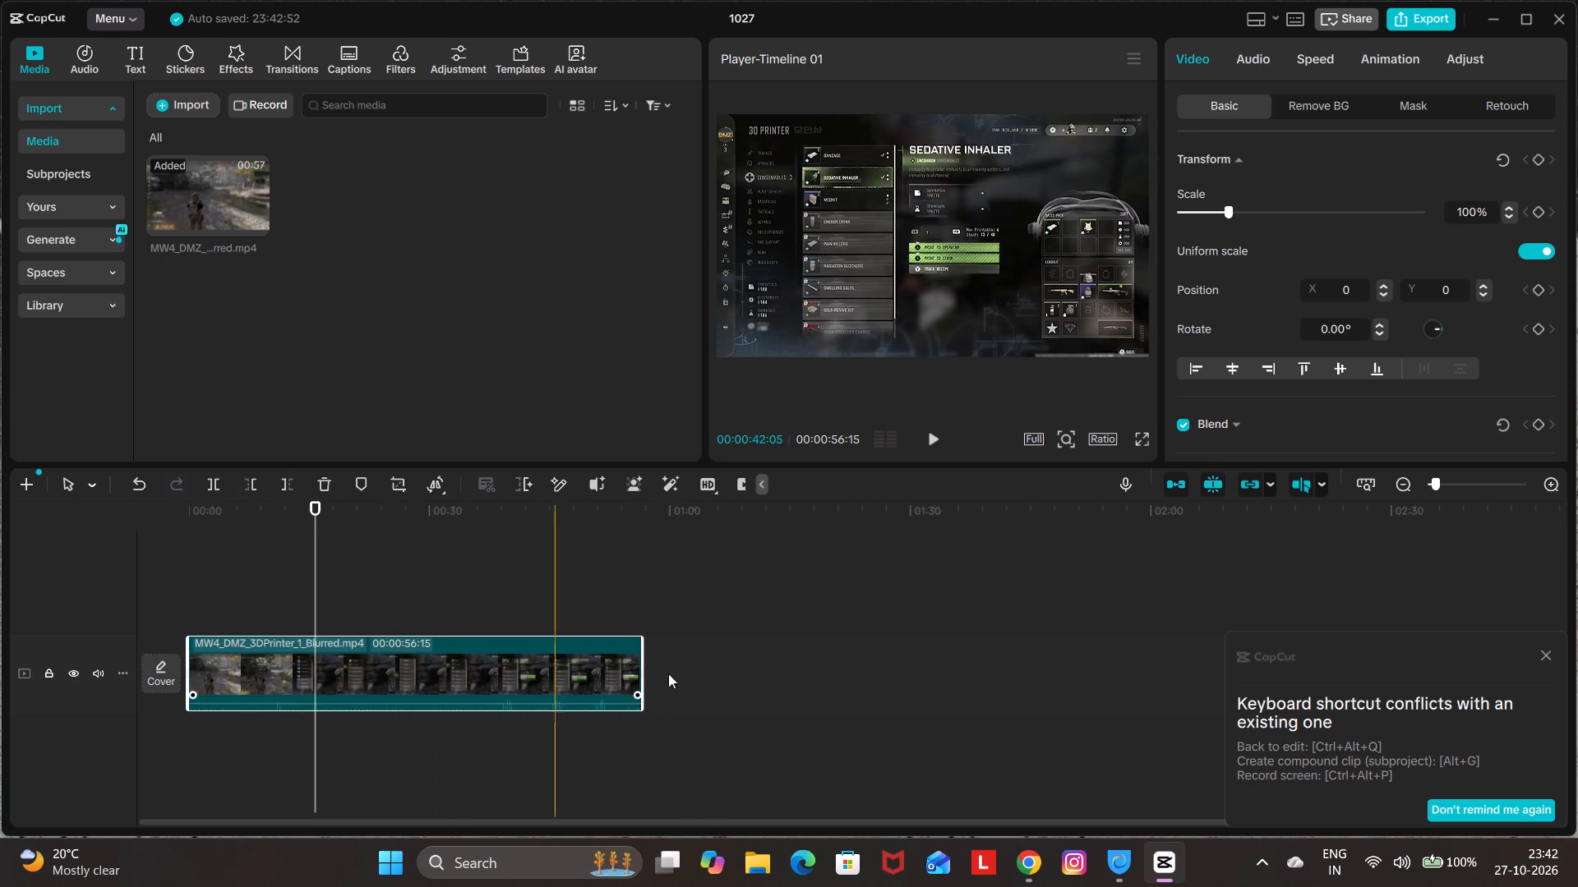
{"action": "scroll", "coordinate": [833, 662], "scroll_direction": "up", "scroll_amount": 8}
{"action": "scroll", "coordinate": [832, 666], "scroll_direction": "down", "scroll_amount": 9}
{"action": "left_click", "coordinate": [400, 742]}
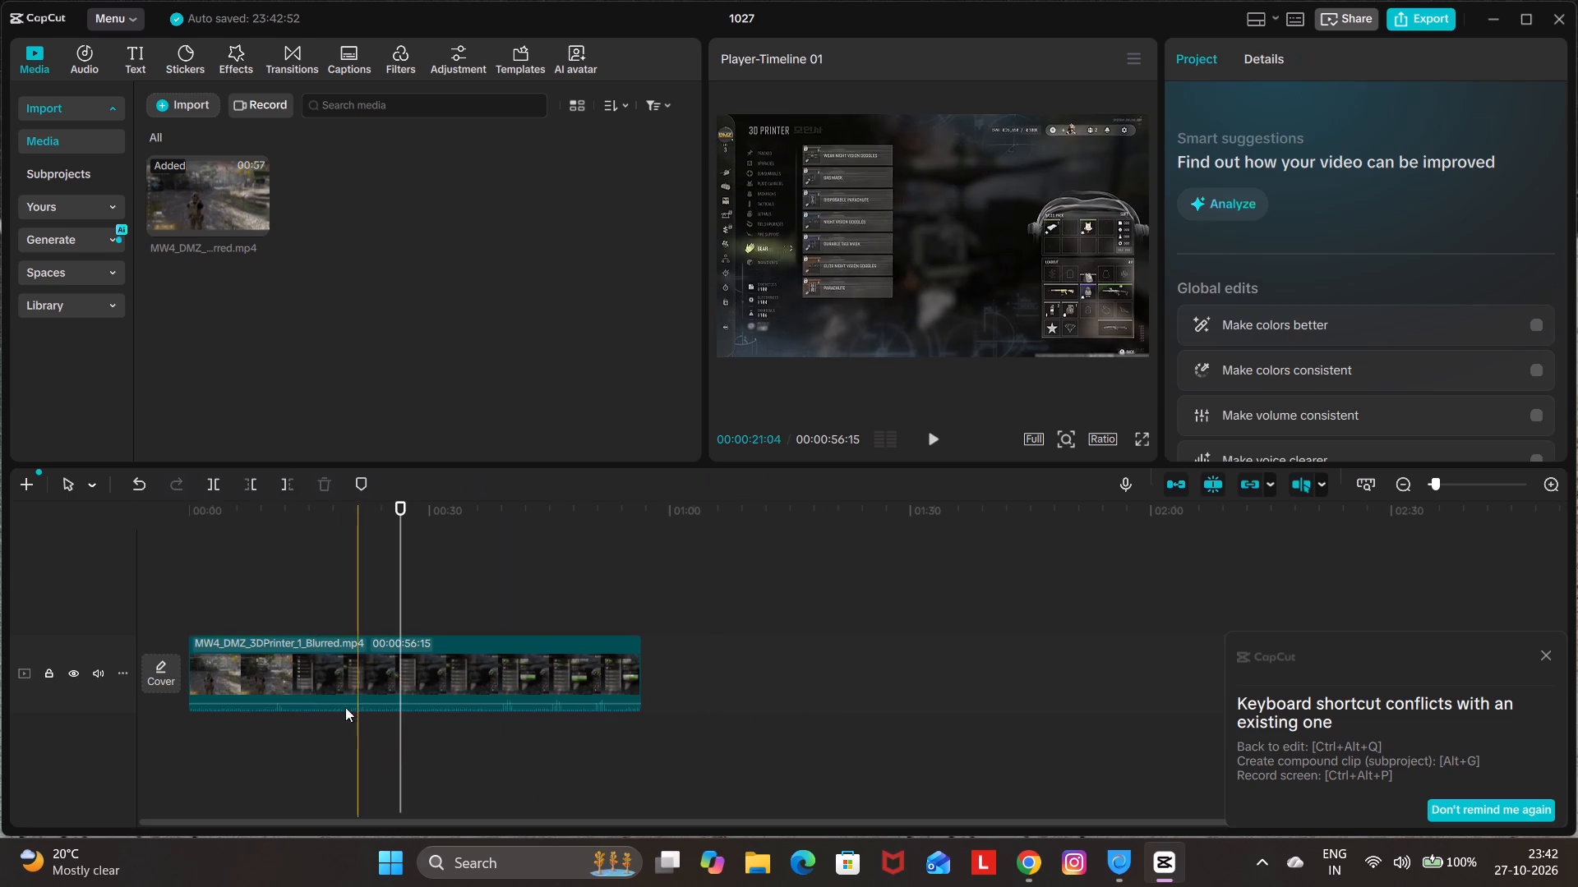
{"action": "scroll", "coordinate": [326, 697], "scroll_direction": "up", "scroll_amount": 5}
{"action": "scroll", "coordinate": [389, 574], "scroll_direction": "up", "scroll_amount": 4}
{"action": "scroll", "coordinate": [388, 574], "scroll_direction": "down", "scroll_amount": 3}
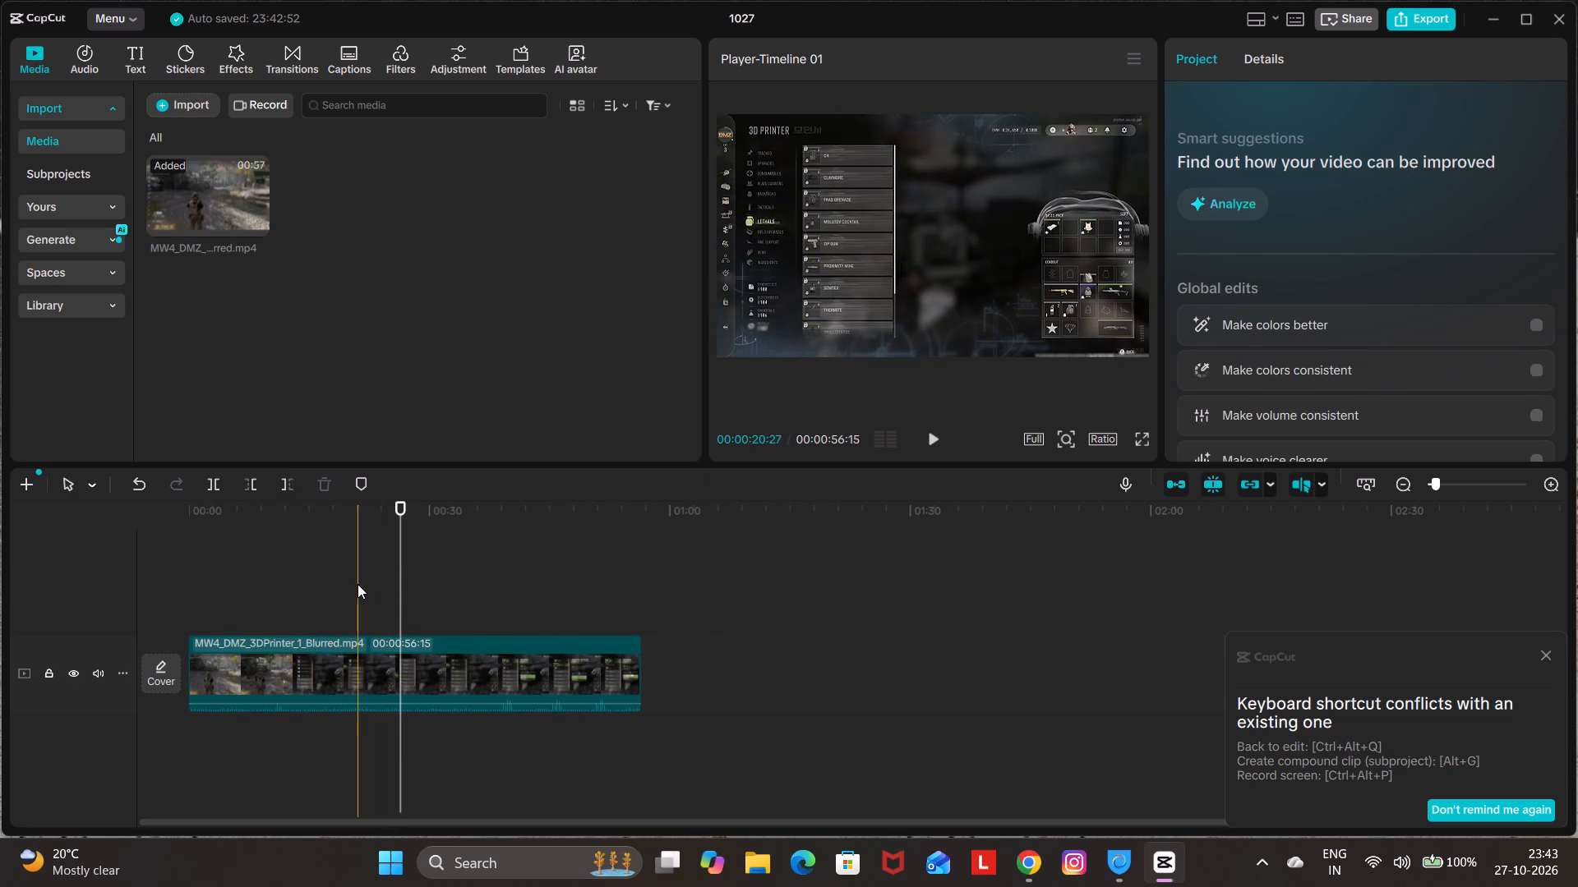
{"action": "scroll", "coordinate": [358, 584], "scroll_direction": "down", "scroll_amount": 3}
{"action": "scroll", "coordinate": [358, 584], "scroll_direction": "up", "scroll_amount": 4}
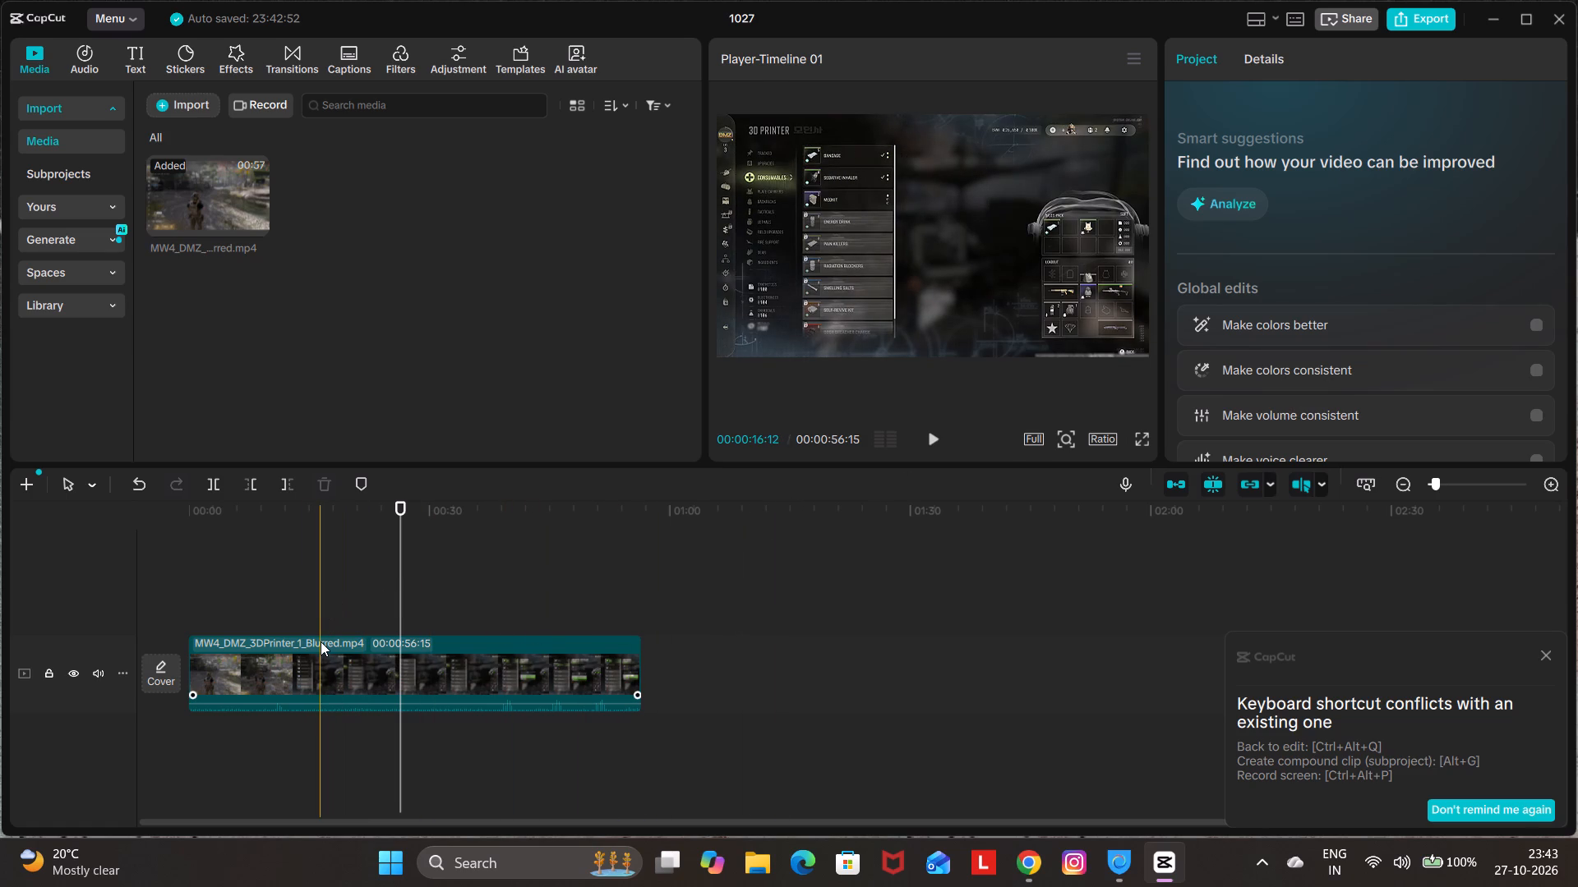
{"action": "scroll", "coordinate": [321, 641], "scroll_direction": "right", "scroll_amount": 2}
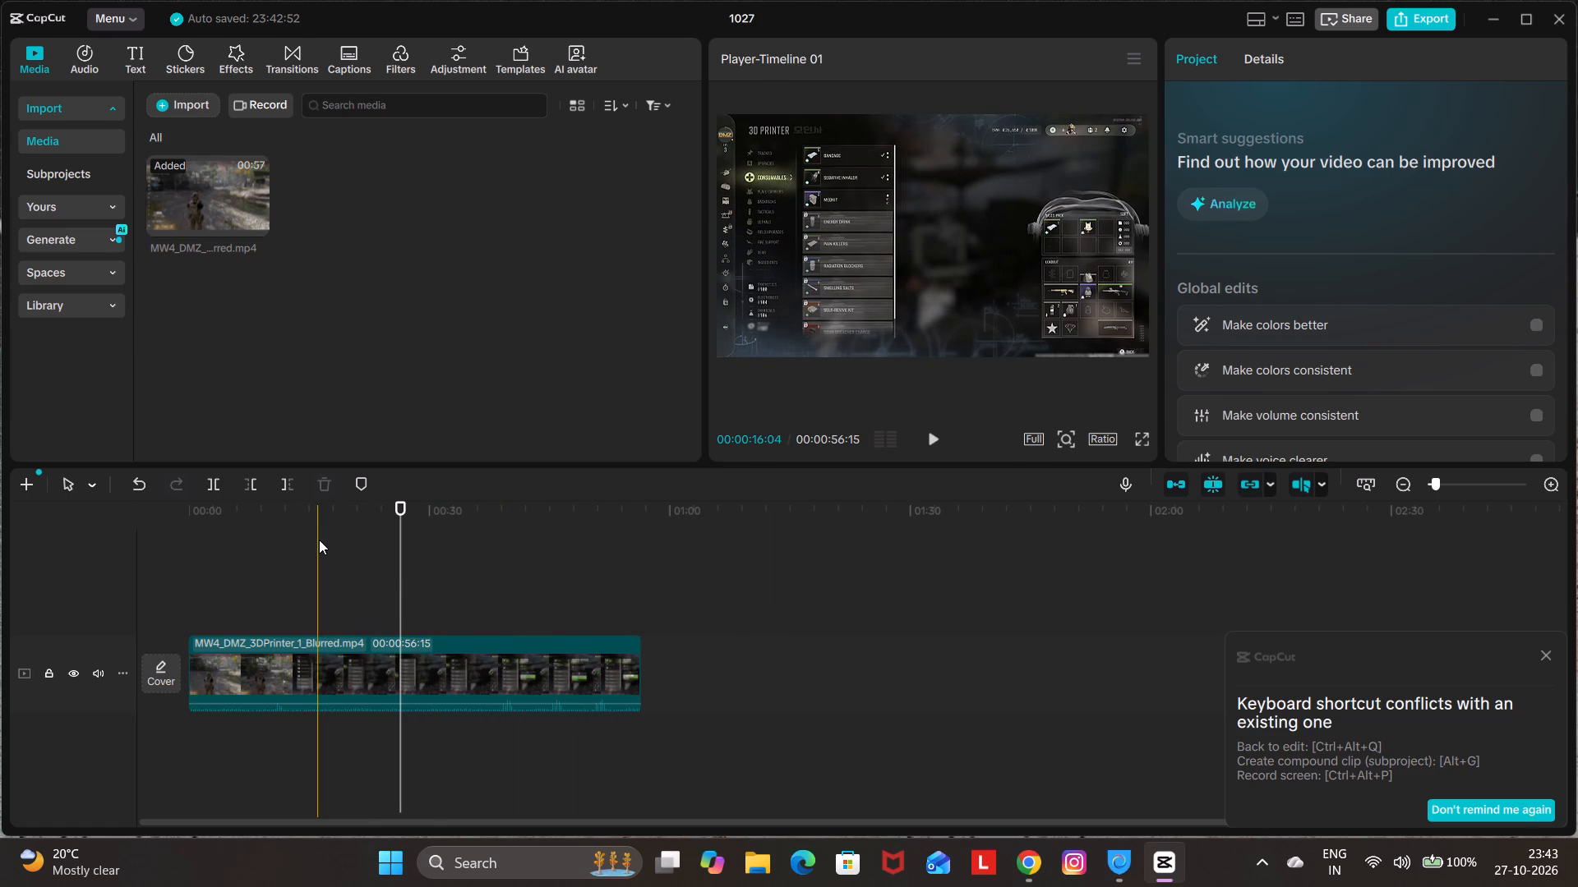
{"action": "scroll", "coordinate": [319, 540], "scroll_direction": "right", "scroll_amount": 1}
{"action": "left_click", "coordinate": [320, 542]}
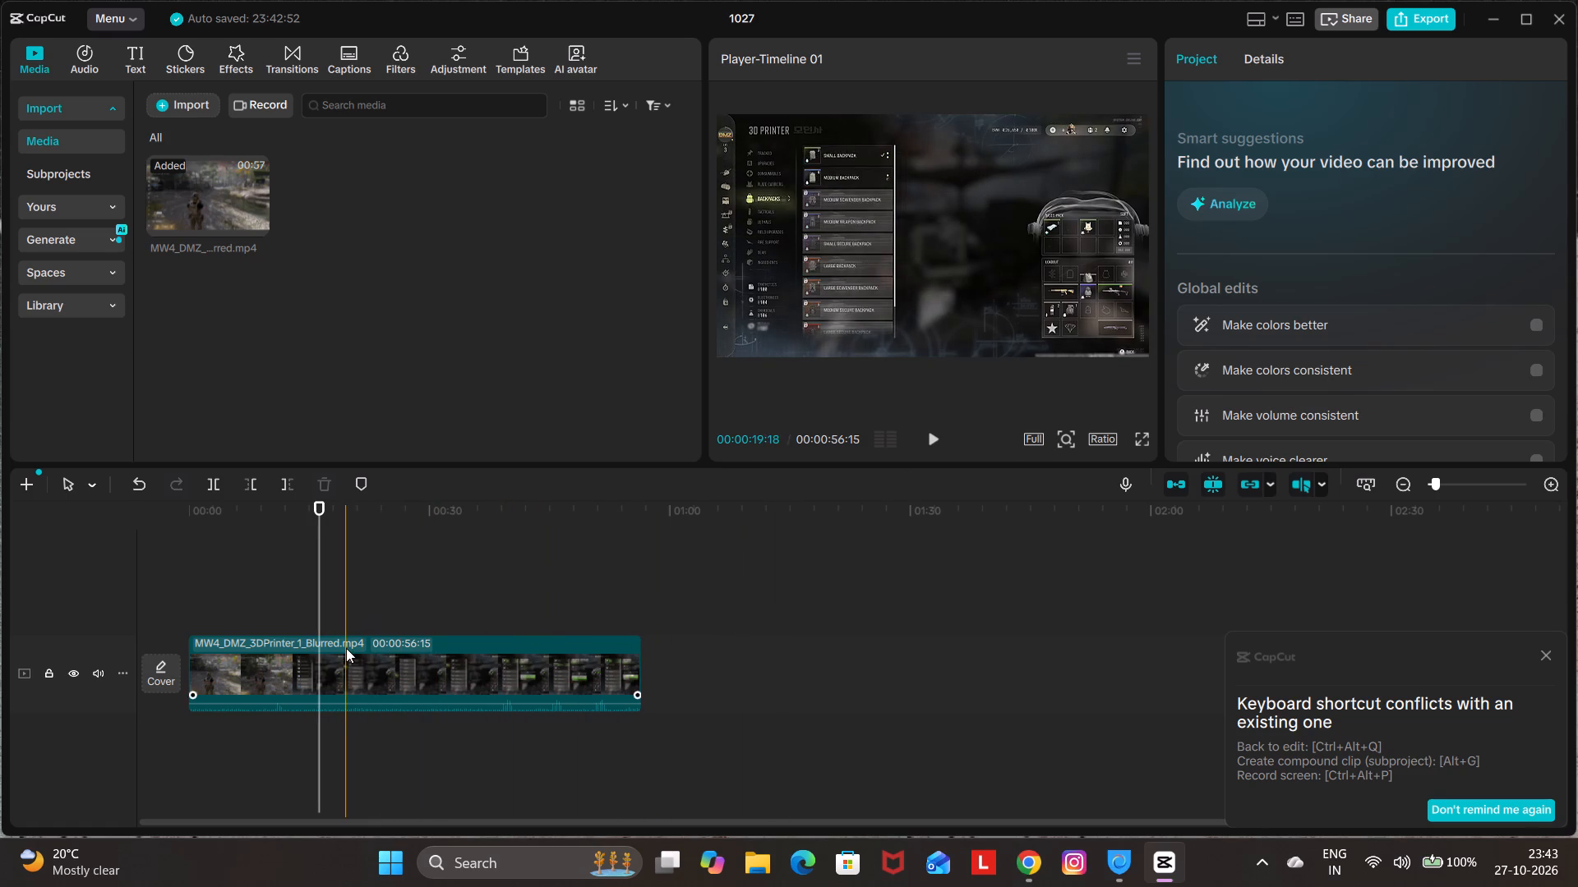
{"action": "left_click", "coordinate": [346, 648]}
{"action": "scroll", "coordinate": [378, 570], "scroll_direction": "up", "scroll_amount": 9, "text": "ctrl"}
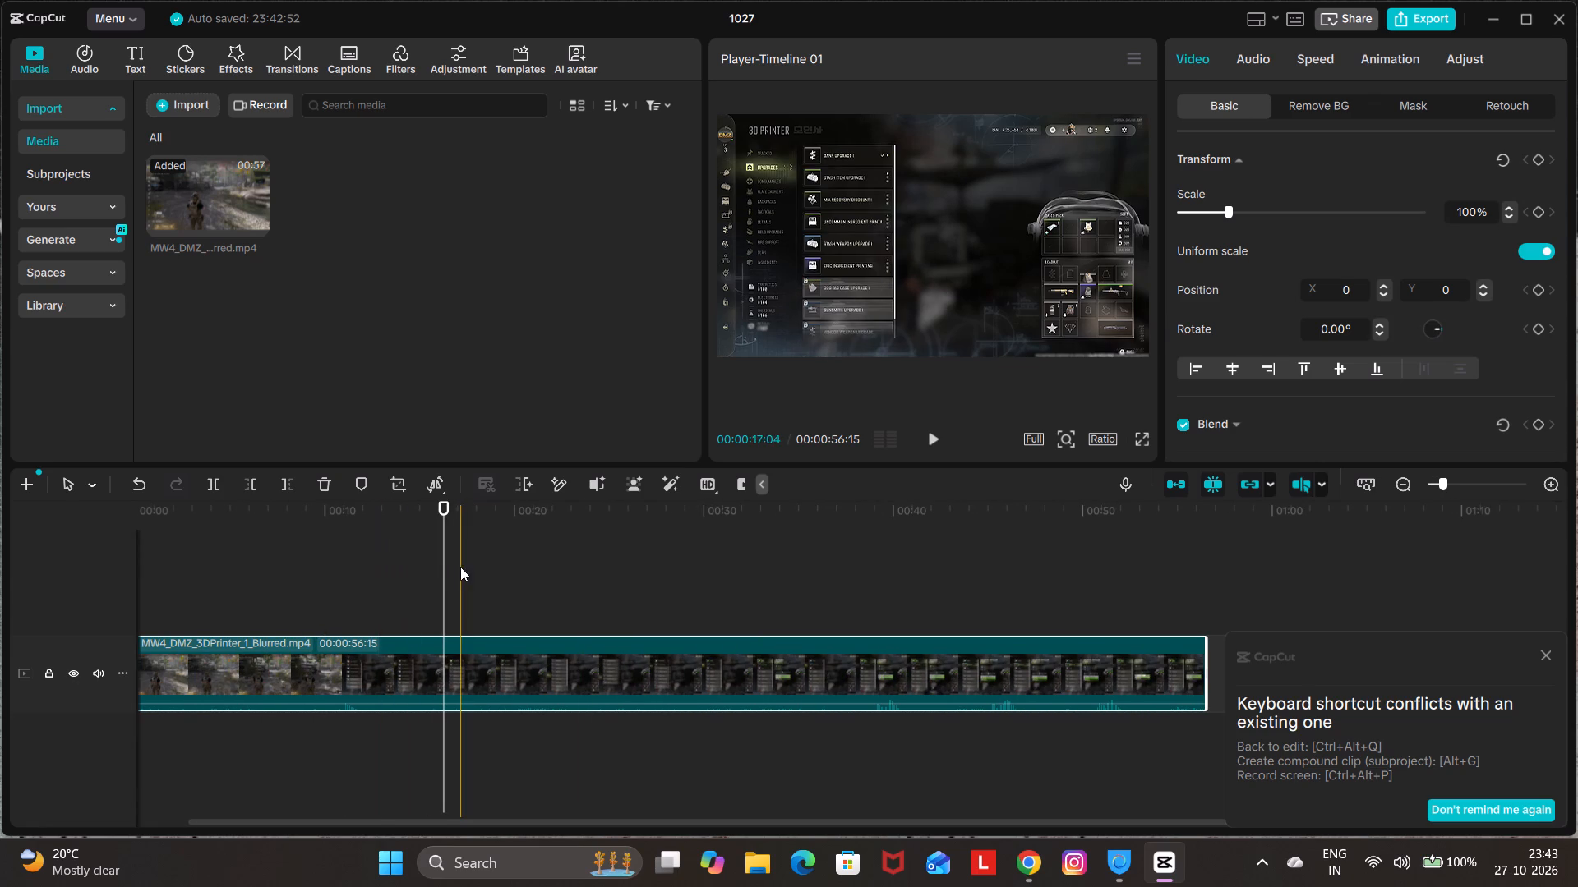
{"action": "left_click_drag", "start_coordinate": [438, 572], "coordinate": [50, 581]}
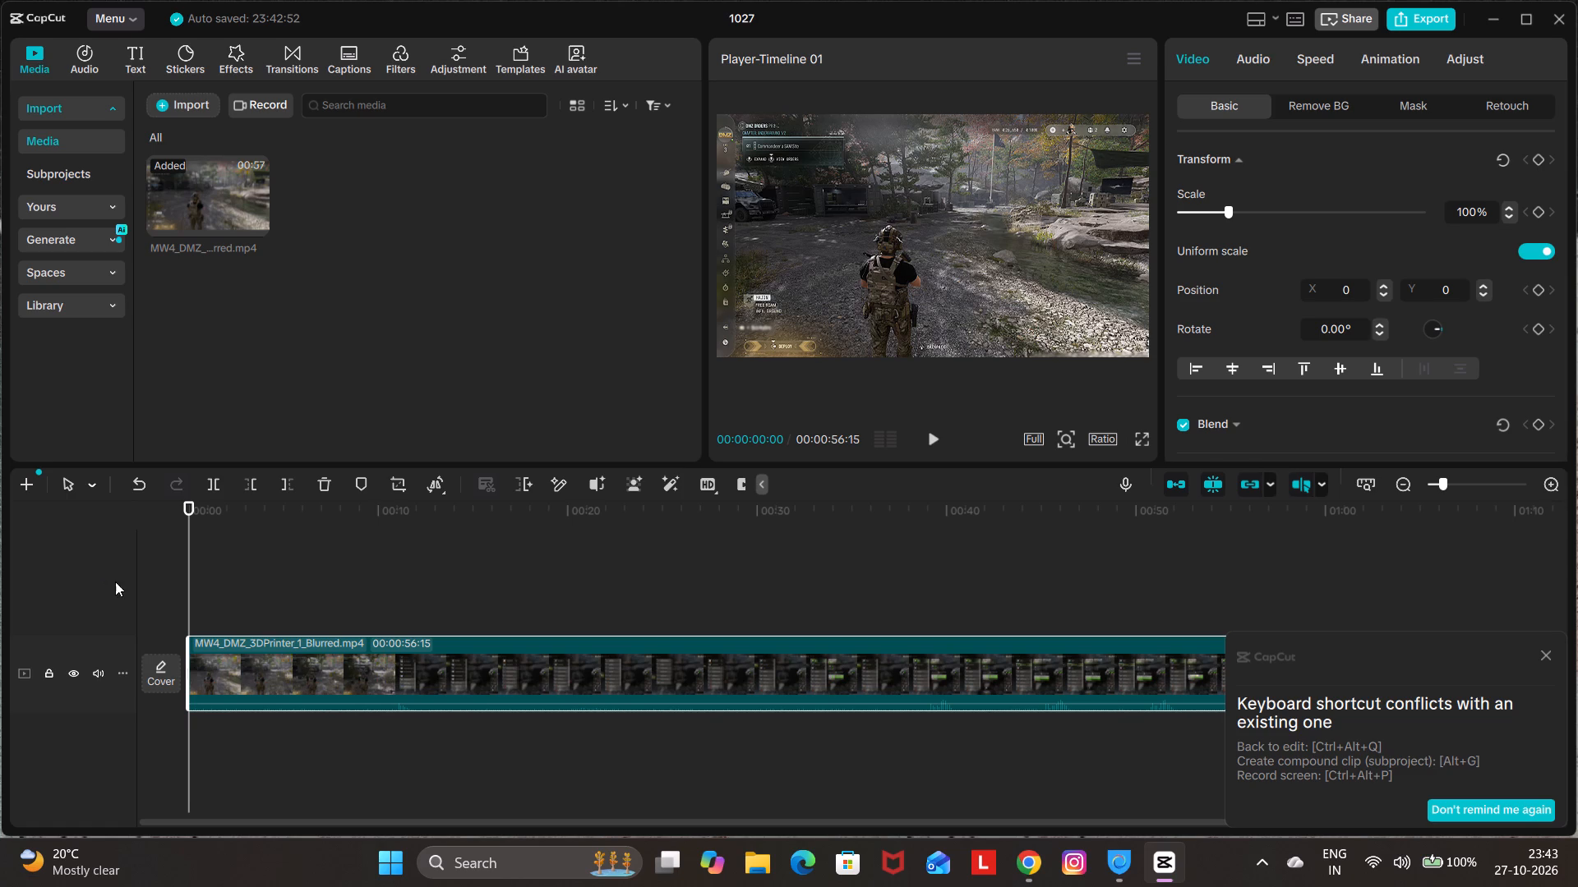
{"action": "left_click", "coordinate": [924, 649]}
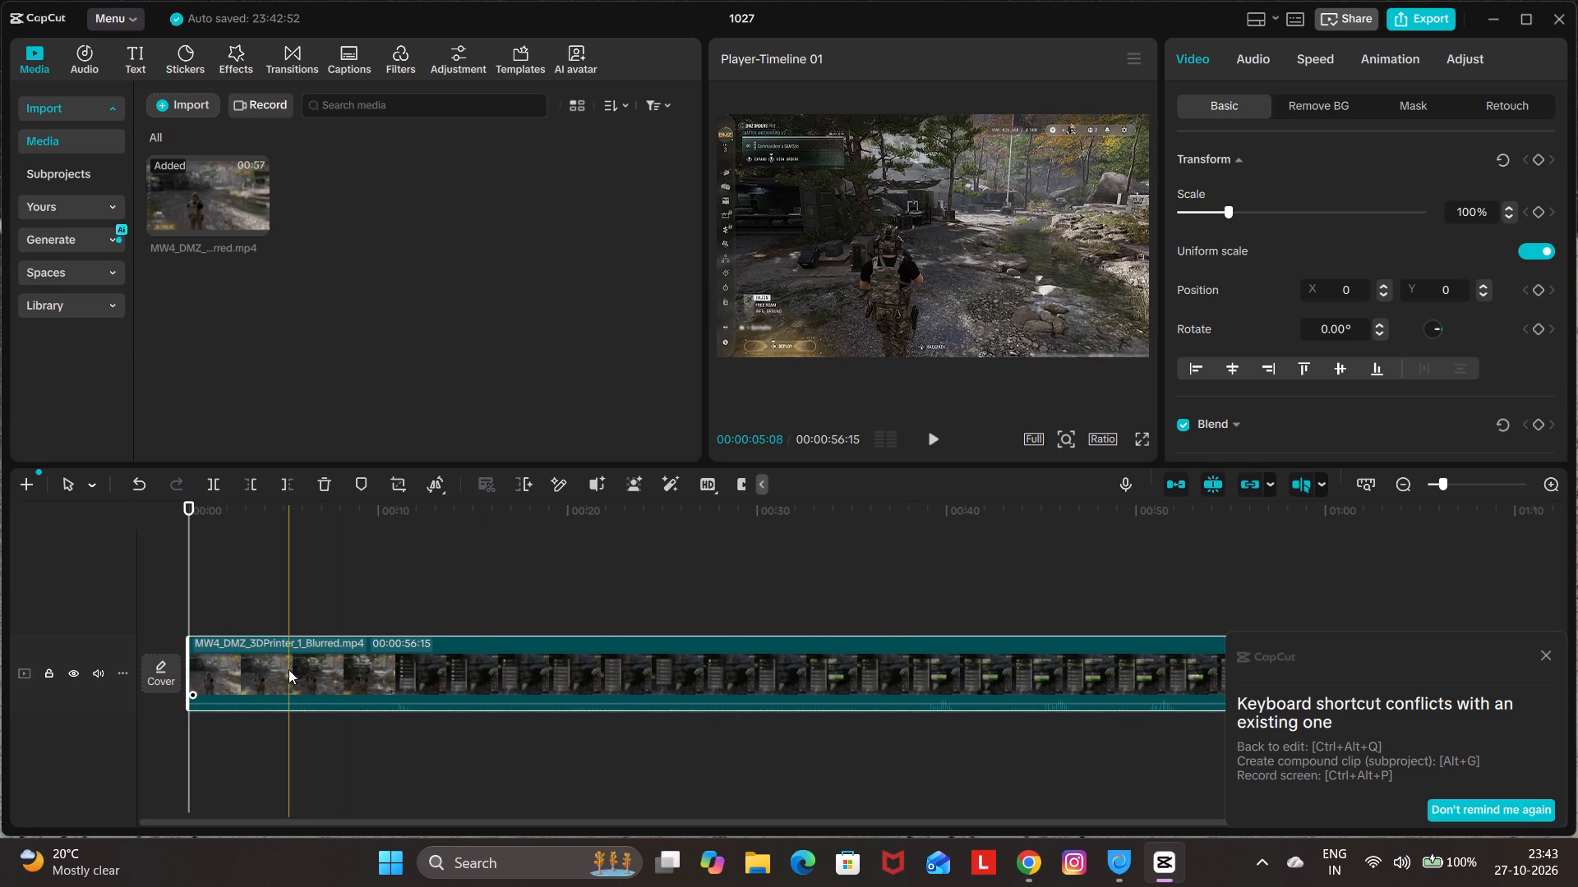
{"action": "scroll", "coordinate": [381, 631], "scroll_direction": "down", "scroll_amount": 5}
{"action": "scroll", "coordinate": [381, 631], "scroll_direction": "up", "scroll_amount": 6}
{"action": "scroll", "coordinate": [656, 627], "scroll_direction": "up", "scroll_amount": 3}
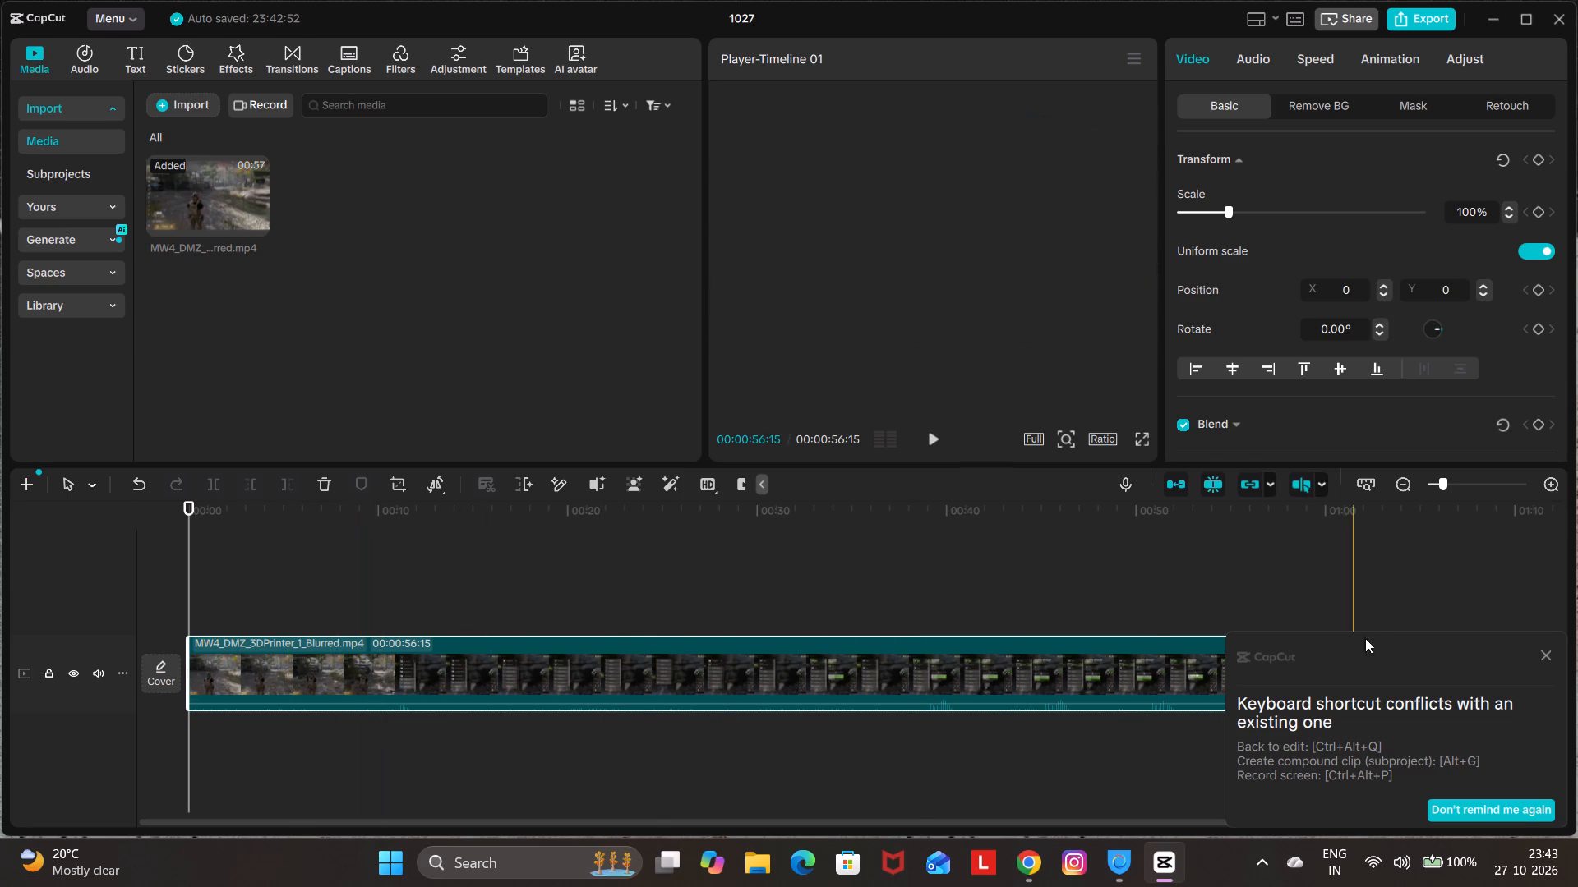
Dismiss the keyboard shortcut conflict notice covering the end of the timeline.
{"action": "left_click", "coordinate": [1551, 659]}
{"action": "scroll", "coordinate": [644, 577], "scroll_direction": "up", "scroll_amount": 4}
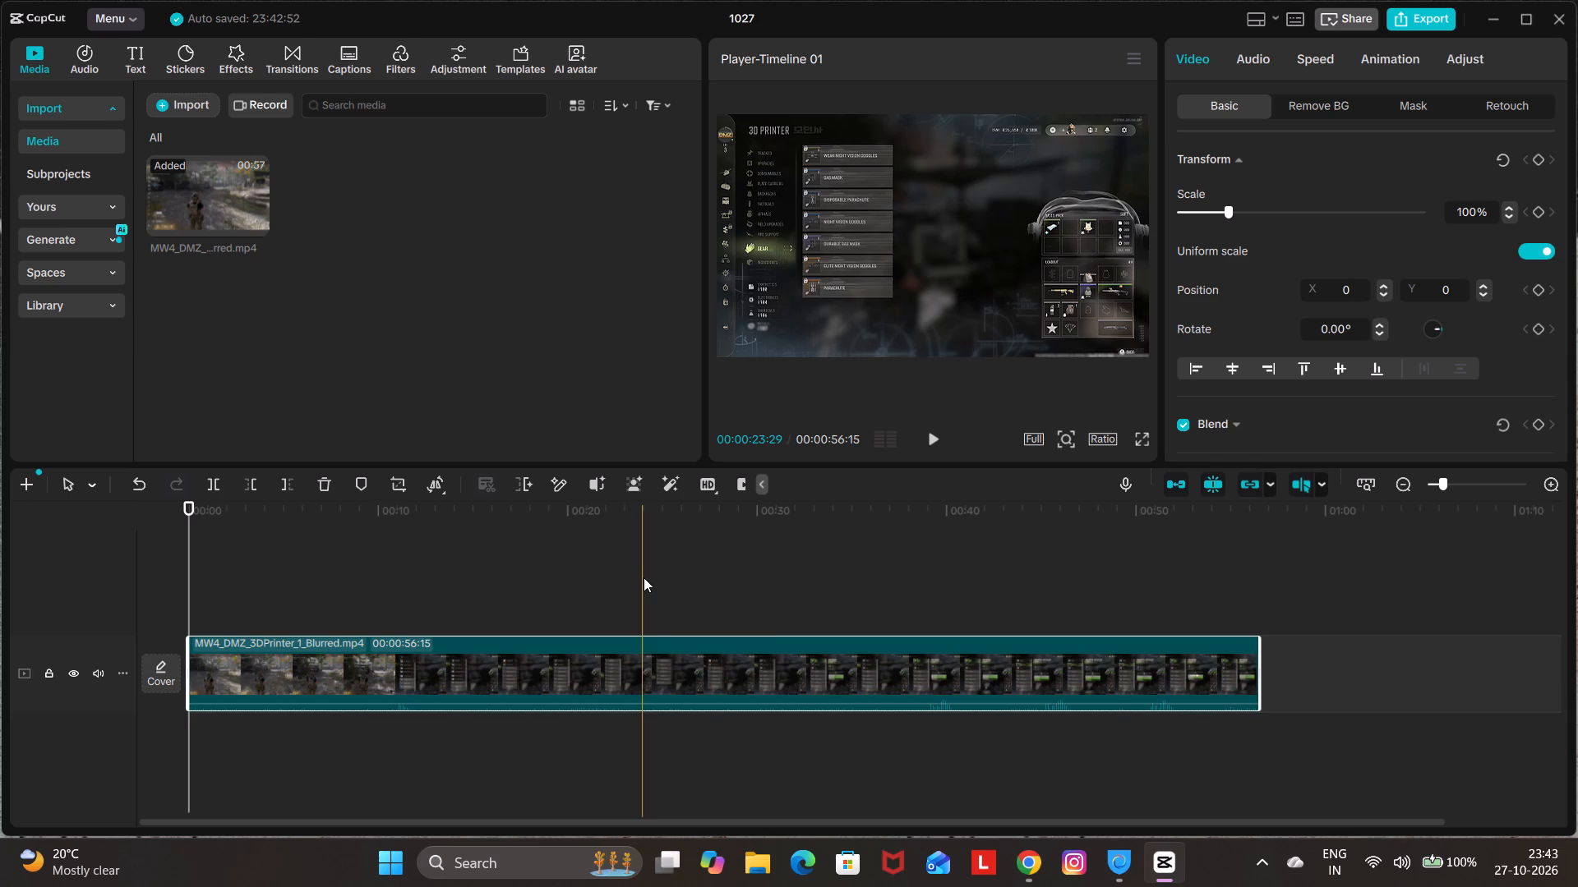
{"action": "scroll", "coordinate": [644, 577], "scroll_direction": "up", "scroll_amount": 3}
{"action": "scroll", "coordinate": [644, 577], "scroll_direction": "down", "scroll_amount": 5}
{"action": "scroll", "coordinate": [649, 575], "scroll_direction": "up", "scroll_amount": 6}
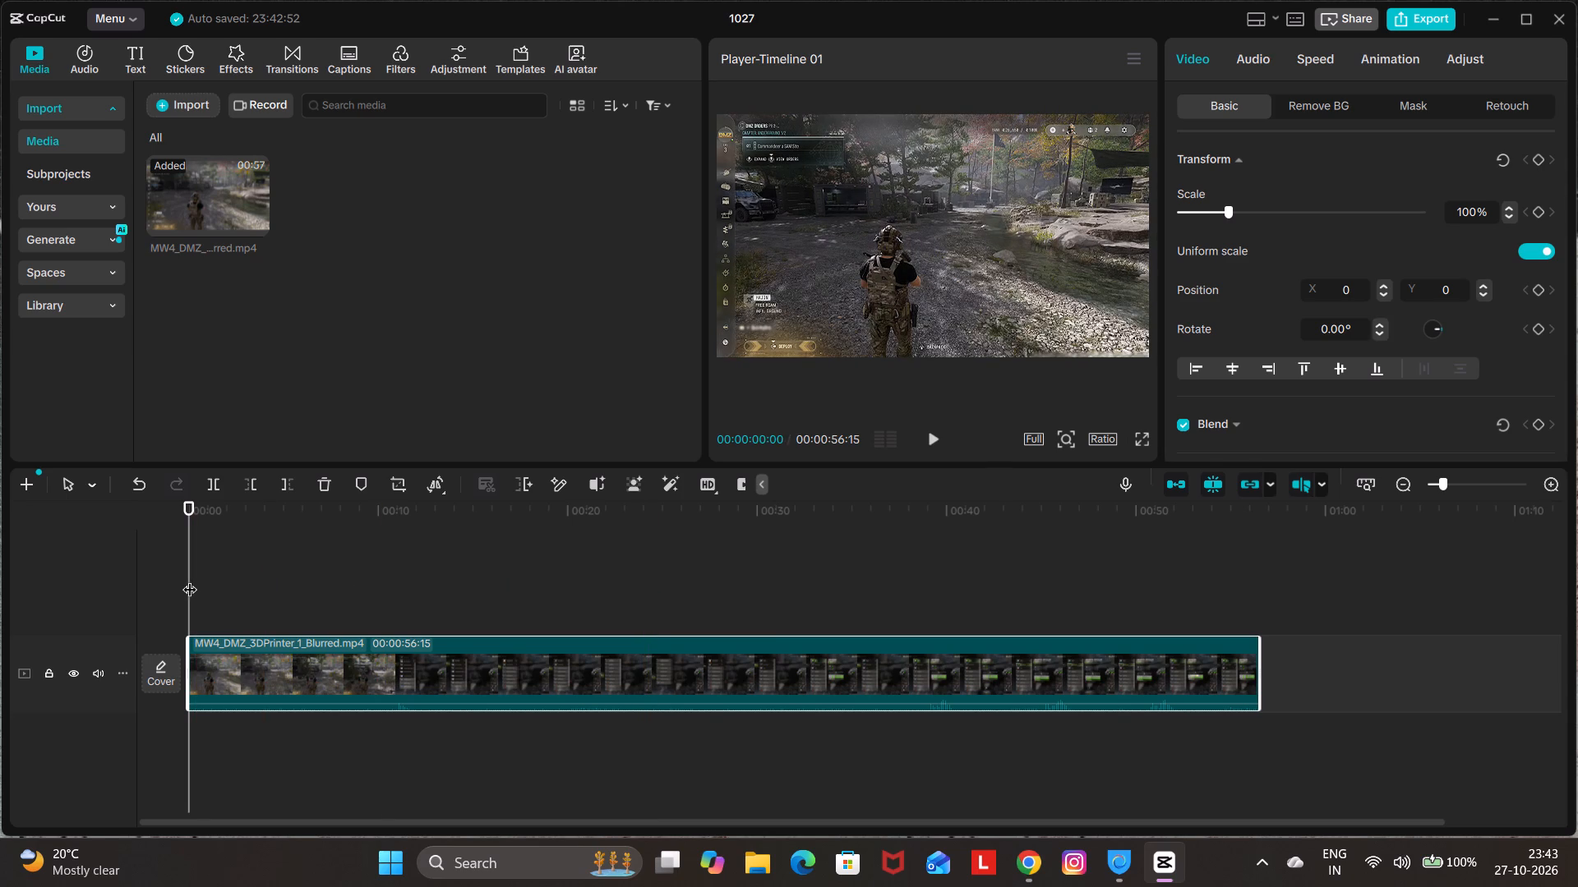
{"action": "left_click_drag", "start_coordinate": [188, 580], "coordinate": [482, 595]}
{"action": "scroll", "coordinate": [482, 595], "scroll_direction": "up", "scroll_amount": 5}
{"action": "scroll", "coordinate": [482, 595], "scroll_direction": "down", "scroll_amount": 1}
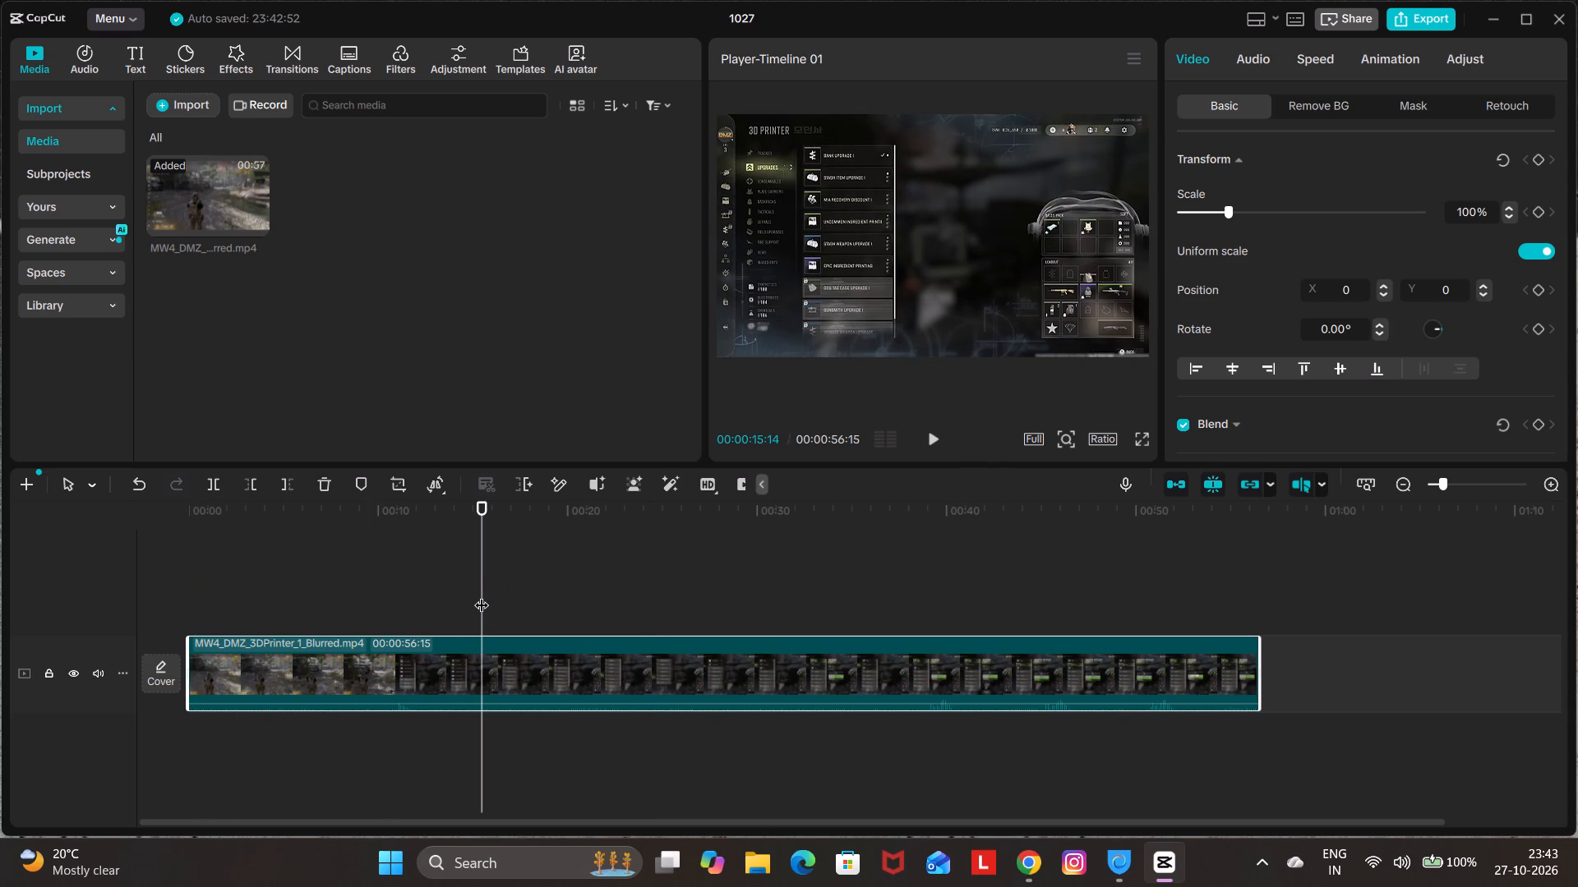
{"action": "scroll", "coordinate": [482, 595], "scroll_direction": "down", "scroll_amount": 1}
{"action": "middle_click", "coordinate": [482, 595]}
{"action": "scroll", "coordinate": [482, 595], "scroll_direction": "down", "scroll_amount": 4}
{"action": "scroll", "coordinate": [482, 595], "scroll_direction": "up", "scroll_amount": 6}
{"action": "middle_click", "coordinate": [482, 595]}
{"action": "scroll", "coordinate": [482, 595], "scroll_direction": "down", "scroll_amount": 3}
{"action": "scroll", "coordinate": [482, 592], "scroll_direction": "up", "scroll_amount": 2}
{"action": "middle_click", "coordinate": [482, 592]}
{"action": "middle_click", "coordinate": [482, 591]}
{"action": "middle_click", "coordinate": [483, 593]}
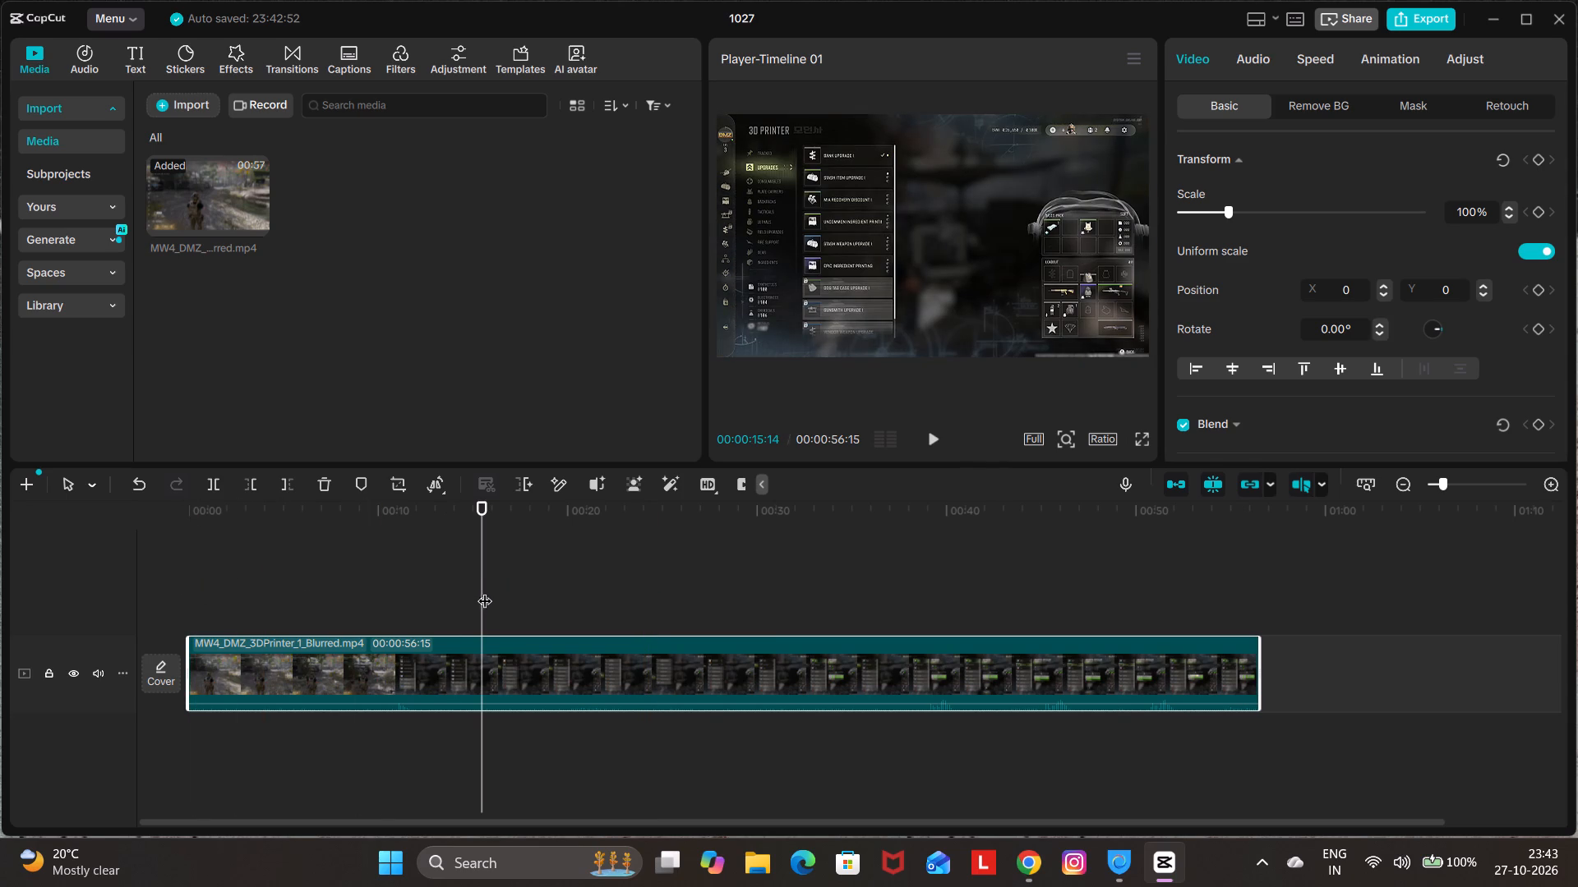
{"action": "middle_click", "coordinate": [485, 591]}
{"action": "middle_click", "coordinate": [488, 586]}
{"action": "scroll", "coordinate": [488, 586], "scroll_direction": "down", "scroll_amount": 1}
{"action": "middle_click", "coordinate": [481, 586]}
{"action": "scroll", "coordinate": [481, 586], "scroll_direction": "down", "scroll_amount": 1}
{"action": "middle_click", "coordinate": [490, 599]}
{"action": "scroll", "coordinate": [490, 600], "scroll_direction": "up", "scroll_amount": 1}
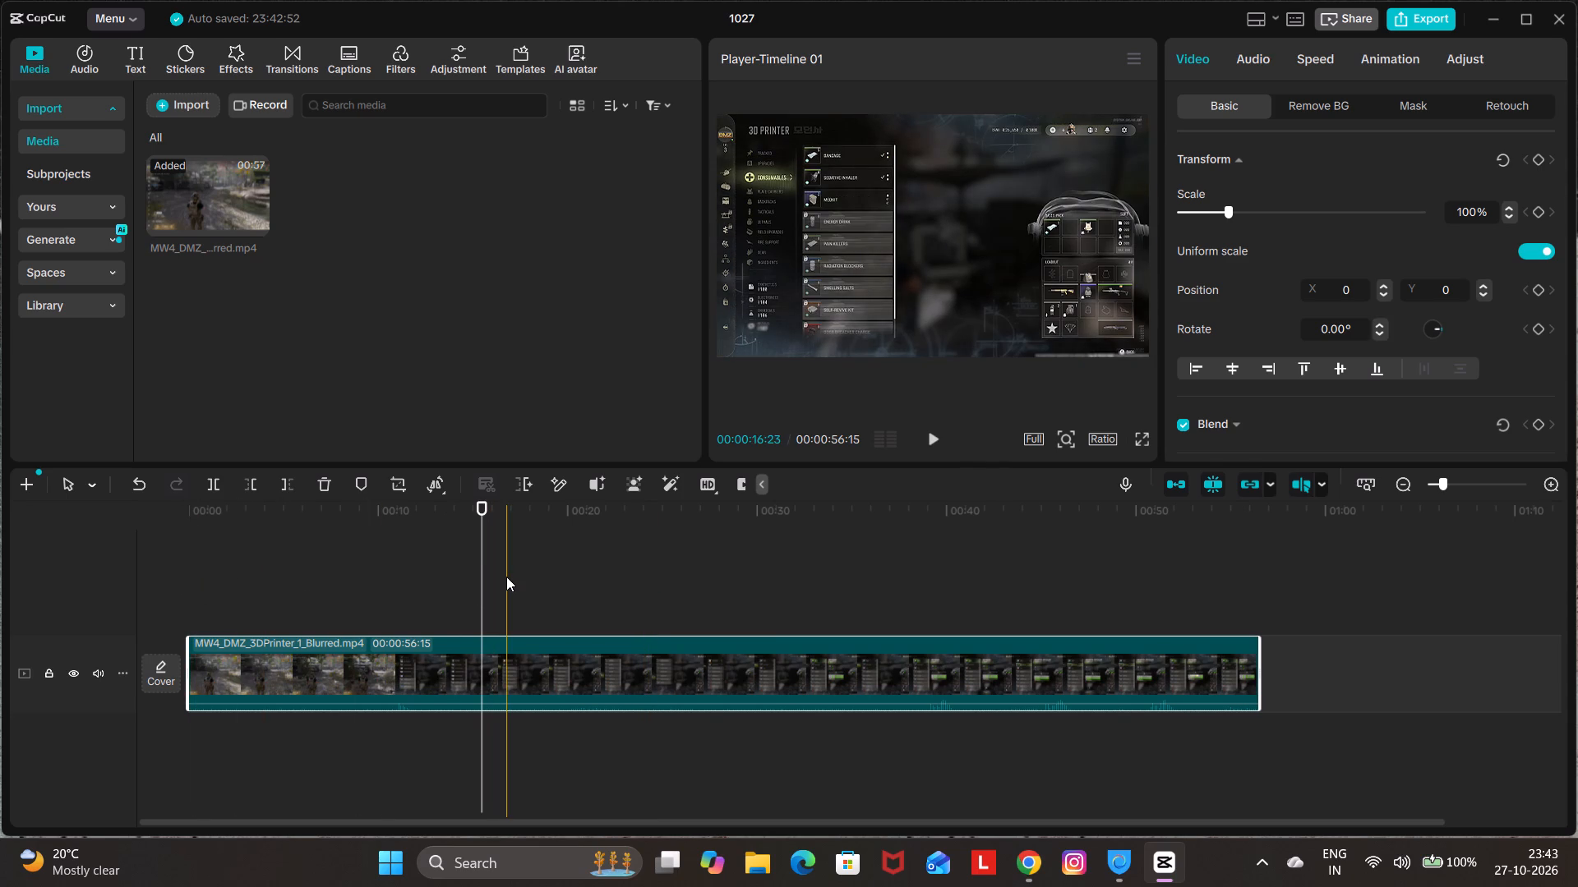
Position the playhead at 00:00:03:00 on the timeline and select the MW4_DMZ_3DPrinter_1_Blurred clip.
{"action": "scroll", "coordinate": [506, 577], "scroll_direction": "up", "scroll_amount": 11}
{"action": "scroll", "coordinate": [506, 577], "scroll_direction": "up", "scroll_amount": 5, "text": "ctrl"}
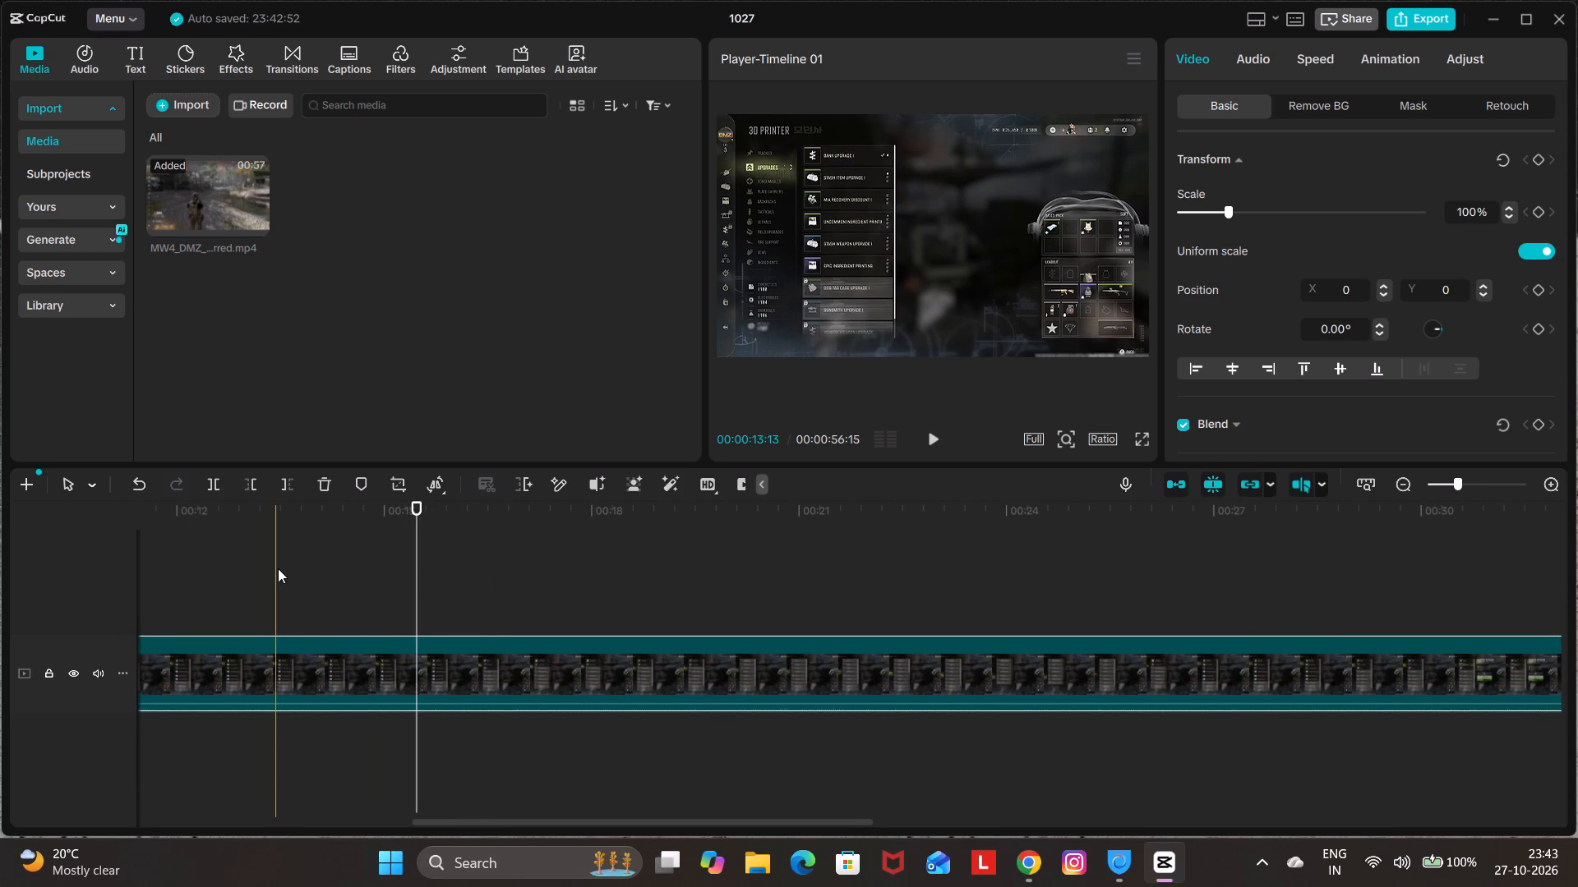
{"action": "left_click_drag", "start_coordinate": [450, 550], "coordinate": [258, 563]}
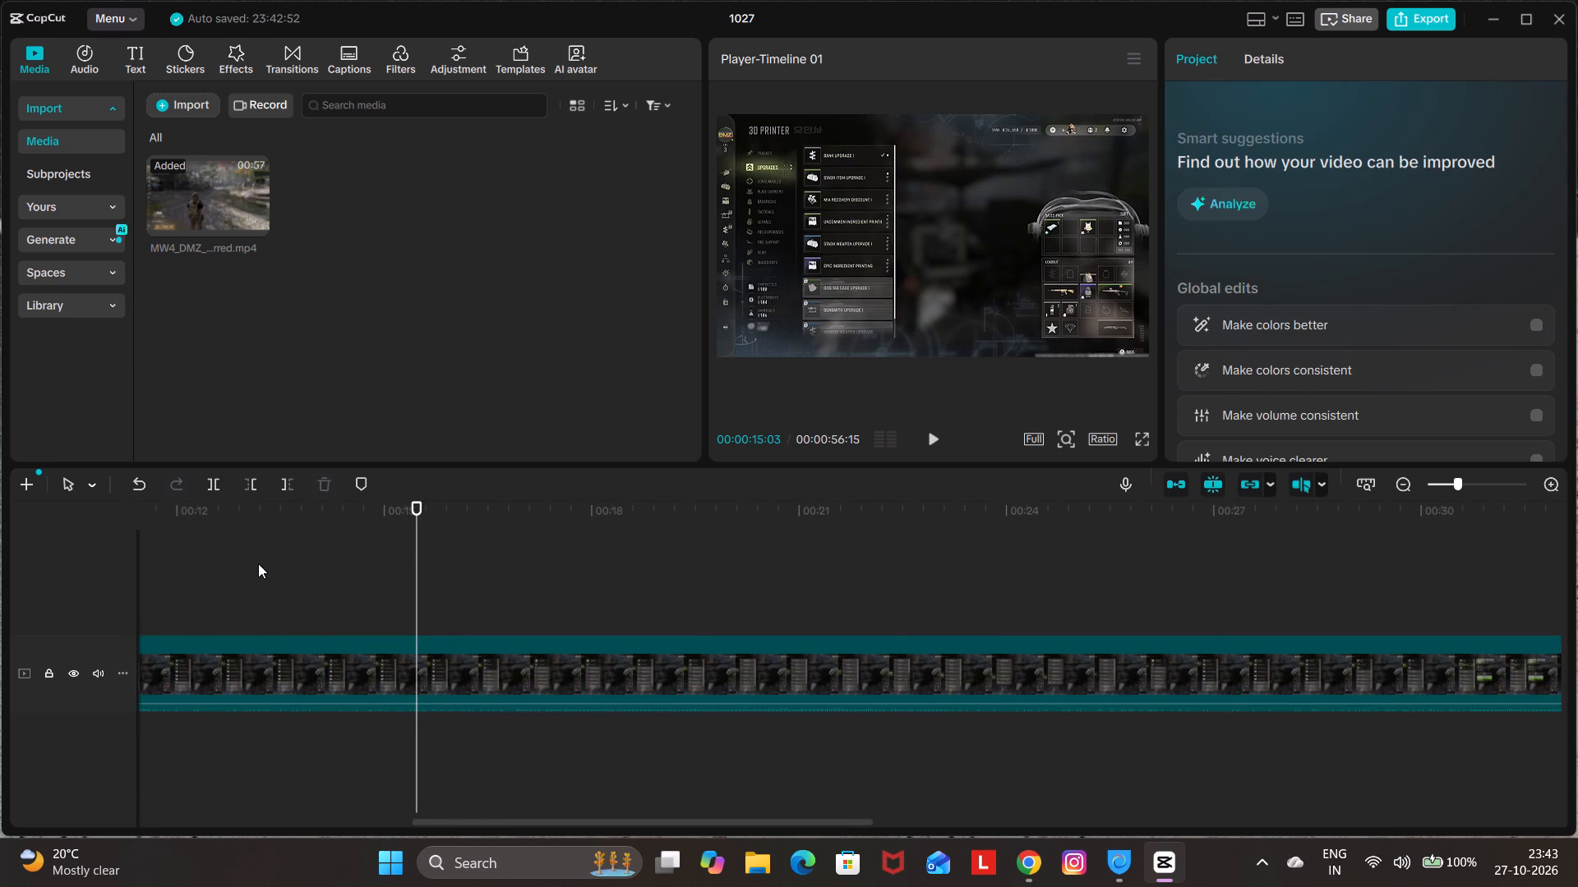
{"action": "scroll", "coordinate": [258, 563], "scroll_direction": "right", "scroll_amount": 11}
{"action": "scroll", "coordinate": [258, 563], "scroll_direction": "up", "scroll_amount": 3, "text": "ctrl"}
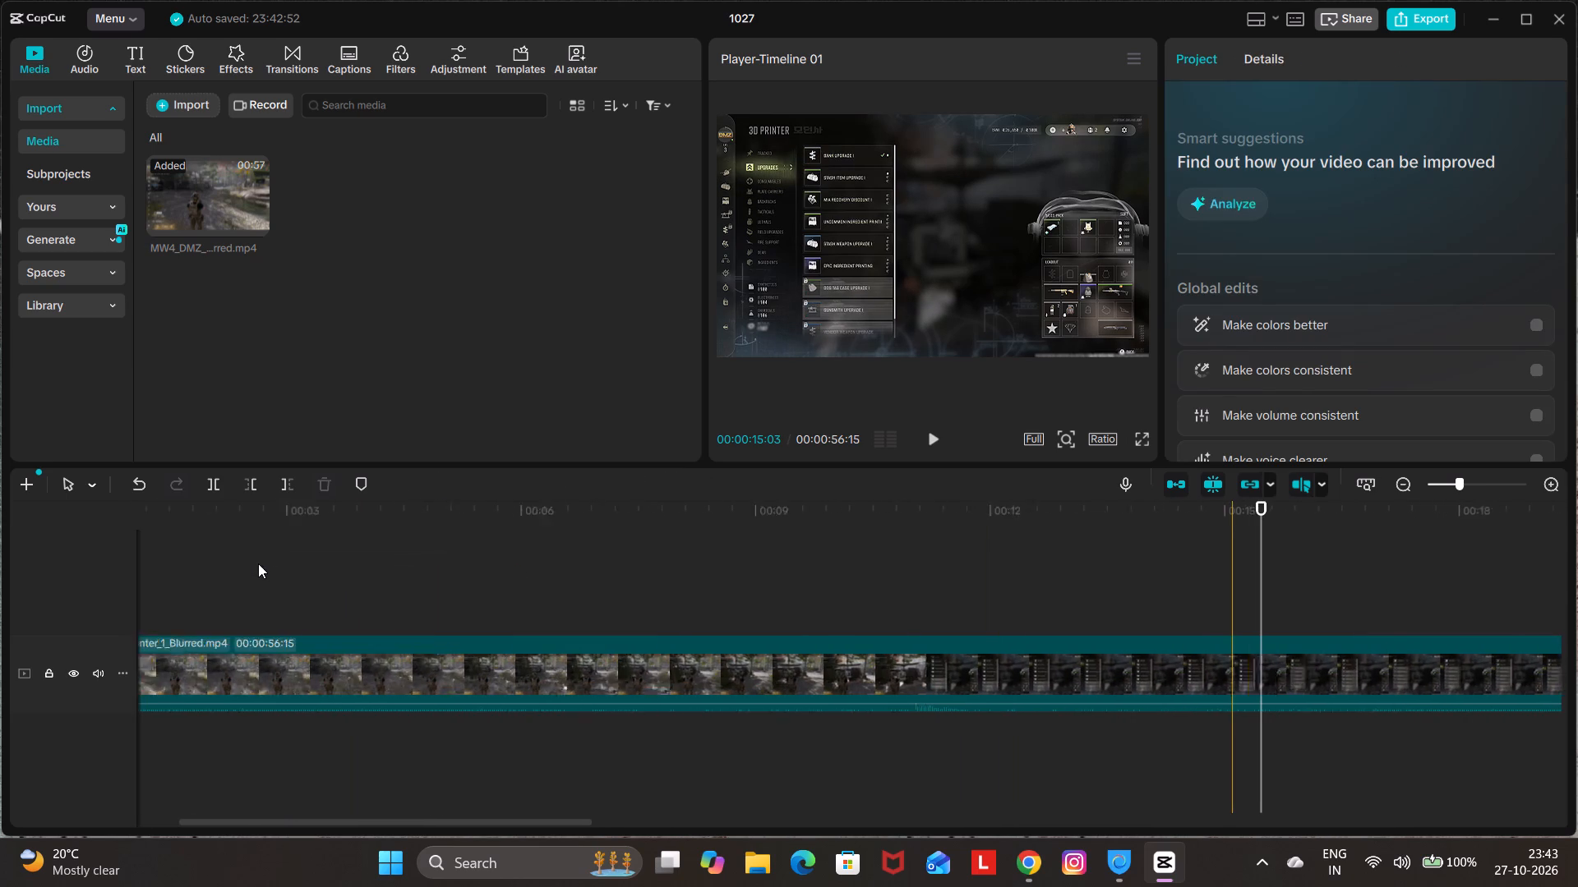
{"action": "scroll", "coordinate": [258, 563], "scroll_direction": "up", "scroll_amount": 8, "text": "ctrl"}
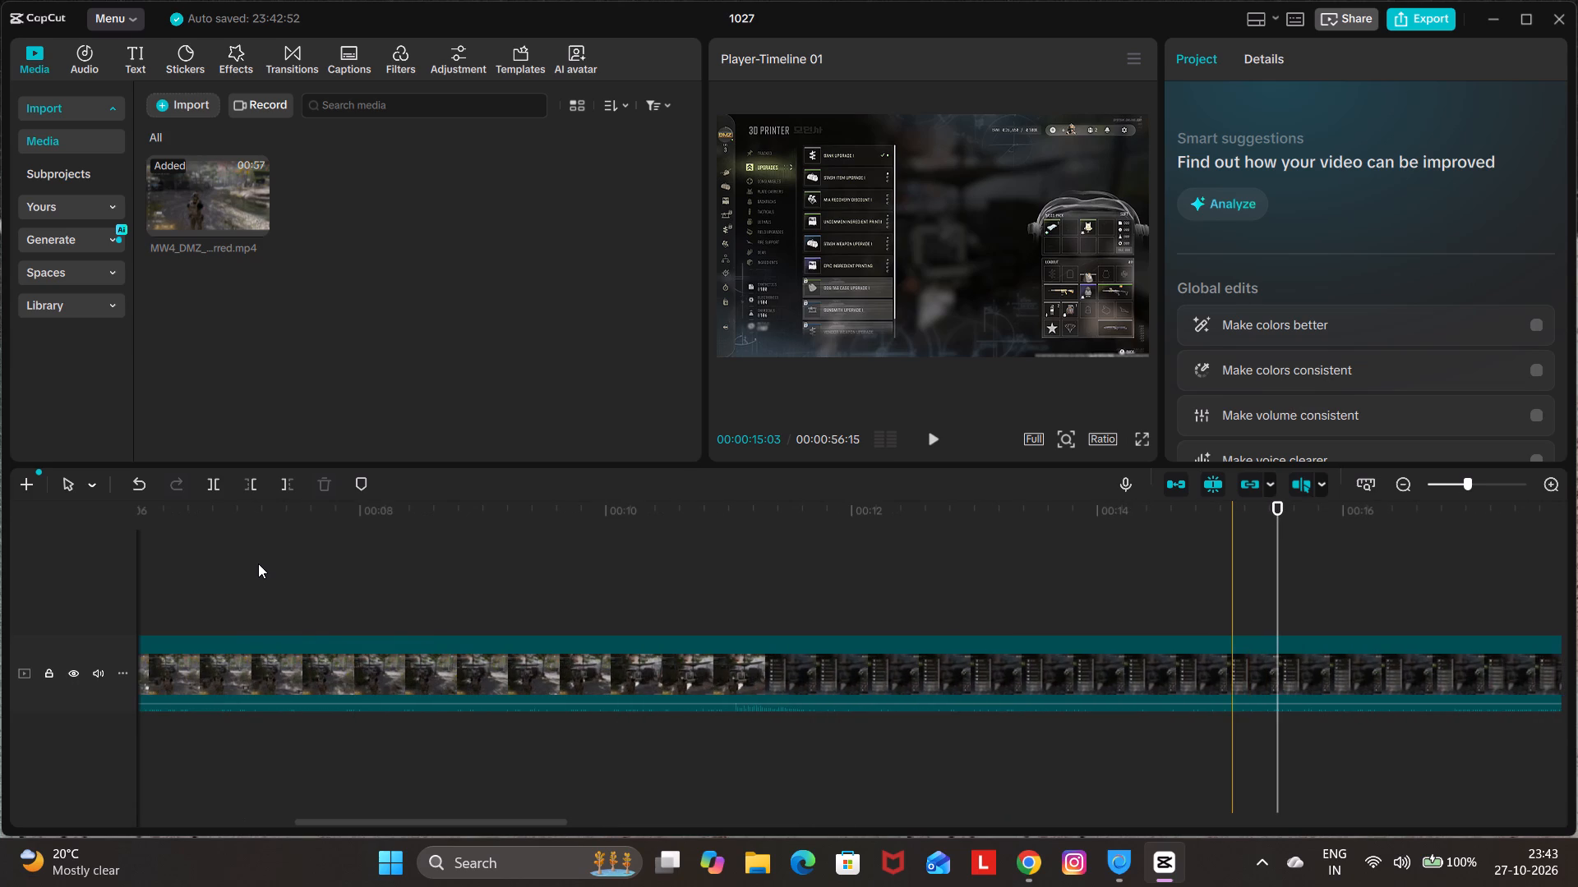
{"action": "scroll", "coordinate": [258, 563], "scroll_direction": "up", "scroll_amount": 6, "text": "ctrl"}
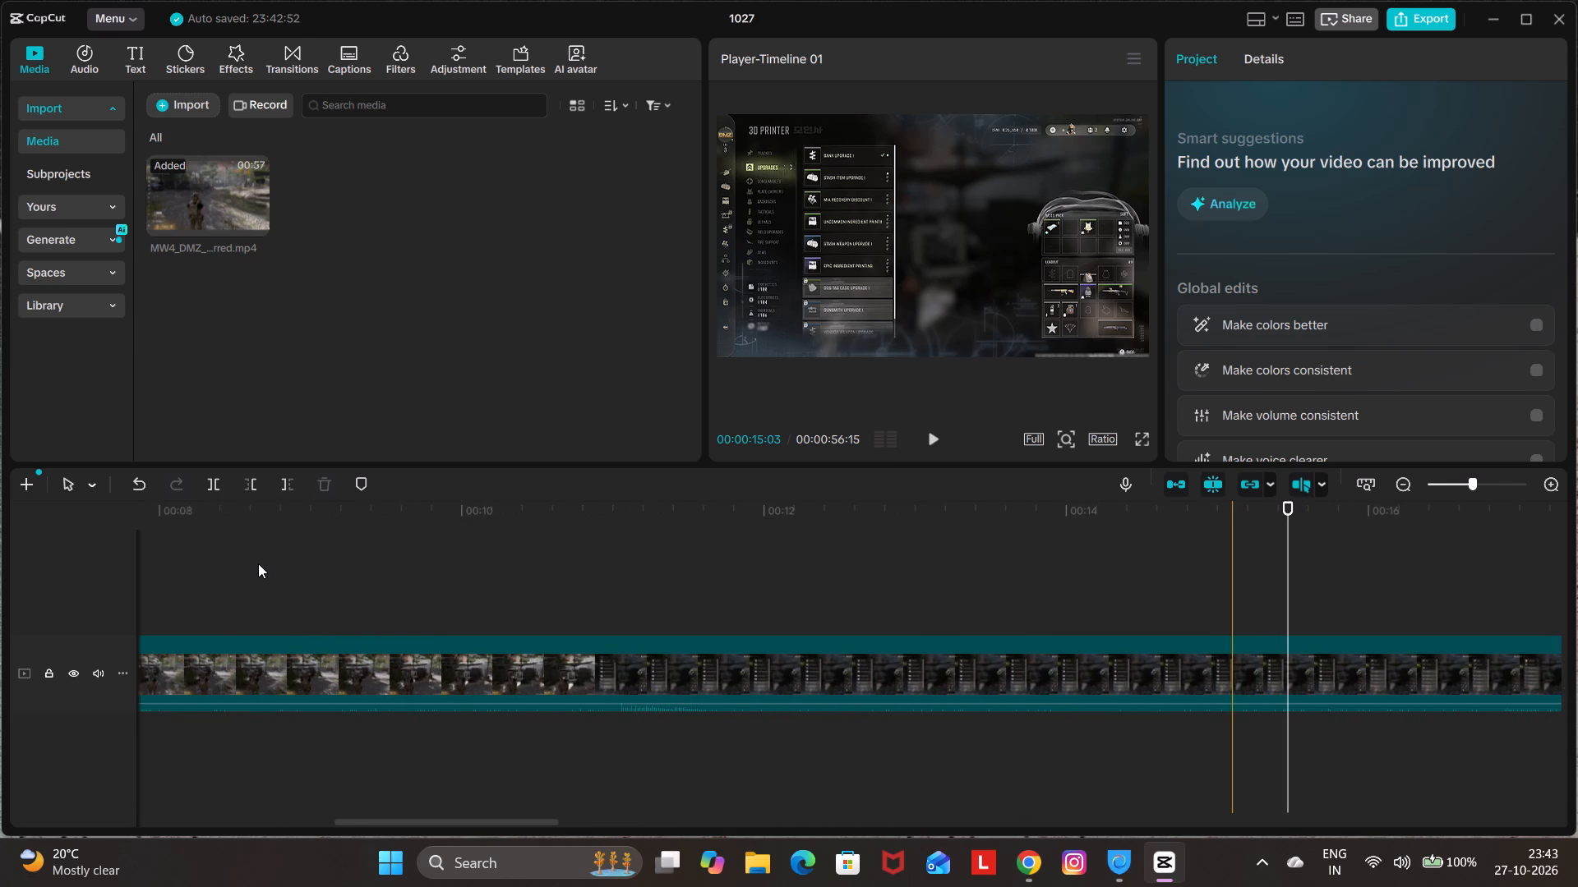
{"action": "scroll", "coordinate": [258, 563], "scroll_direction": "right", "scroll_amount": 8}
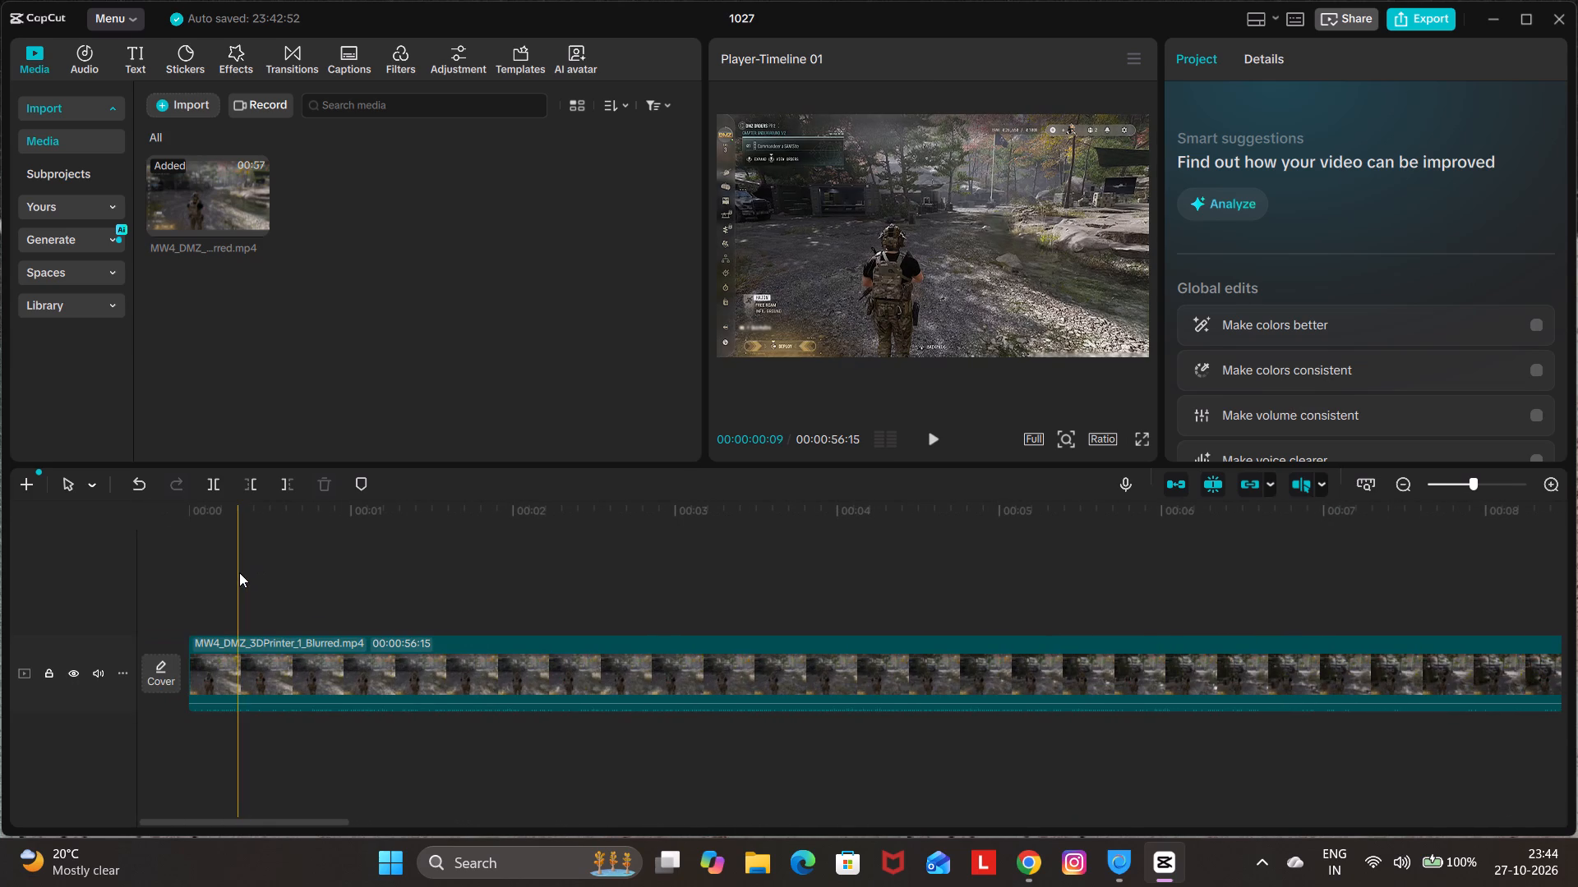
{"action": "left_click", "coordinate": [677, 635]}
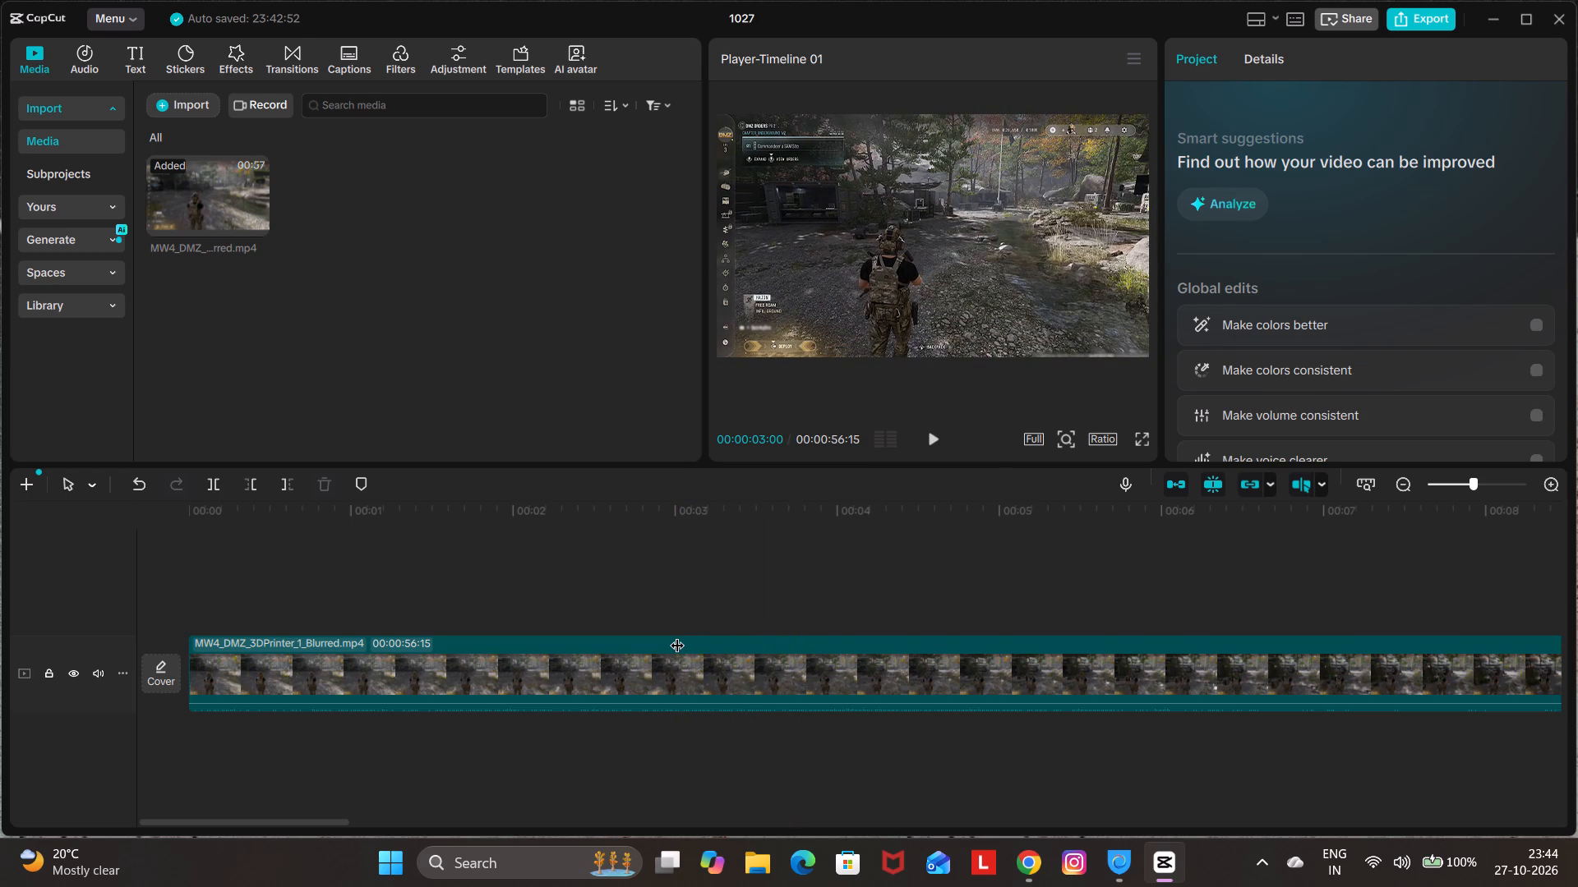
{"action": "left_click", "coordinate": [674, 676]}
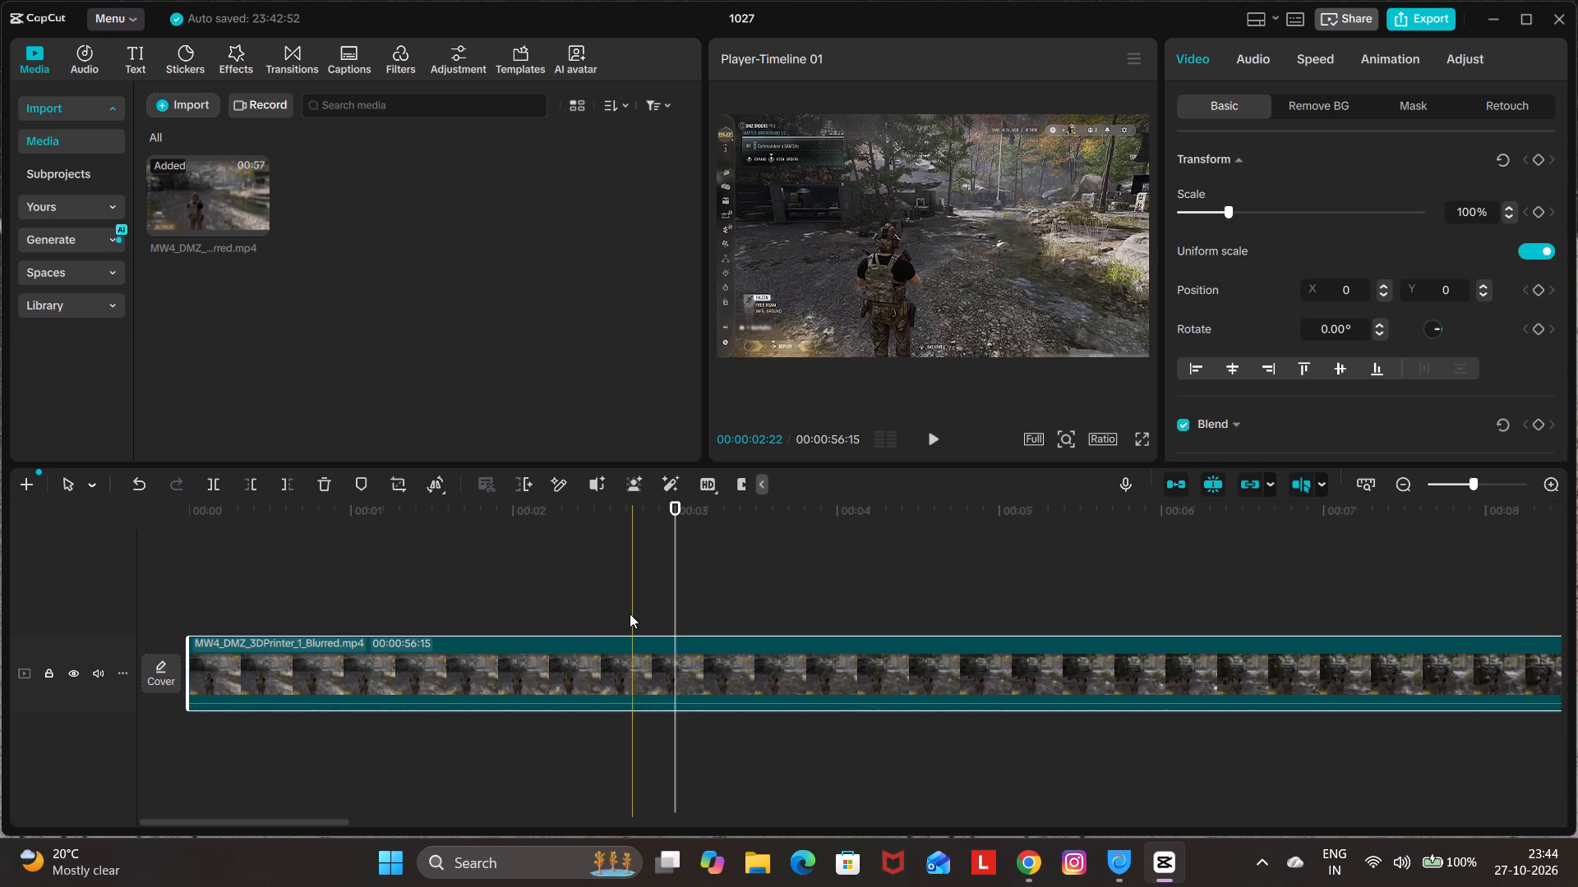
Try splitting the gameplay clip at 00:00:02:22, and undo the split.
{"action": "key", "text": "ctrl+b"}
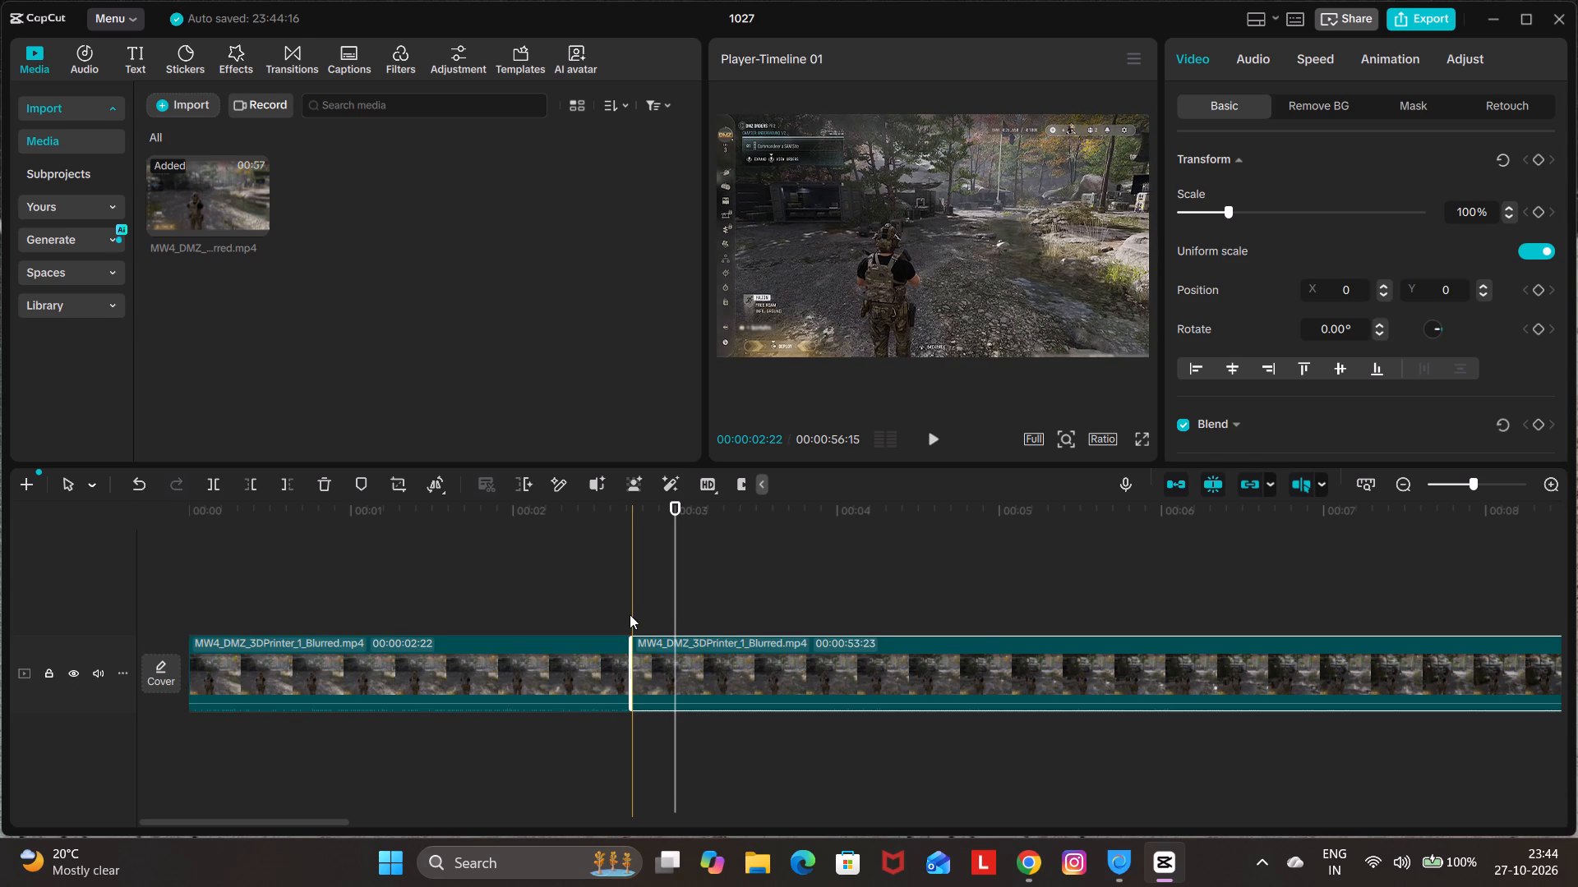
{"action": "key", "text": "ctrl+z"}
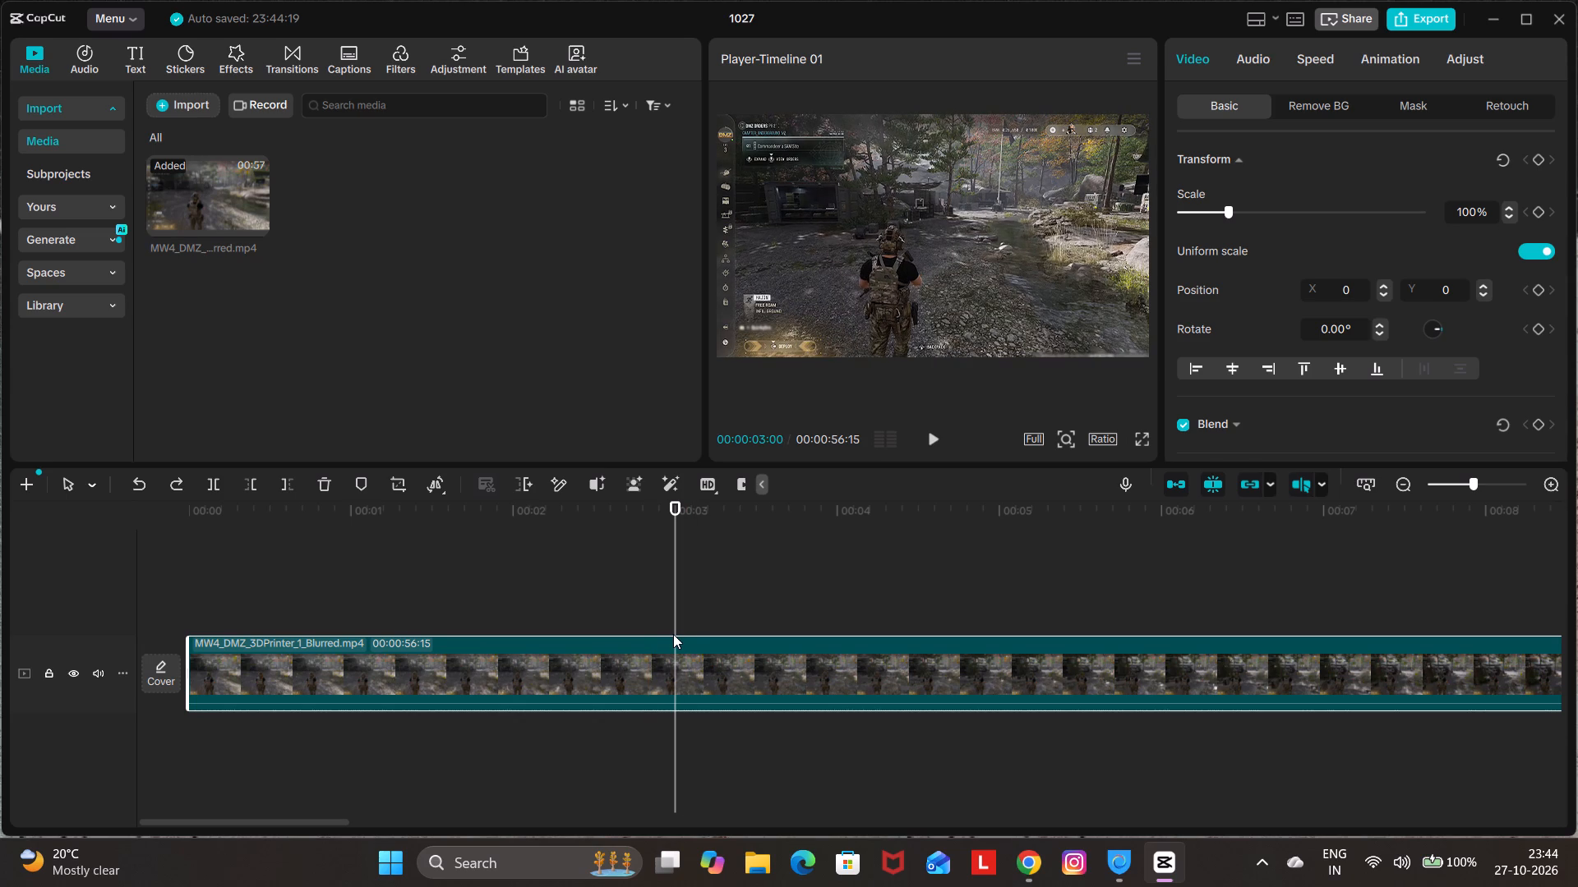
Split the MW4_DMZ_3DPrinter_1_Blurred clip at 00:00:03:00.
{"action": "key", "text": "ctrl+b"}
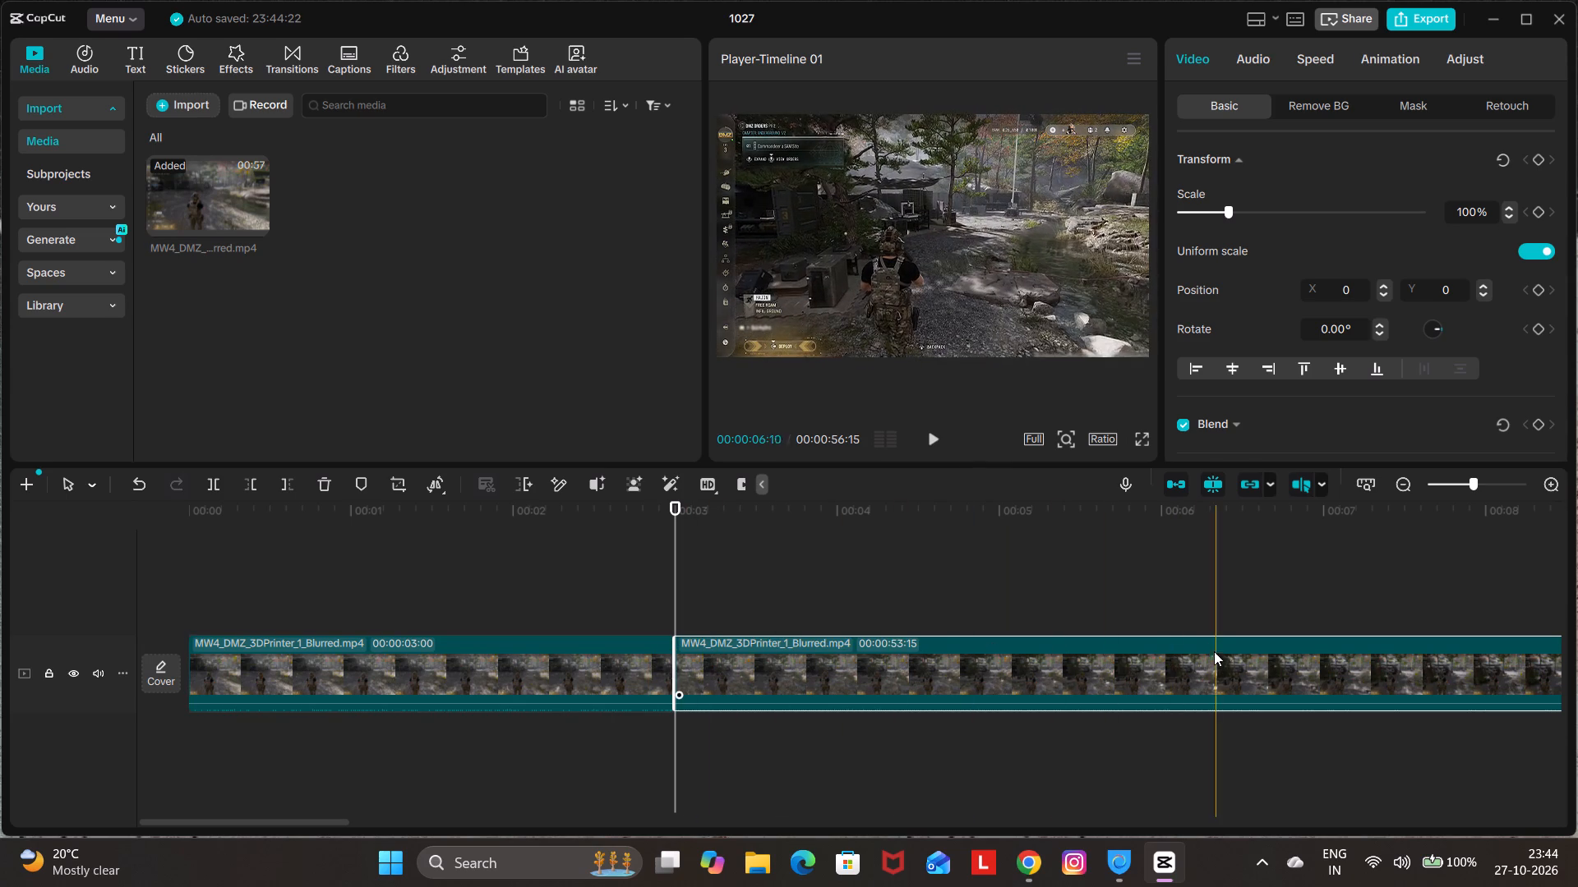
Split the gameplay clip at 00:00:10:01, where the character stands at the 3D printer.
{"action": "double_click", "coordinate": [1177, 600]}
{"action": "left_click_drag", "start_coordinate": [1224, 598], "coordinate": [1242, 598]}
{"action": "left_click_drag", "start_coordinate": [1193, 593], "coordinate": [1284, 577]}
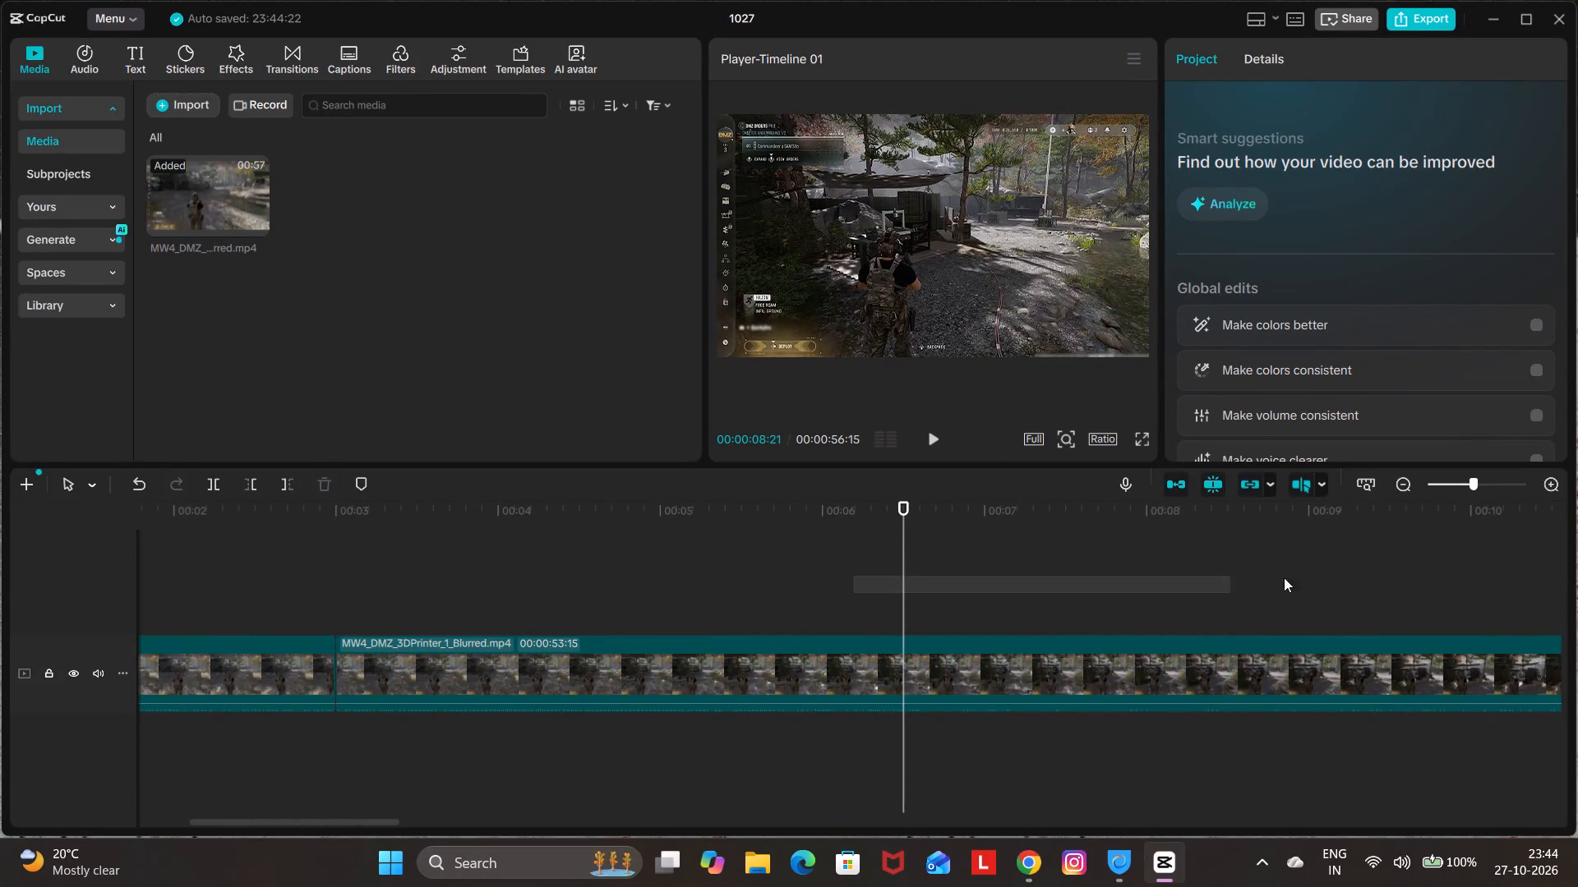
{"action": "left_click_drag", "start_coordinate": [1284, 577], "coordinate": [1402, 594]}
{"action": "left_click", "coordinate": [1384, 604]}
{"action": "left_click", "coordinate": [1313, 551]}
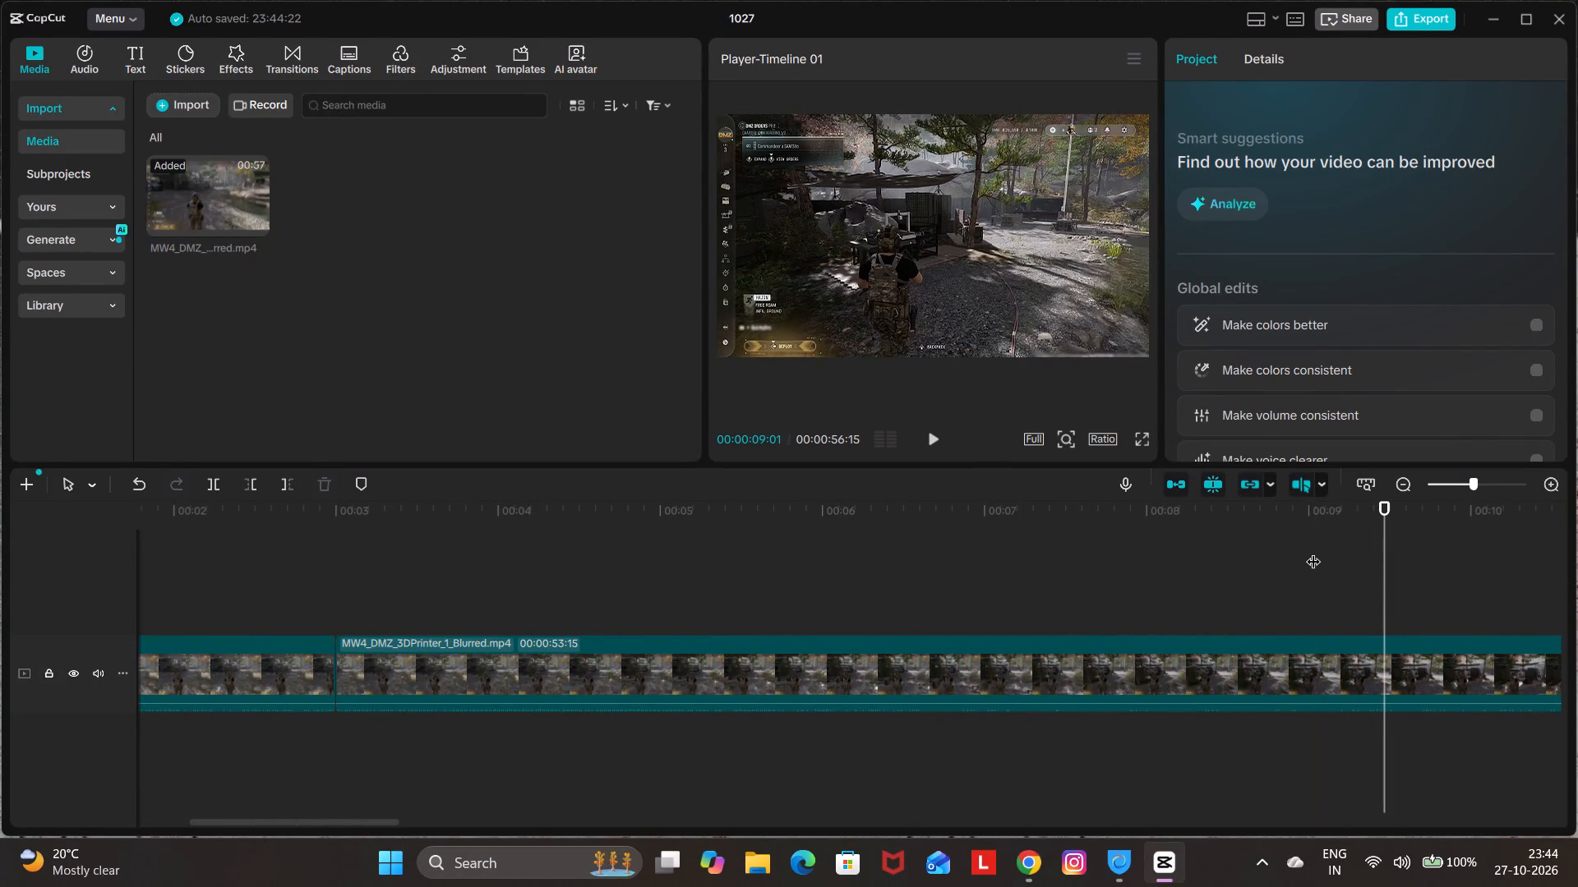
{"action": "left_click_drag", "start_coordinate": [1313, 551], "coordinate": [1160, 565]}
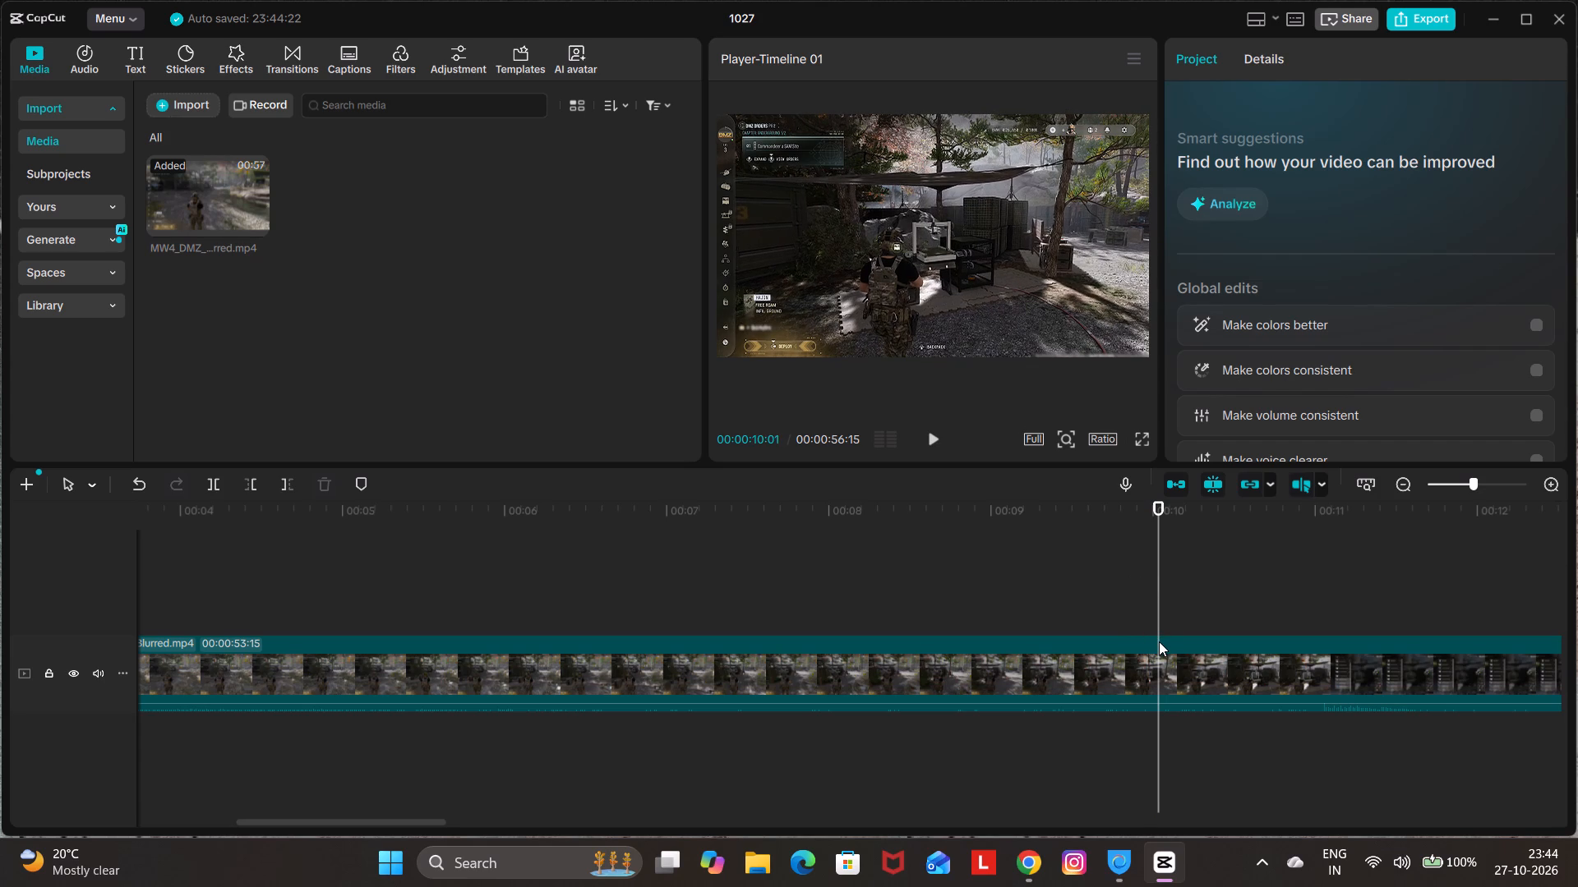
{"action": "key", "text": "ctrl+b"}
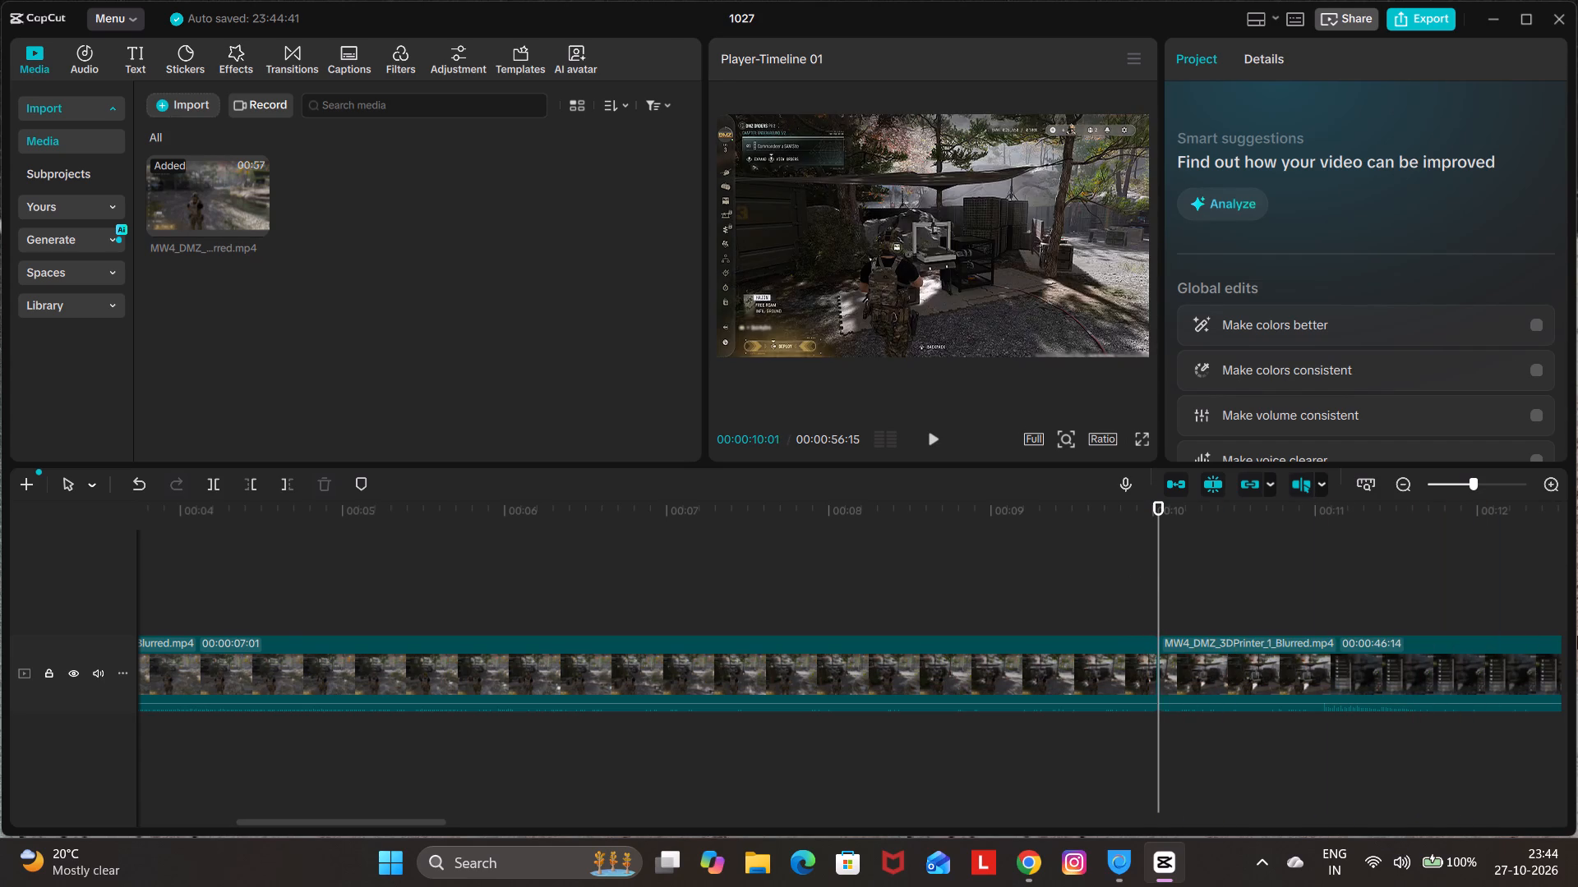
Split the remaining gameplay clip at 00:00:13:00, while the 3D Printer menu is open.
{"action": "left_click", "coordinate": [1451, 577]}
{"action": "left_click_drag", "start_coordinate": [1451, 577], "coordinate": [1565, 581]}
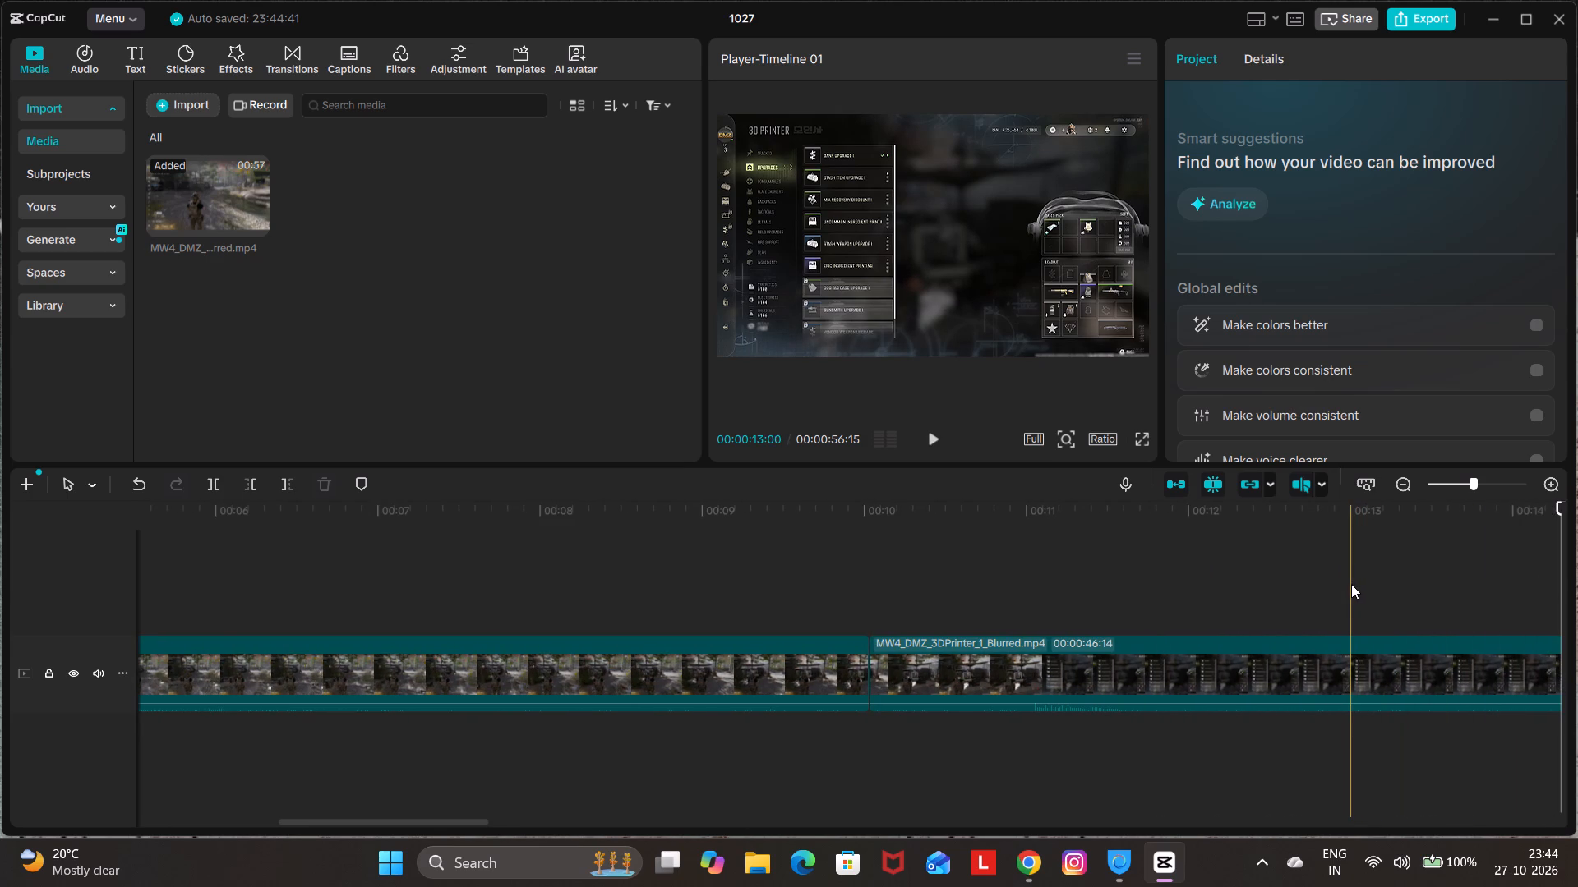
{"action": "key", "text": "ctrl+b"}
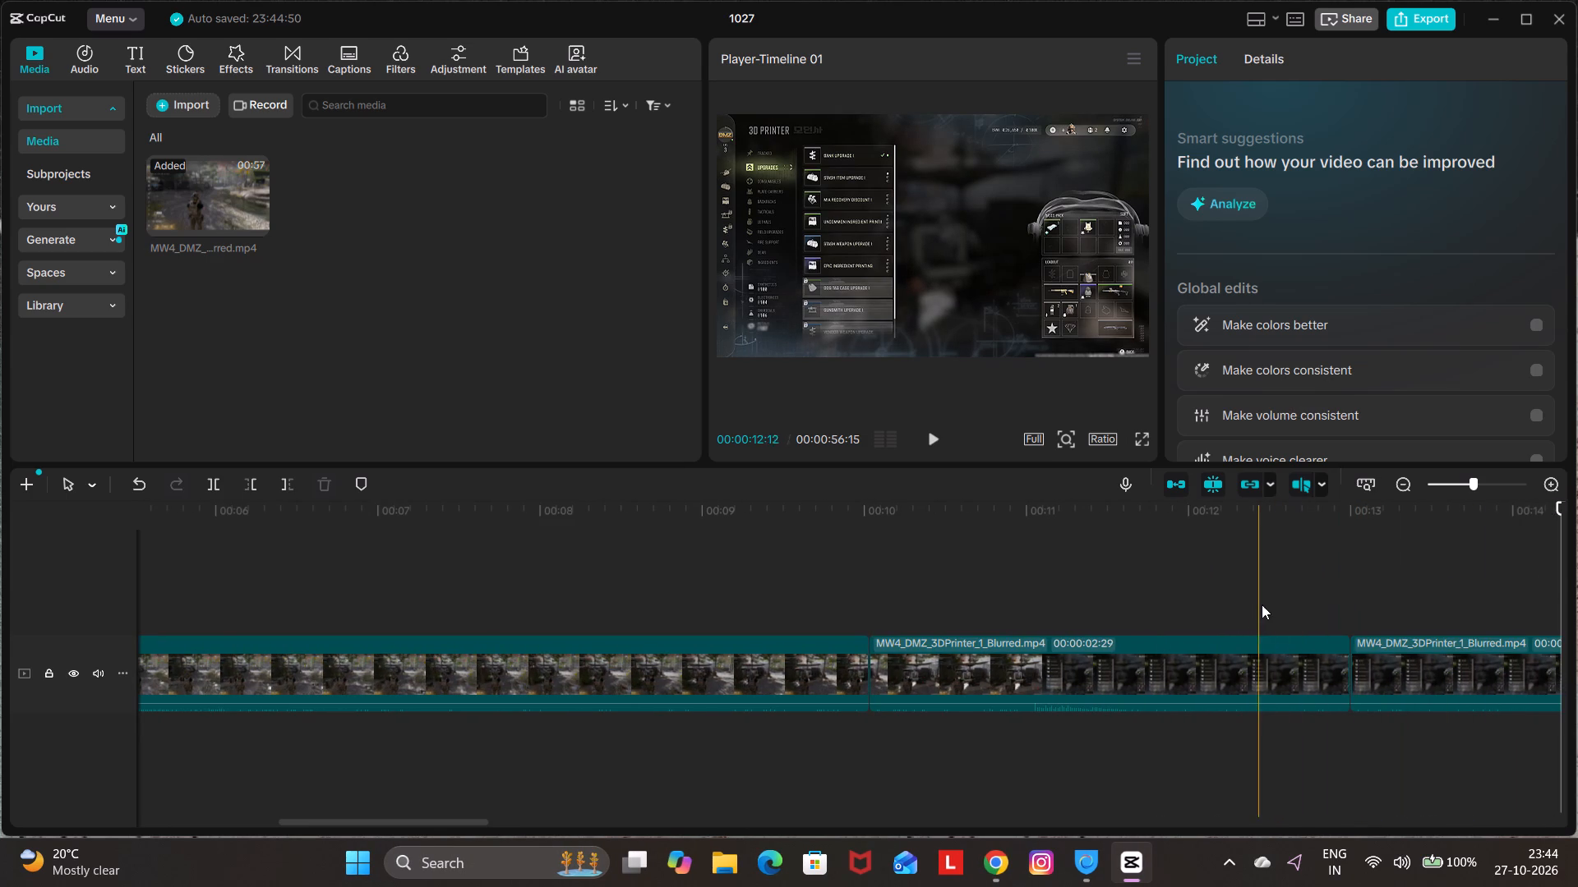
Find the Bandage crafting part of the 3D Printer footage and split the clip at 00:00:39:00.
{"action": "left_click", "coordinate": [1349, 558]}
{"action": "left_click_drag", "start_coordinate": [1349, 558], "coordinate": [1550, 596]}
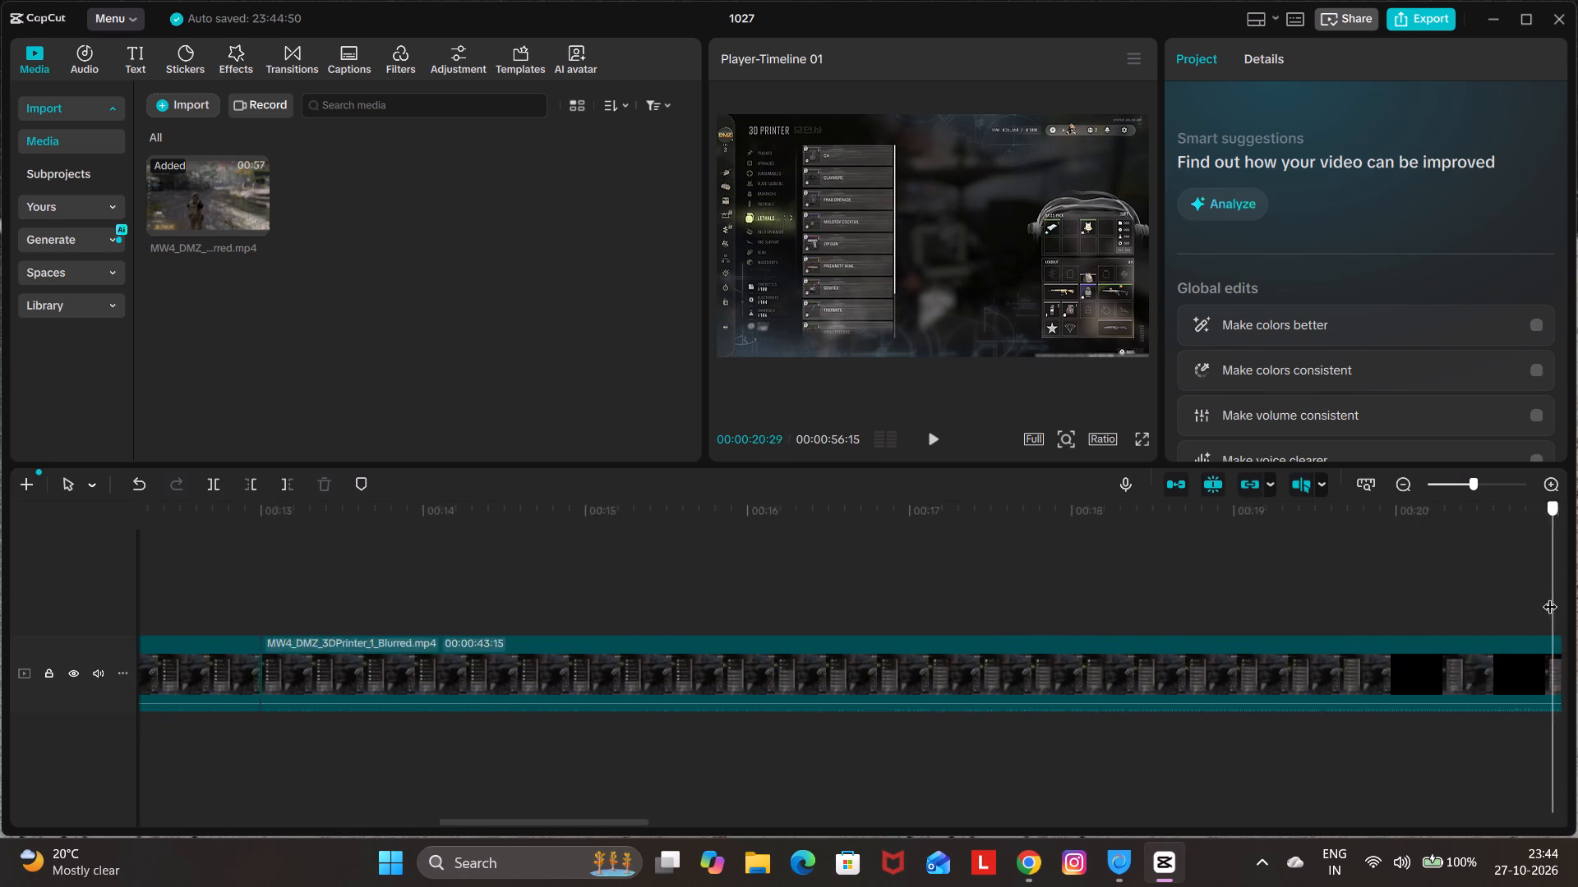
{"action": "left_click_drag", "start_coordinate": [1550, 596], "coordinate": [1525, 569]}
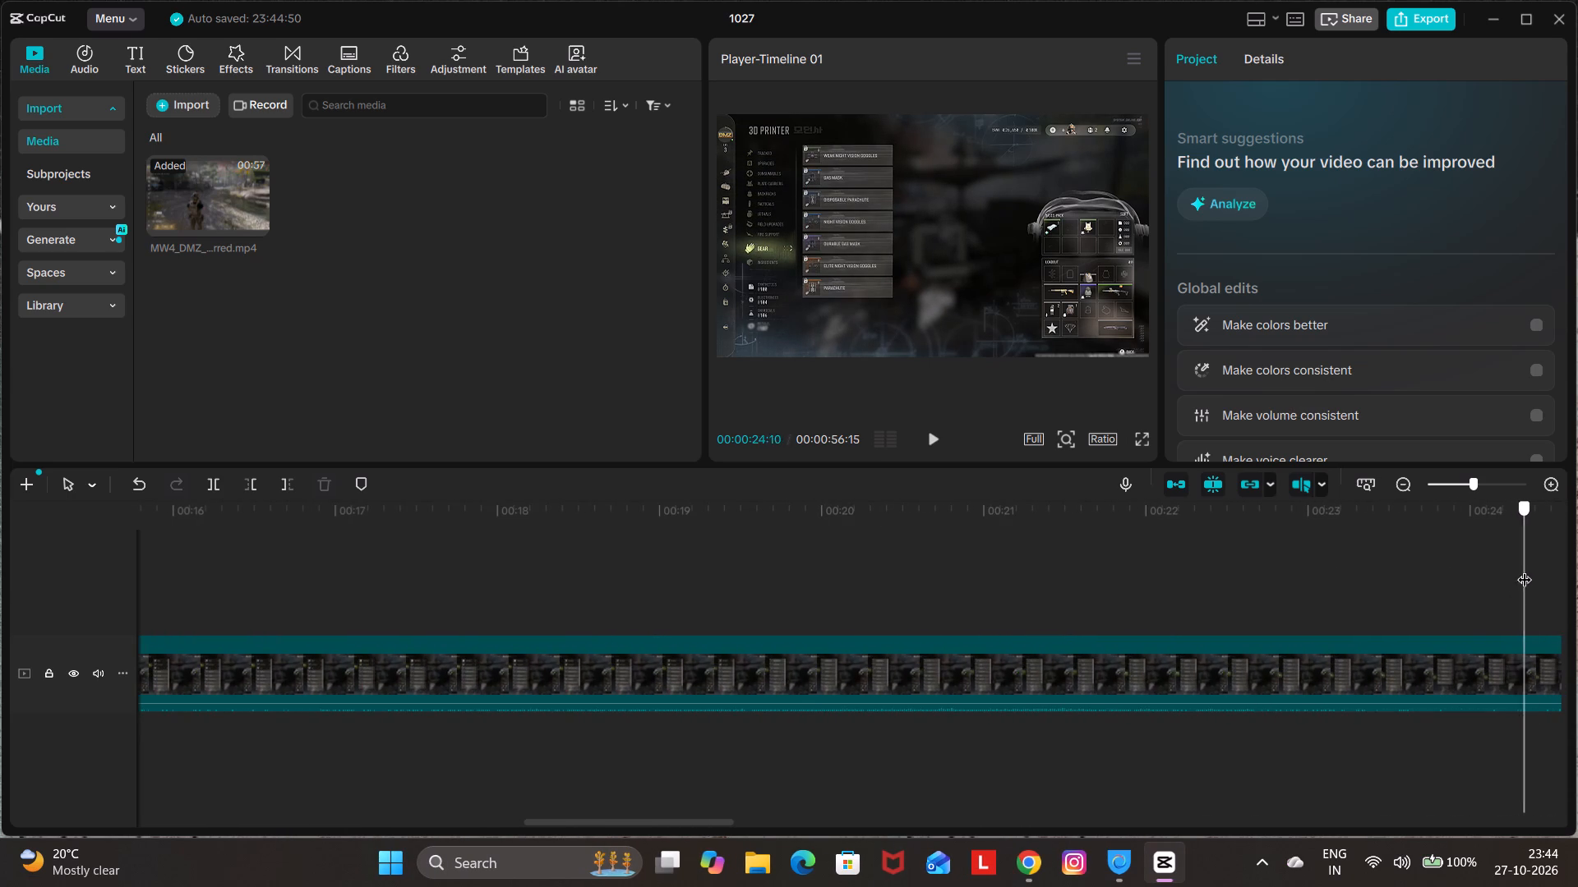
{"action": "left_click_drag", "start_coordinate": [1525, 569], "coordinate": [853, 639]}
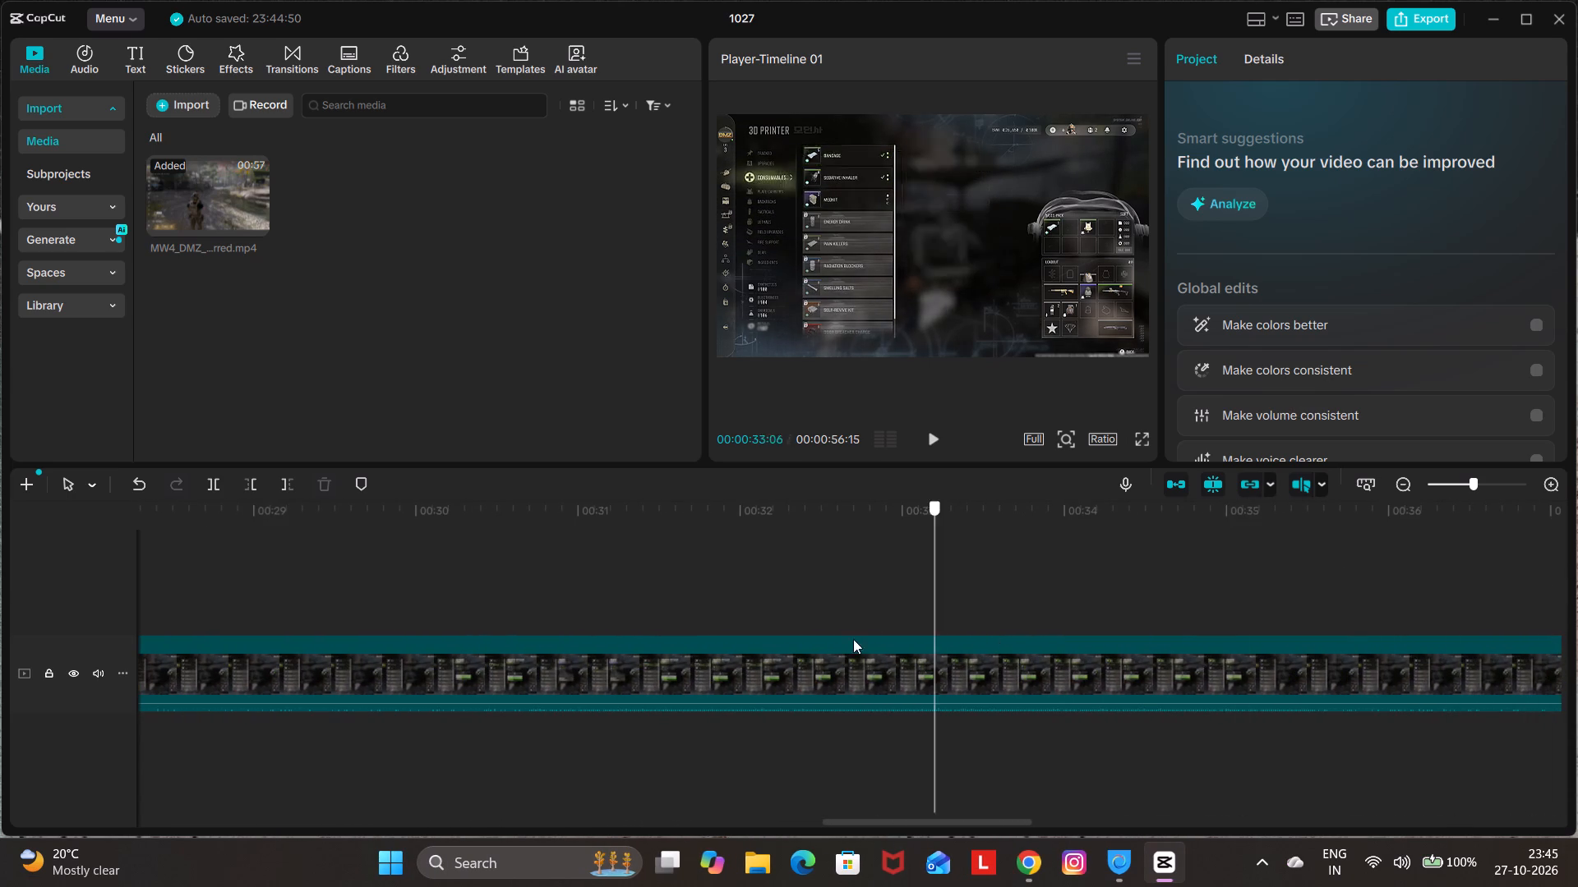
{"action": "left_click_drag", "start_coordinate": [853, 639], "coordinate": [1577, 632]}
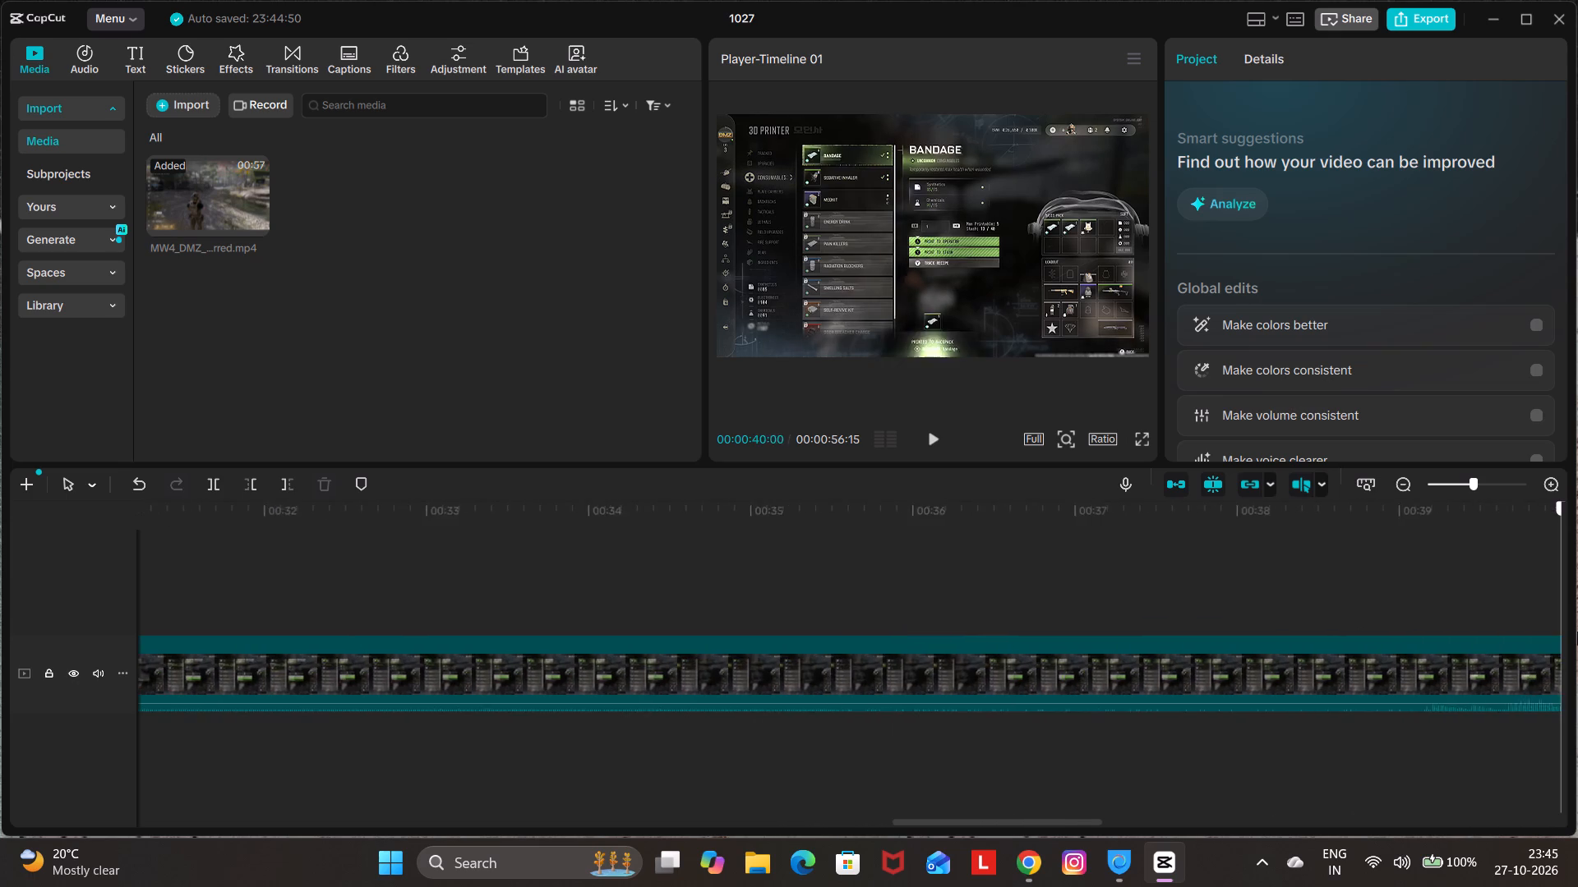
{"action": "left_click_drag", "start_coordinate": [1577, 632], "coordinate": [1167, 642]}
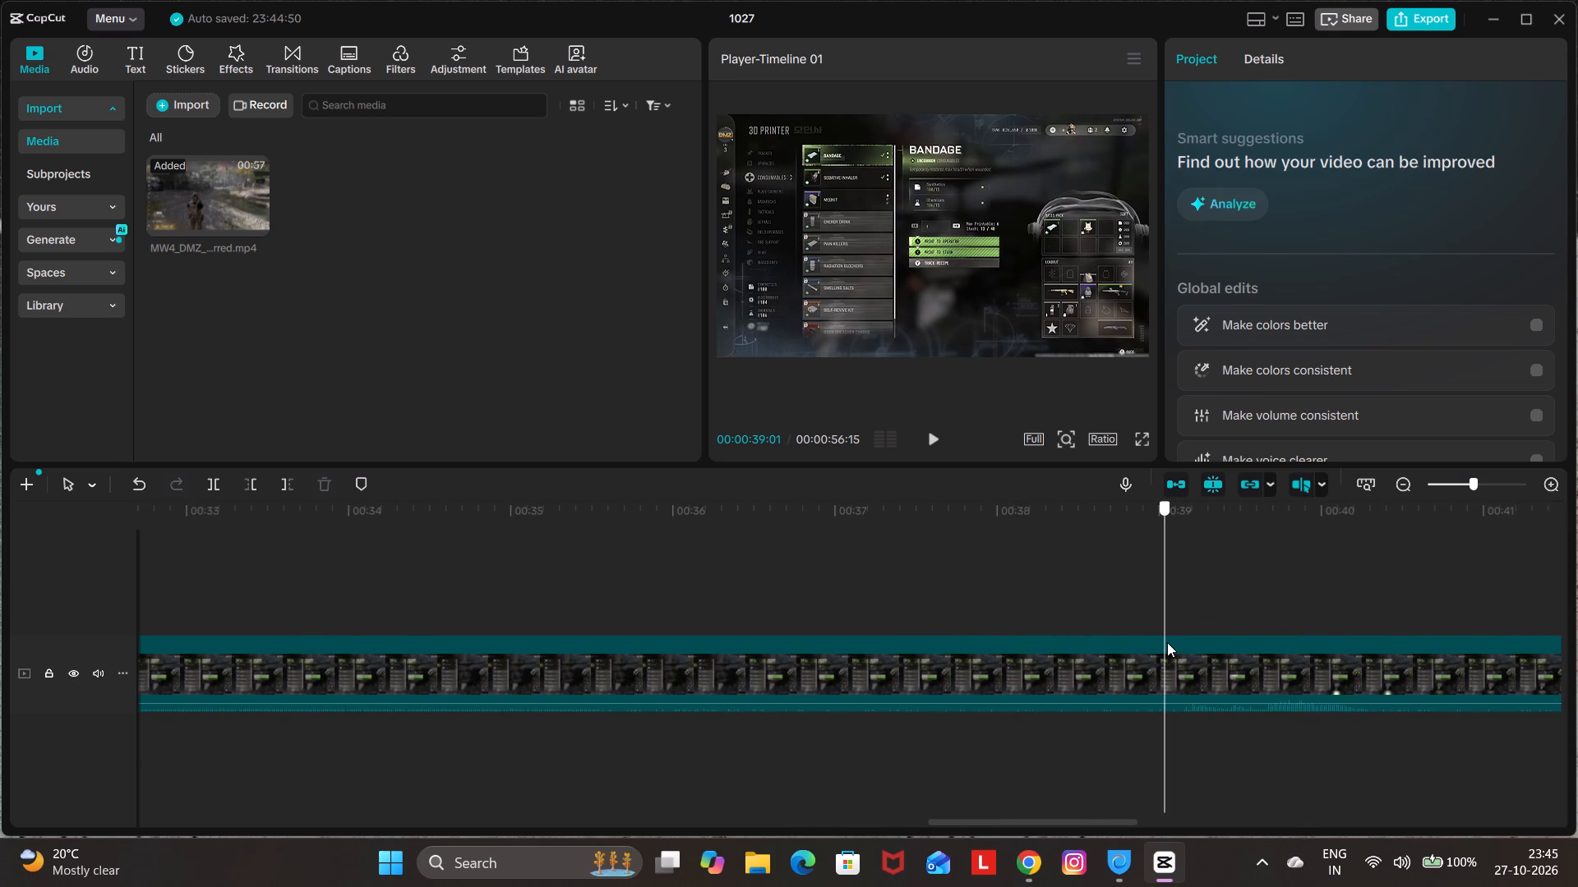
{"action": "left_click_drag", "start_coordinate": [1167, 642], "coordinate": [1156, 642]}
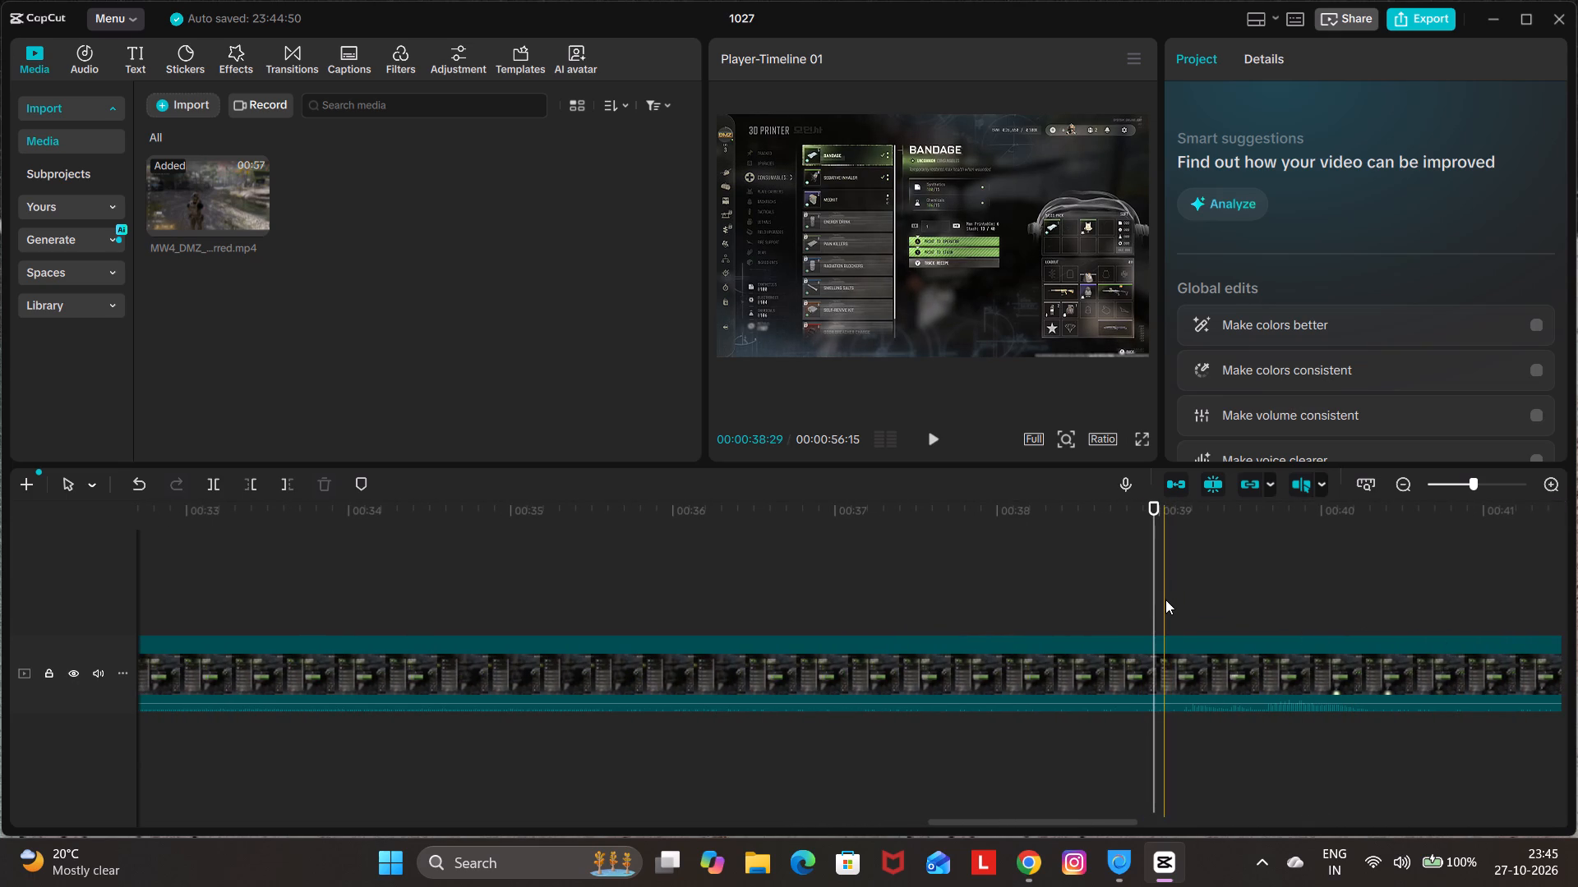
{"action": "left_click", "coordinate": [1160, 602]}
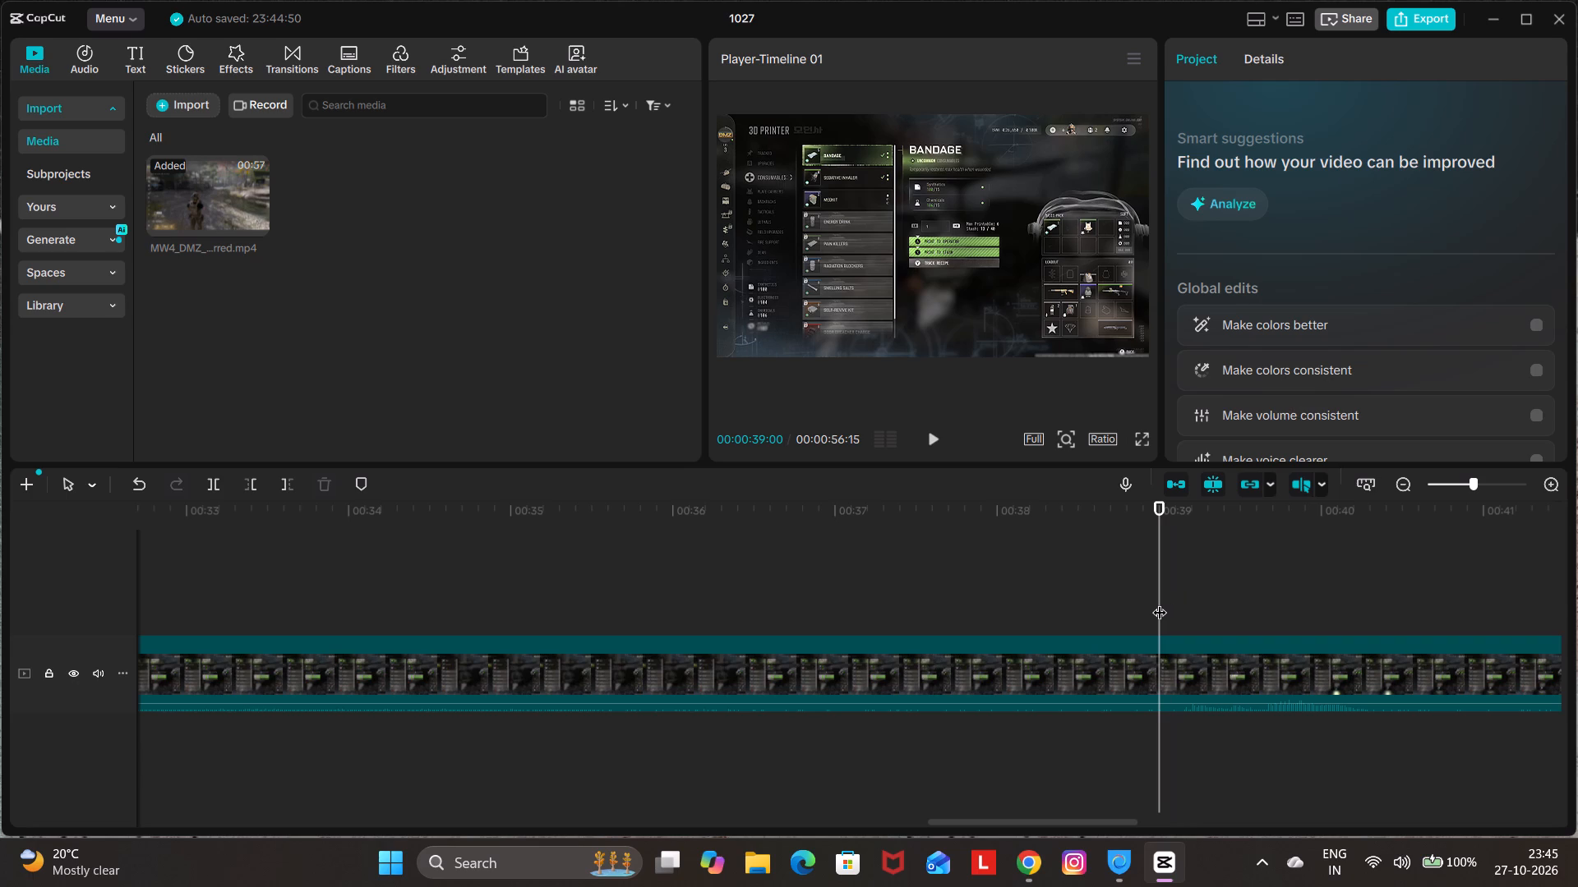
{"action": "key", "text": "ctrl+b"}
Split the clip again at 00:00:42:00 to isolate a three-second Bandage crafting segment.
{"action": "left_click_drag", "start_coordinate": [1160, 602], "coordinate": [1331, 609]}
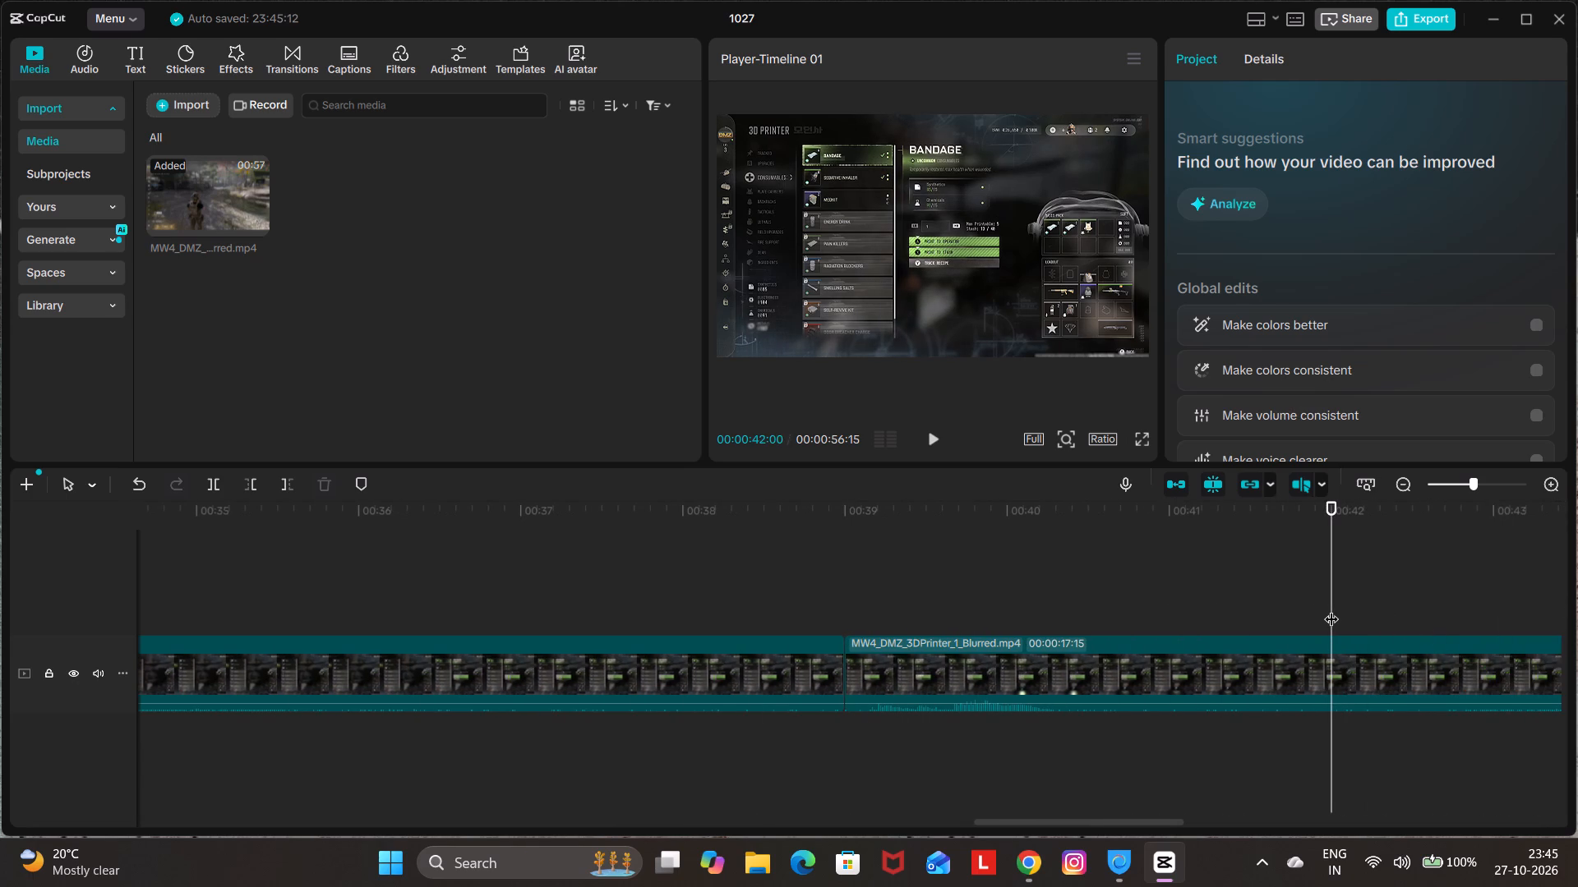
{"action": "key", "text": "ctrl+b"}
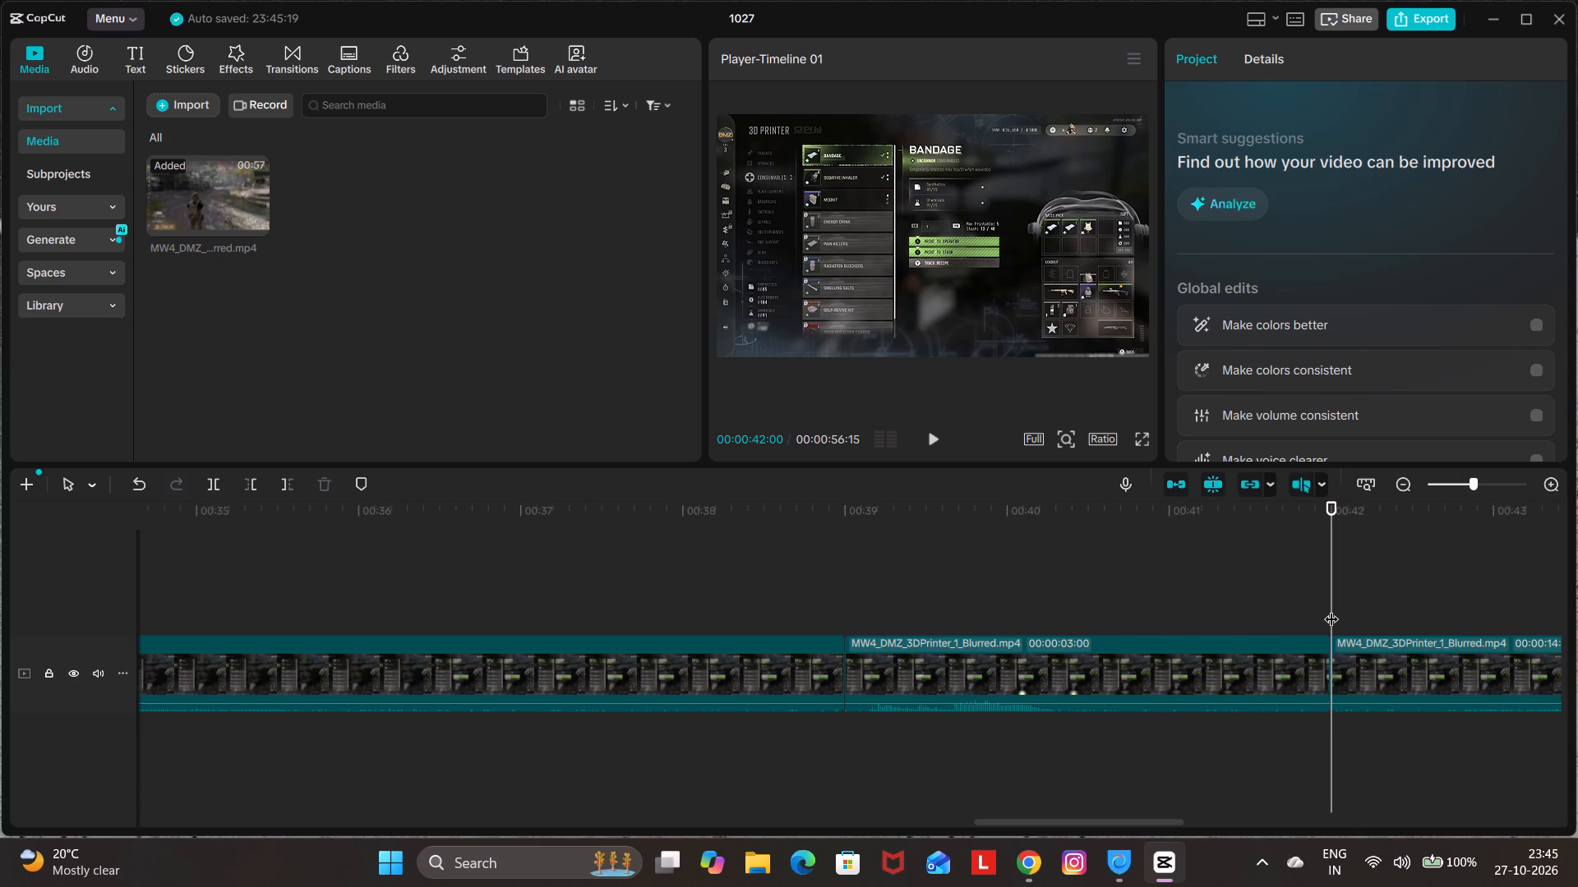
Position the playhead at 00:00:45:29, in the Sedative Inhaler crafting part of the last segment.
{"action": "left_click_drag", "start_coordinate": [1331, 609], "coordinate": [1221, 610]}
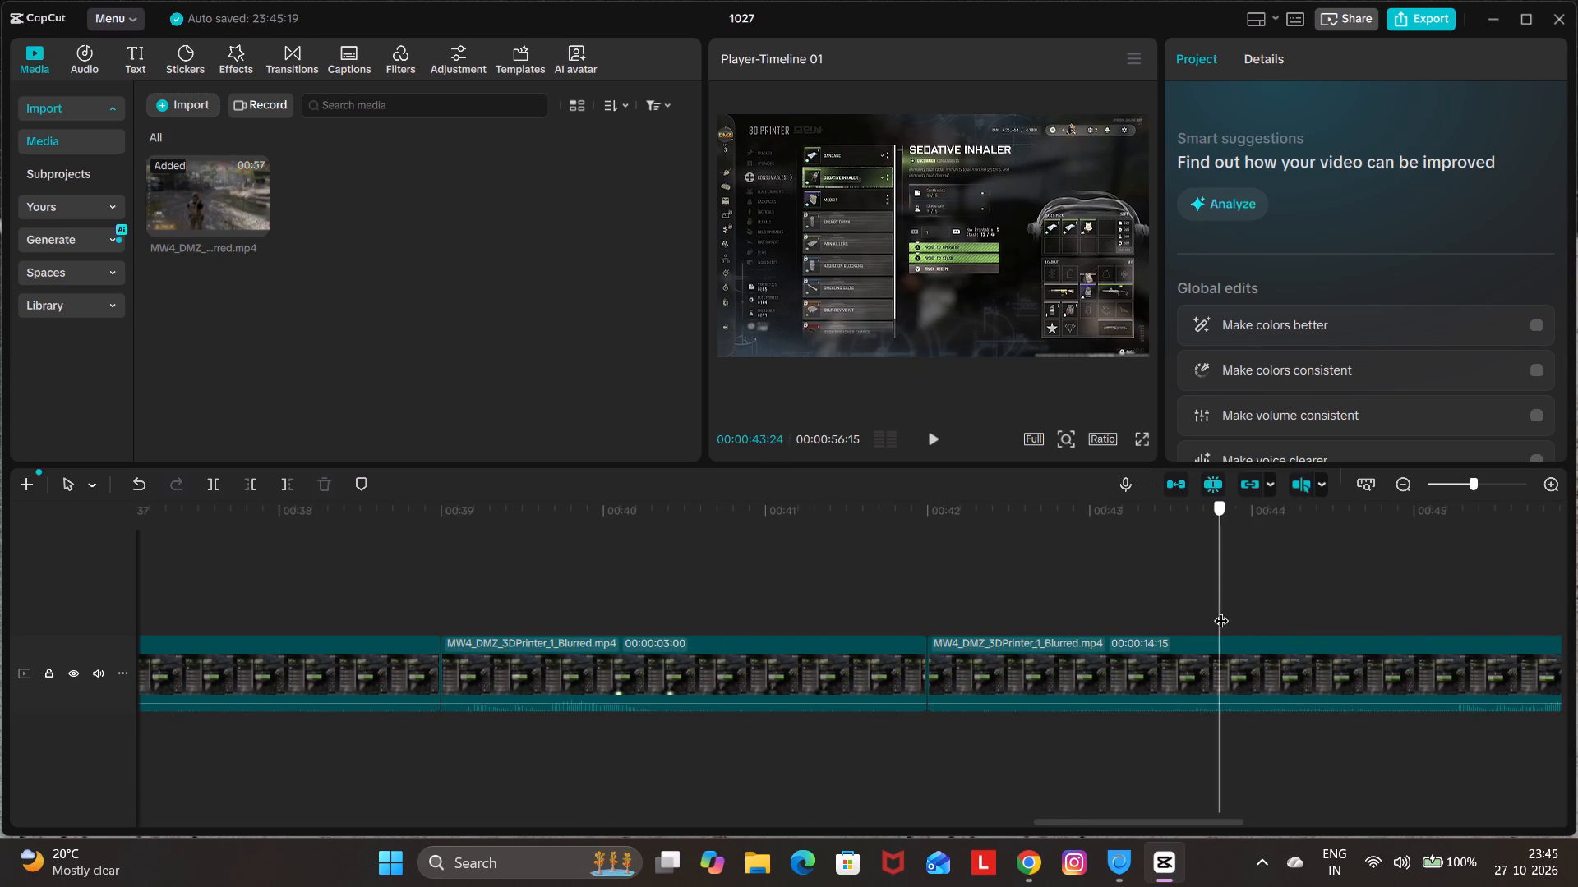
{"action": "left_click_drag", "start_coordinate": [1221, 610], "coordinate": [1558, 591]}
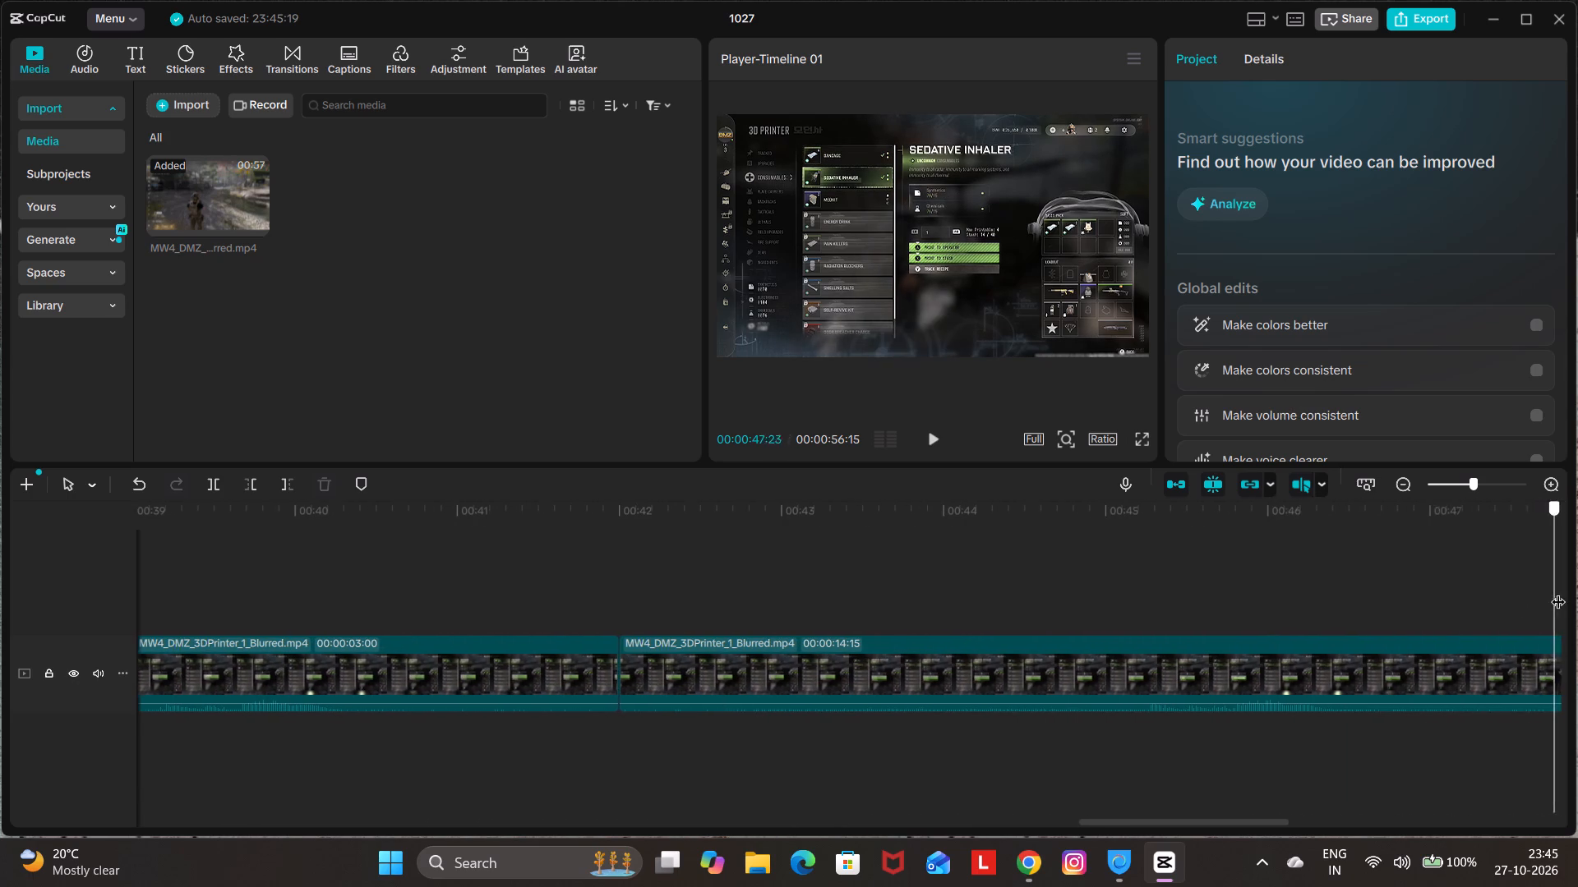
{"action": "left_click_drag", "start_coordinate": [1558, 591], "coordinate": [1039, 618]}
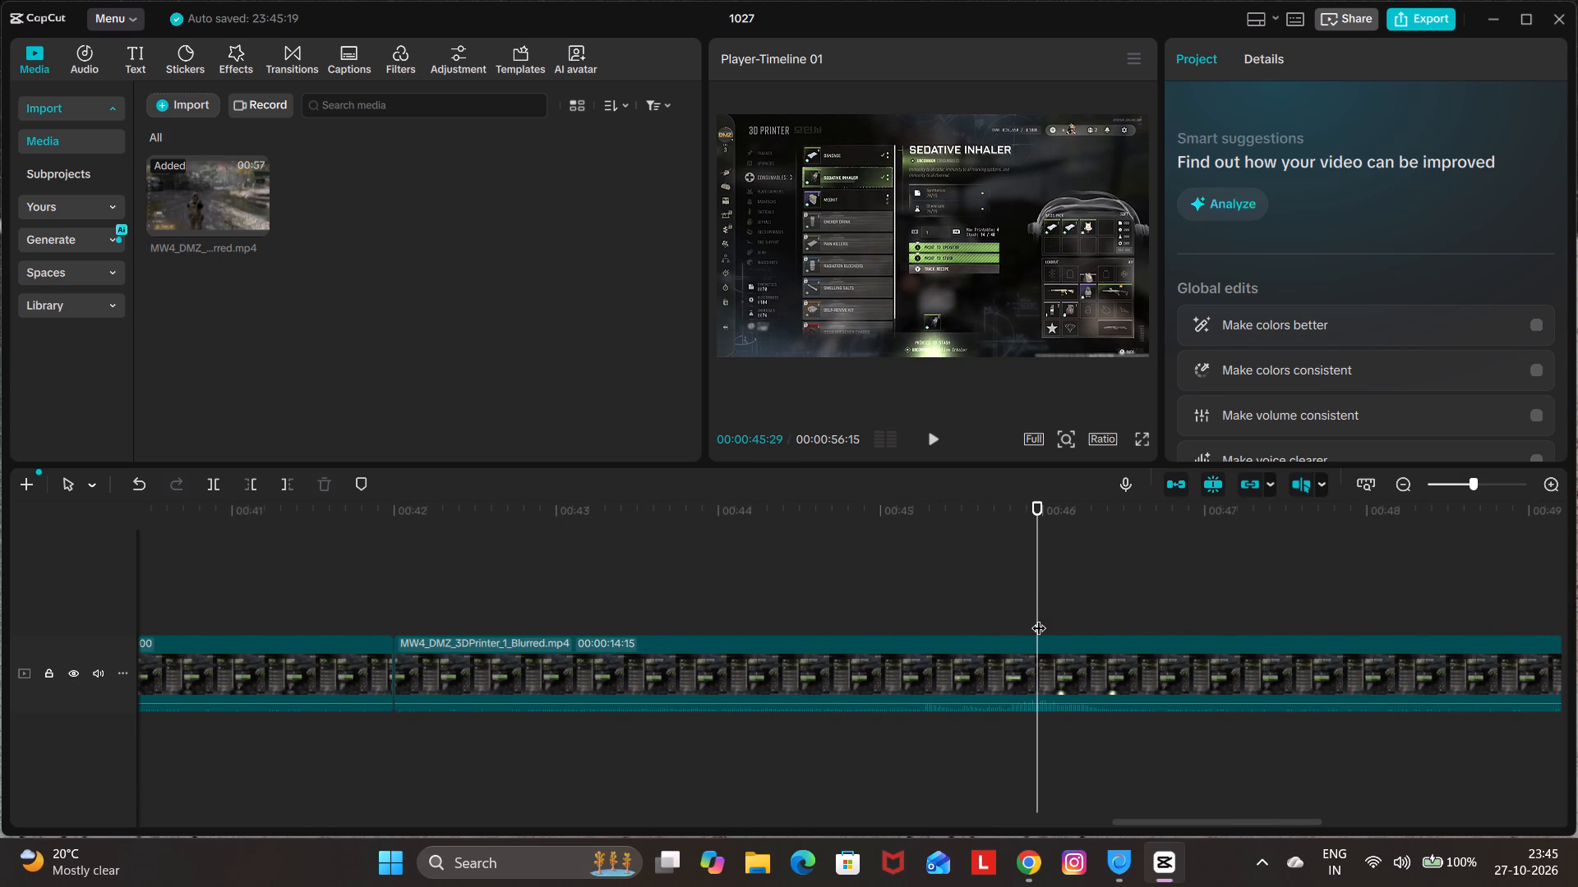
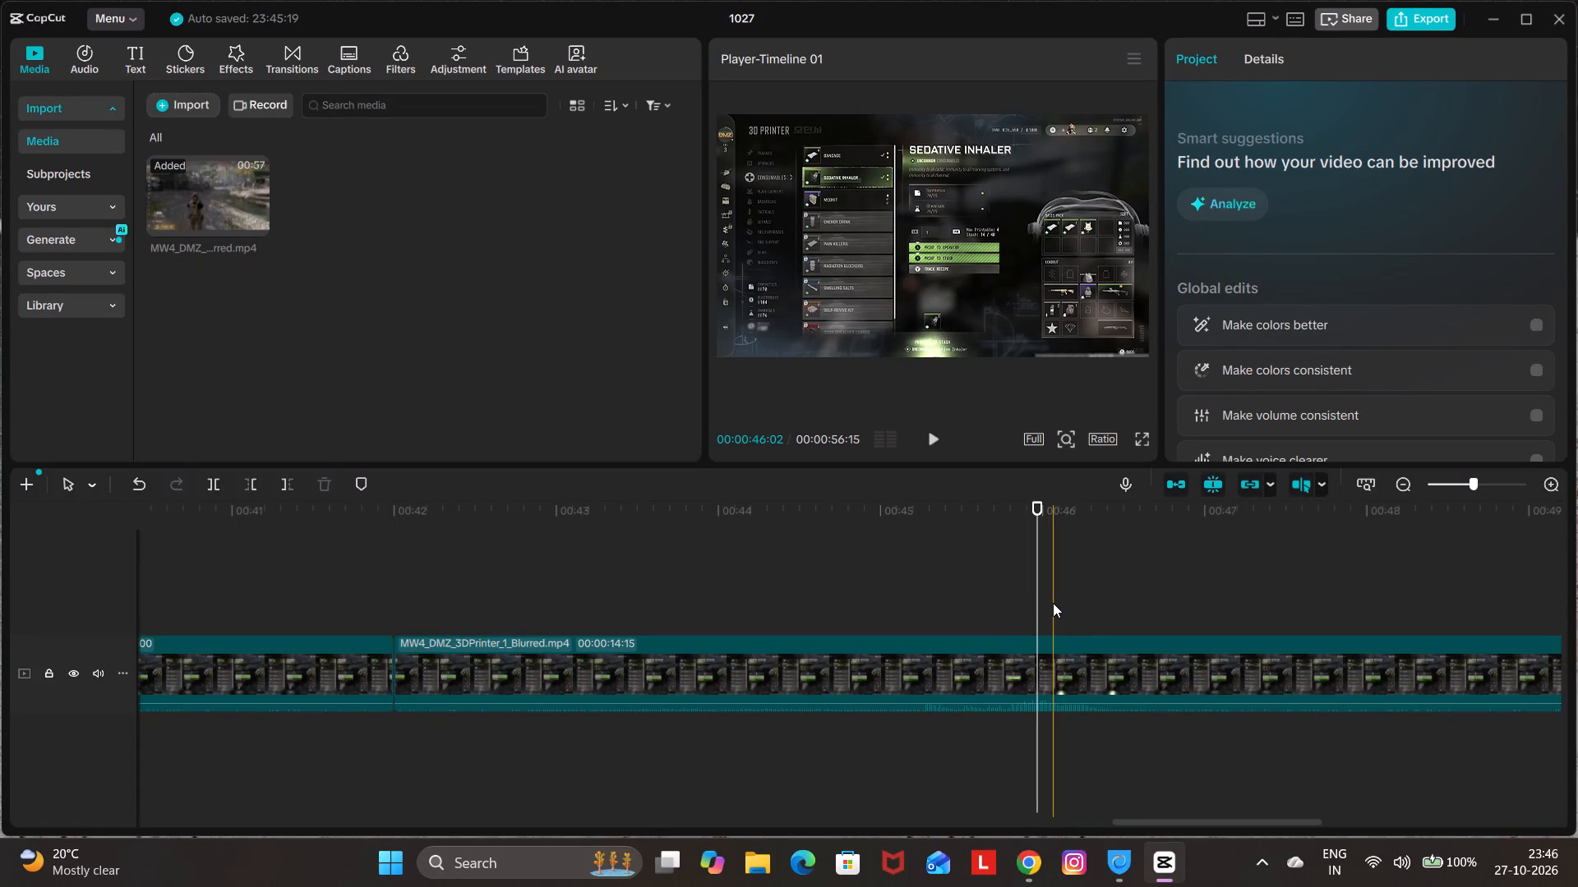
Split the last clip at 00:00:46:00 and 00:00:48:00 to isolate a two-second Sedative Inhaler crafting segment.
{"action": "scroll", "coordinate": [1053, 603], "scroll_direction": "up", "scroll_amount": 5}
{"action": "left_click", "coordinate": [999, 610]}
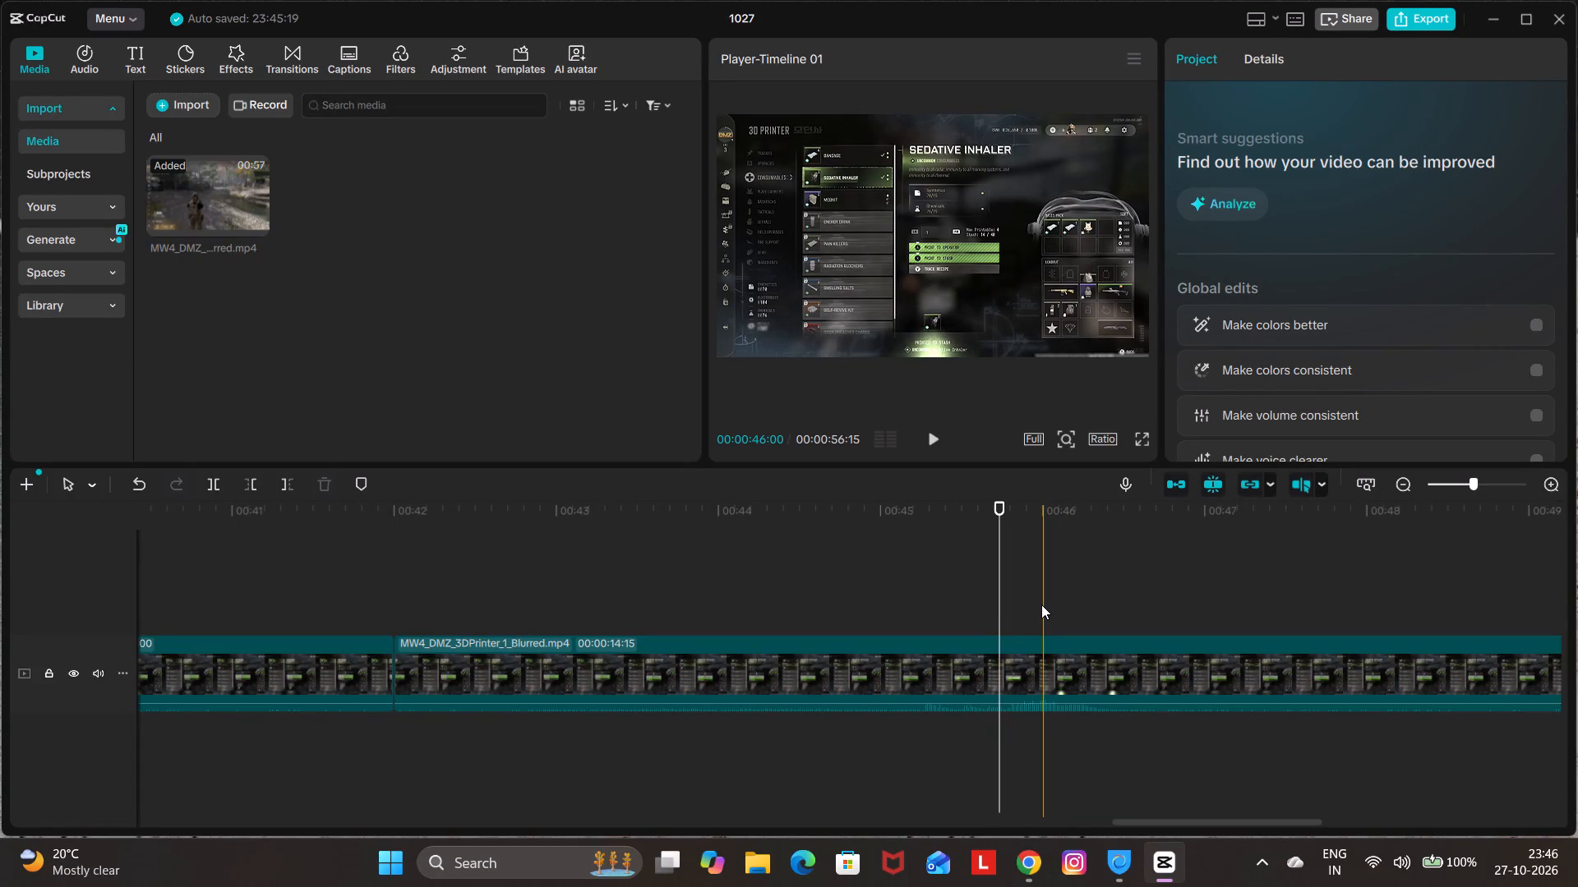
{"action": "key", "text": "ctrl+b"}
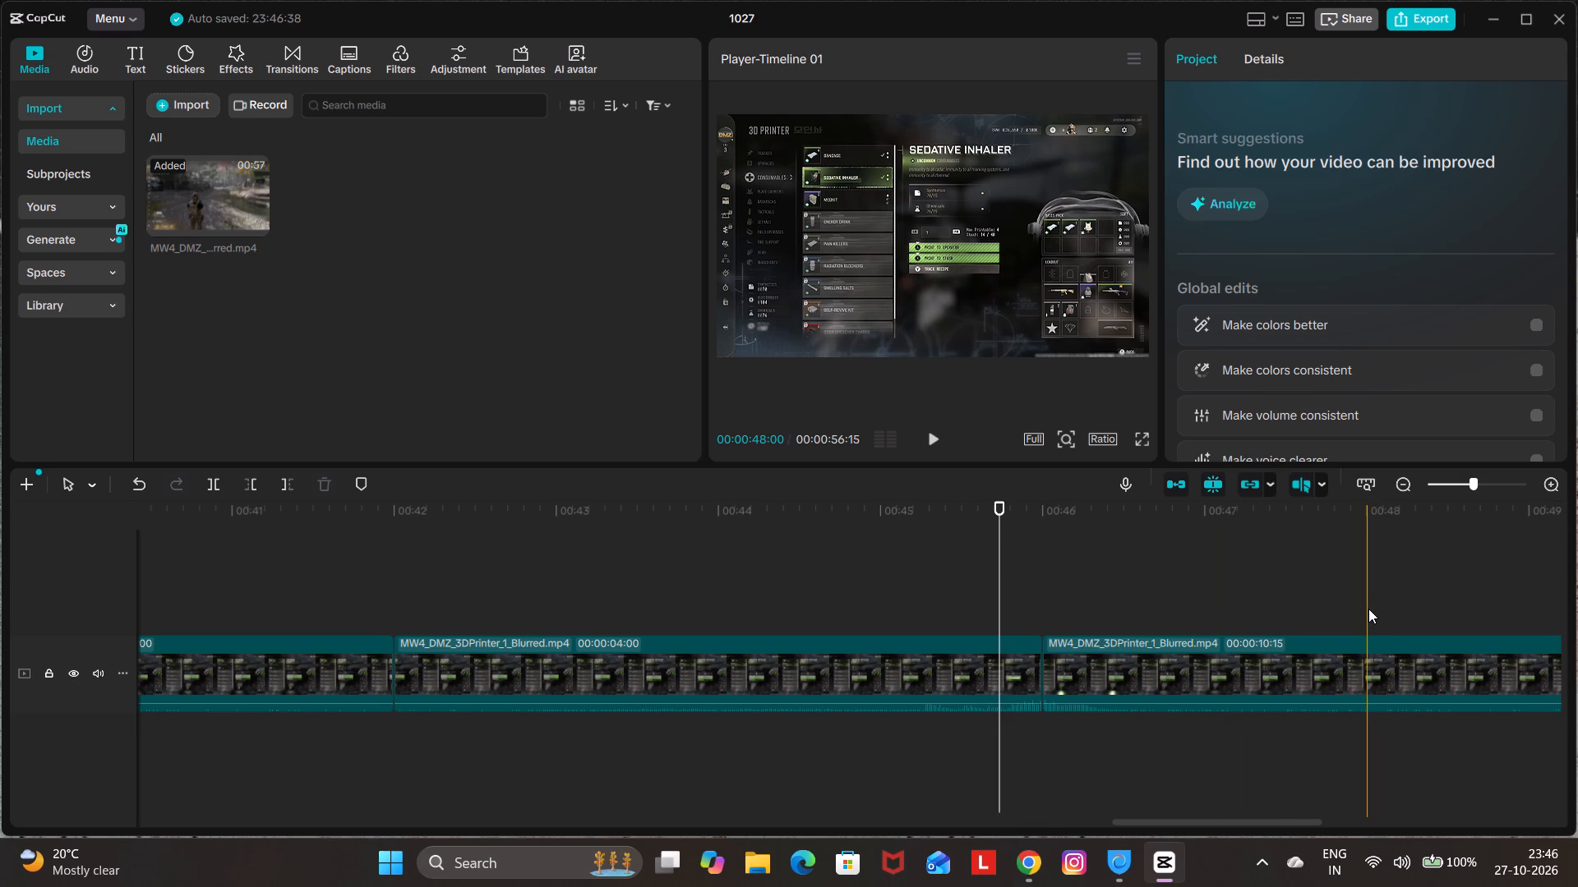
{"action": "key", "text": "ctrl+b"}
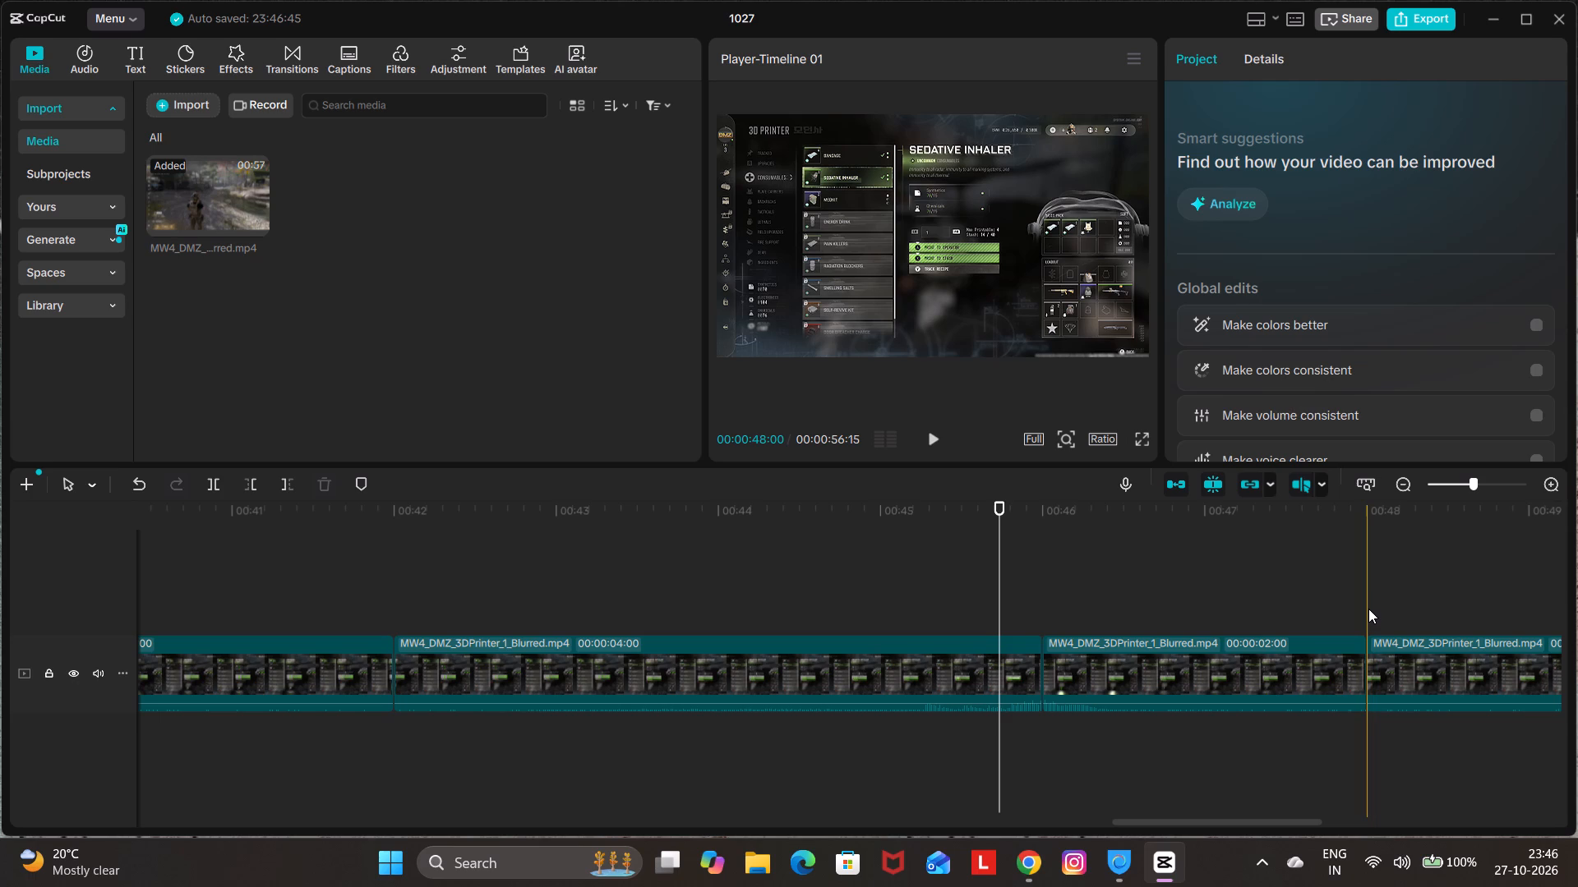
Review the footage around the new cuts and delete the final segment that starts at 00:00:48:00.
{"action": "left_click", "coordinate": [1395, 591]}
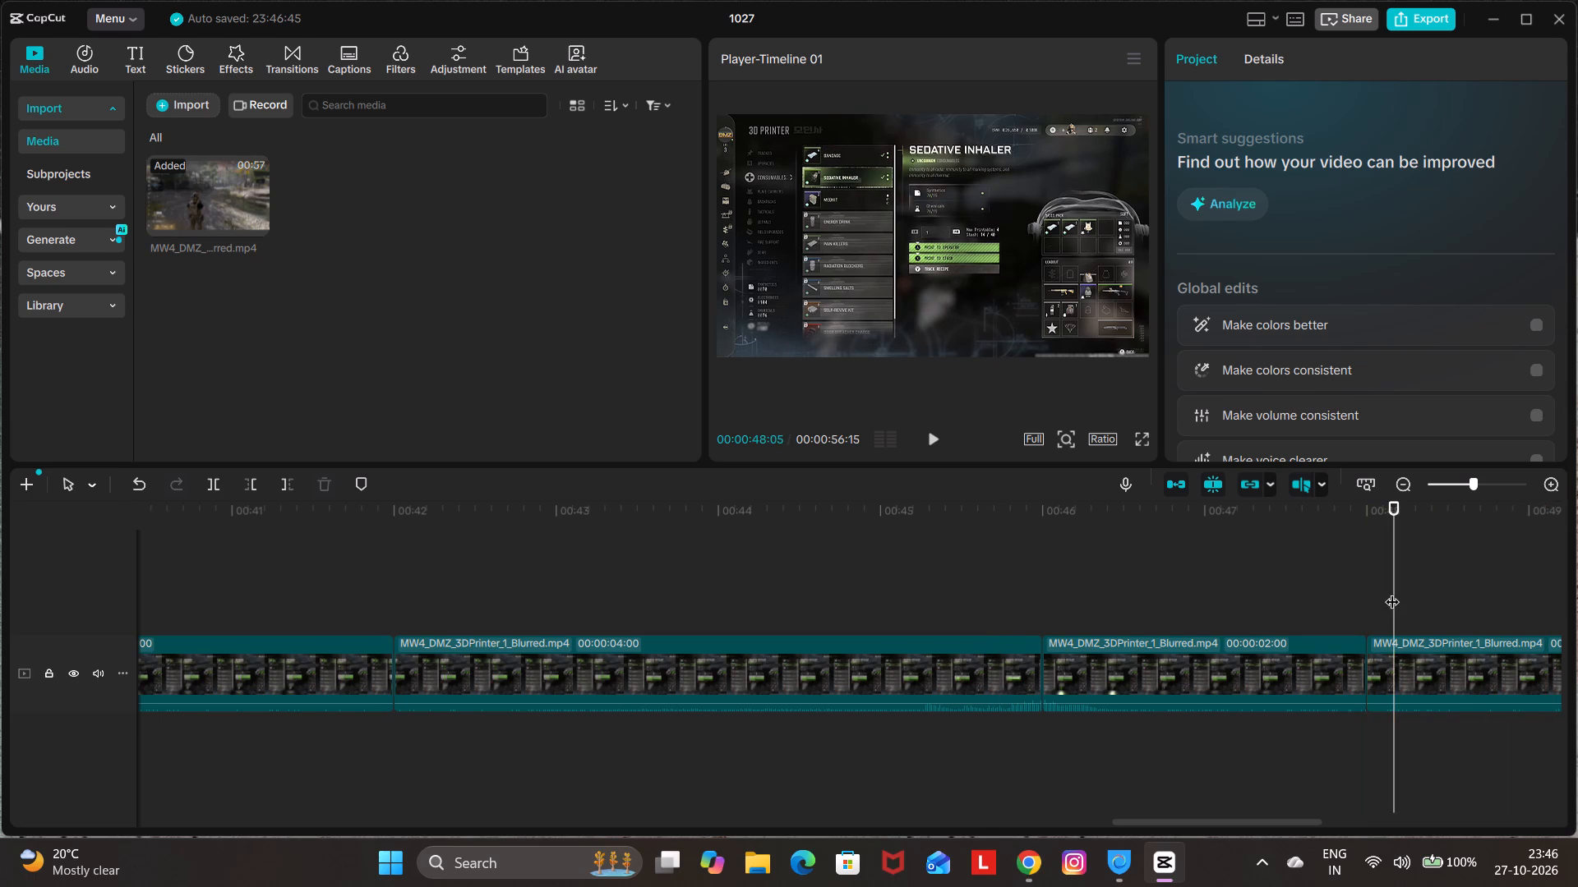
{"action": "left_click_drag", "start_coordinate": [1392, 591], "coordinate": [1282, 623]}
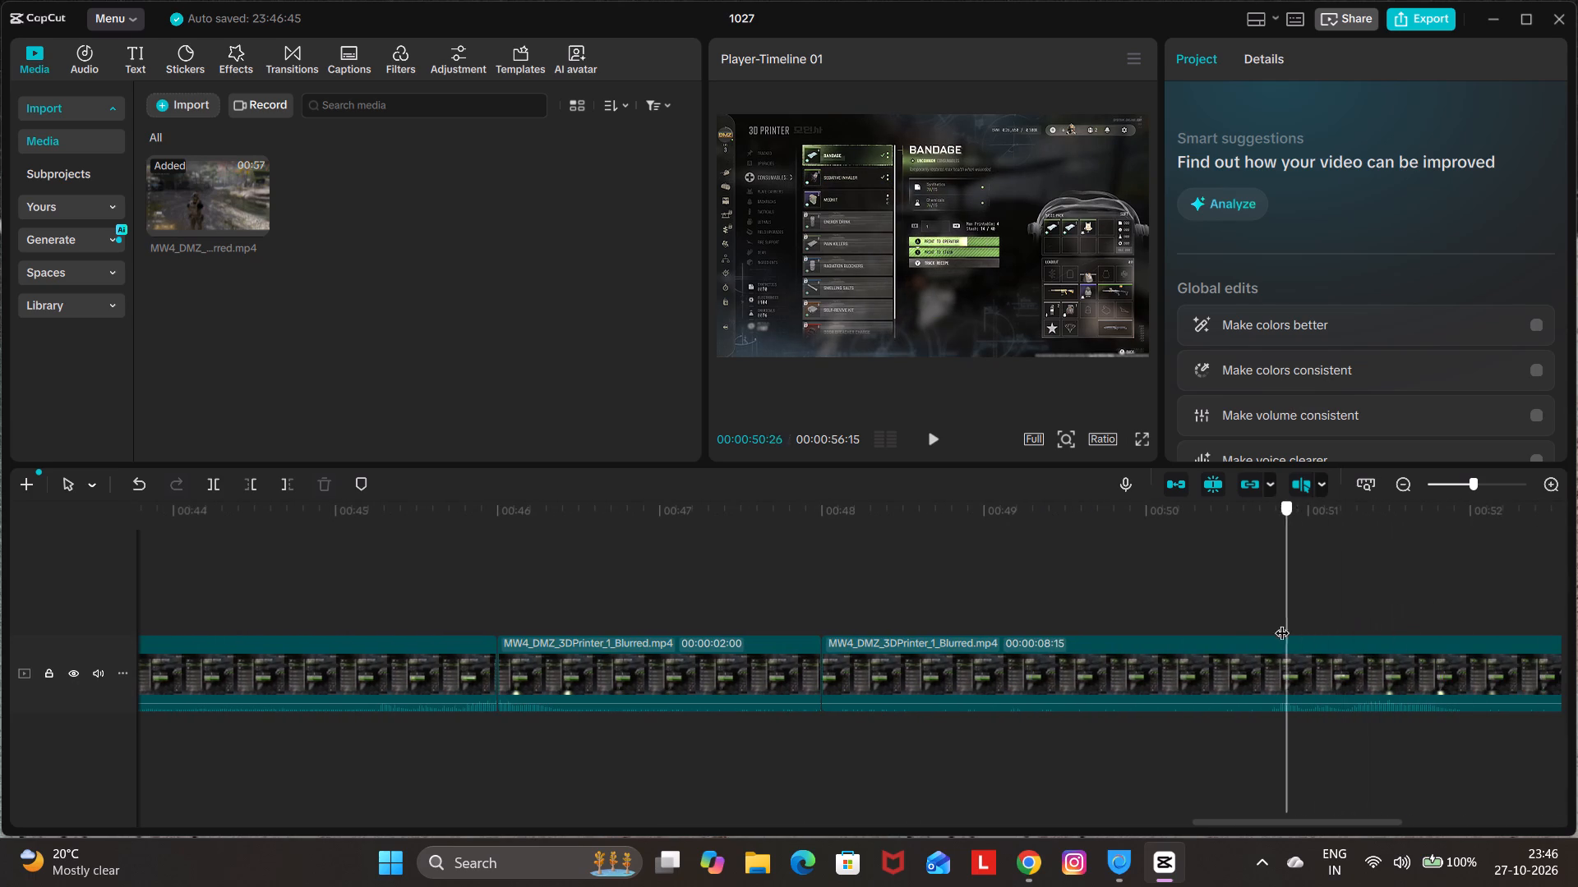
{"action": "left_click_drag", "start_coordinate": [1282, 623], "coordinate": [1178, 639]}
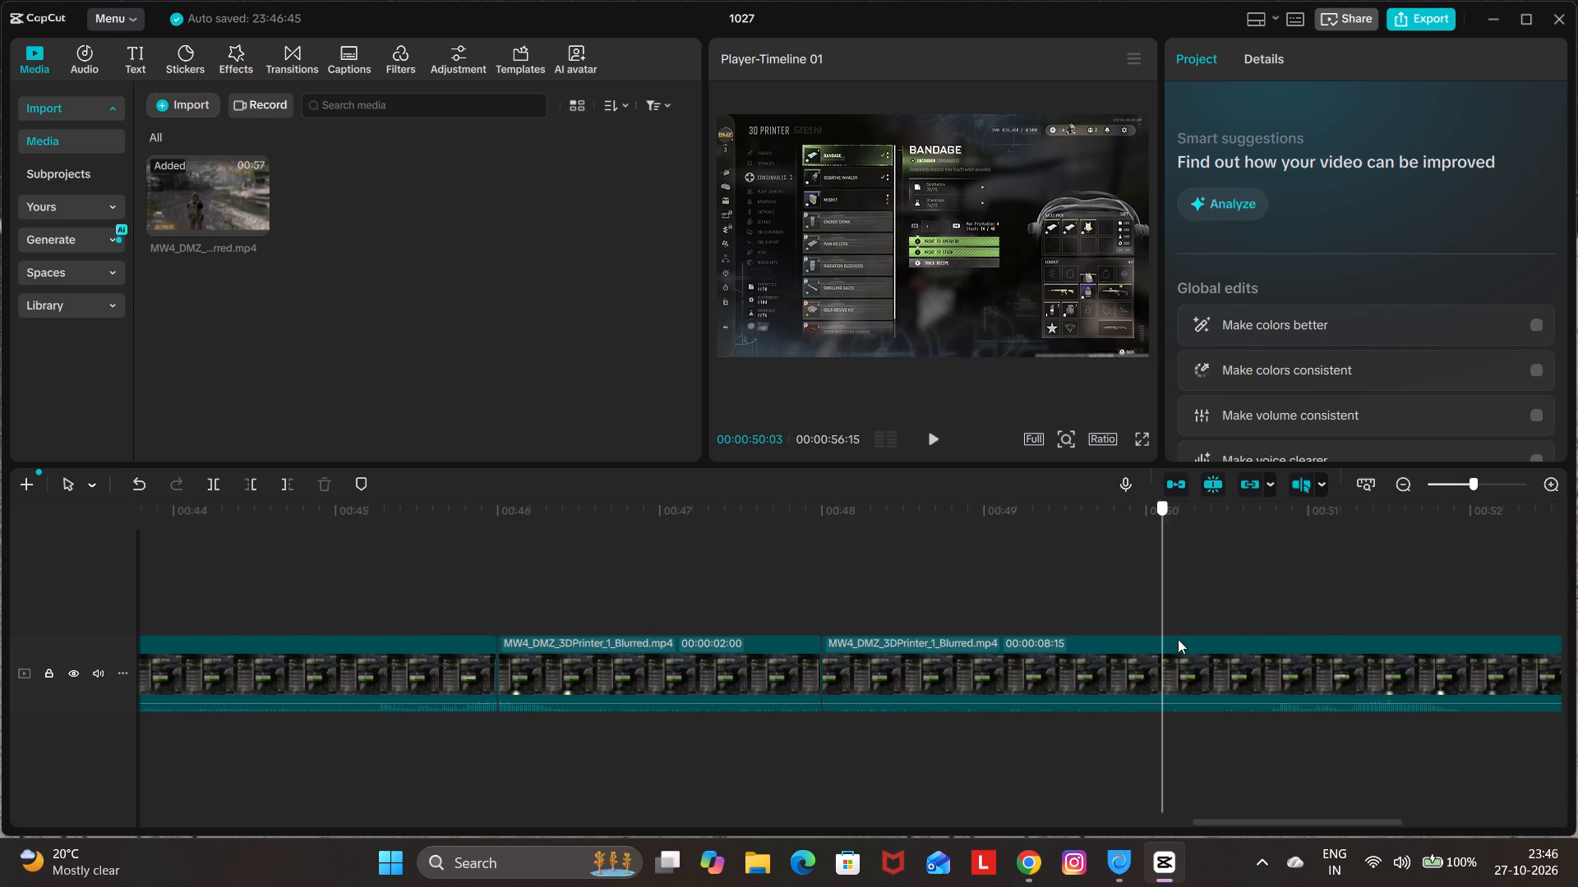
{"action": "left_click_drag", "start_coordinate": [1178, 639], "coordinate": [1558, 632]}
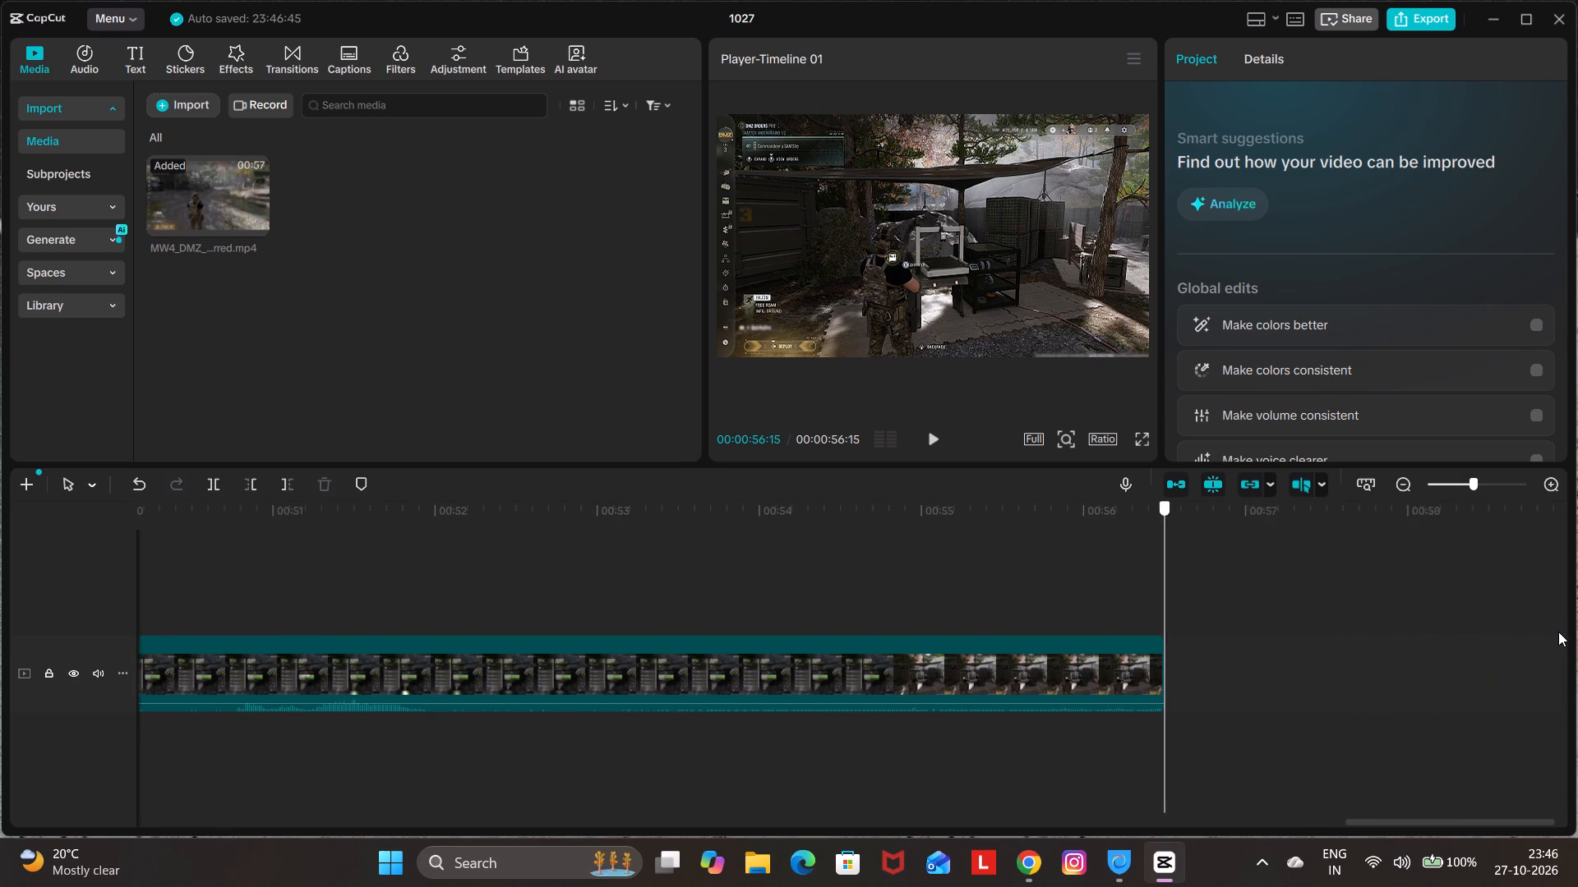
{"action": "left_click_drag", "start_coordinate": [1558, 632], "coordinate": [1358, 655]}
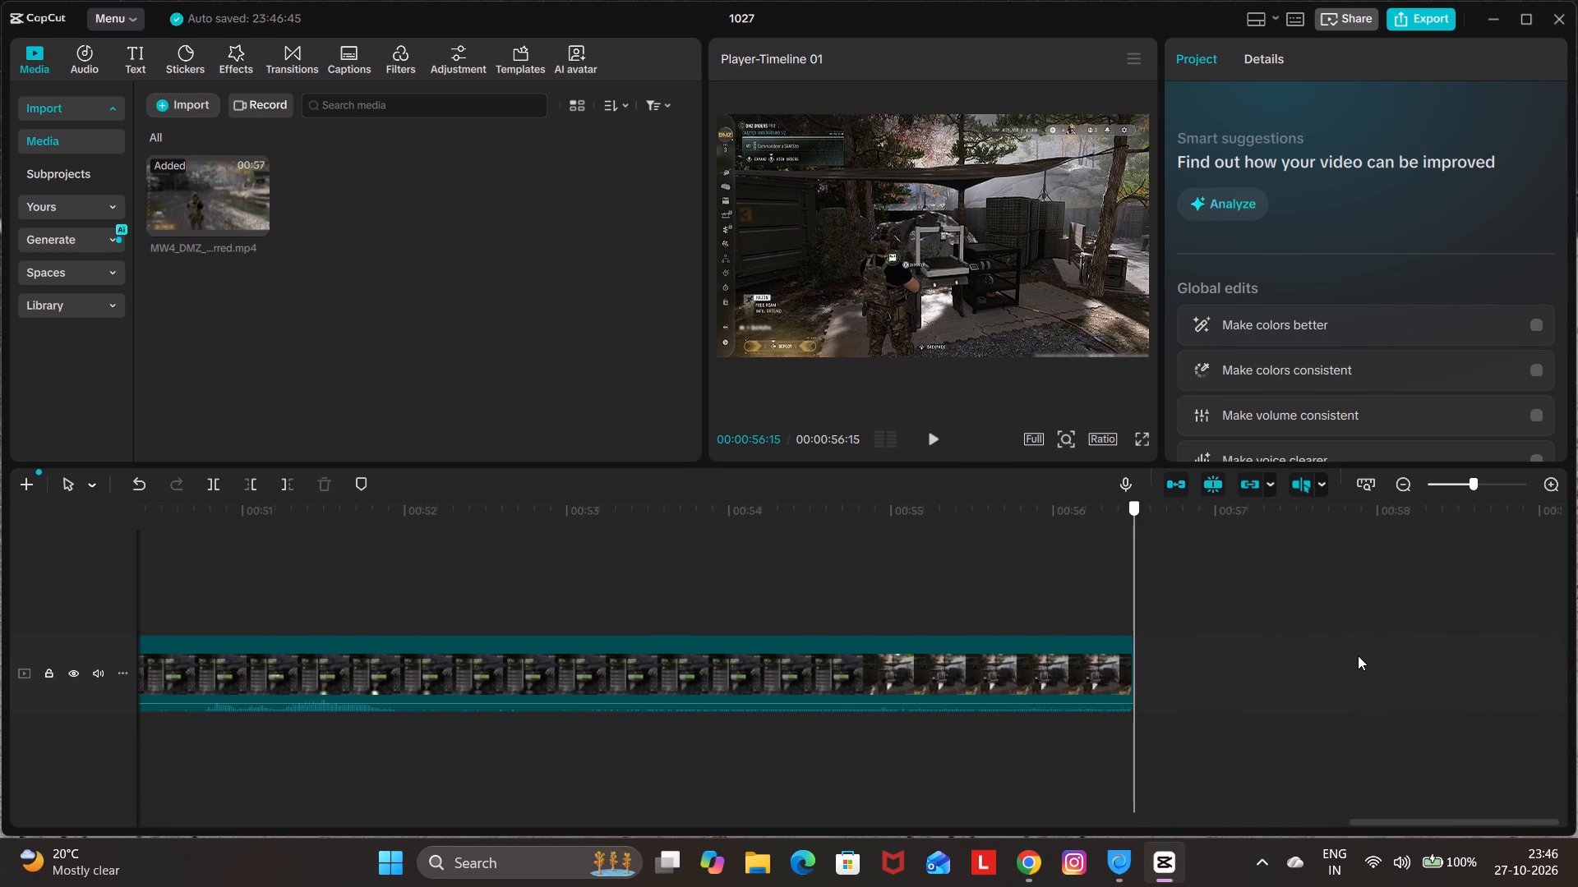
{"action": "left_click_drag", "start_coordinate": [1358, 655], "coordinate": [899, 839]}
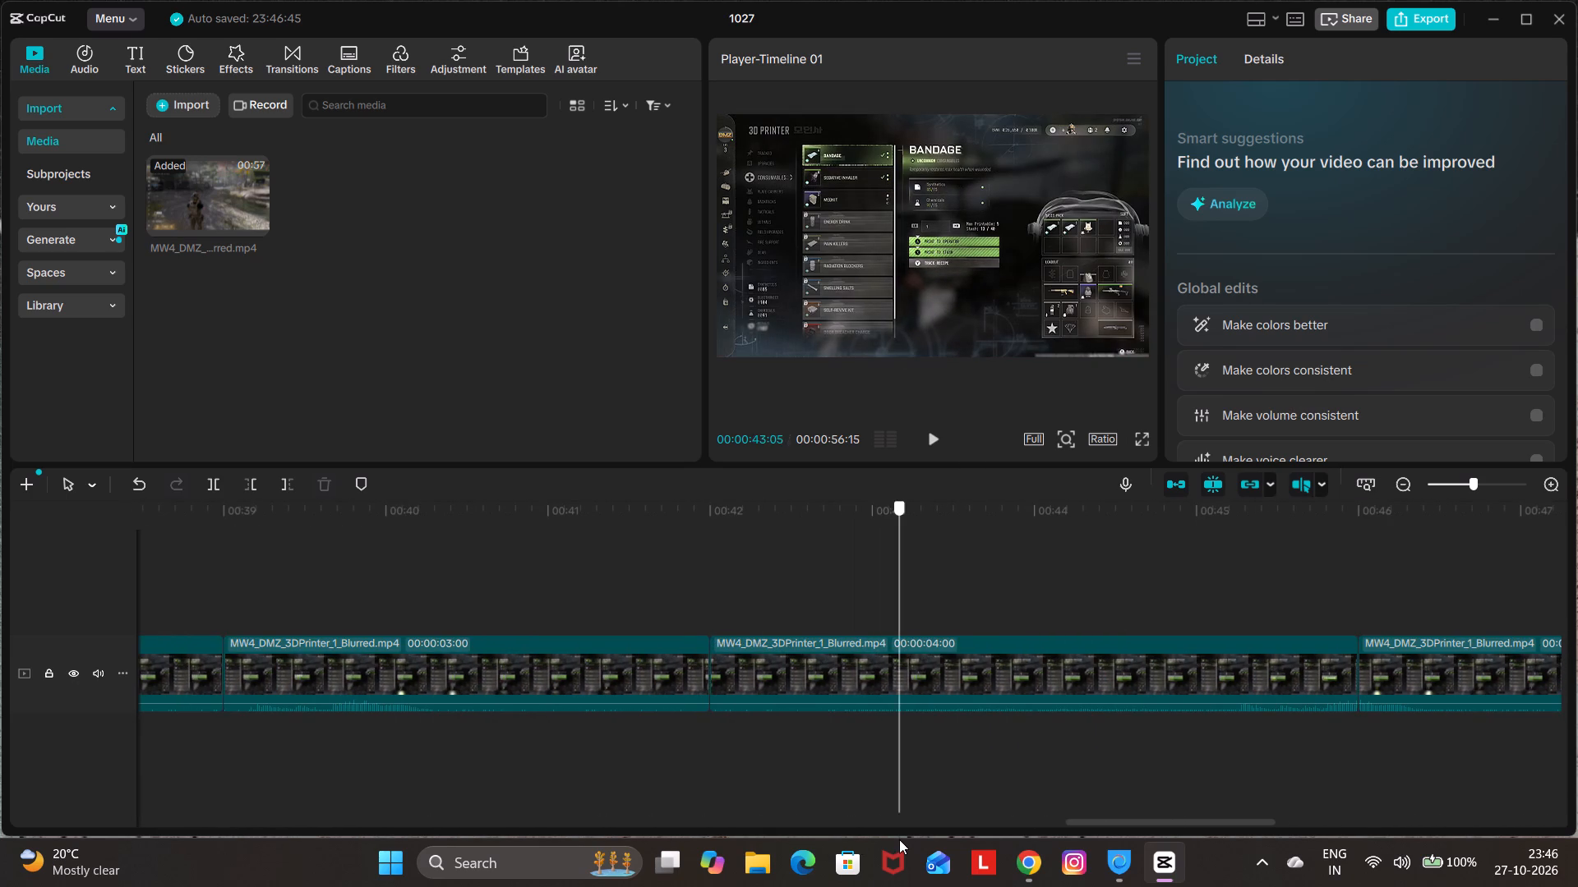
{"action": "left_click_drag", "start_coordinate": [899, 839], "coordinate": [1129, 849]}
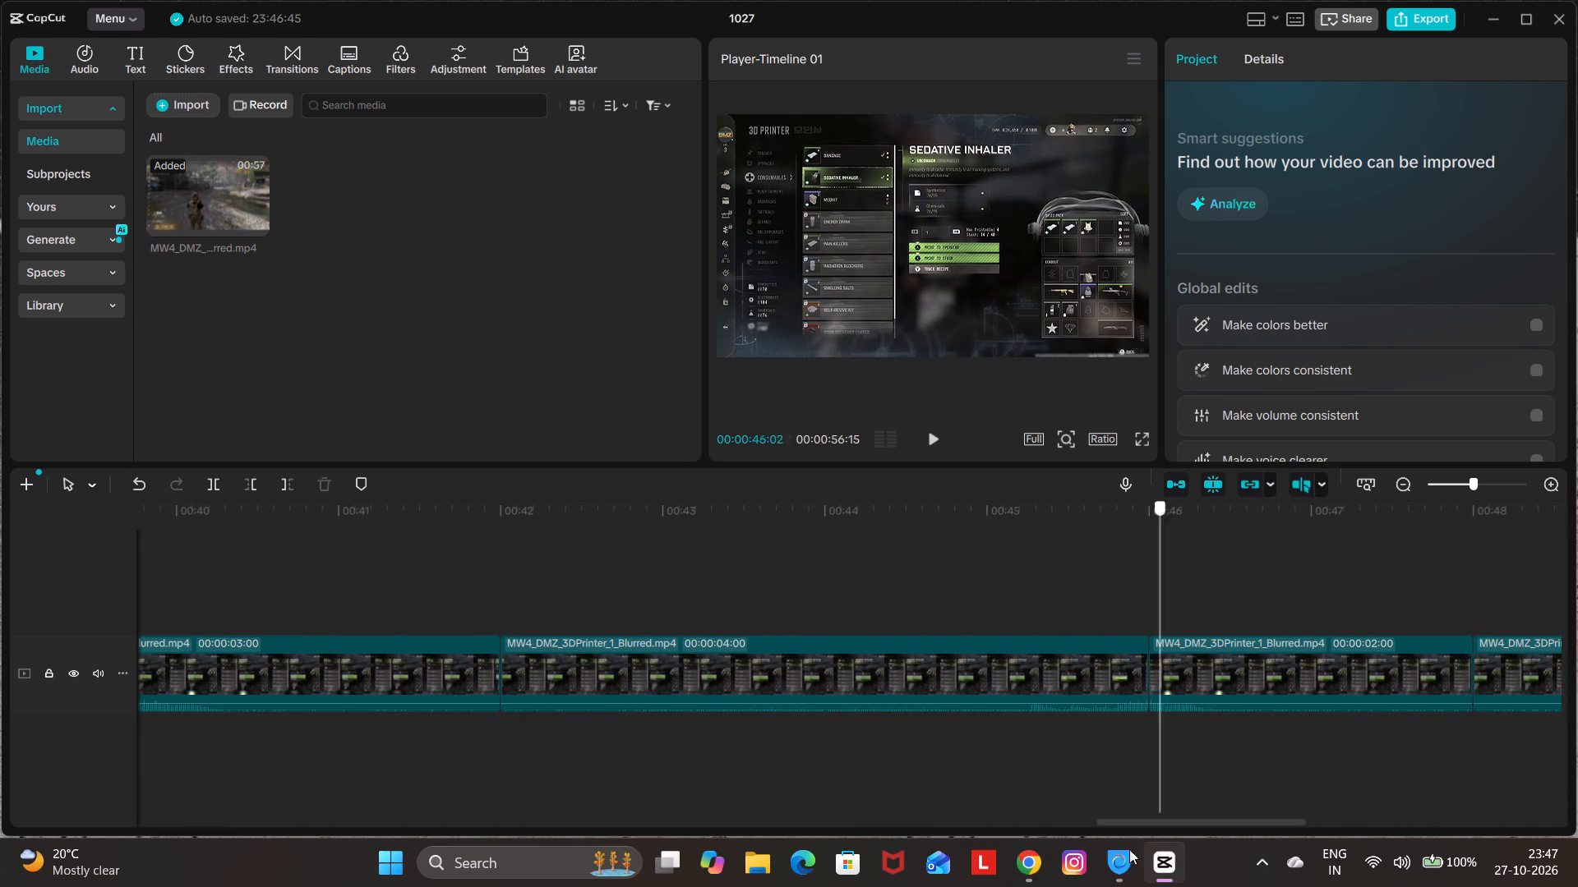
{"action": "left_click_drag", "start_coordinate": [1129, 849], "coordinate": [990, 867]}
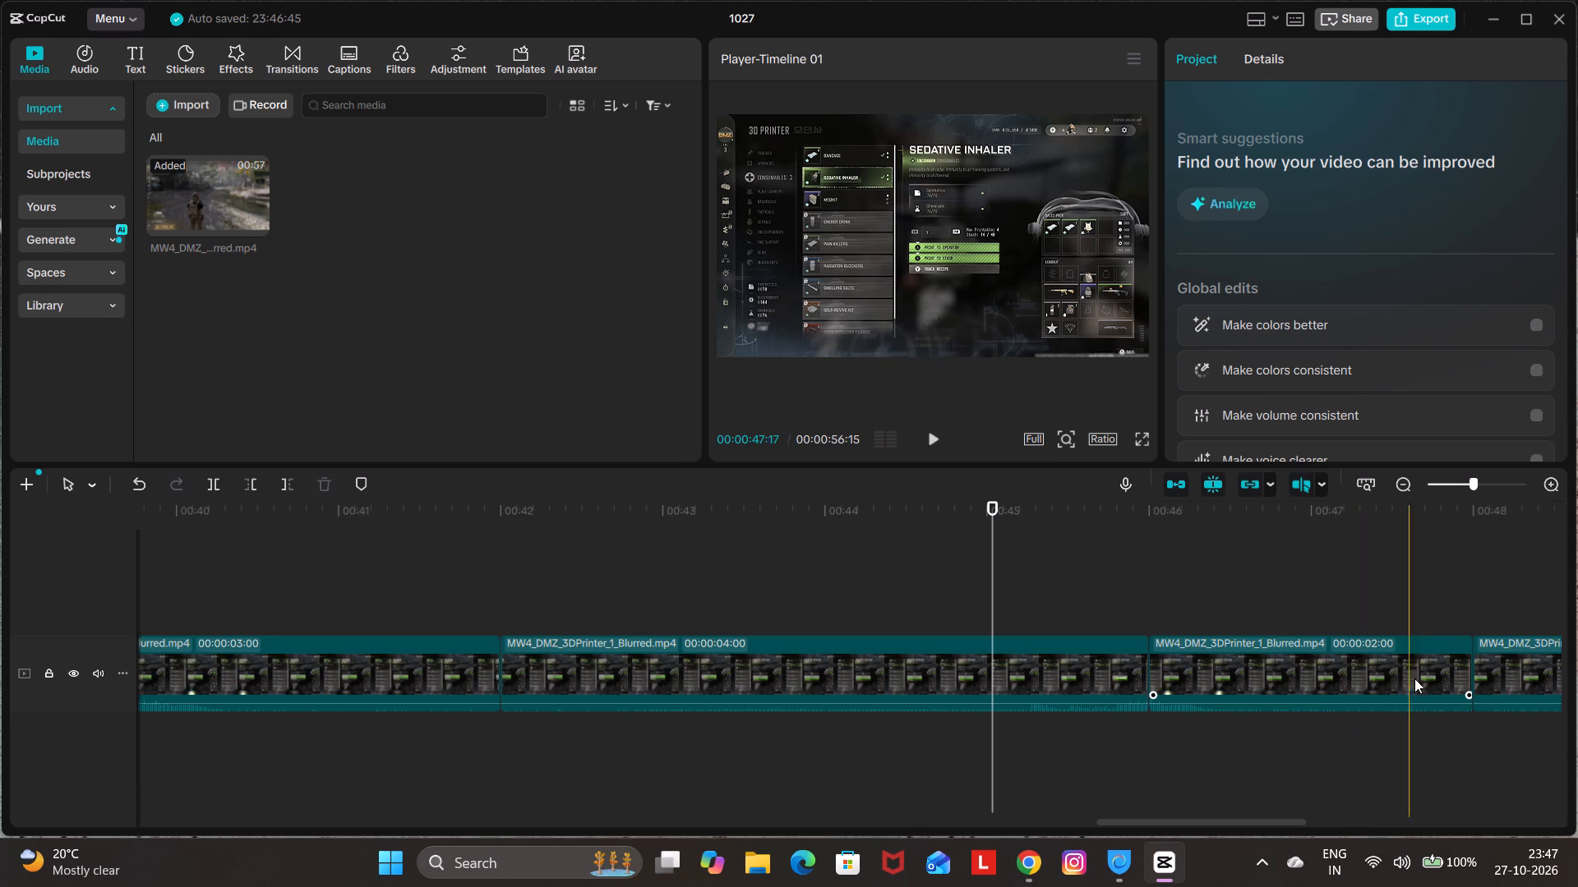
{"action": "left_click", "coordinate": [1531, 682]}
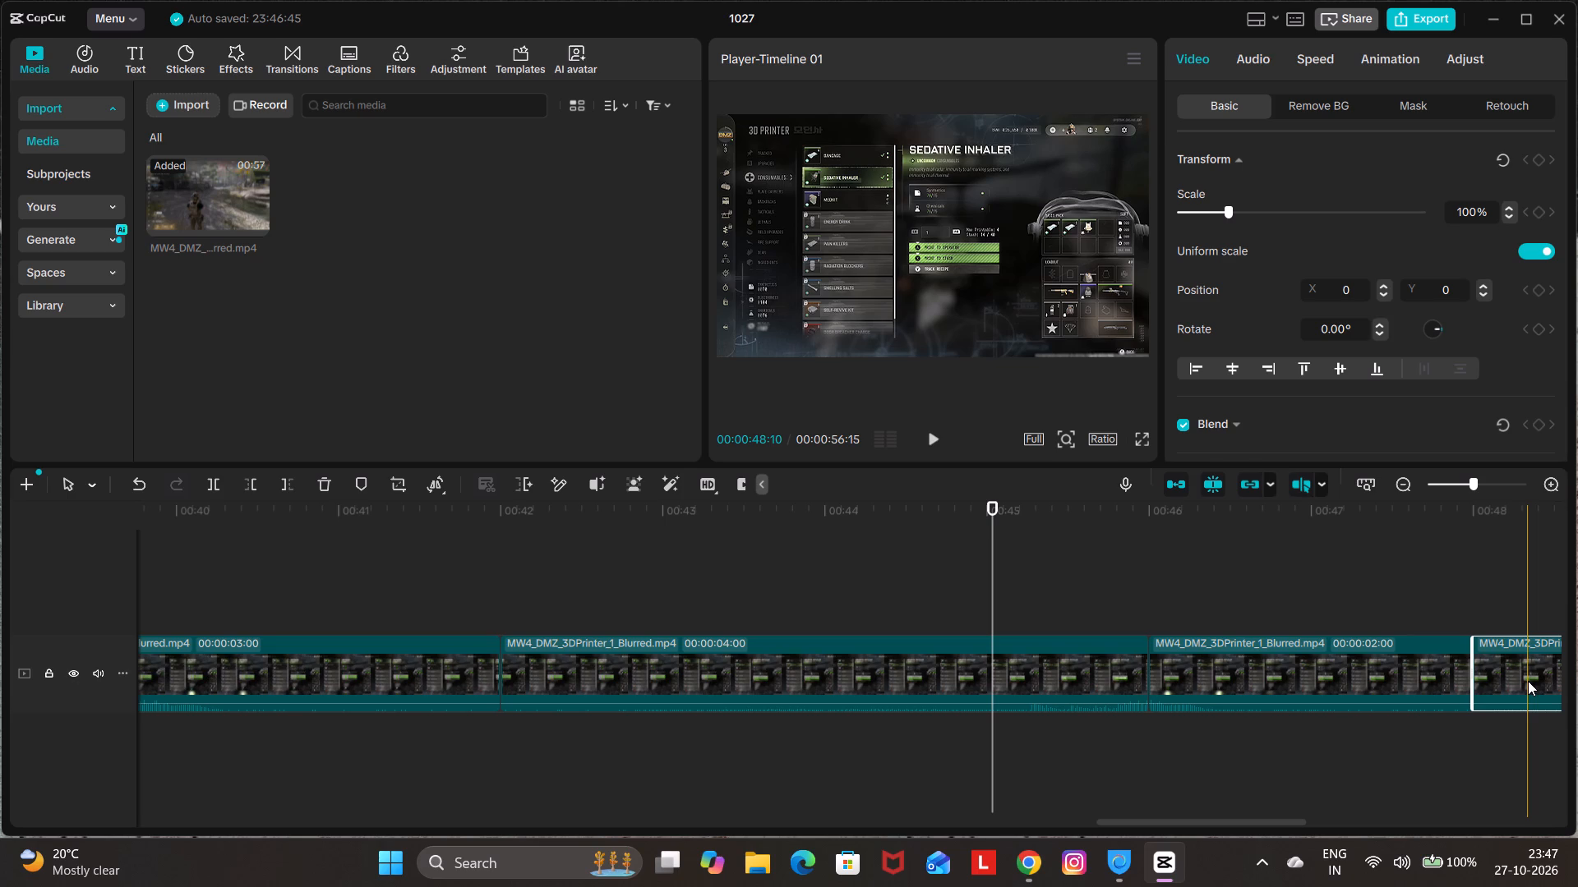
{"action": "key", "text": "Delete"}
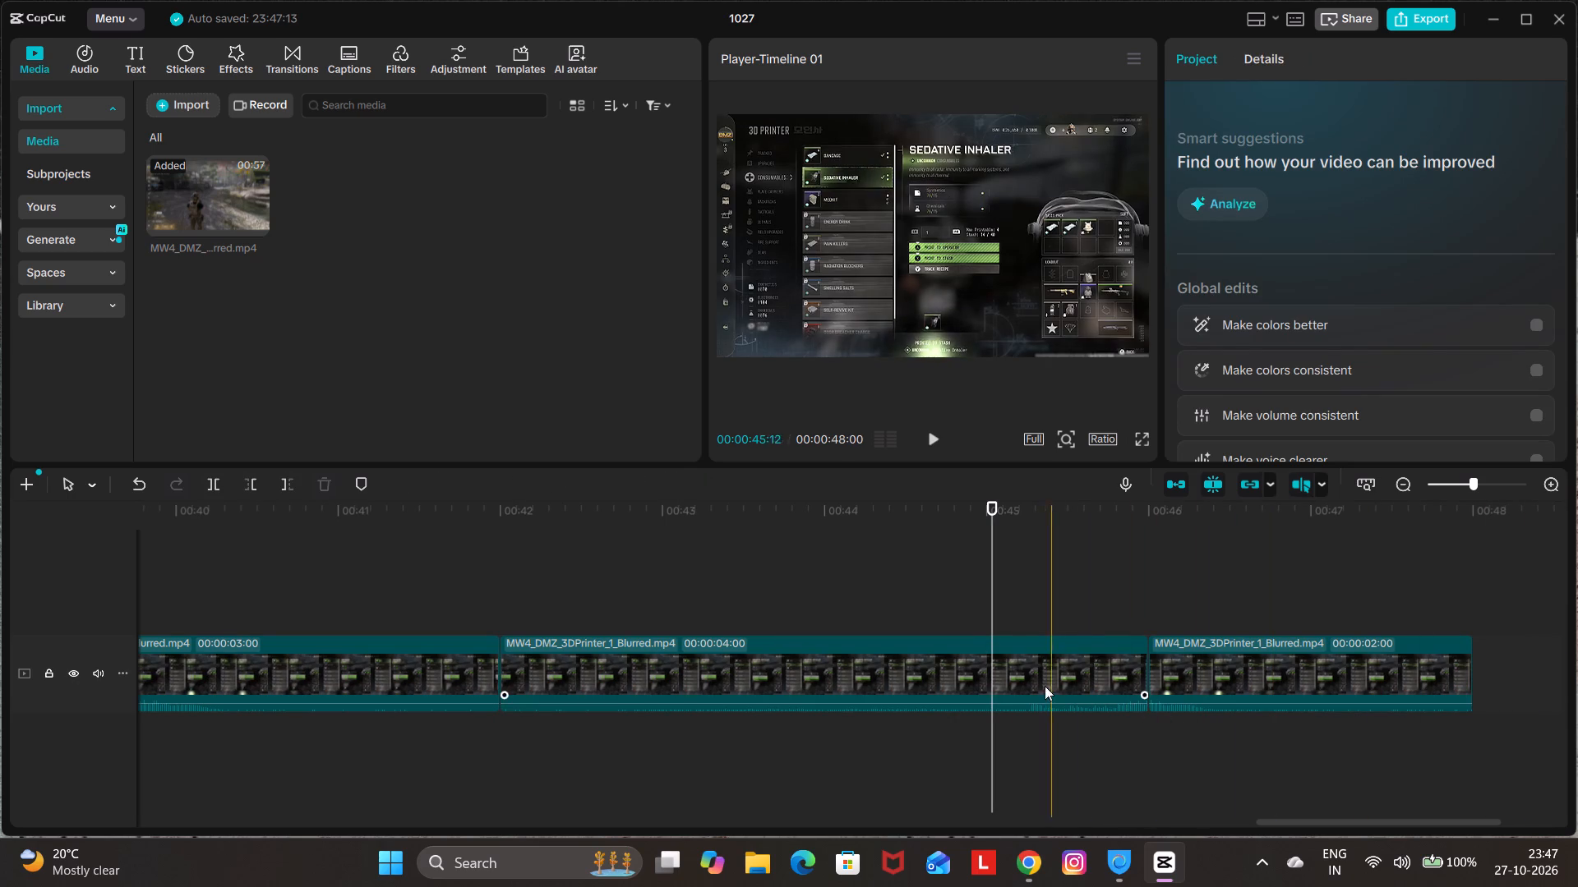
Delete the four-second segment between the Bandage crafting and Sedative Inhaler crafting segments, starting at 00:00:42:00.
{"action": "left_click", "coordinate": [728, 667]}
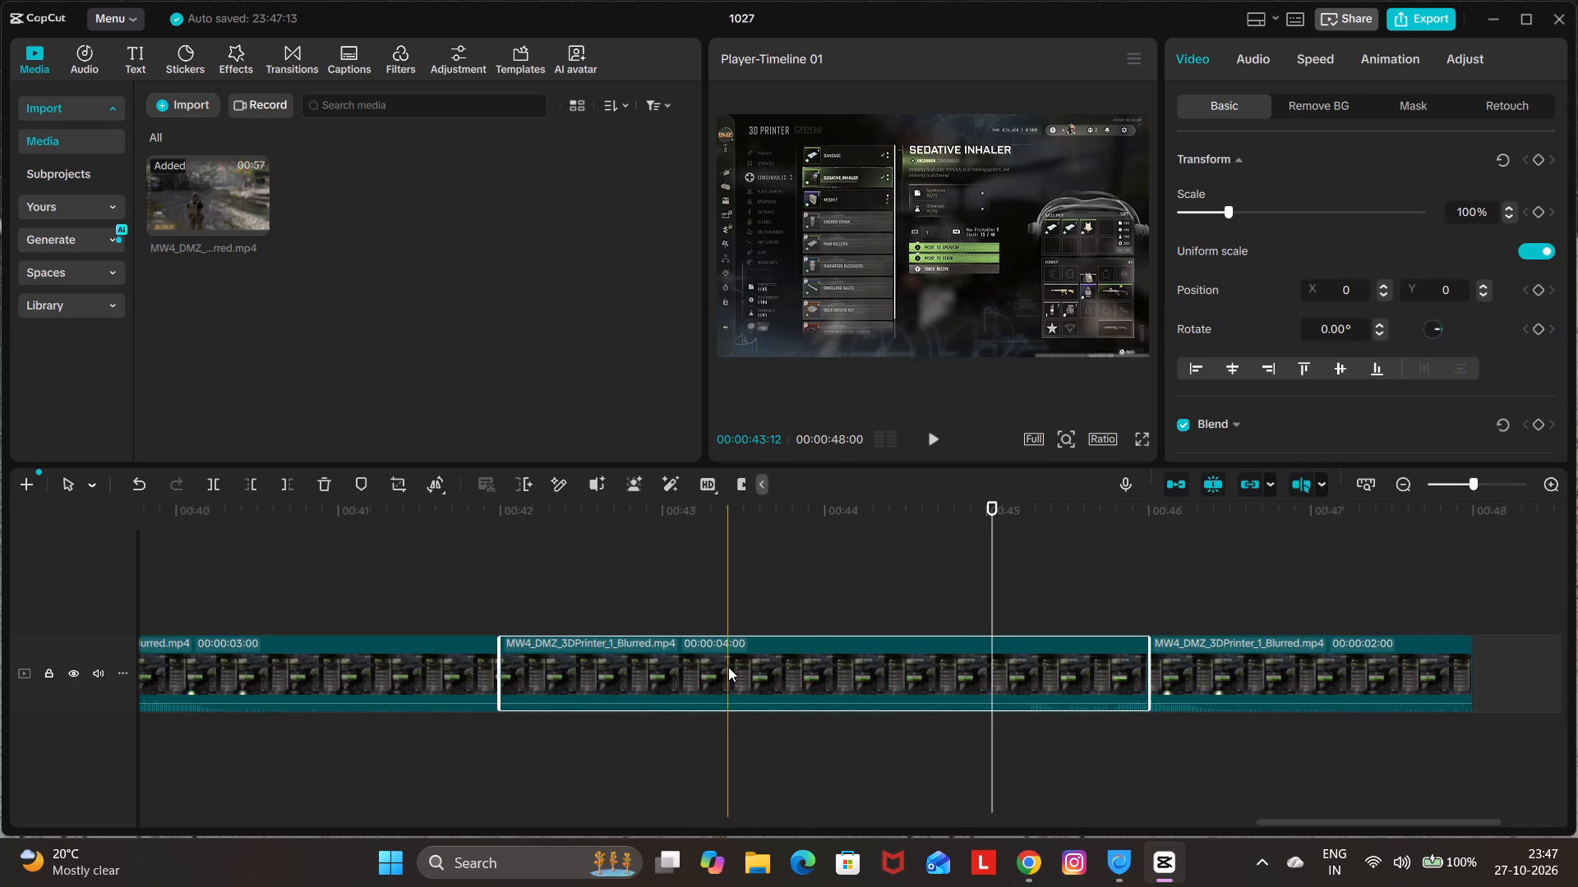
{"action": "left_click", "coordinate": [567, 572]}
{"action": "left_click", "coordinate": [524, 572]}
{"action": "left_click_drag", "start_coordinate": [524, 572], "coordinate": [106, 585]}
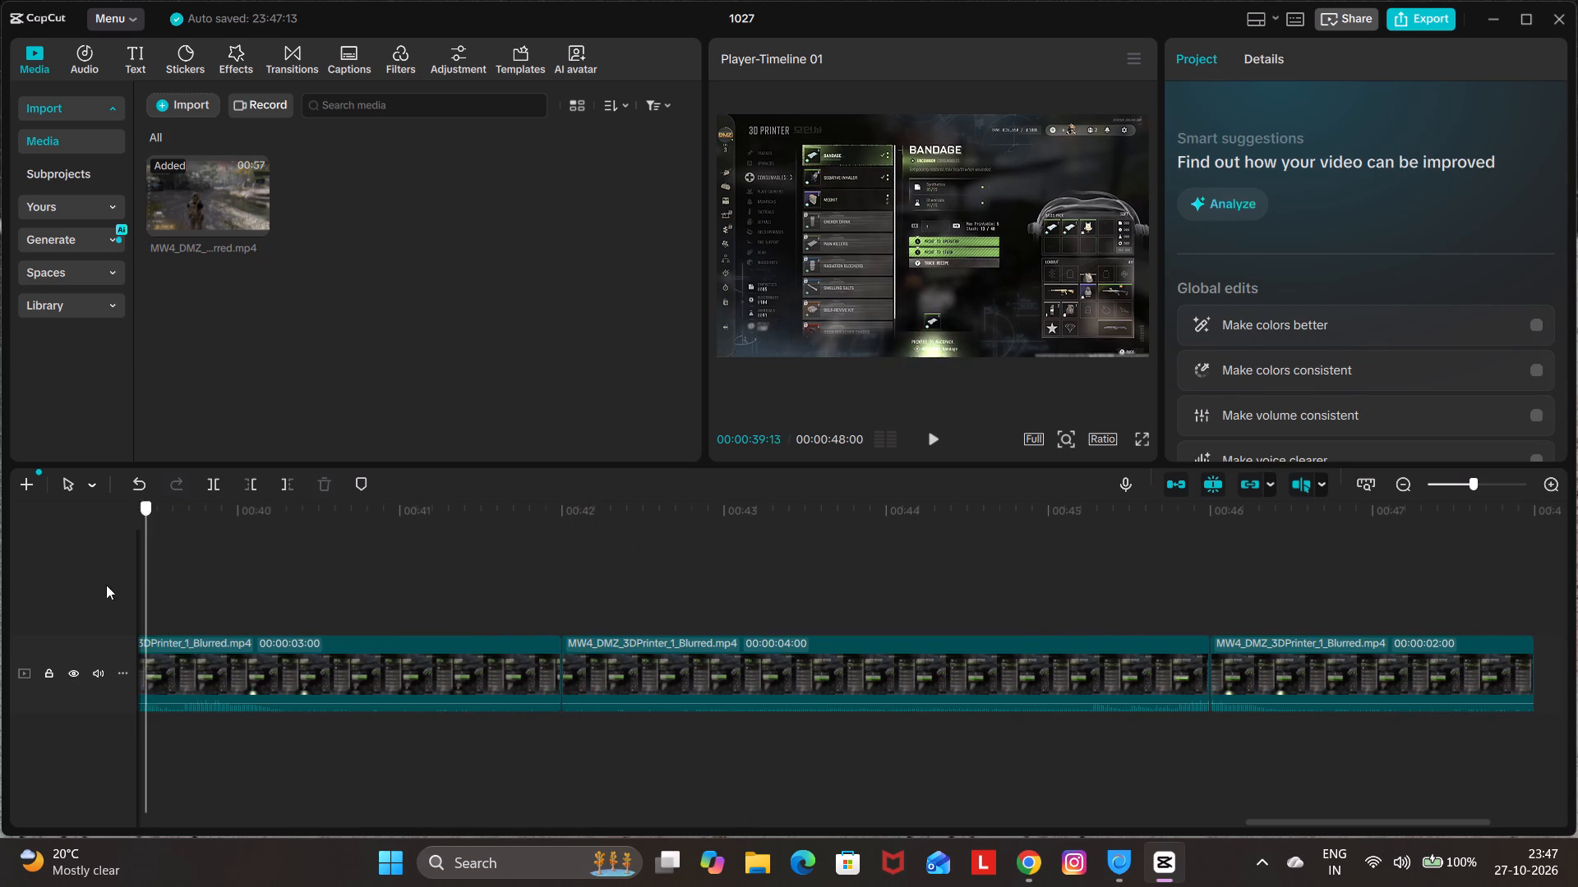
{"action": "left_click_drag", "start_coordinate": [106, 585], "coordinate": [1058, 581]}
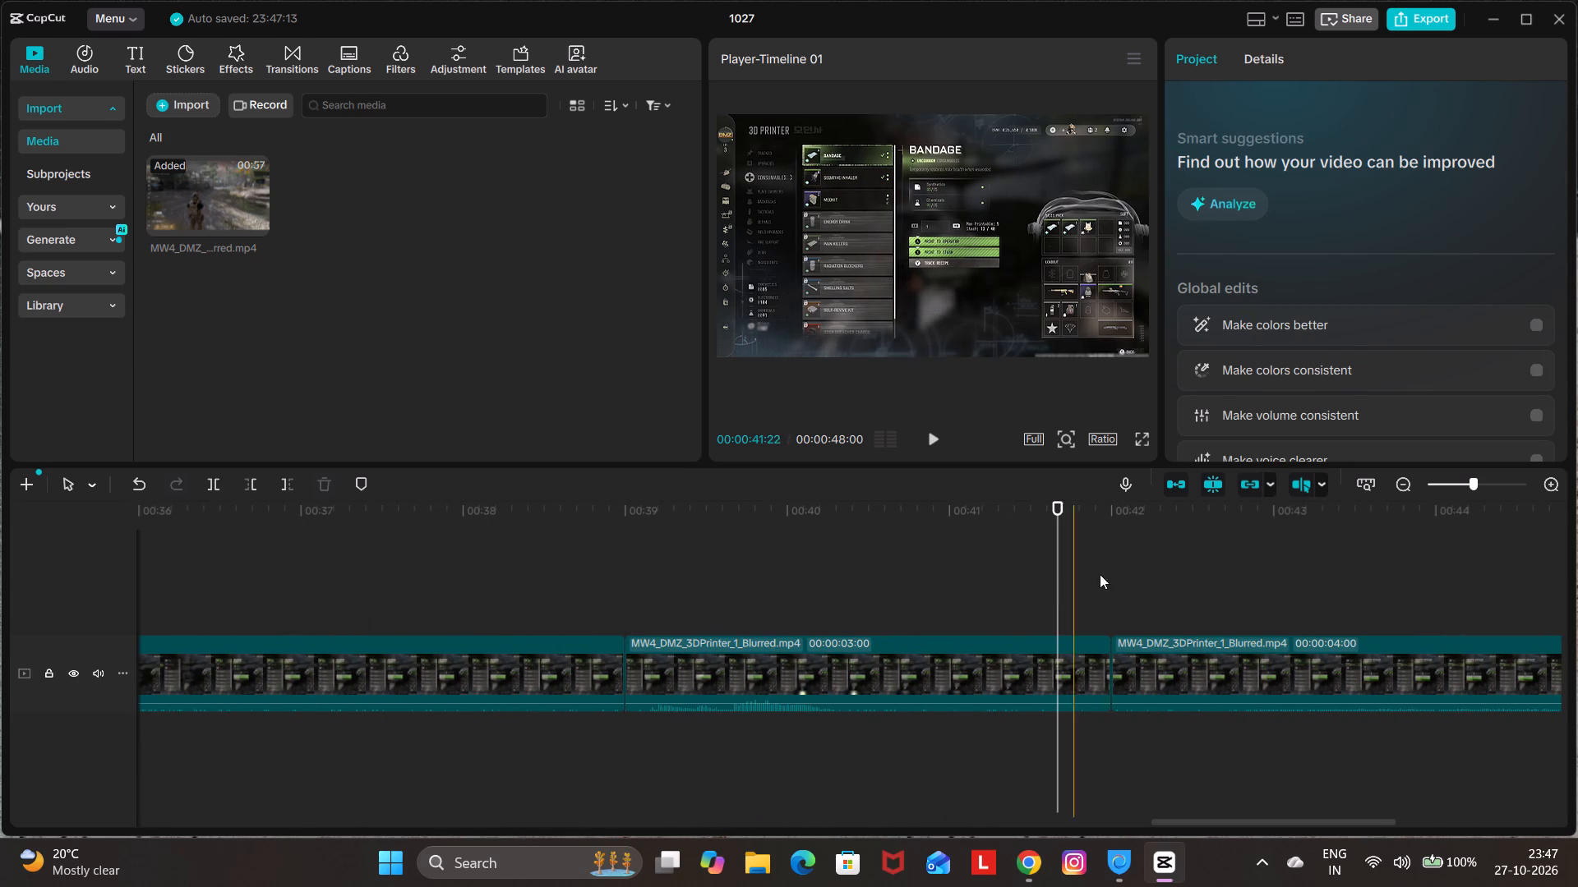
{"action": "left_click", "coordinate": [1248, 635]}
{"action": "left_click", "coordinate": [1247, 636]}
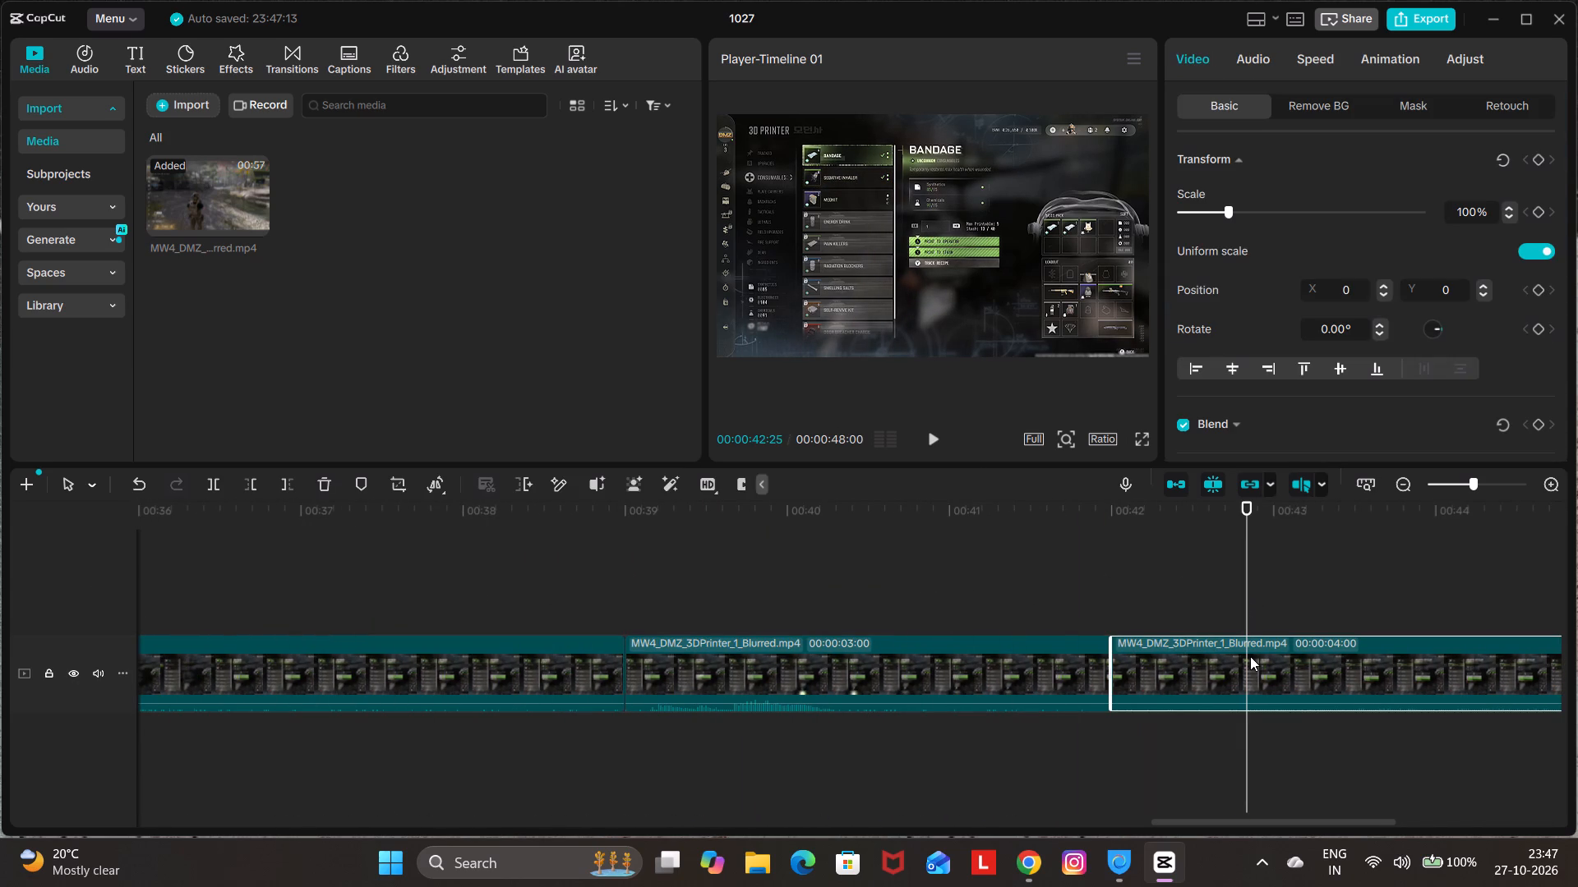
{"action": "key", "text": "Delete"}
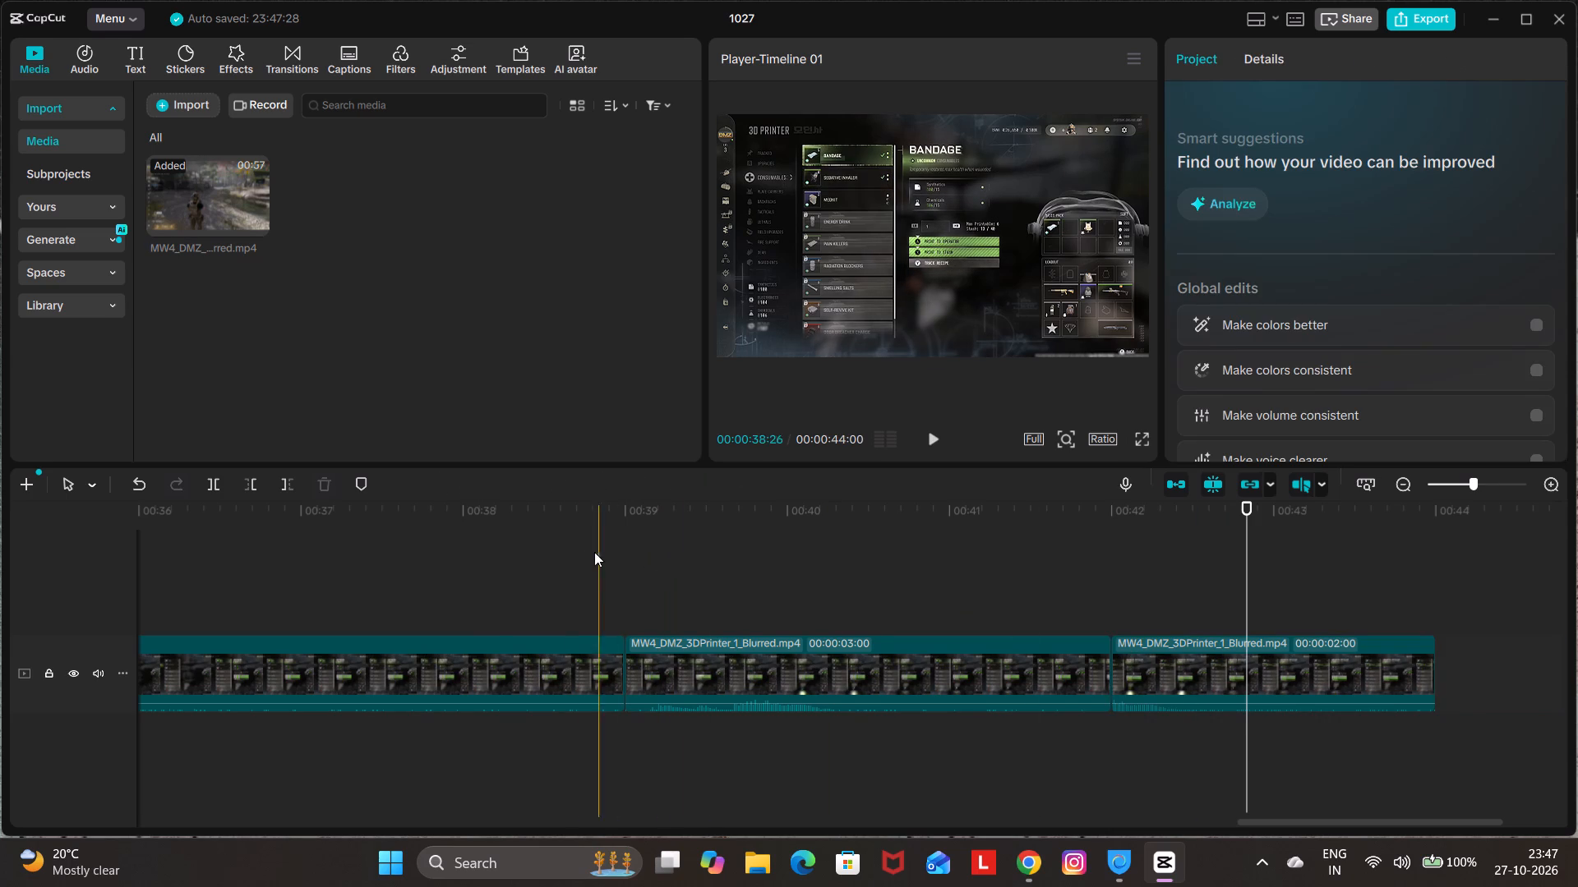
Delete the 26-second 3D Printer menu browsing segment that starts at 00:00:13:00.
{"action": "left_click_drag", "start_coordinate": [564, 555], "coordinate": [215, 581]}
{"action": "left_click", "coordinate": [224, 581]}
{"action": "left_click_drag", "start_coordinate": [225, 580], "coordinate": [131, 589]}
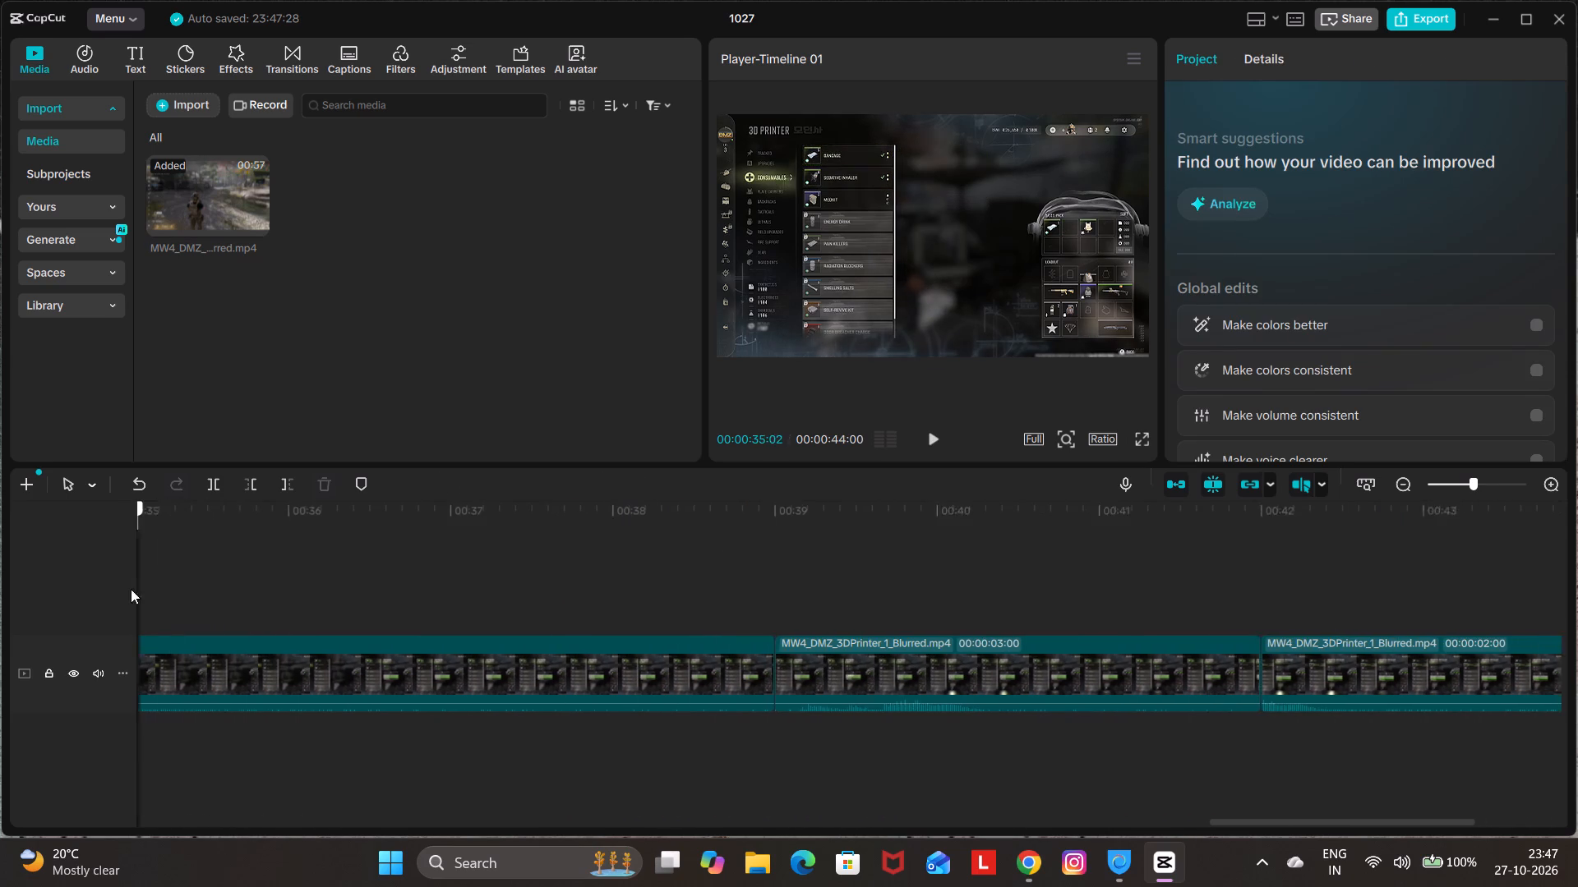
{"action": "left_click_drag", "start_coordinate": [131, 589], "coordinate": [142, 586]}
{"action": "left_click", "coordinate": [277, 586]}
{"action": "left_click_drag", "start_coordinate": [277, 586], "coordinate": [401, 609]}
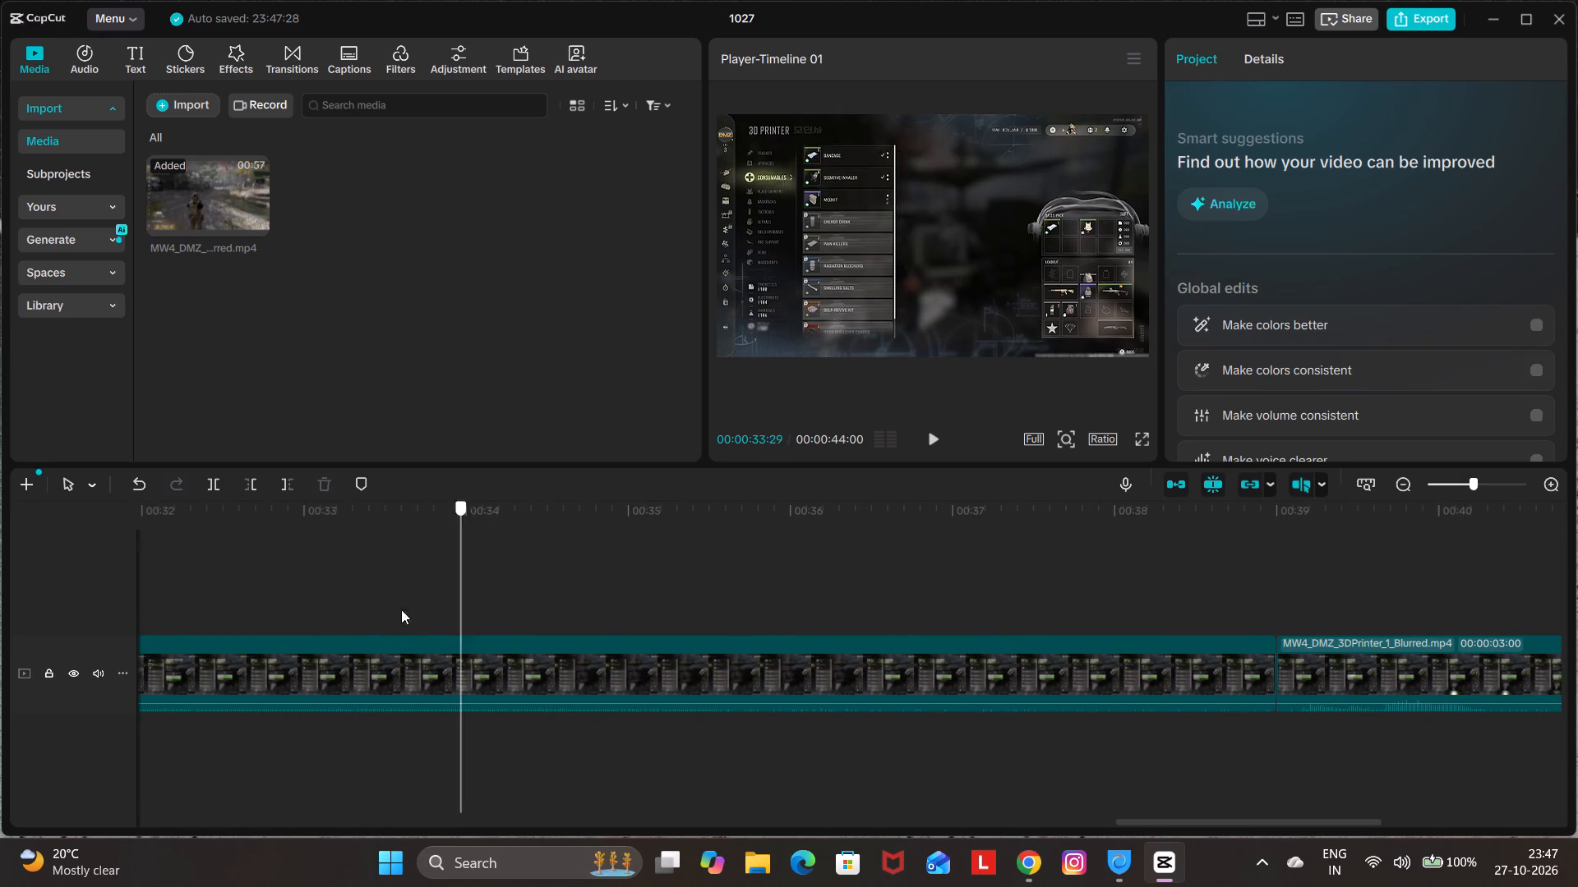
{"action": "left_click_drag", "start_coordinate": [401, 609], "coordinate": [126, 674]}
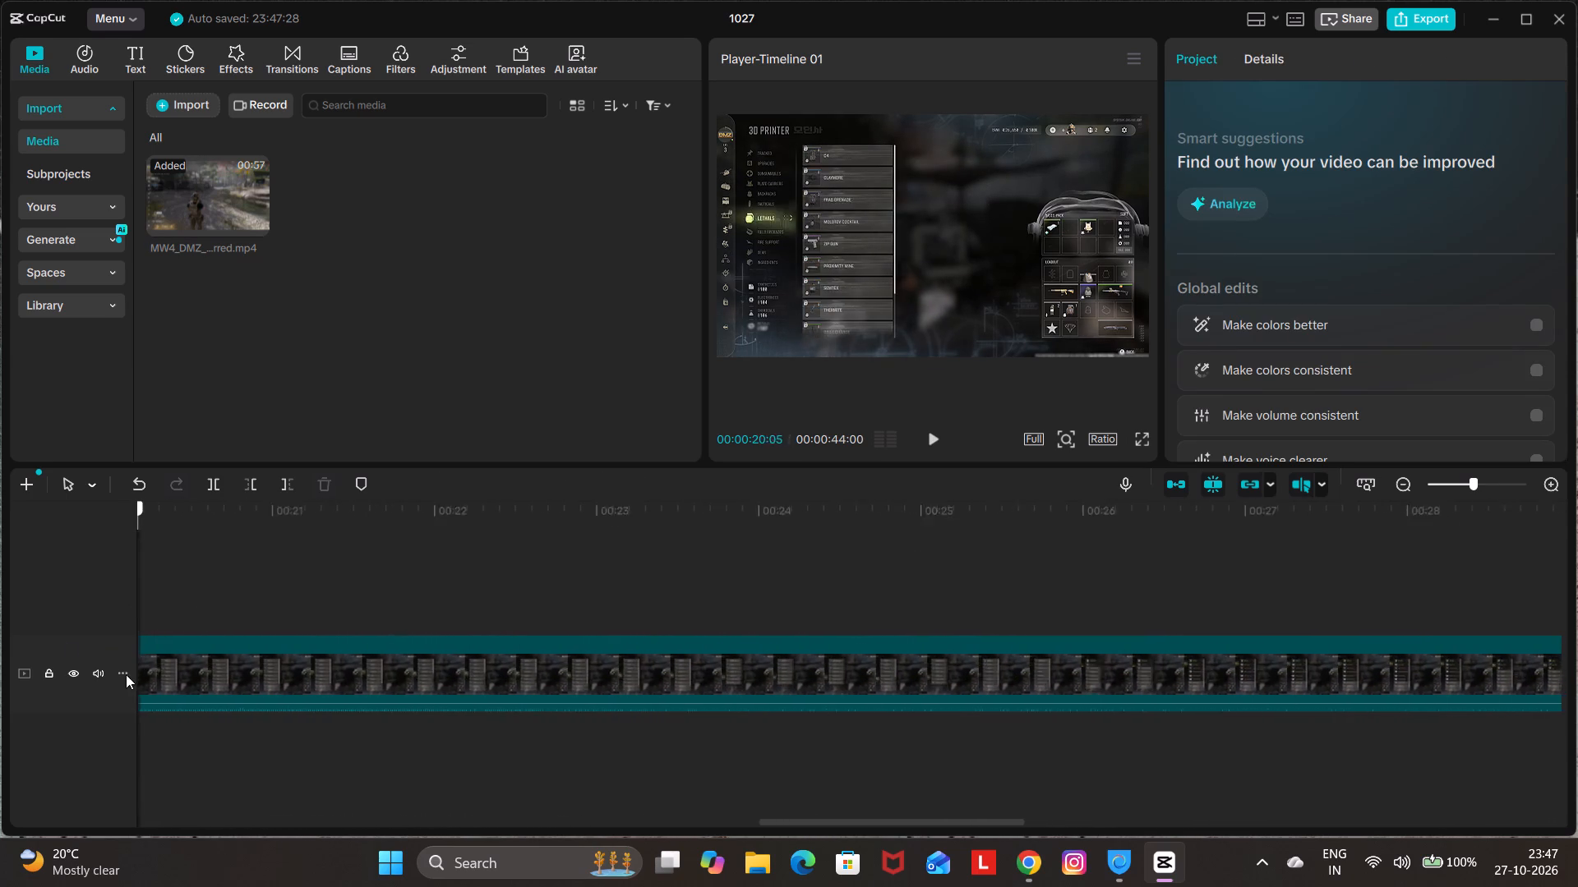
{"action": "left_click_drag", "start_coordinate": [126, 674], "coordinate": [211, 677]}
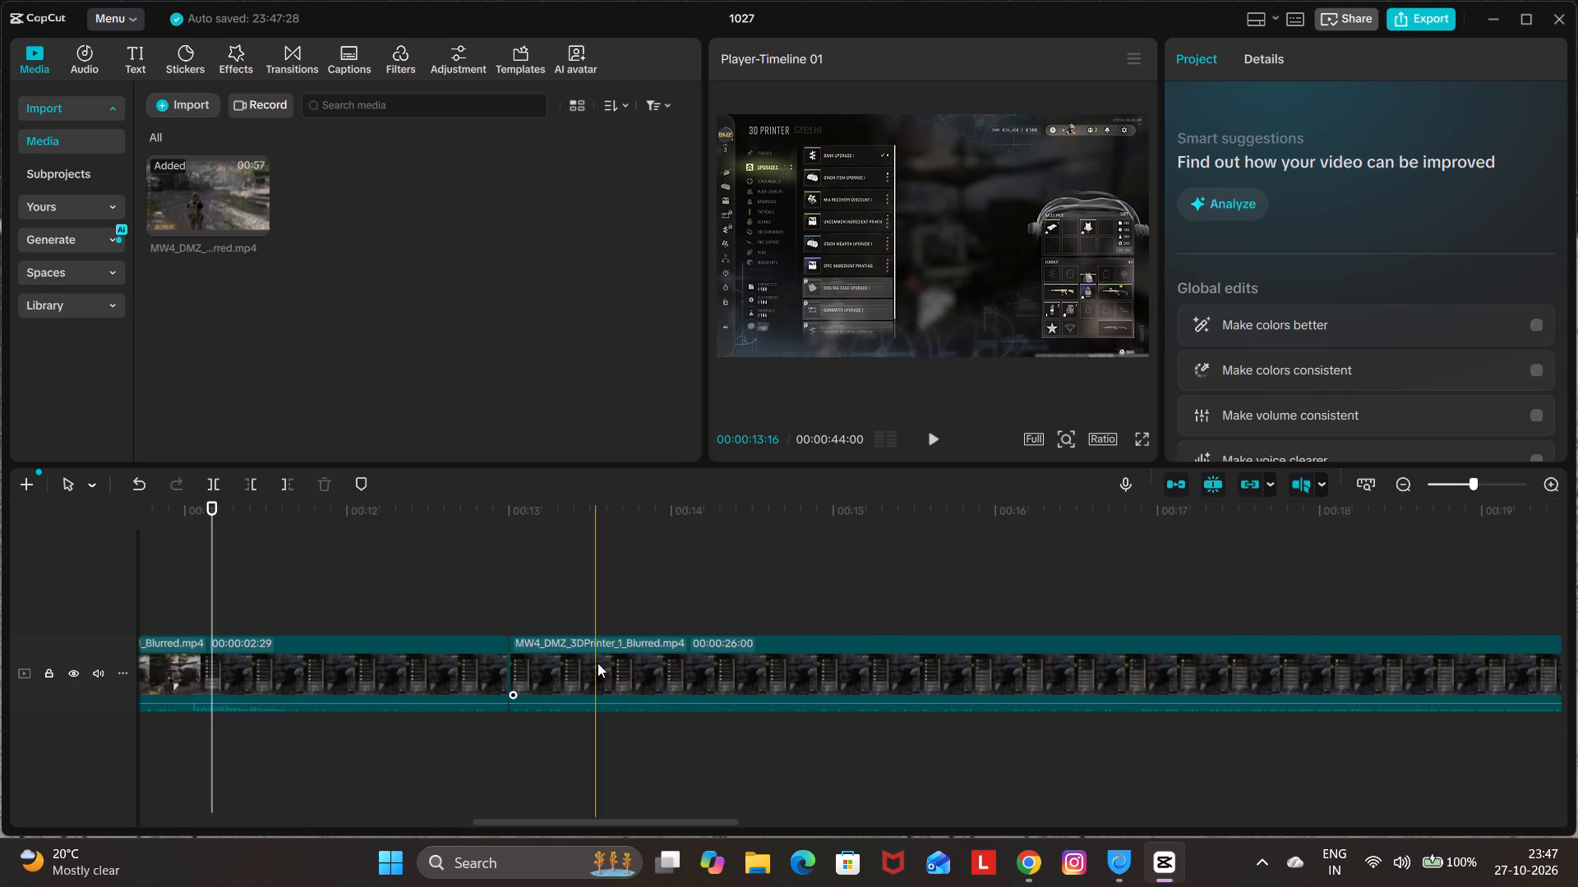
{"action": "left_click", "coordinate": [598, 663]}
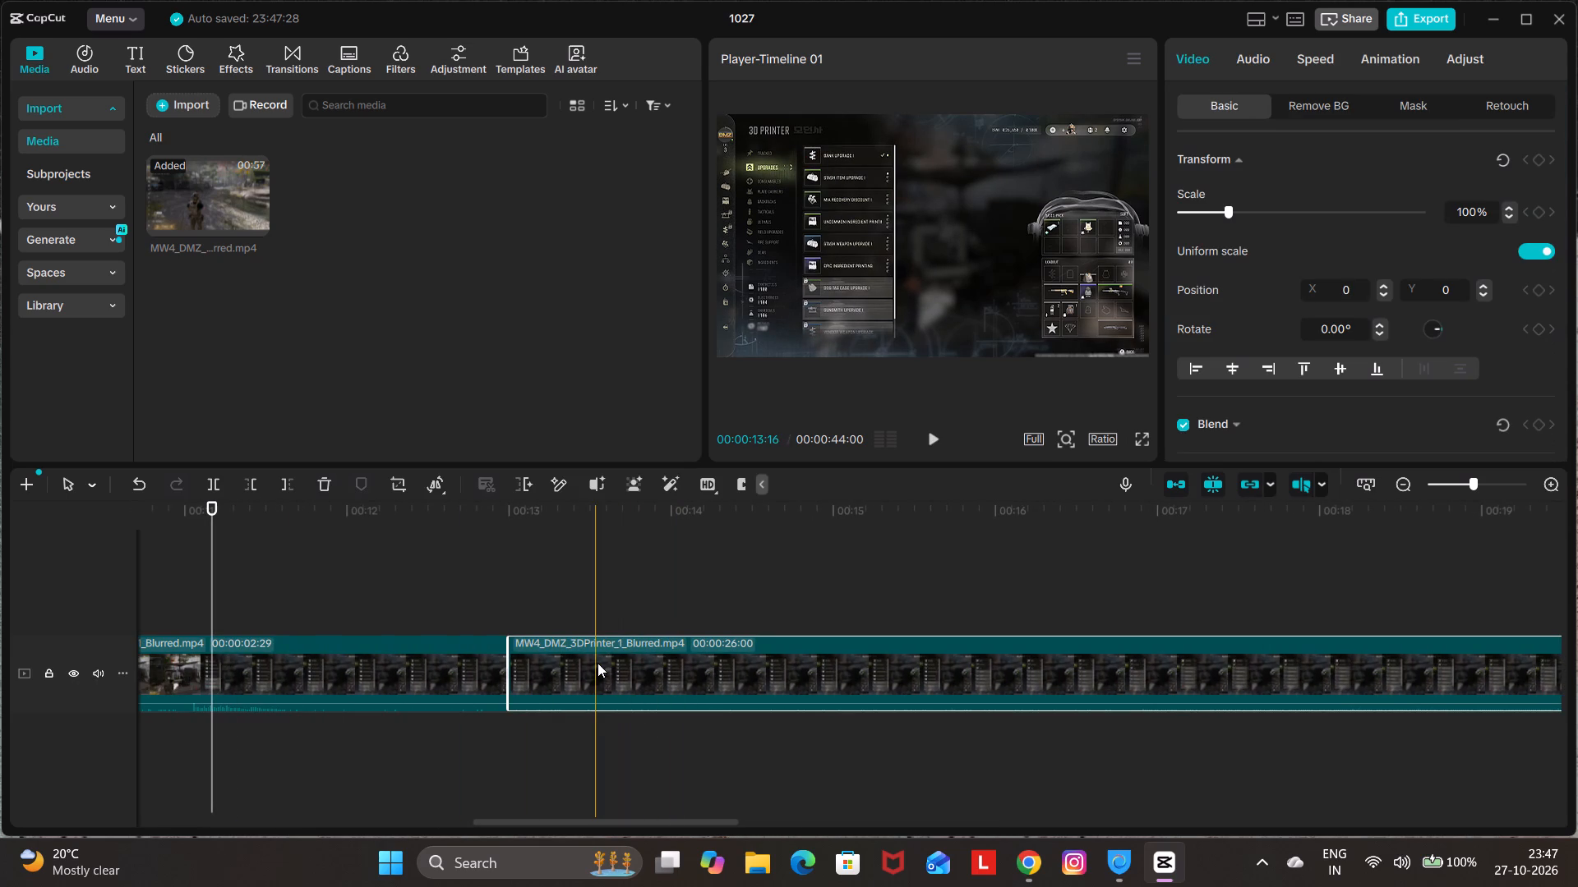
{"action": "key", "text": "Delete"}
Delete the roughly seven-second segment of walking to the printer, between the opening three-second clip and the menu-opening clip.
{"action": "left_click", "coordinate": [527, 572]}
{"action": "left_click_drag", "start_coordinate": [527, 572], "coordinate": [481, 575]}
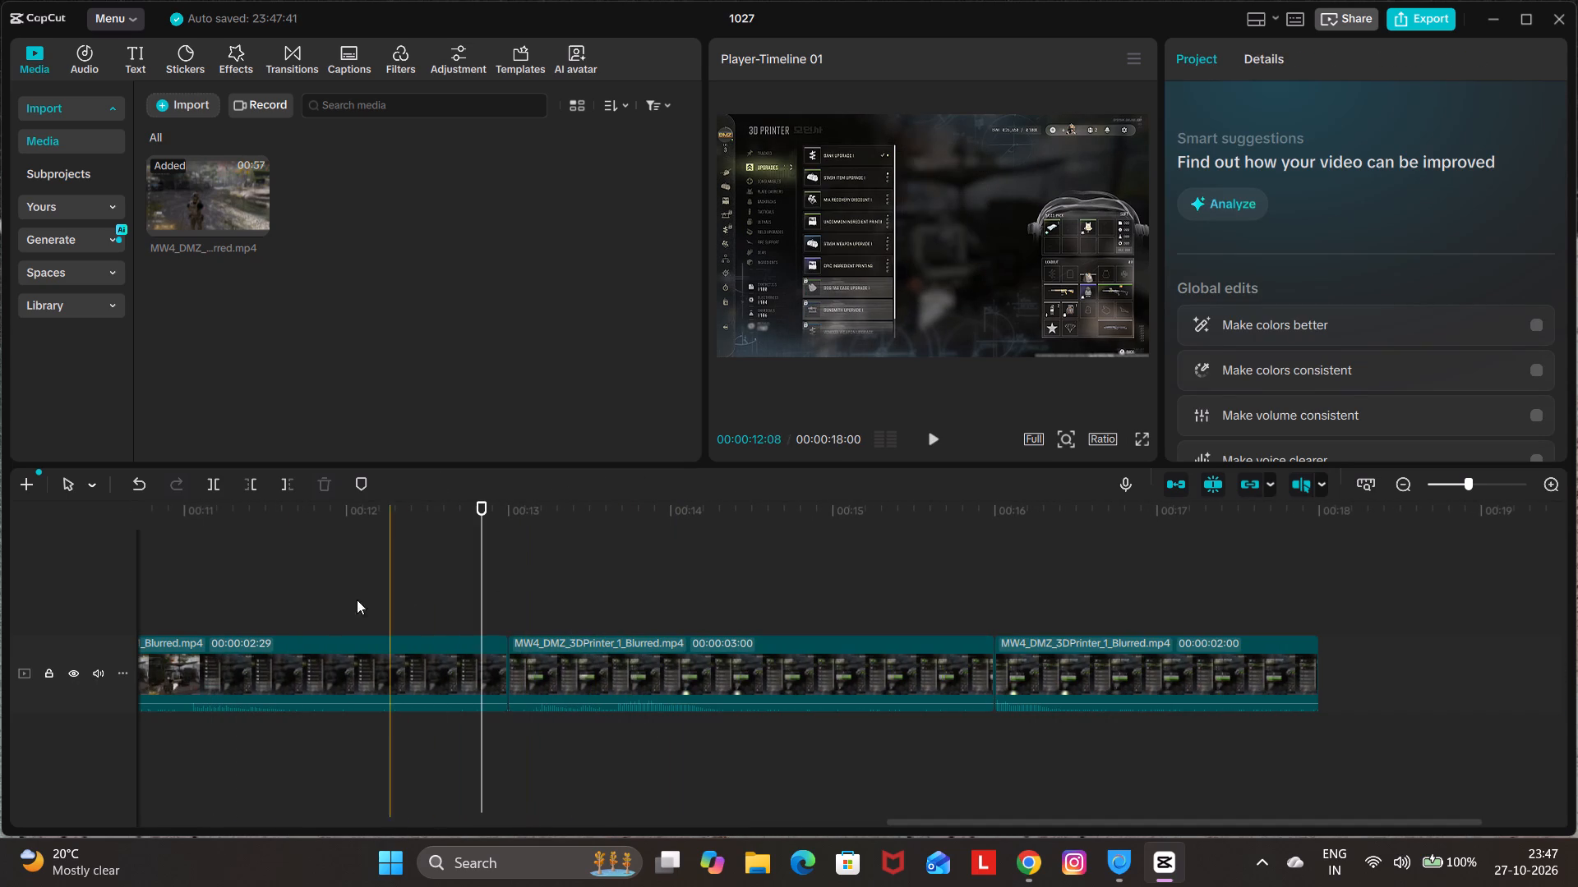
{"action": "left_click_drag", "start_coordinate": [335, 604], "coordinate": [270, 604]}
{"action": "left_click_drag", "start_coordinate": [256, 604], "coordinate": [107, 617]}
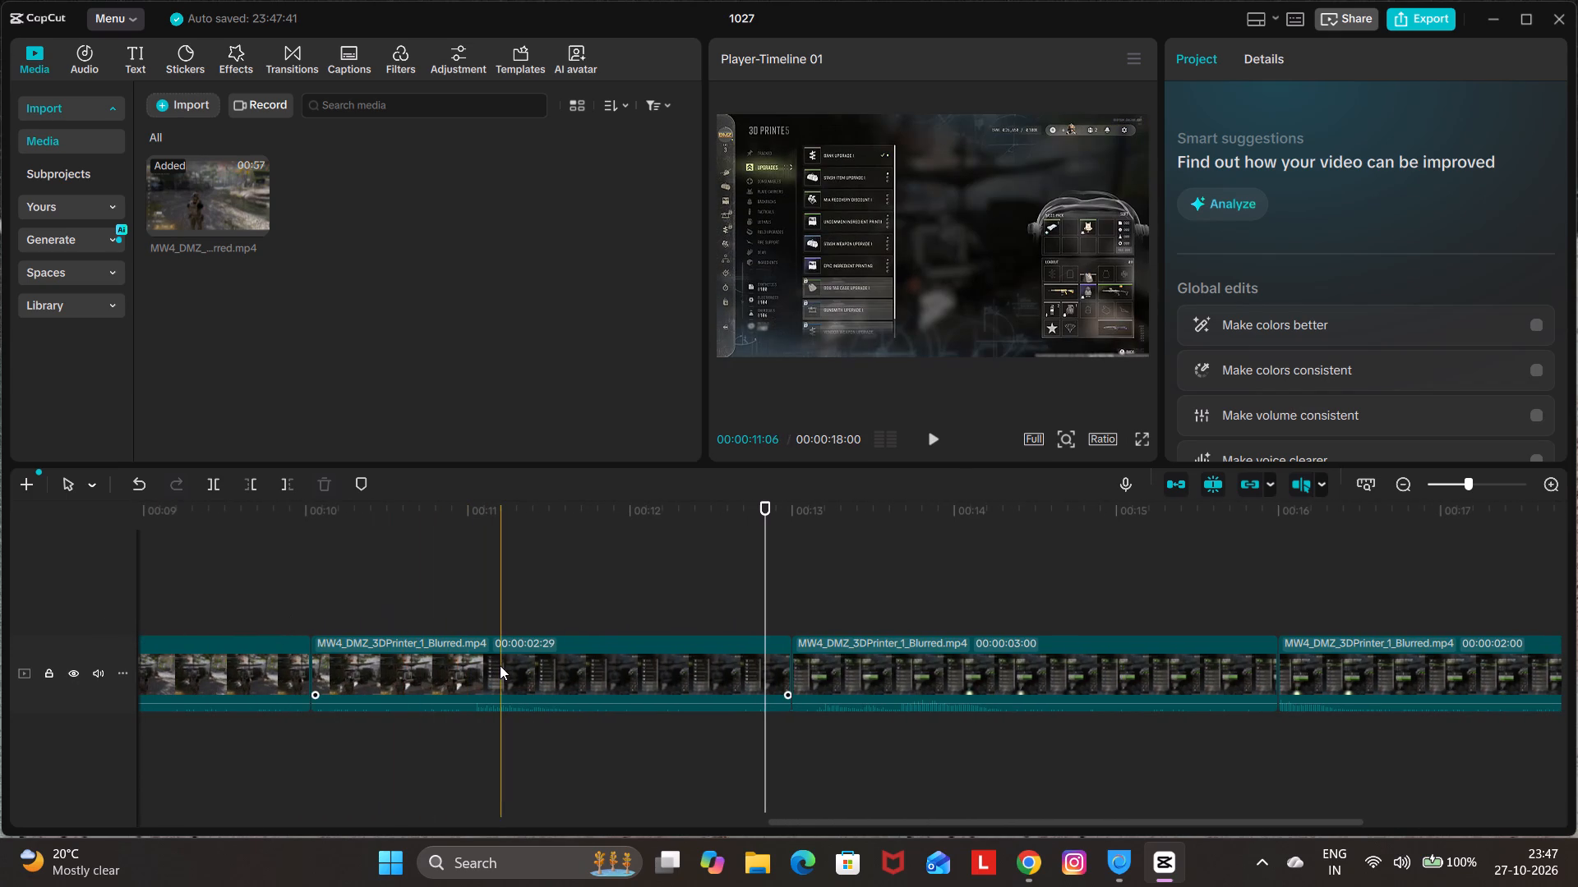
{"action": "left_click", "coordinate": [528, 564]}
{"action": "left_click_drag", "start_coordinate": [528, 564], "coordinate": [524, 563]}
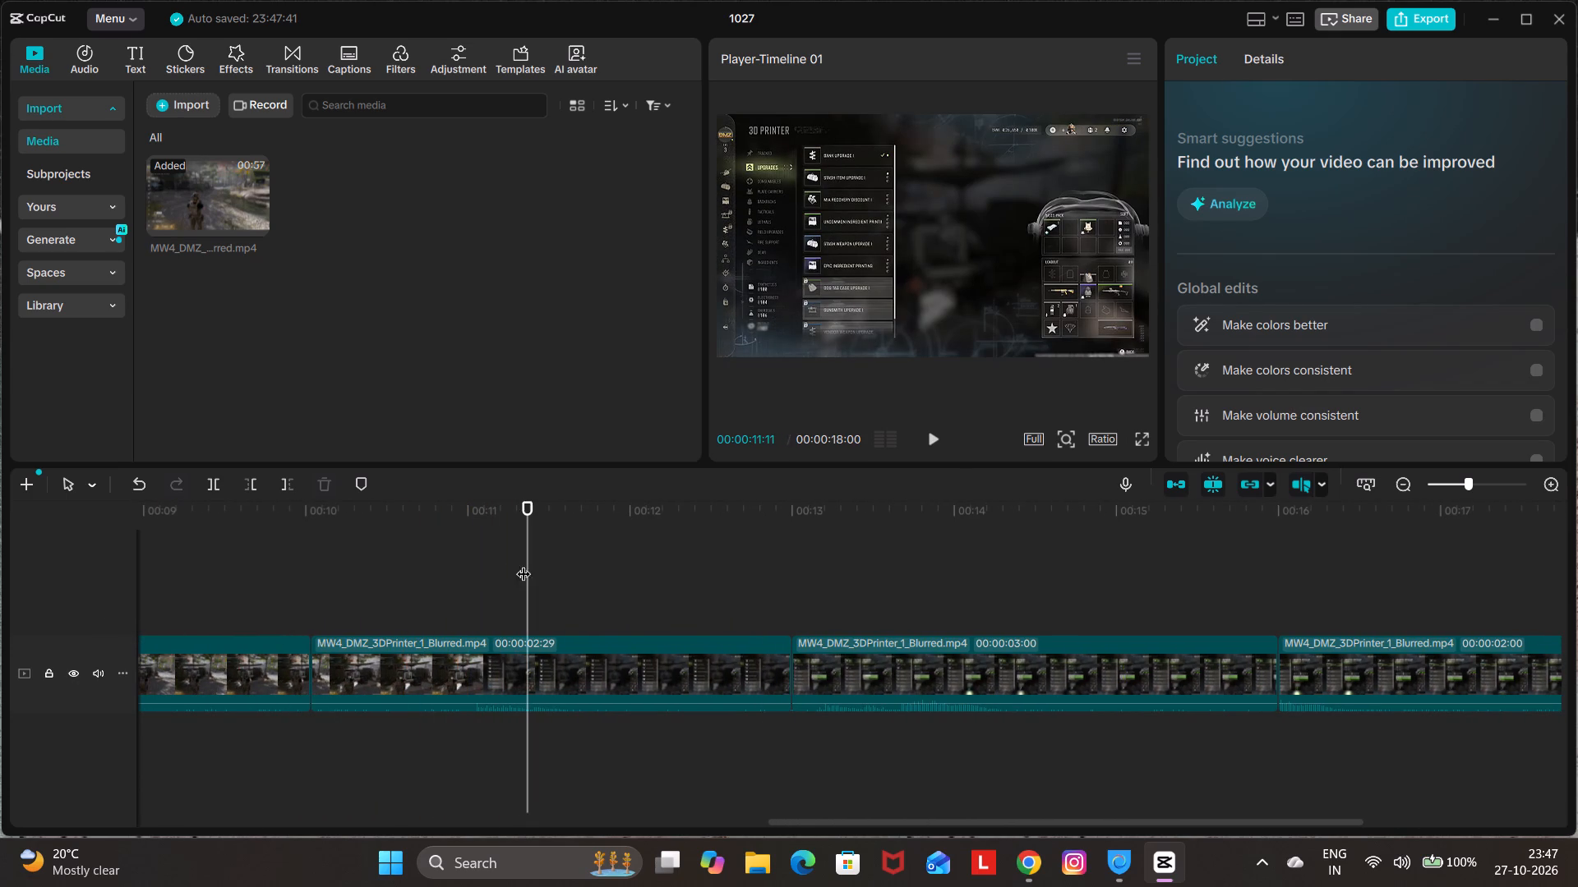
{"action": "left_click_drag", "start_coordinate": [524, 563], "coordinate": [408, 627]}
{"action": "left_click", "coordinate": [433, 669]}
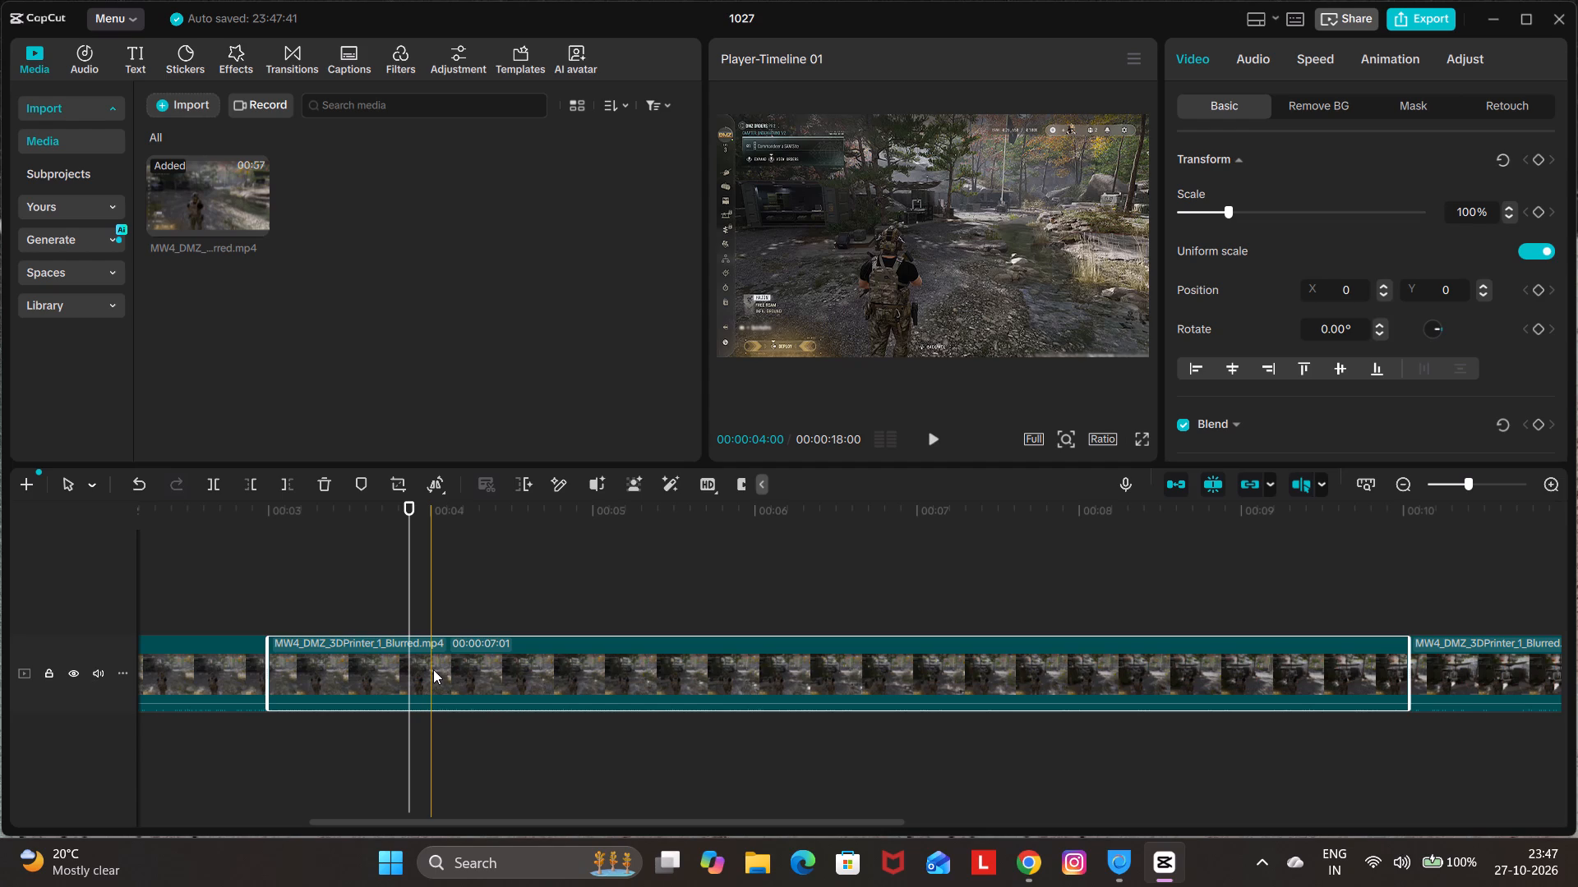
{"action": "key", "text": "Delete"}
Play the trimmed sequence through from the start to check how the remaining segments flow together.
{"action": "left_click", "coordinate": [414, 576]}
{"action": "left_click_drag", "start_coordinate": [414, 576], "coordinate": [108, 628]}
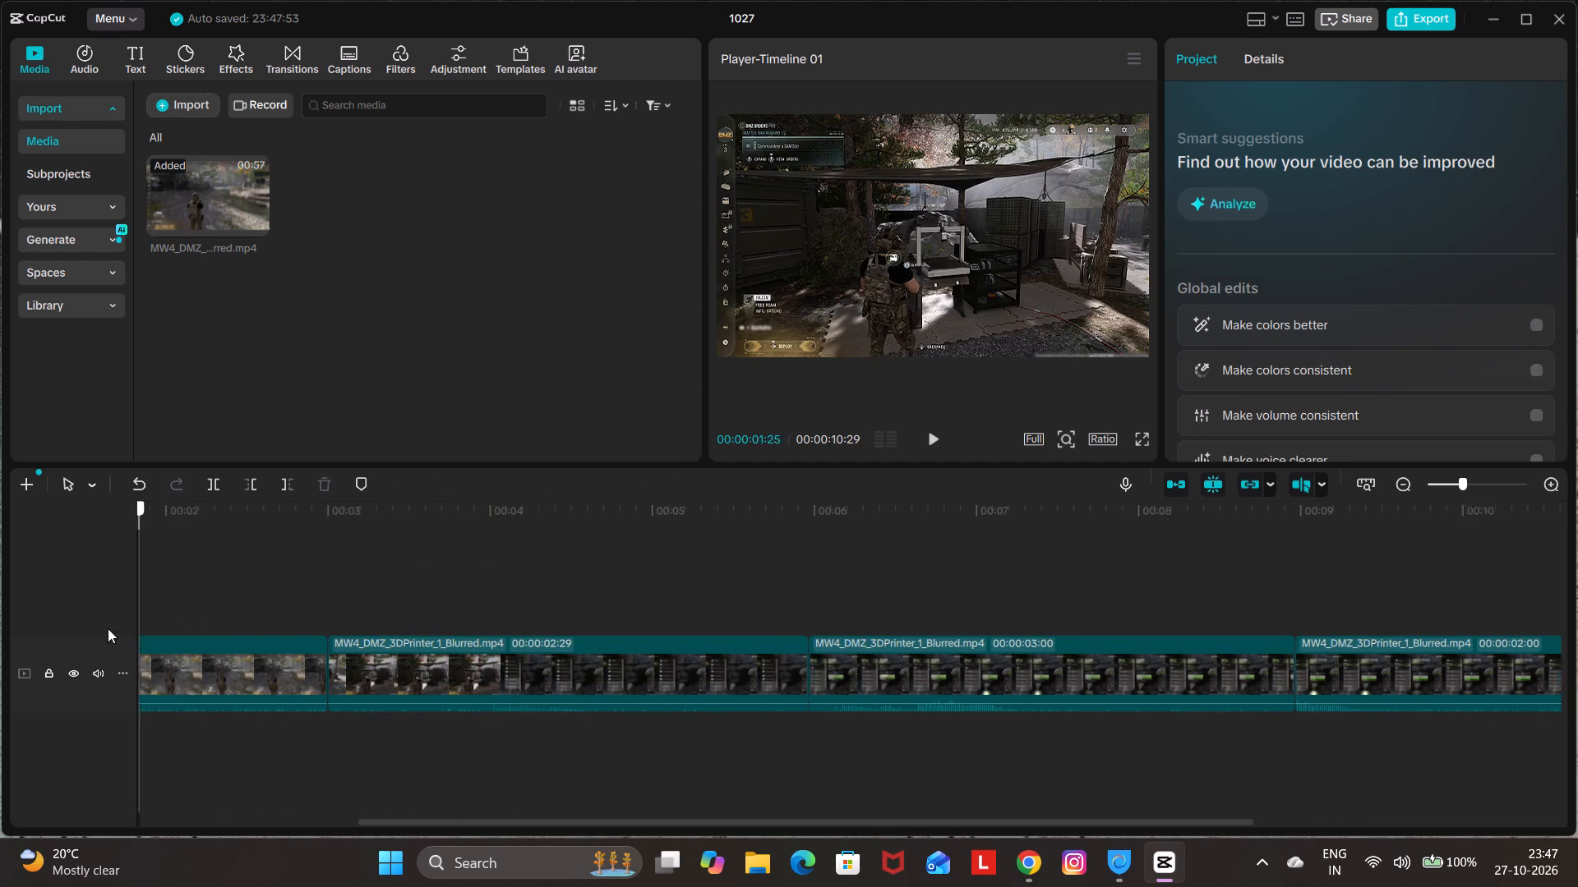
{"action": "left_click_drag", "start_coordinate": [108, 628], "coordinate": [89, 633]}
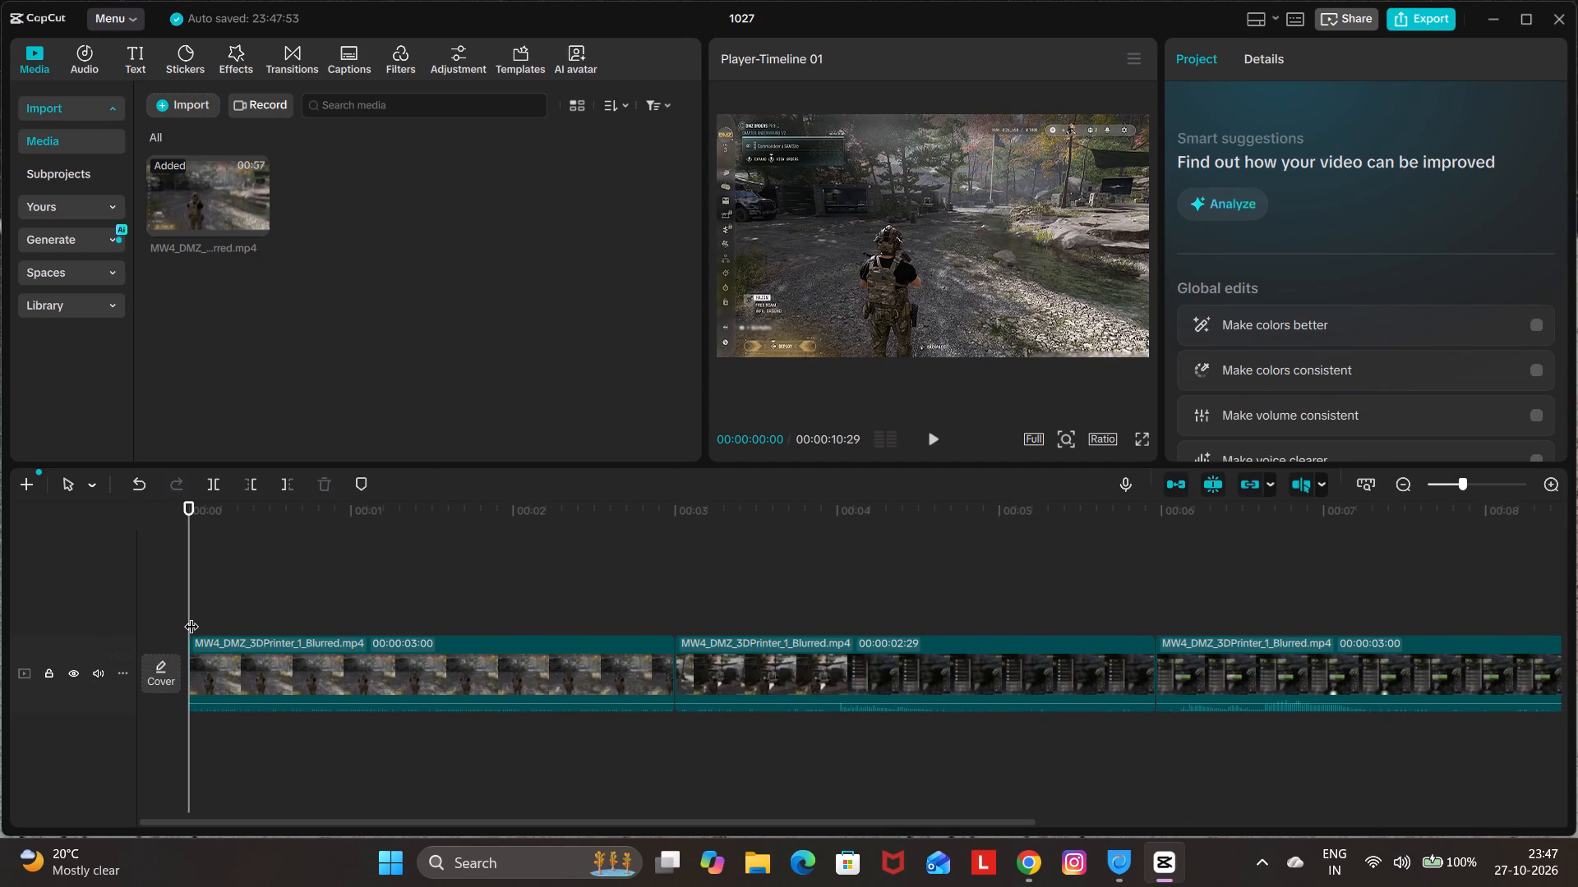
{"action": "key", "text": "space"}
{"action": "key", "text": "space"}
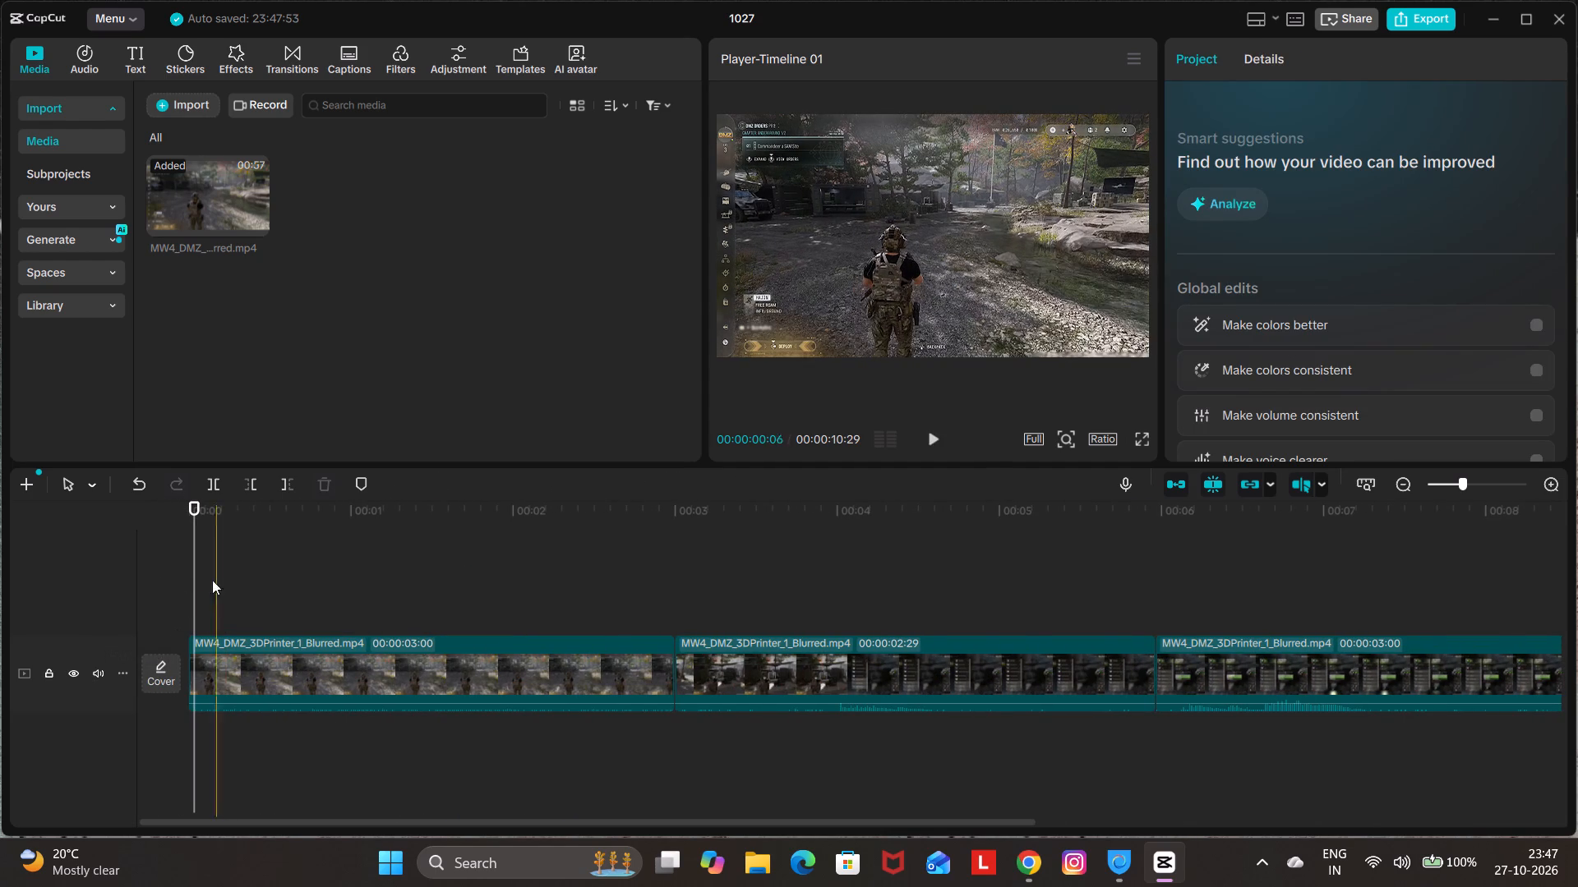
{"action": "left_click", "coordinate": [148, 566]}
{"action": "double_click", "coordinate": [181, 566]}
{"action": "left_click", "coordinate": [193, 566]}
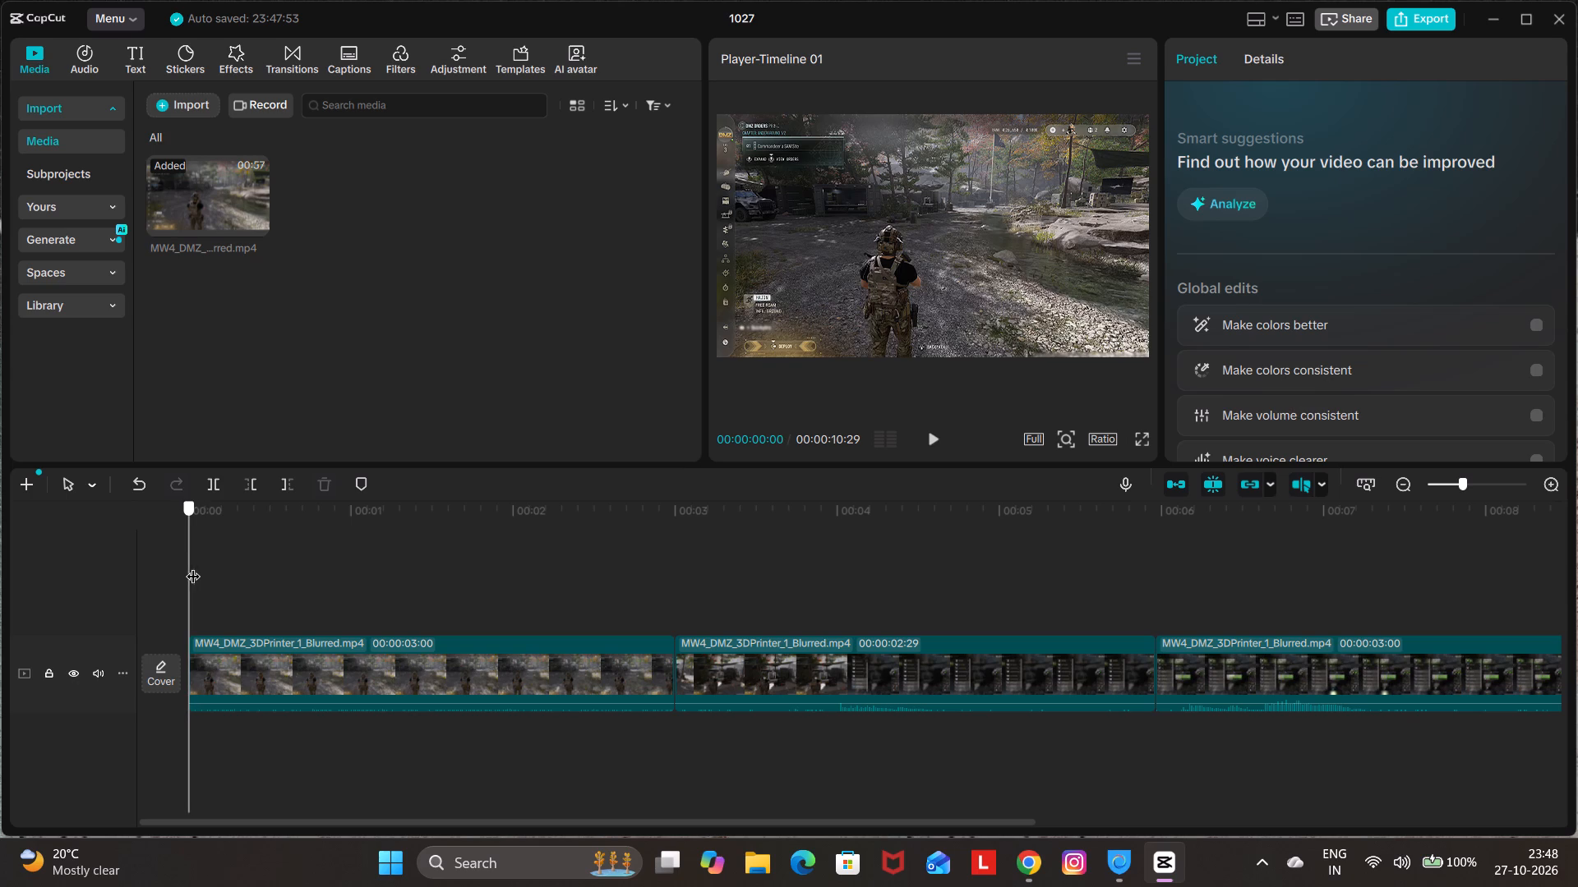
{"action": "key", "text": "space"}
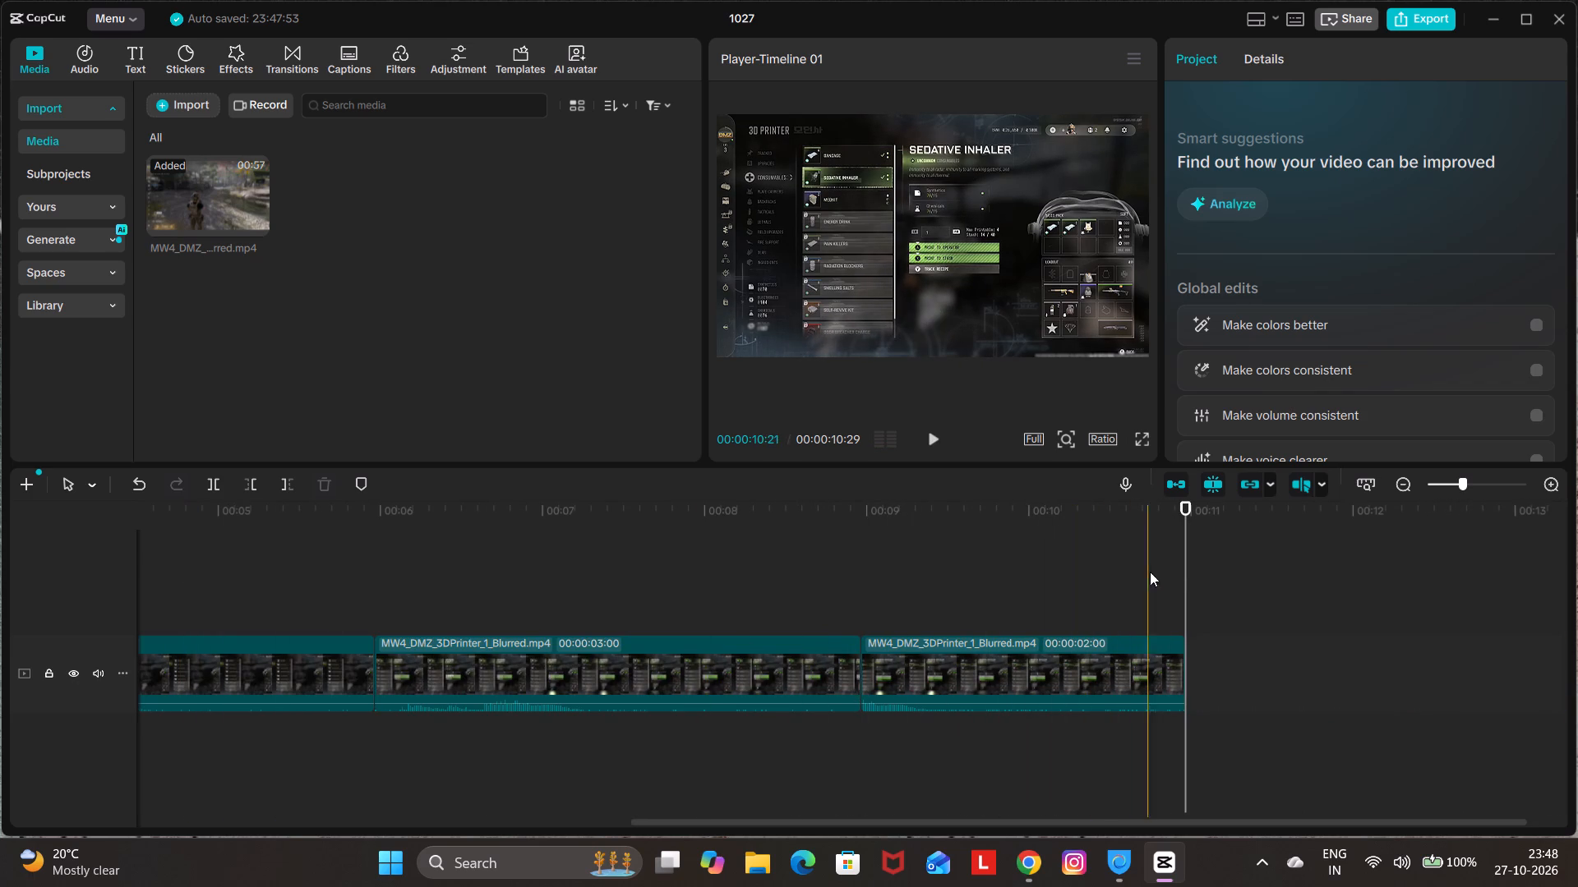
{"action": "left_click_drag", "start_coordinate": [1187, 556], "coordinate": [21, 577]}
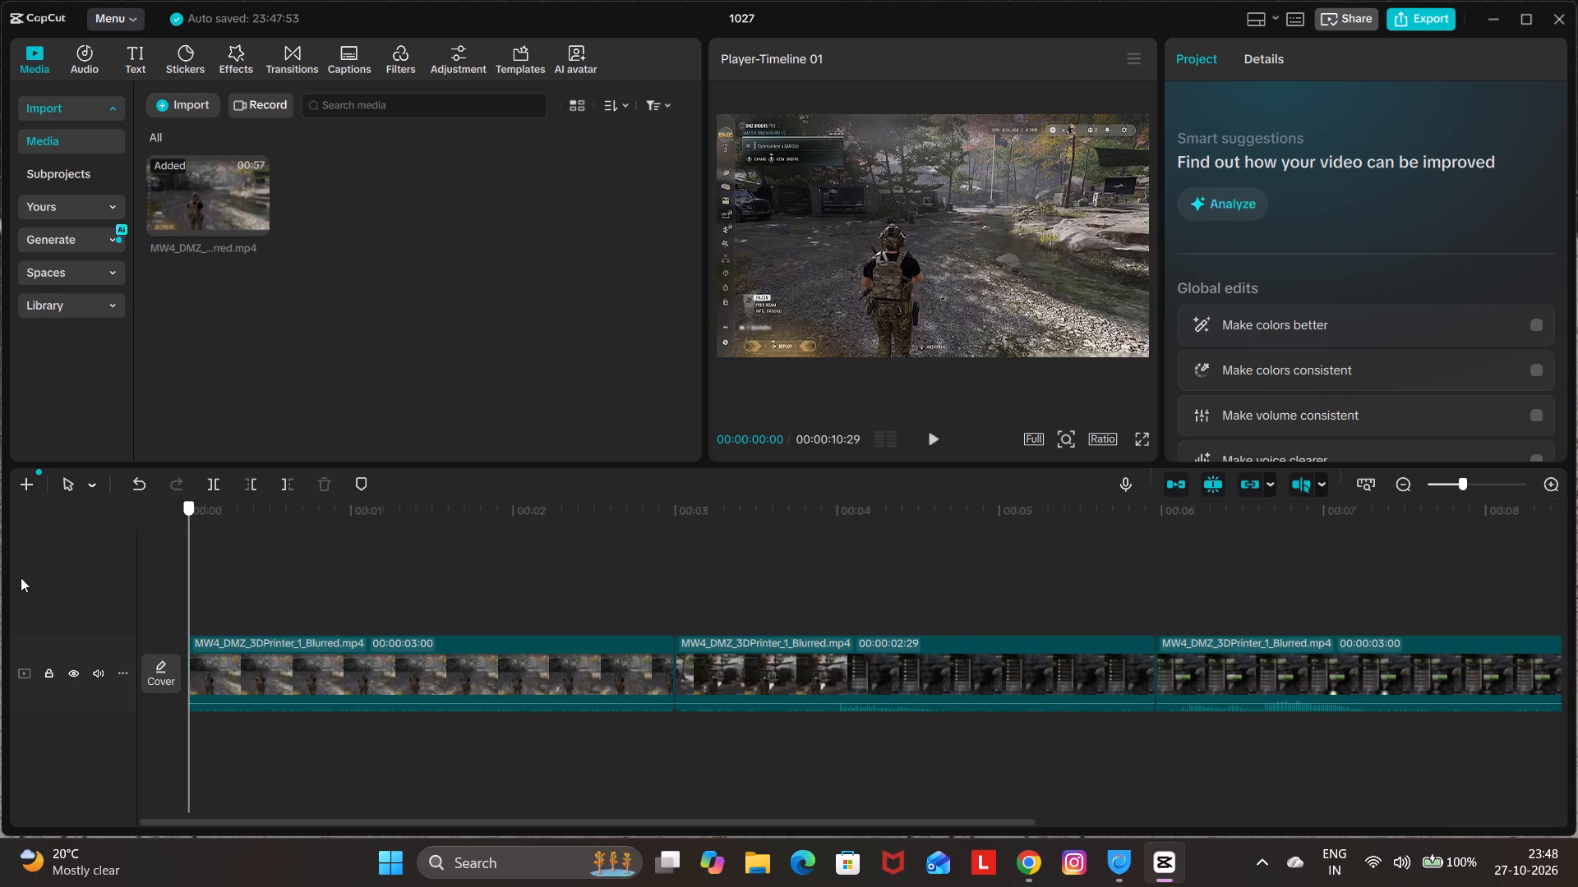
{"action": "left_click_drag", "start_coordinate": [21, 577], "coordinate": [25, 577]}
{"action": "key", "text": "space"}
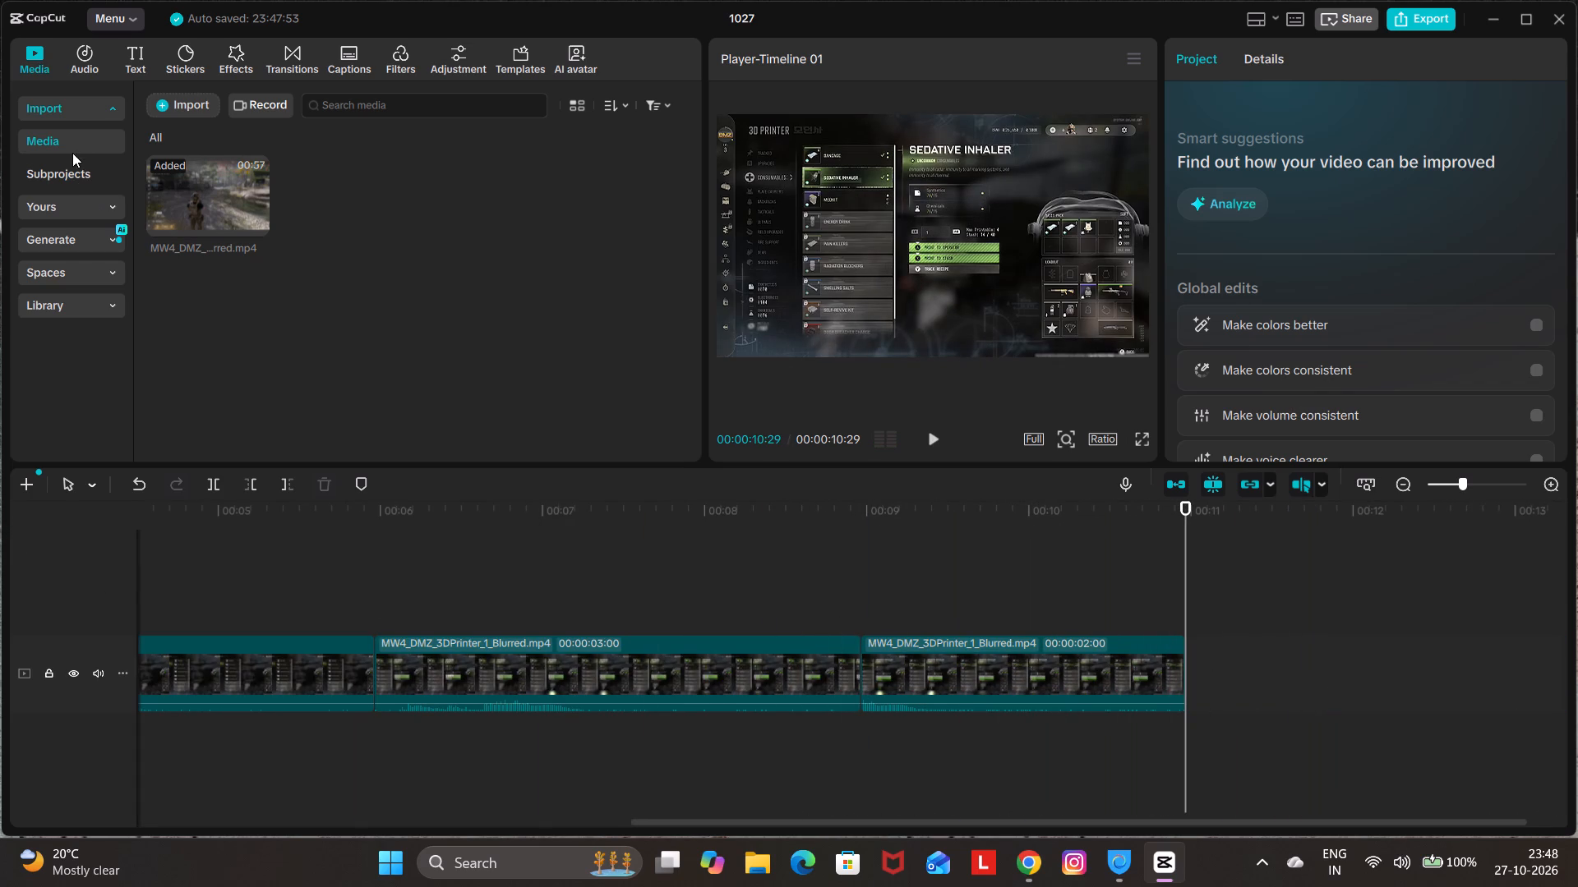
Close project 1027 and create a new empty project.
{"action": "left_click", "coordinate": [166, 112]}
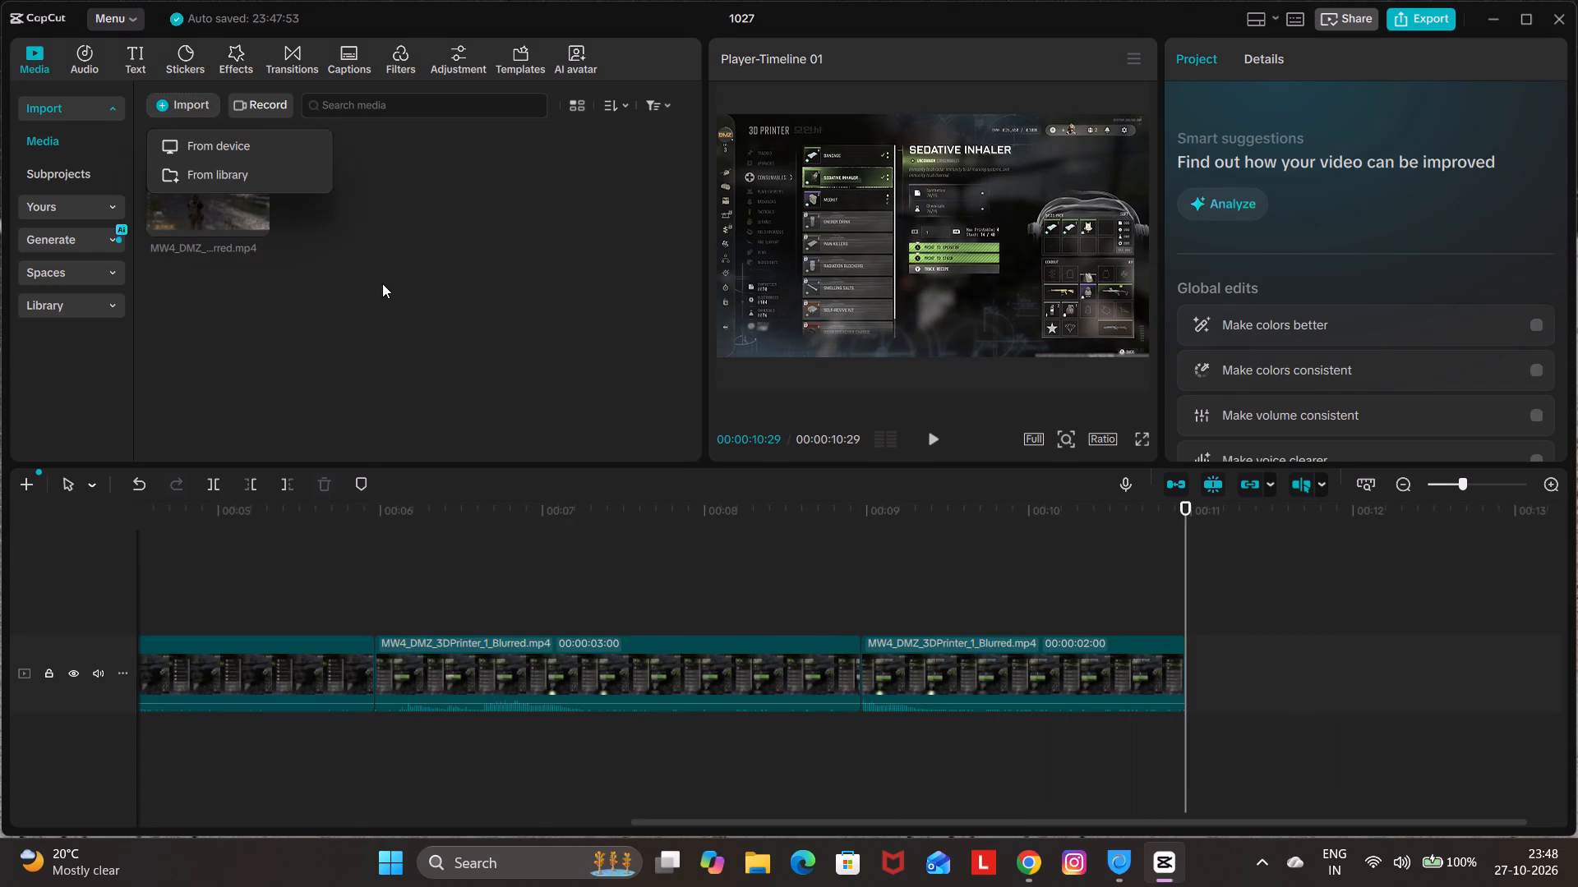
{"action": "left_click", "coordinate": [382, 283]}
{"action": "left_click", "coordinate": [1571, 11]}
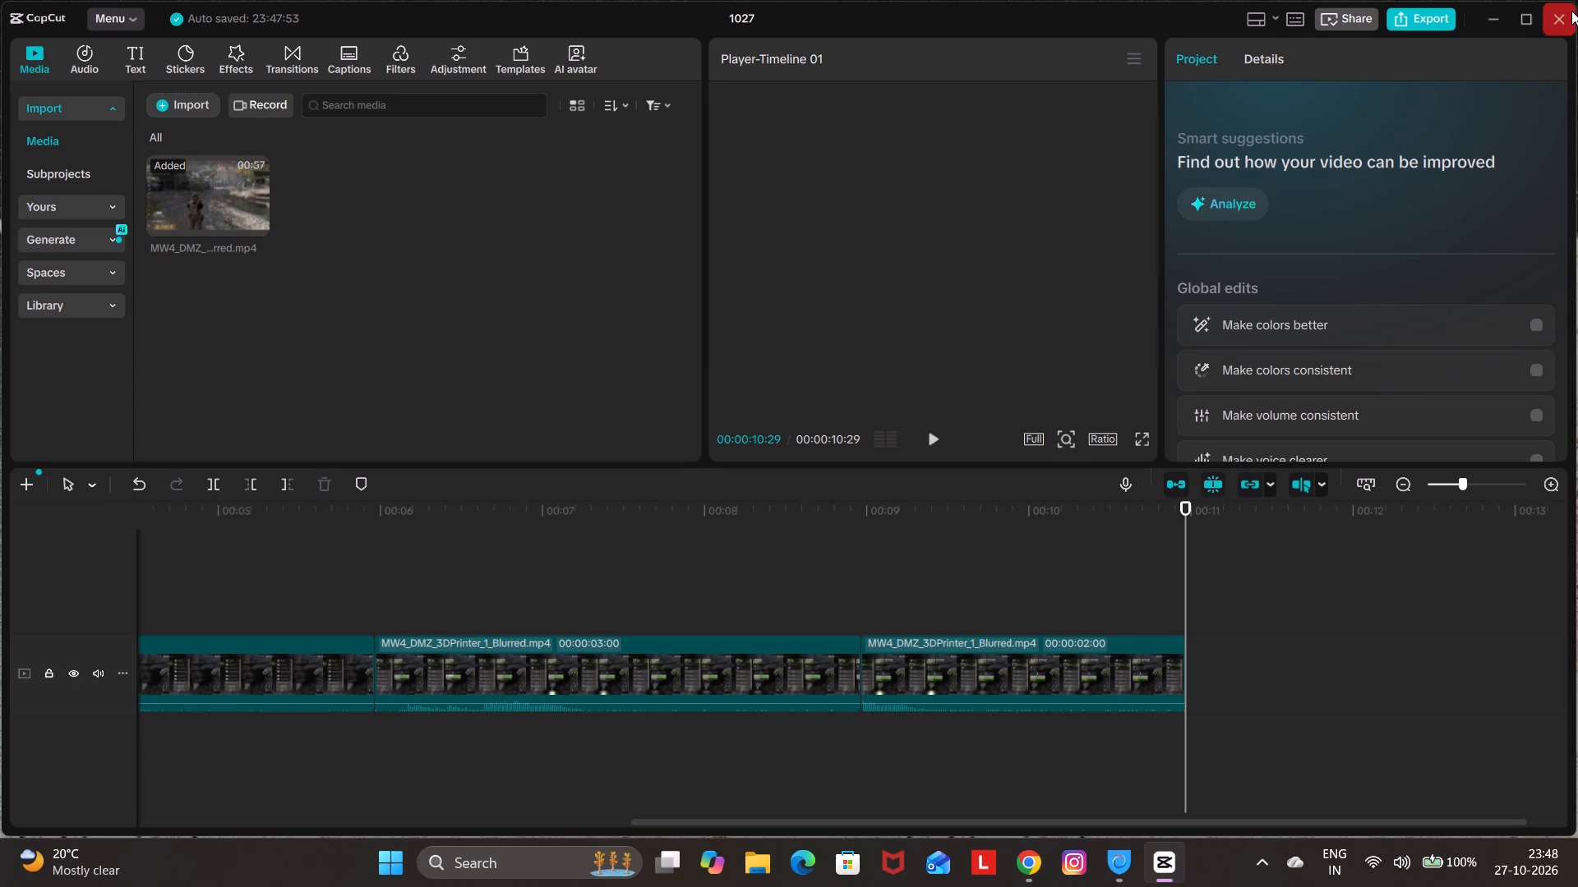
{"action": "left_click", "coordinate": [842, 132]}
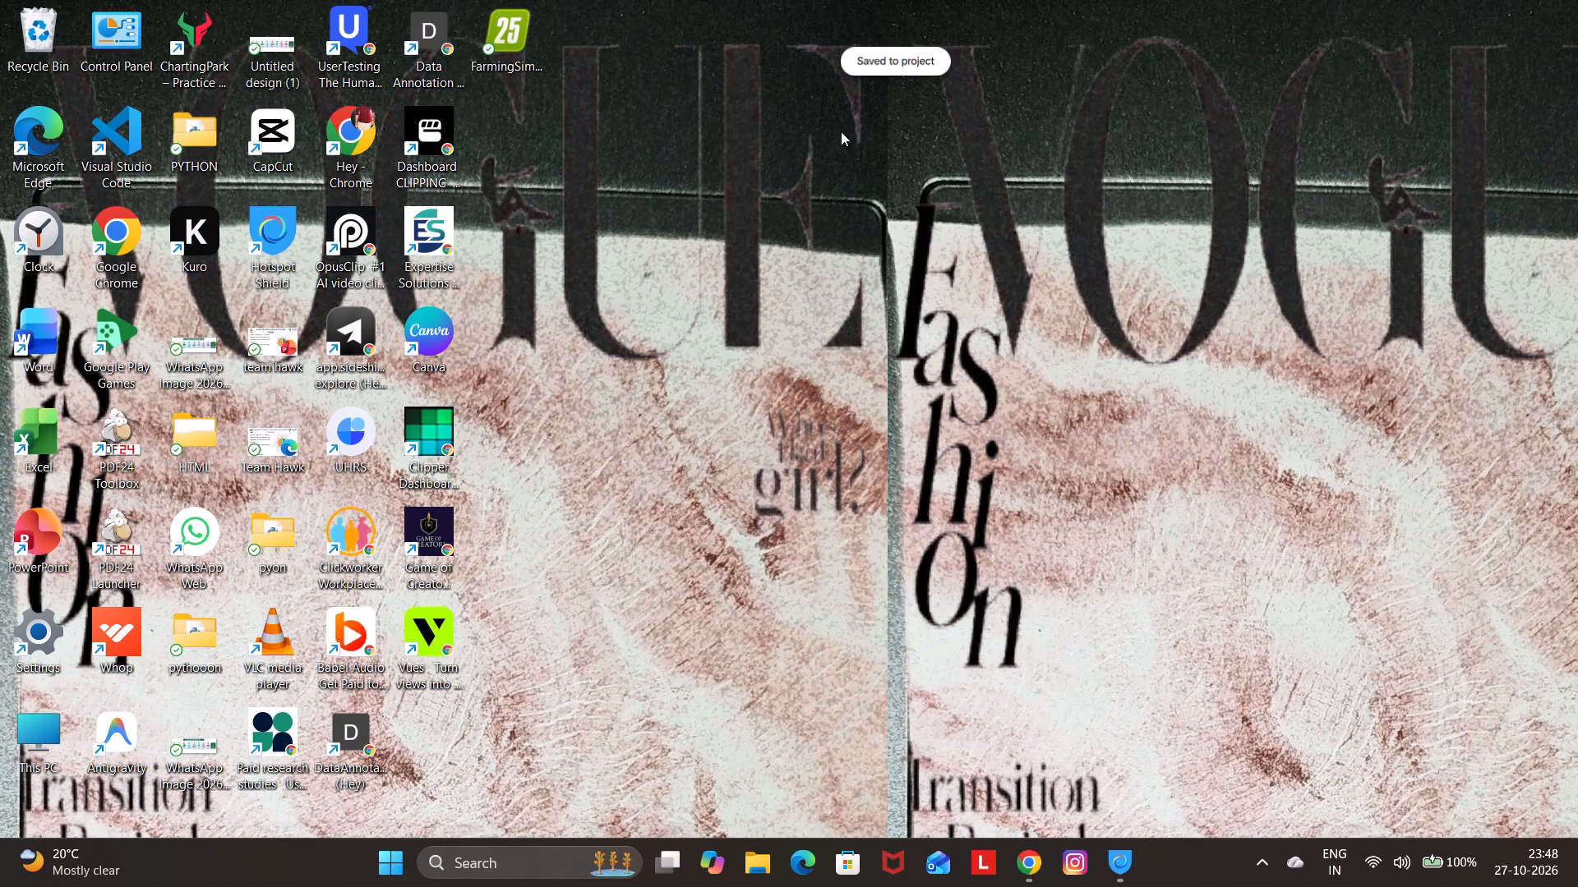
Import the MW4_DMZClipping_Sniping_A_Blurred video from Downloads and place it at the start of the timeline.
{"action": "left_click", "coordinate": [388, 191]}
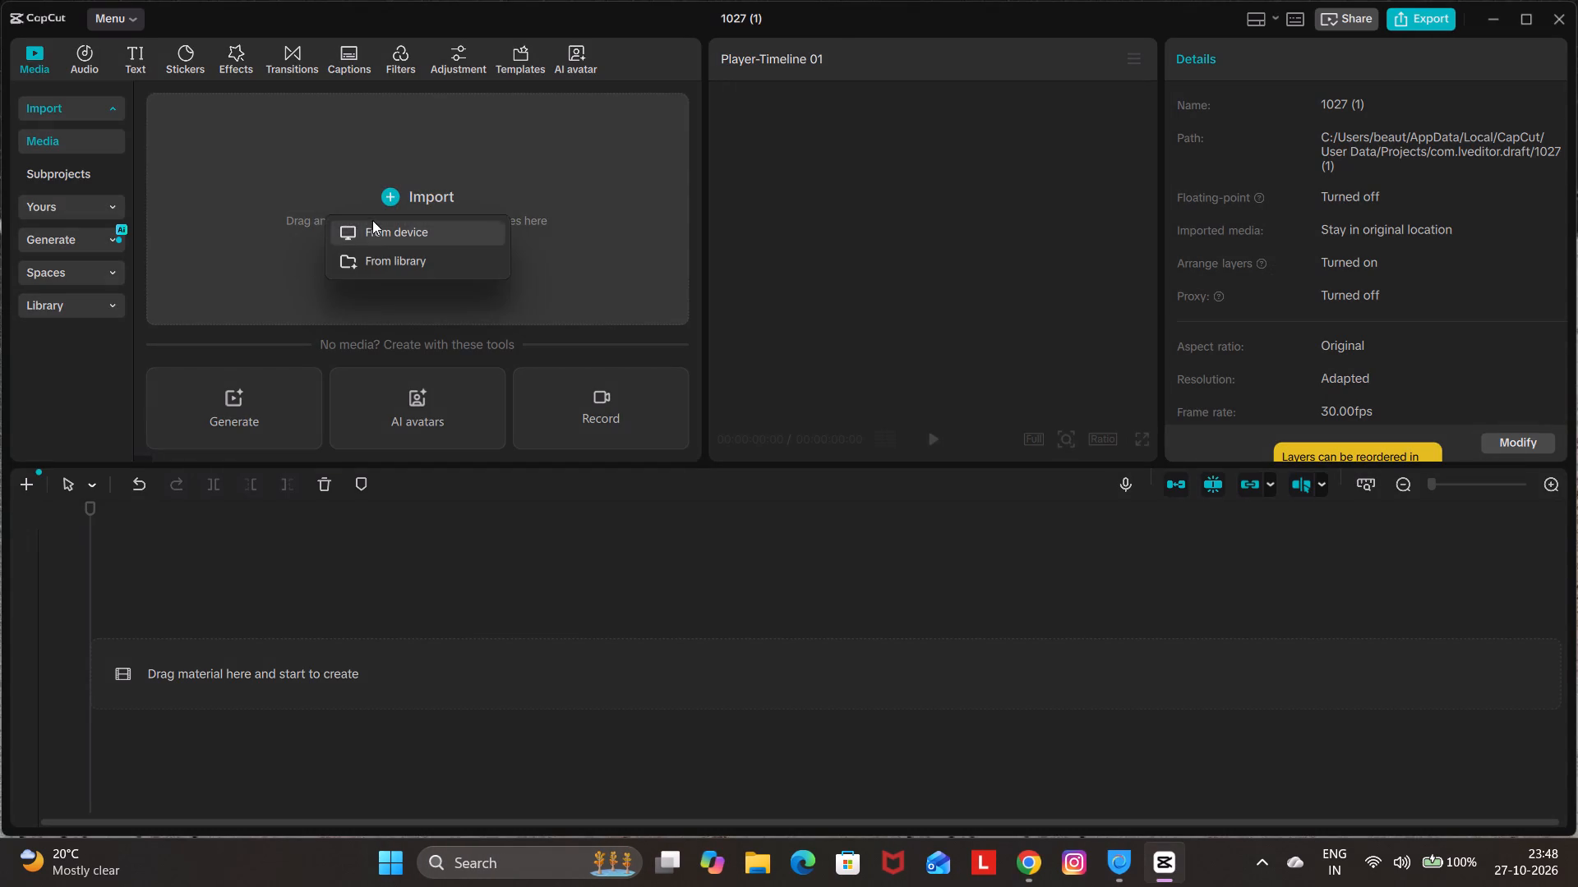
{"action": "left_click", "coordinate": [372, 227]}
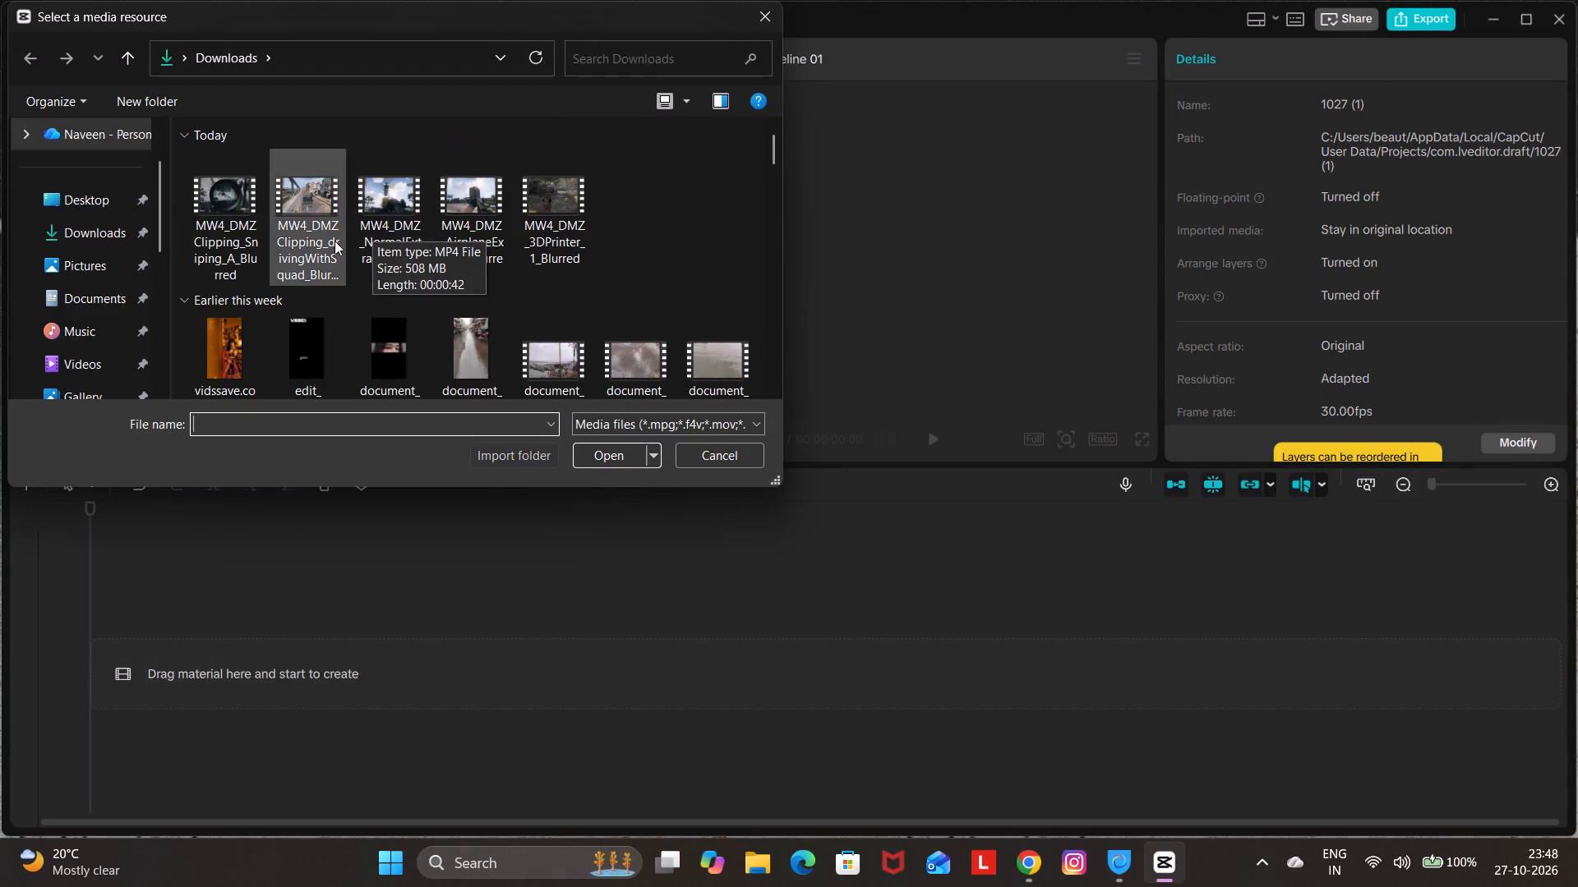
{"action": "double_click", "coordinate": [229, 223]}
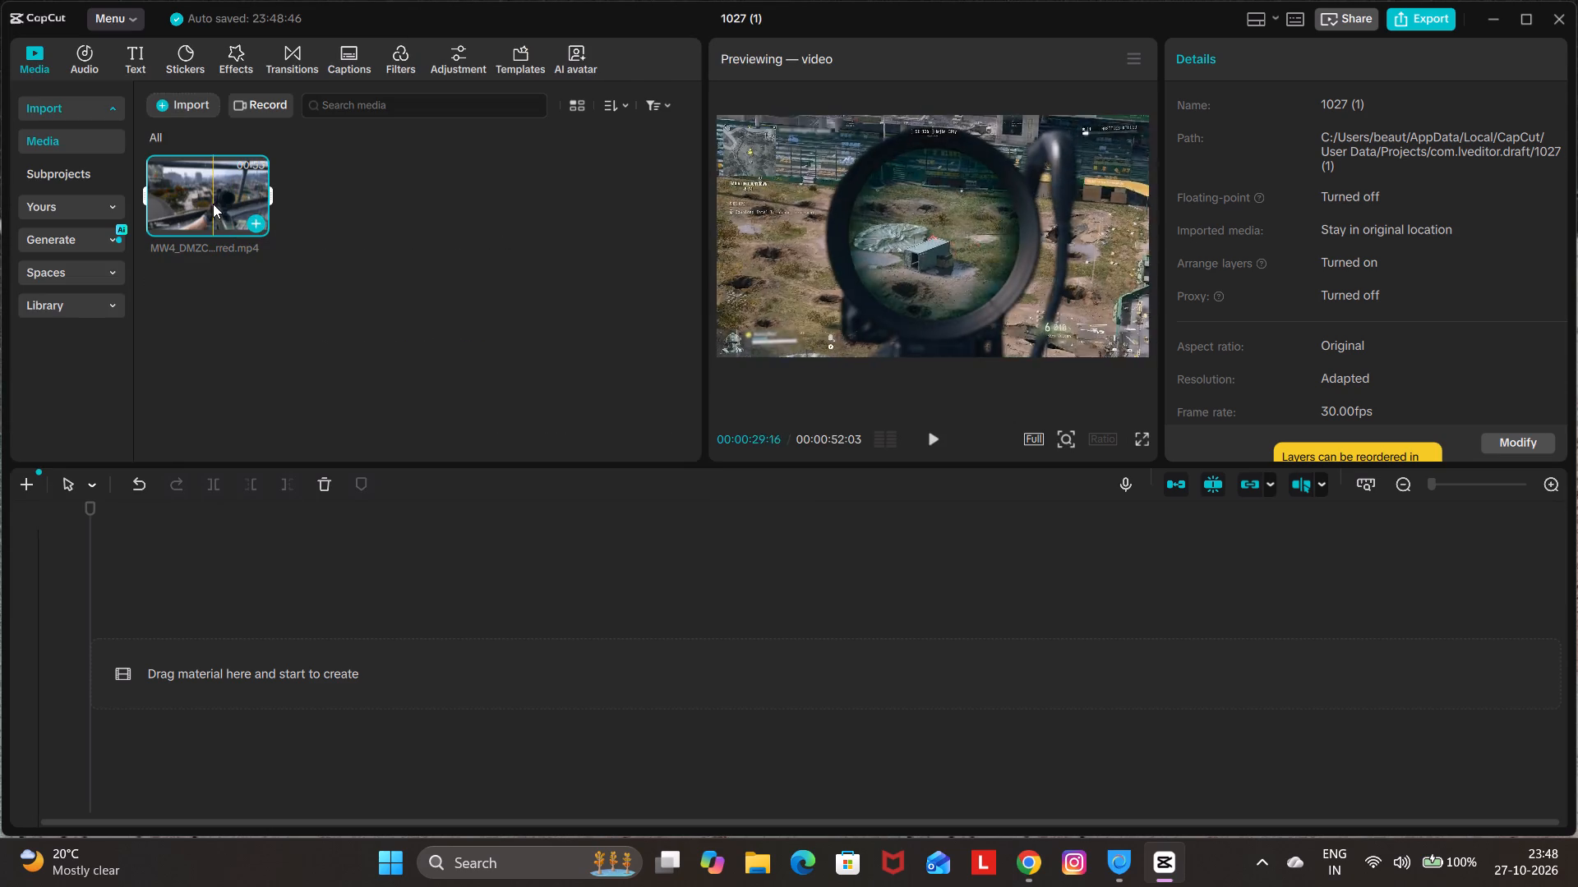
{"action": "left_click_drag", "start_coordinate": [213, 204], "coordinate": [187, 661]}
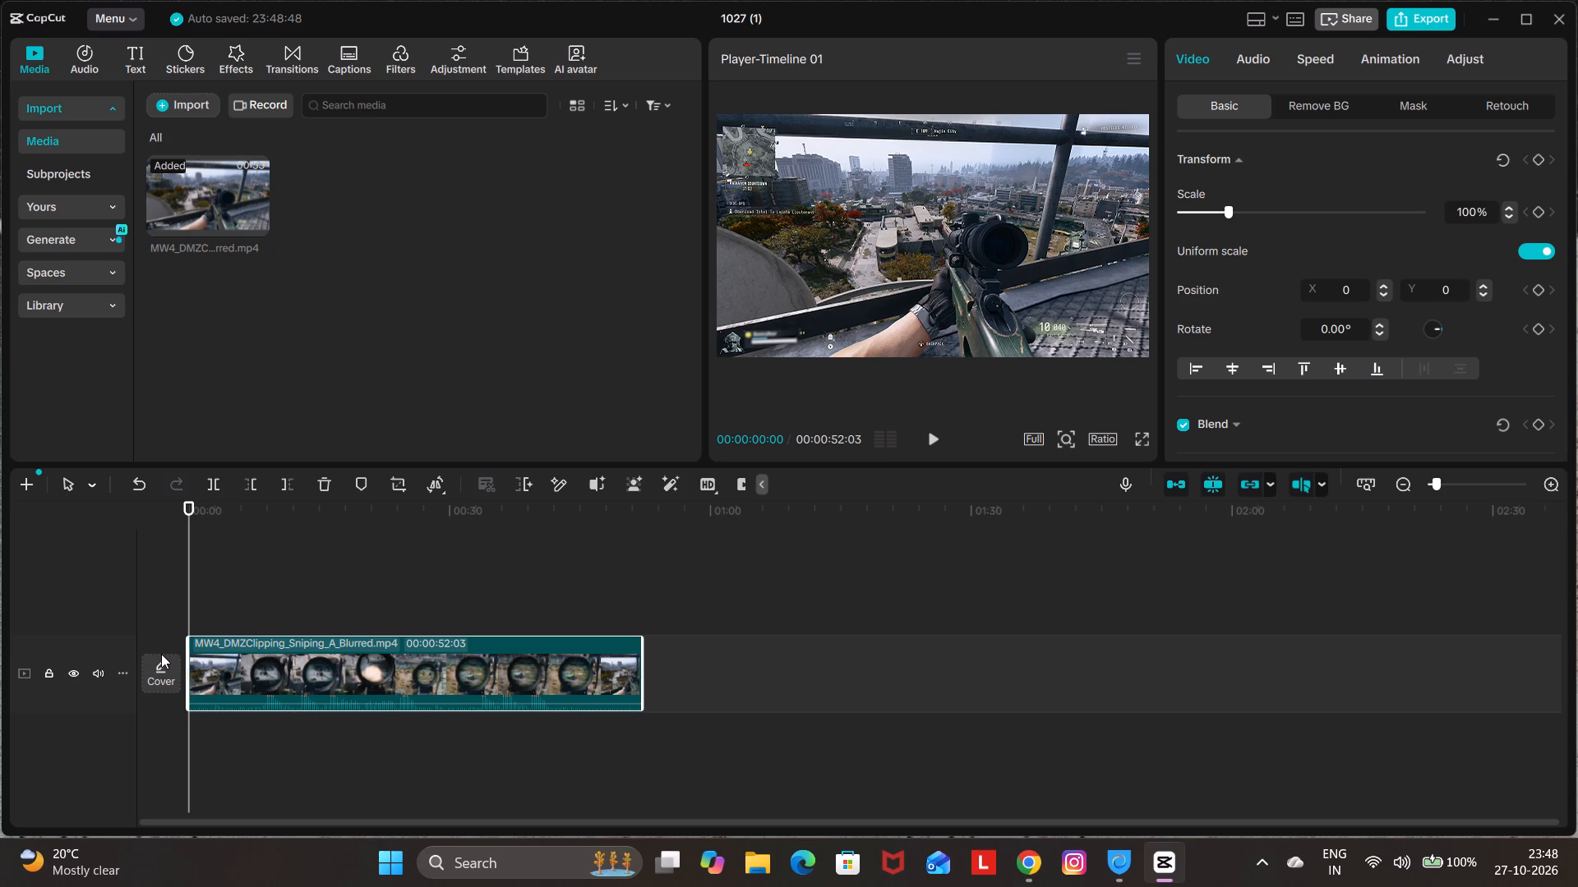
Split the sniping clip at 00:00:06:01 and 00:00:17:01, and delete the parts before and after that scoped segment.
{"action": "scroll", "coordinate": [190, 660], "scroll_direction": "down", "scroll_amount": 5}
{"action": "scroll", "coordinate": [243, 655], "scroll_direction": "up", "scroll_amount": 5}
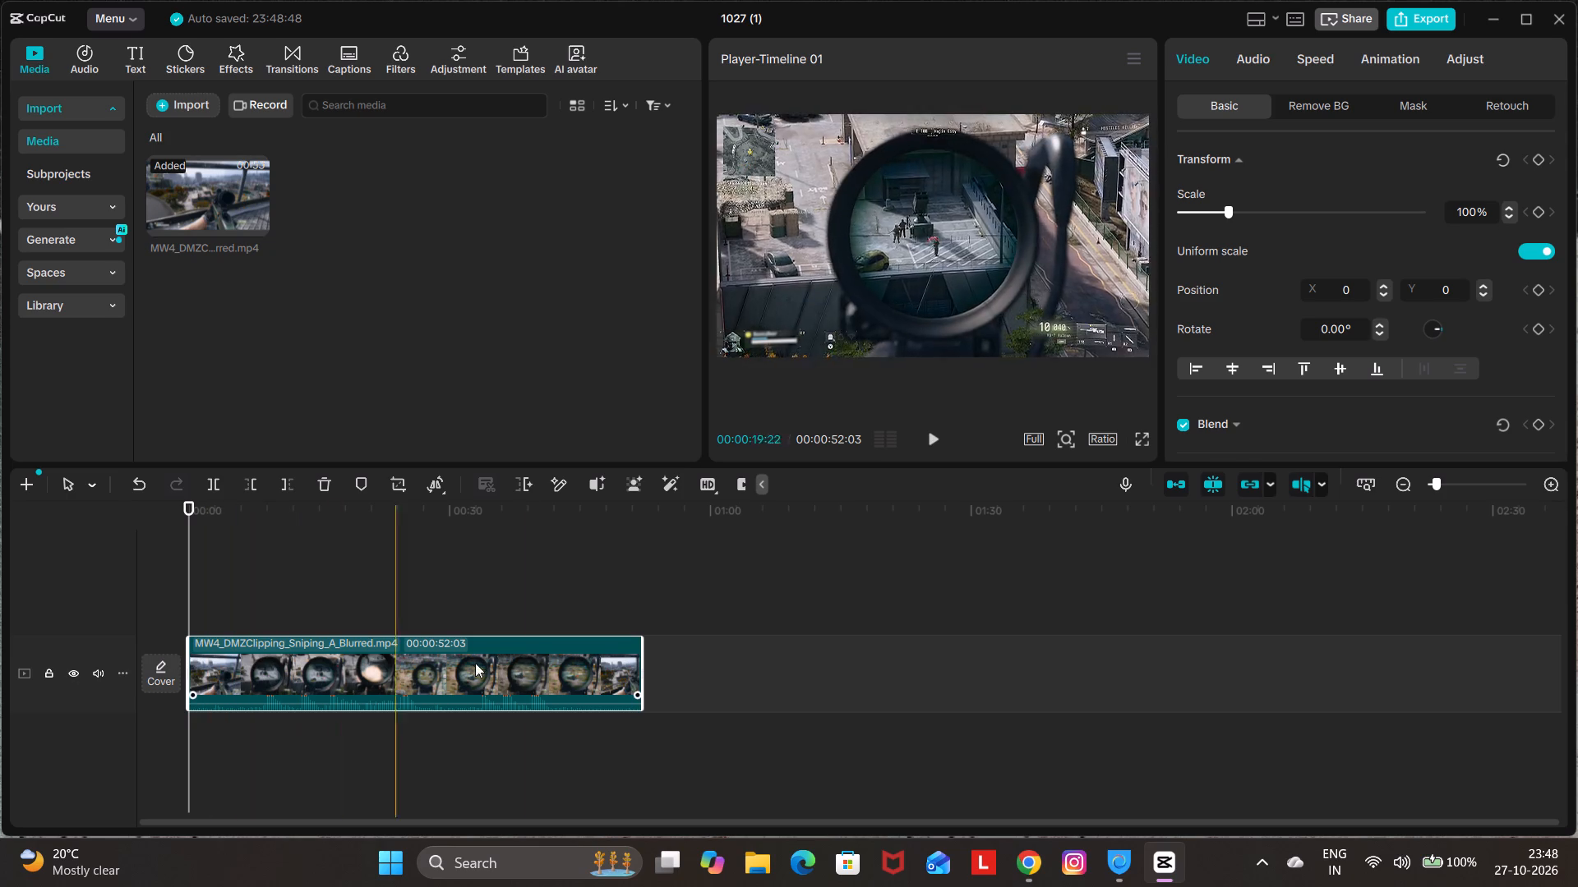
{"action": "left_click_drag", "start_coordinate": [639, 678], "coordinate": [789, 677]}
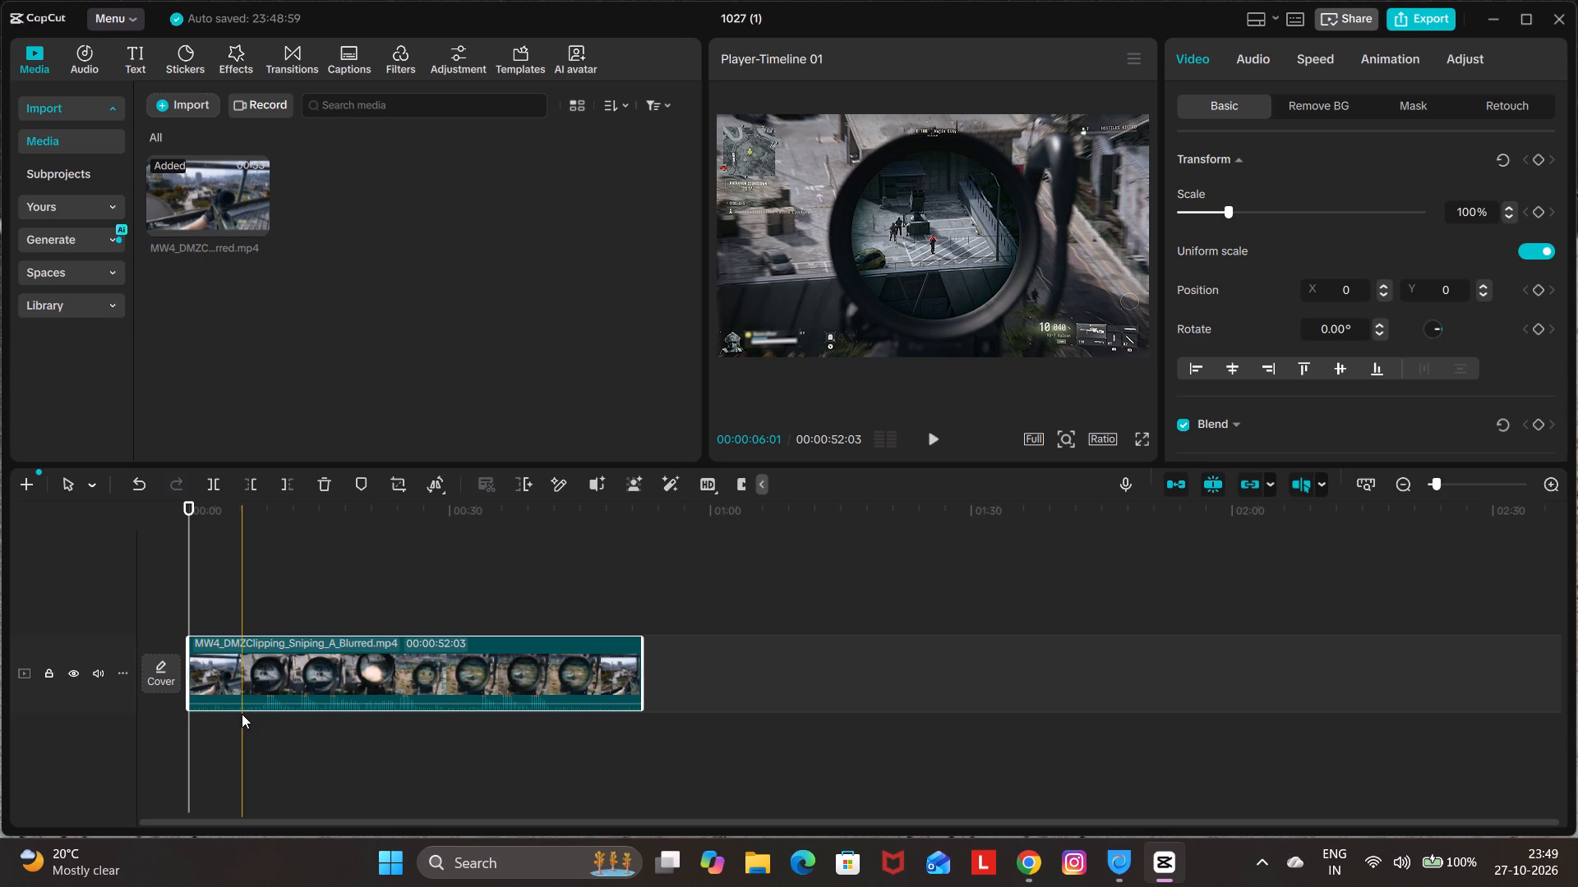
{"action": "key", "text": "ctrl+b"}
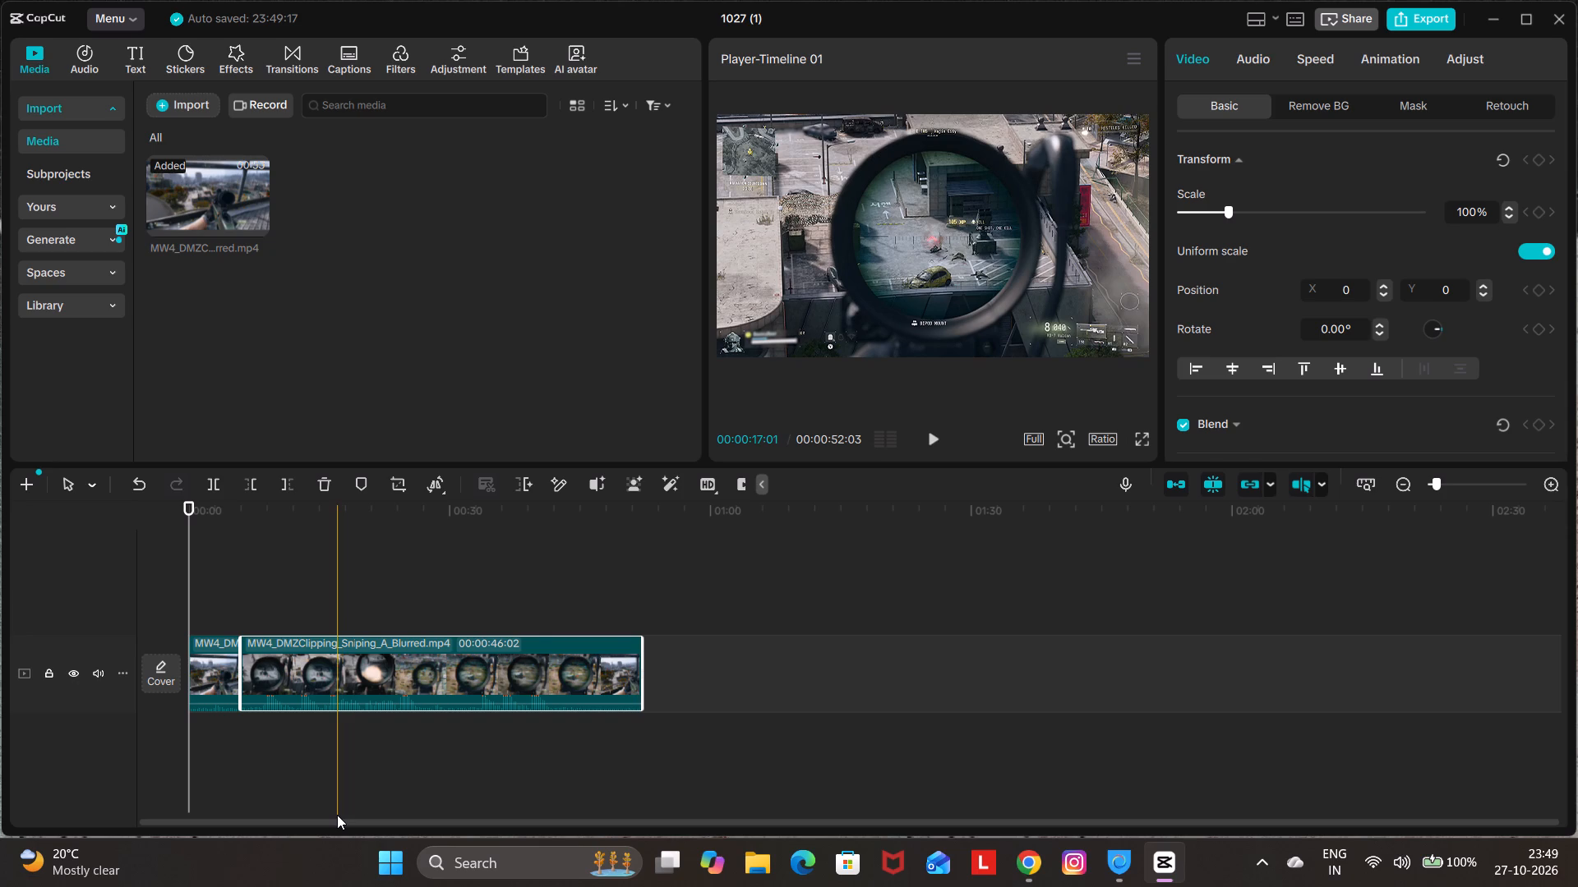
{"action": "key", "text": "ctrl+b"}
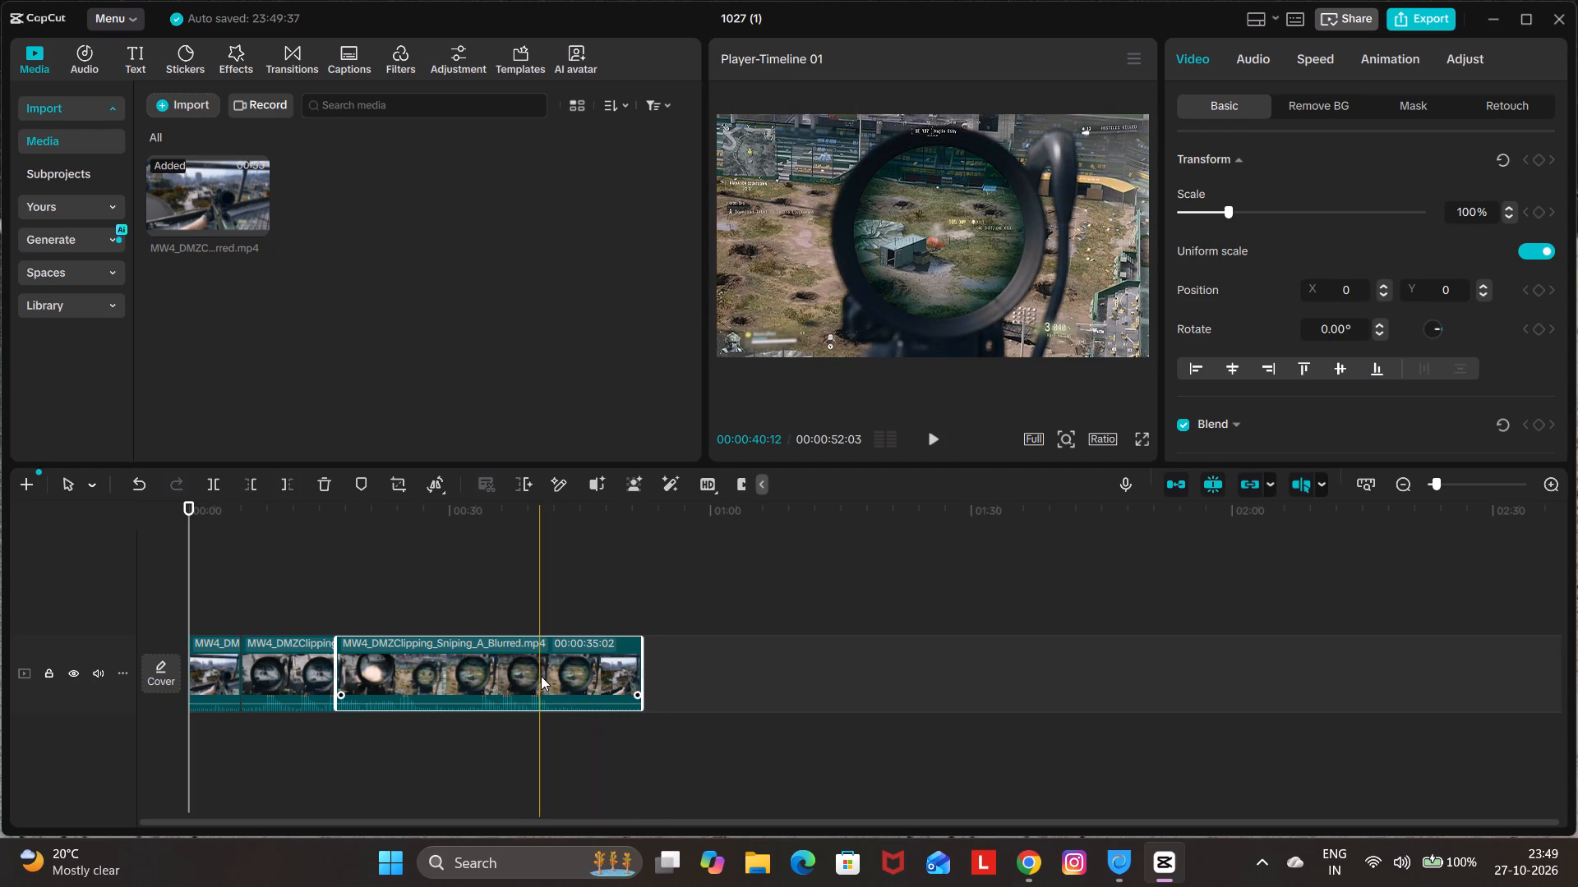
{"action": "key", "text": "Delete"}
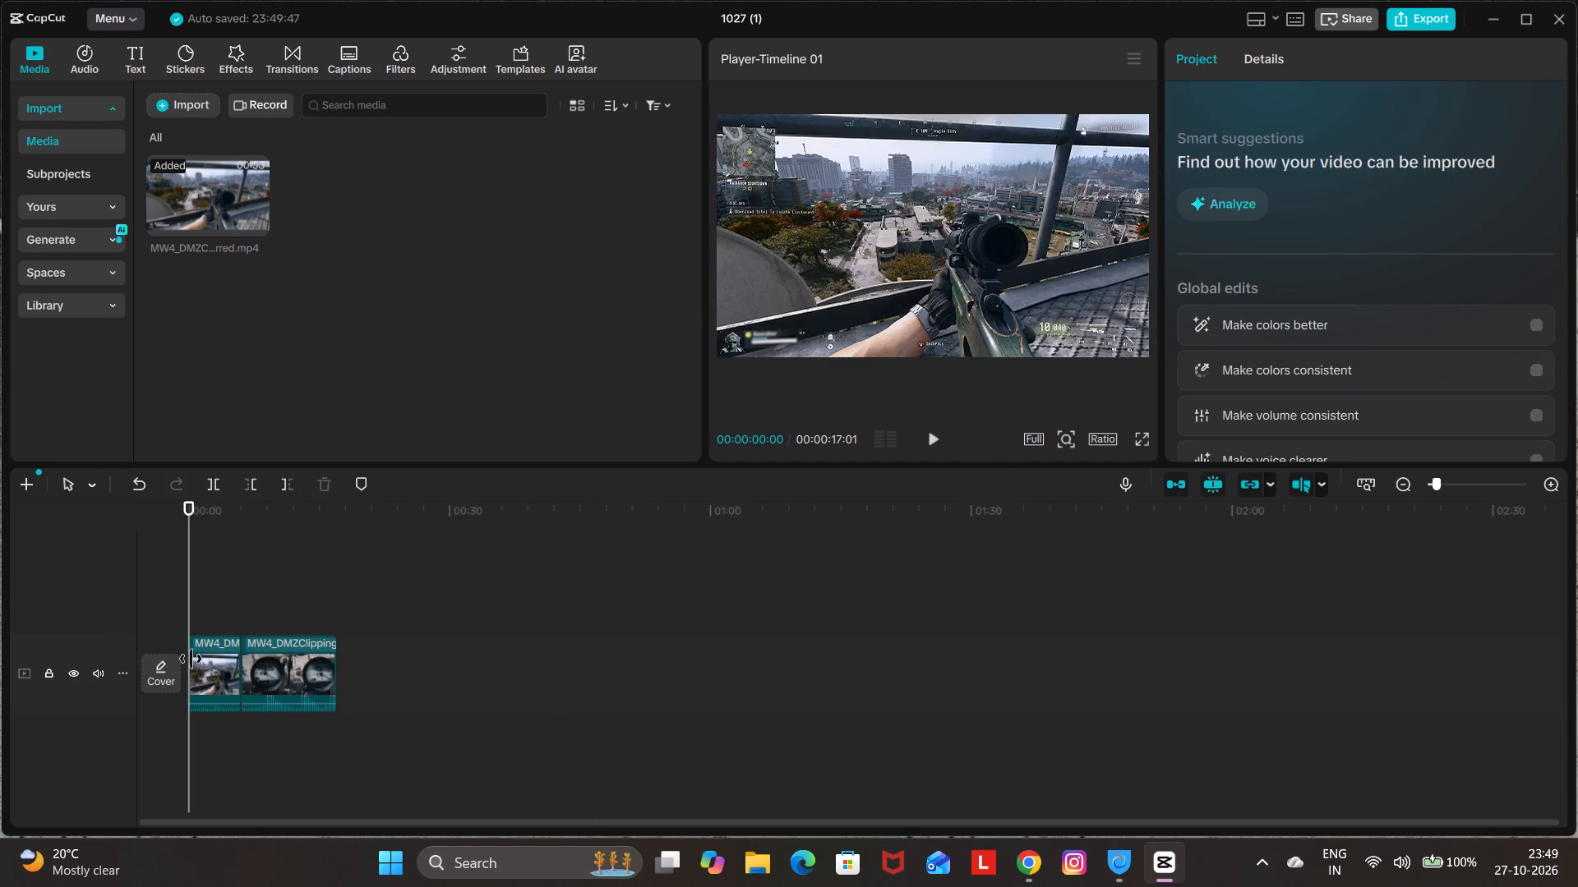
{"action": "left_click", "coordinate": [202, 663]}
{"action": "key", "text": "Delete"}
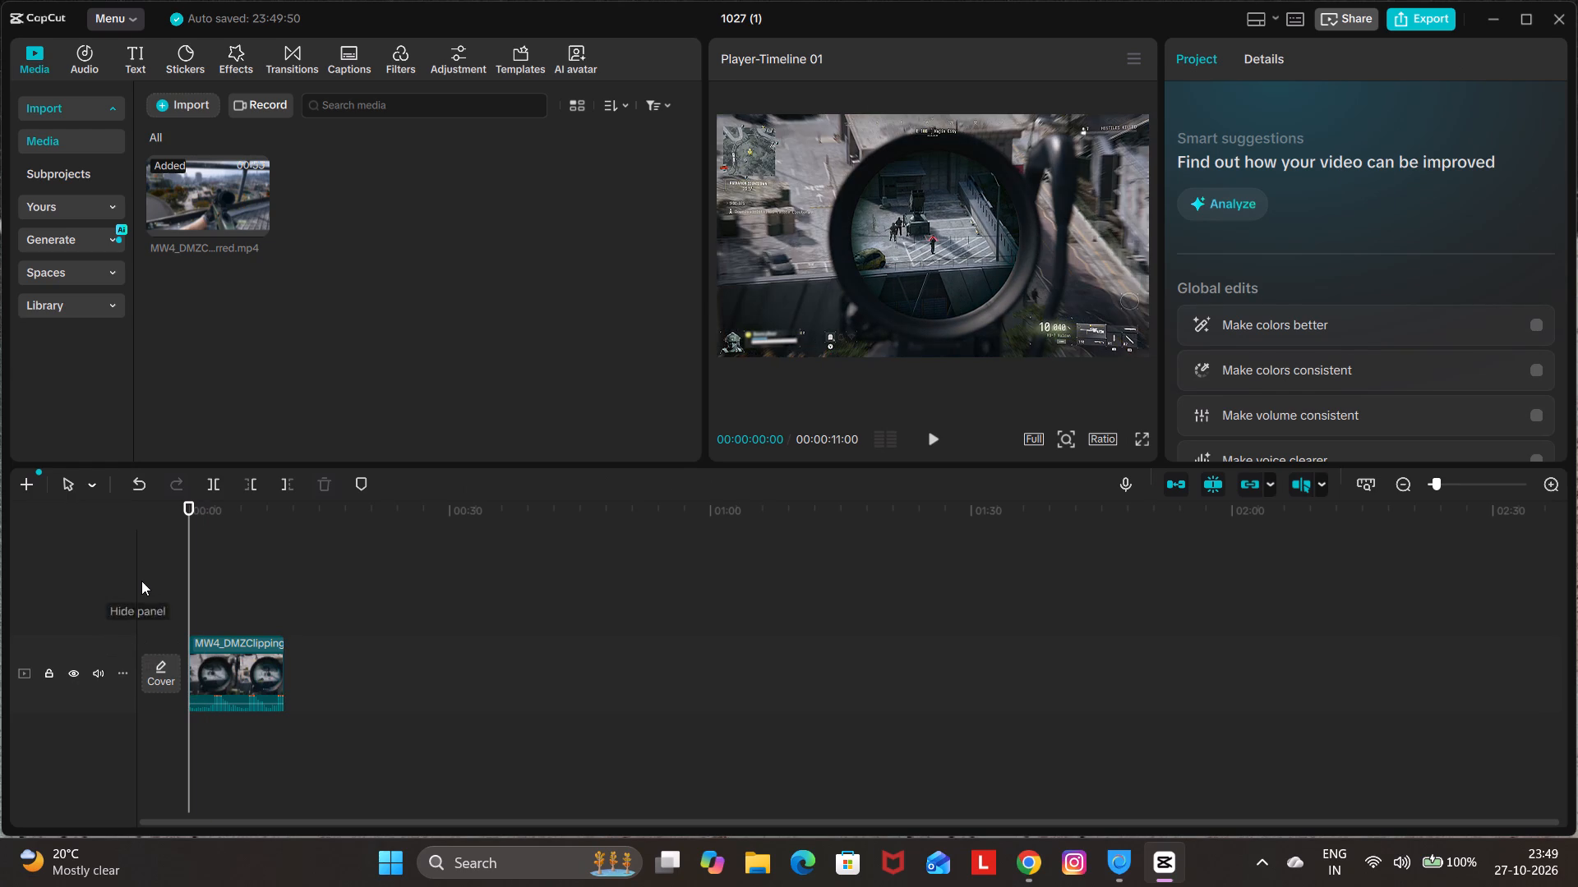
Play the trimmed sniping segment through from the start to check it, and return the playhead to the beginning.
{"action": "key", "text": "space"}
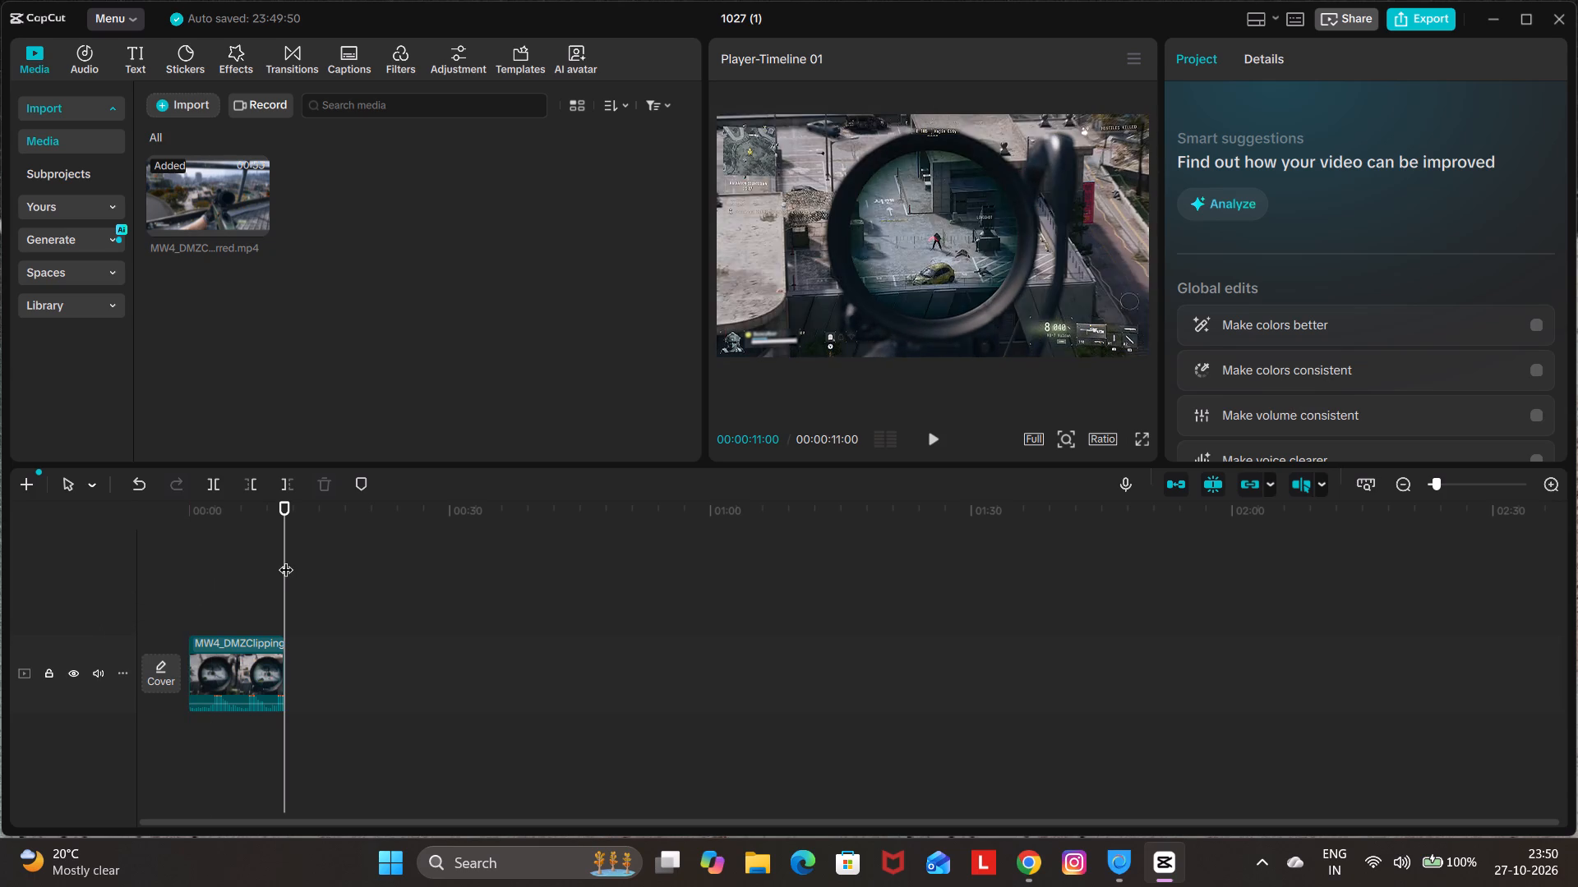
{"action": "left_click_drag", "start_coordinate": [279, 562], "coordinate": [117, 623]}
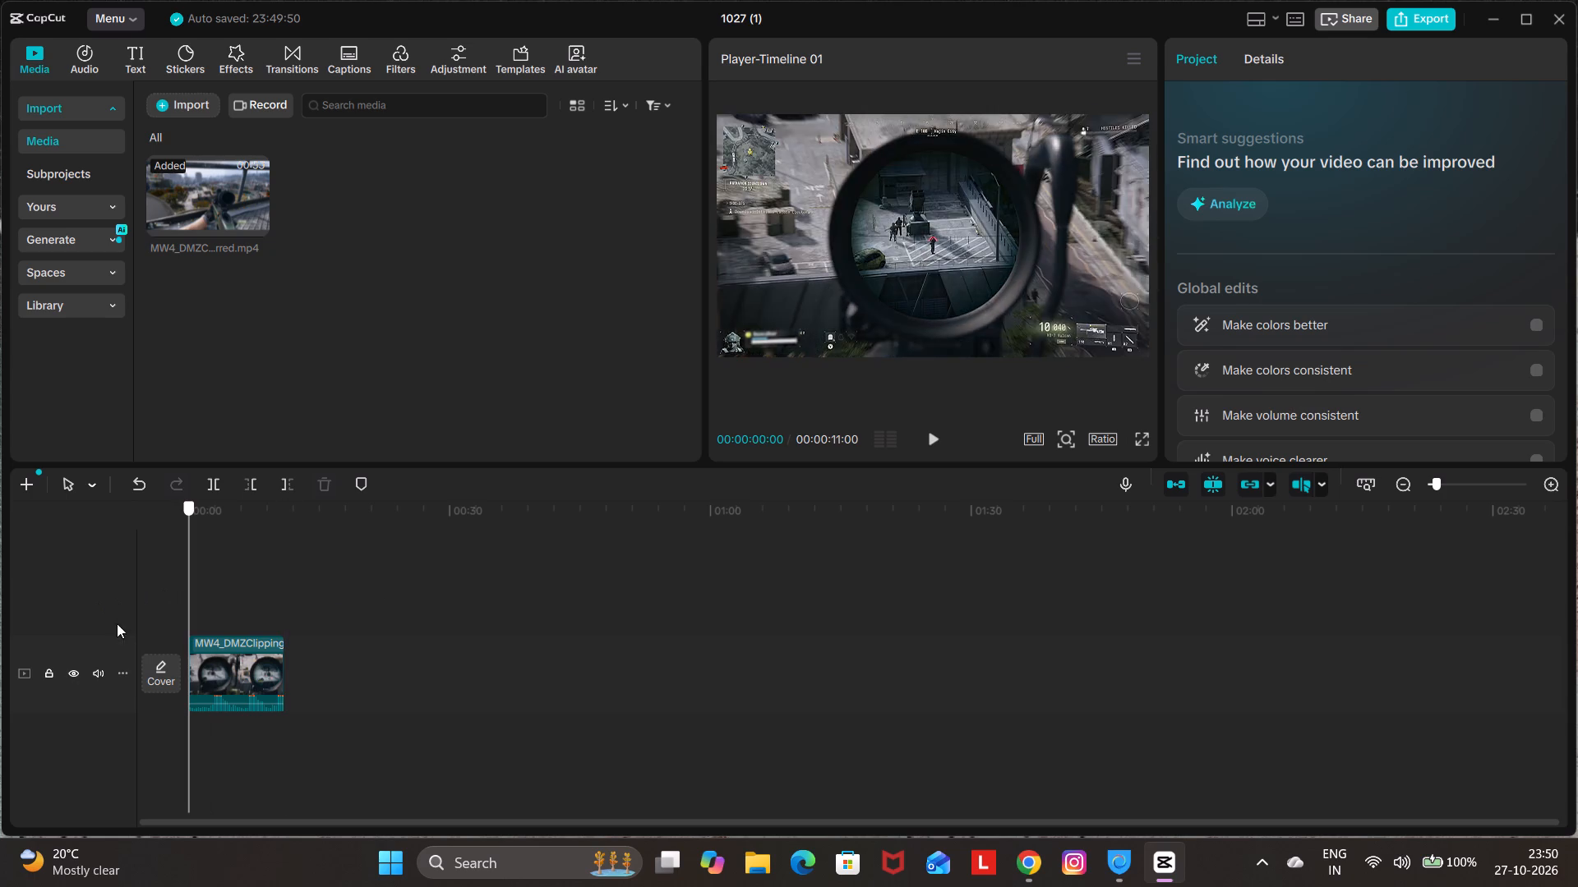
{"action": "left_click_drag", "start_coordinate": [117, 623], "coordinate": [122, 623]}
Set the project's aspect ratio to 9:16.
{"action": "left_click", "coordinate": [1094, 439]}
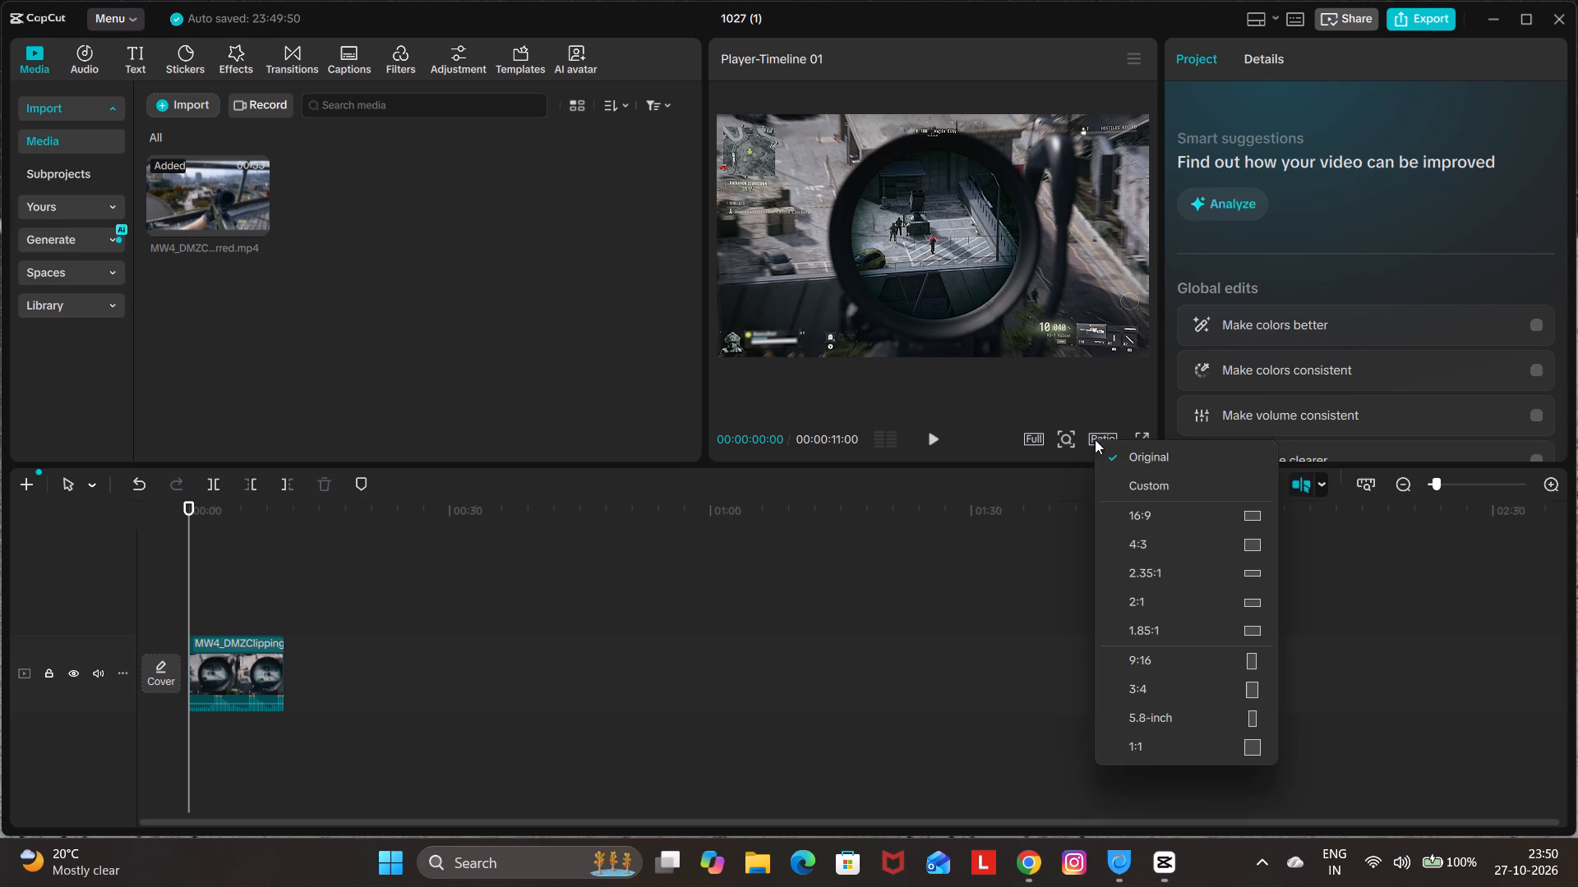
{"action": "left_click", "coordinate": [1160, 659]}
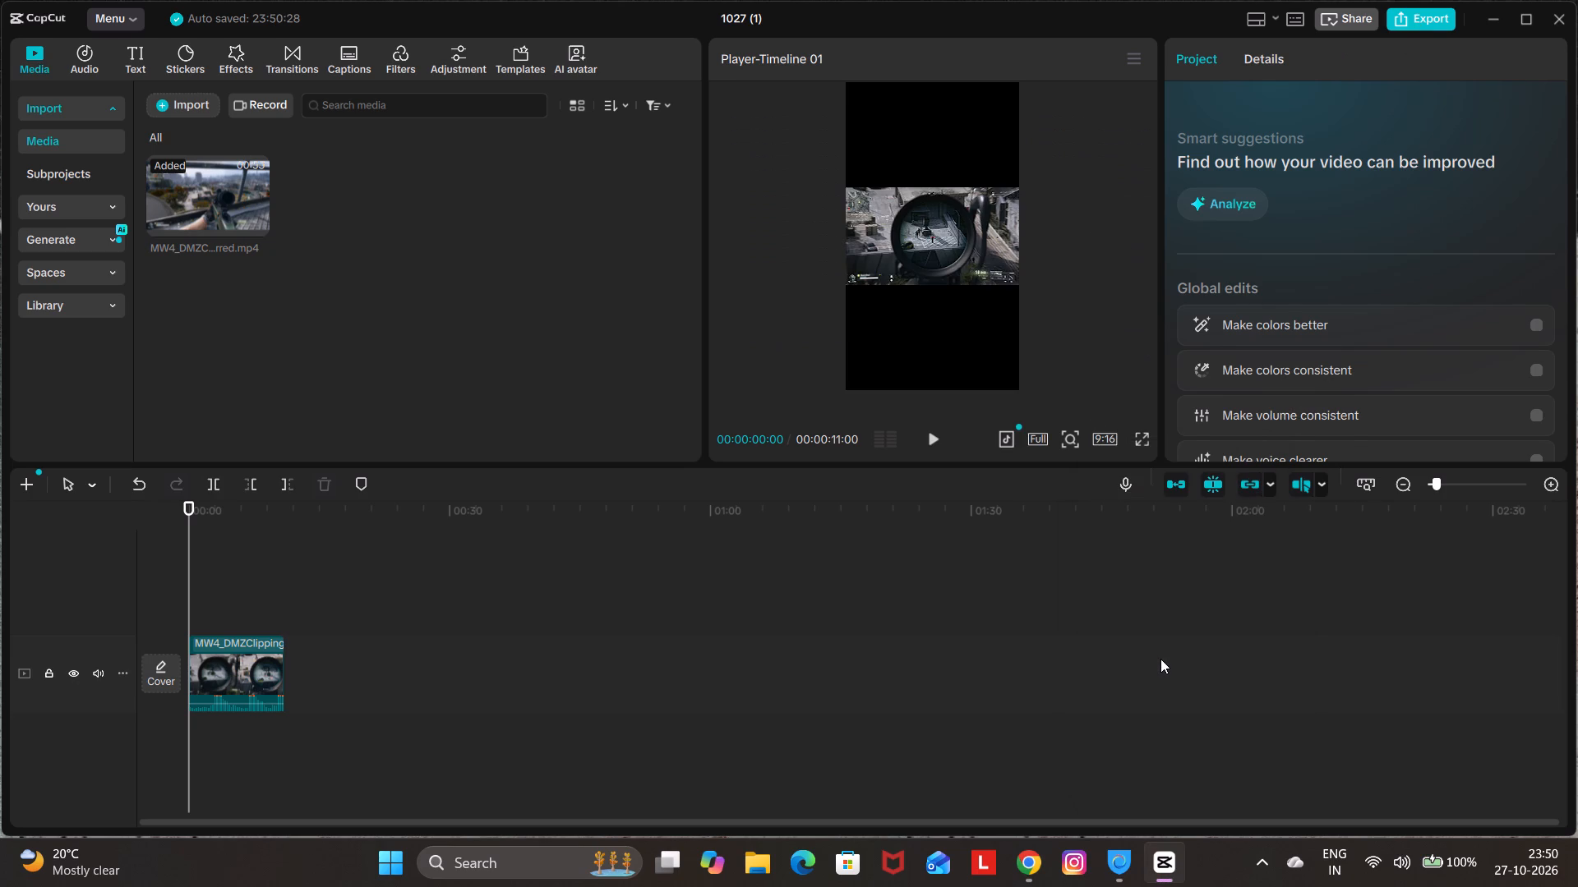
Open the export settings and set the video frame rate to 60fps.
{"action": "left_click", "coordinate": [1407, 16]}
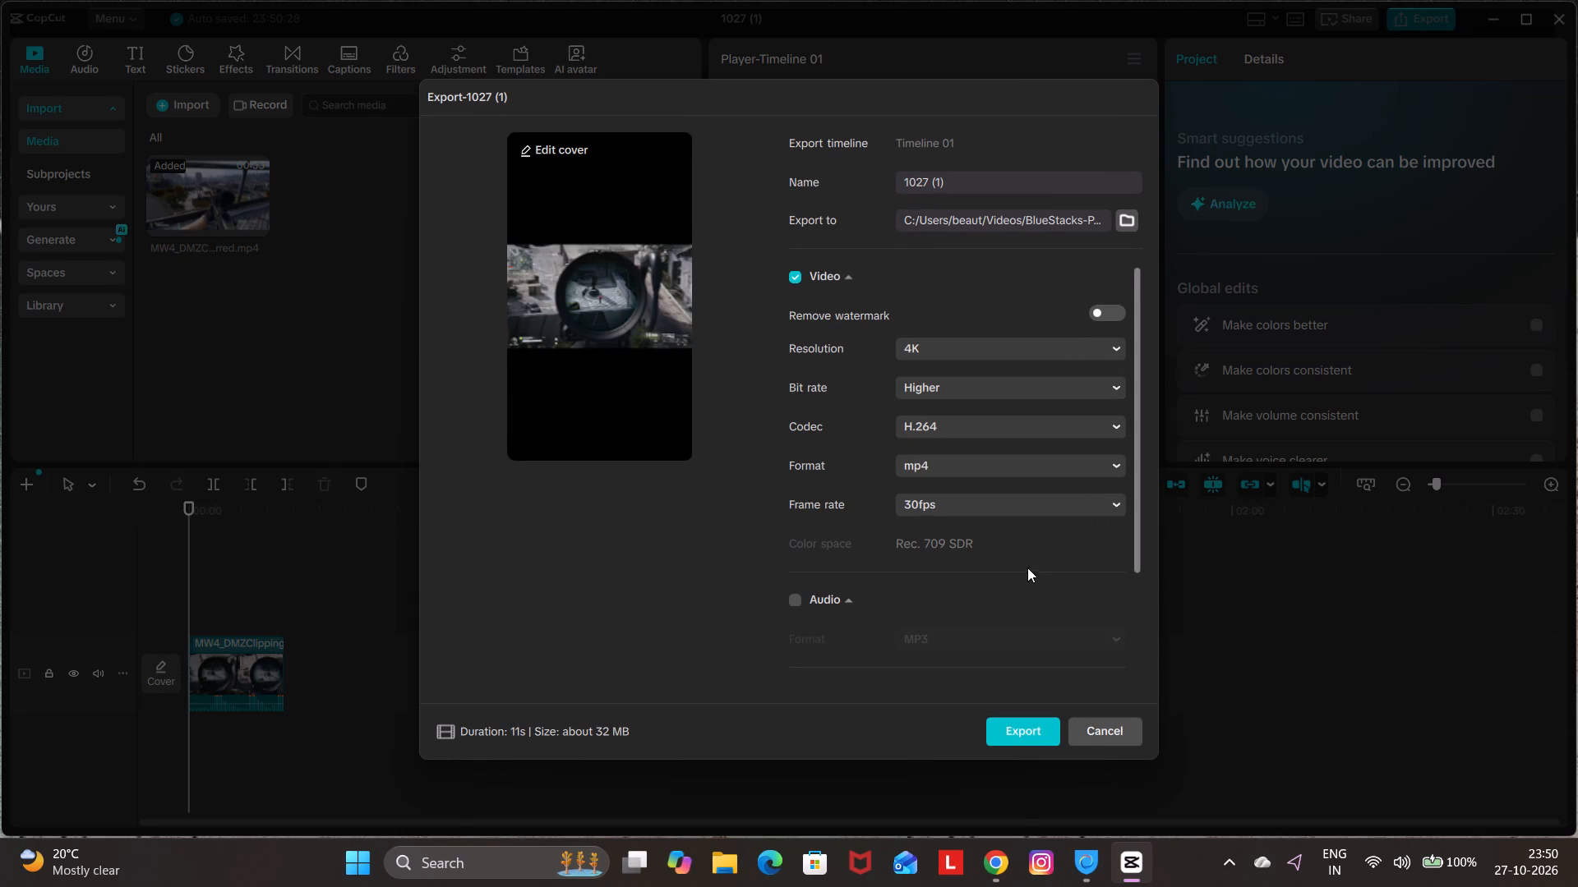
{"action": "left_click", "coordinate": [1027, 505]}
{"action": "left_click", "coordinate": [975, 731]}
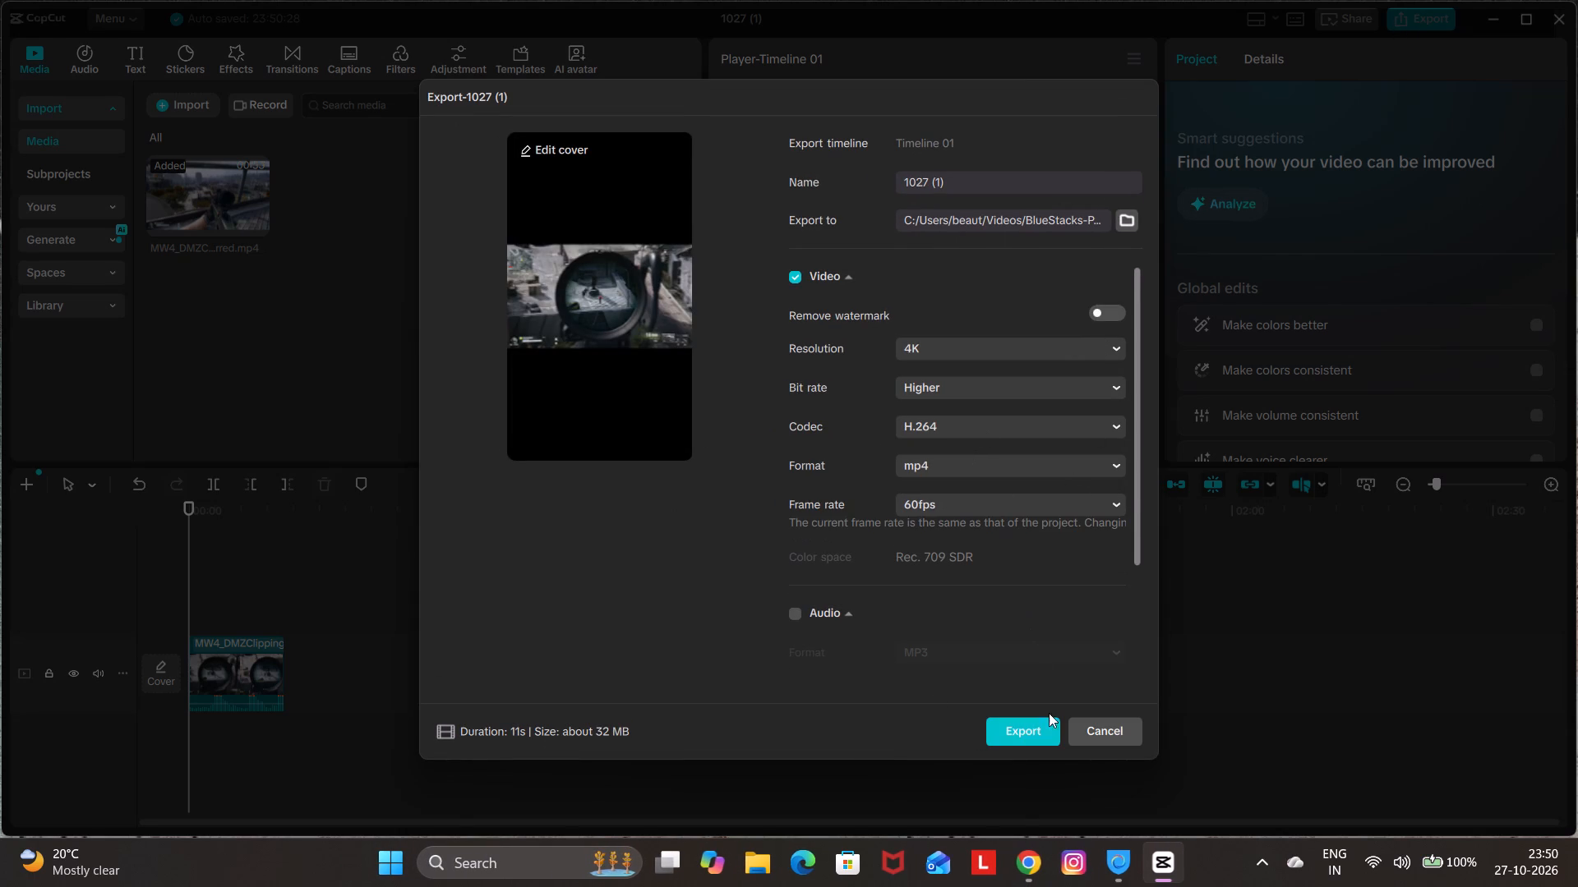
Name the export SNIPPING SHOT, export the video, and dismiss the sharing options.
{"action": "left_click", "coordinate": [955, 175]}
{"action": "key", "text": "BackSpace"}
{"action": "key", "text": "BackSpace"}
{"action": "key", "text": "BackSpace"}
{"action": "key", "text": "BackSpace"}
{"action": "key", "text": "BackSpace"}
{"action": "key", "text": "BackSpace"}
{"action": "key", "text": "BackSpace"}
{"action": "key", "text": "BackSpace"}
{"action": "key", "text": "BackSpace"}
{"action": "key", "text": "BackSpace"}
{"action": "key", "text": "BackSpace"}
{"action": "key", "text": "BackSpace"}
{"action": "key", "text": "BackSpace"}
{"action": "key", "text": "BackSpace"}
{"action": "key", "text": "BackSpace"}
{"action": "type", "text": "SNIPPING"}
{"action": "key", "text": "space"}
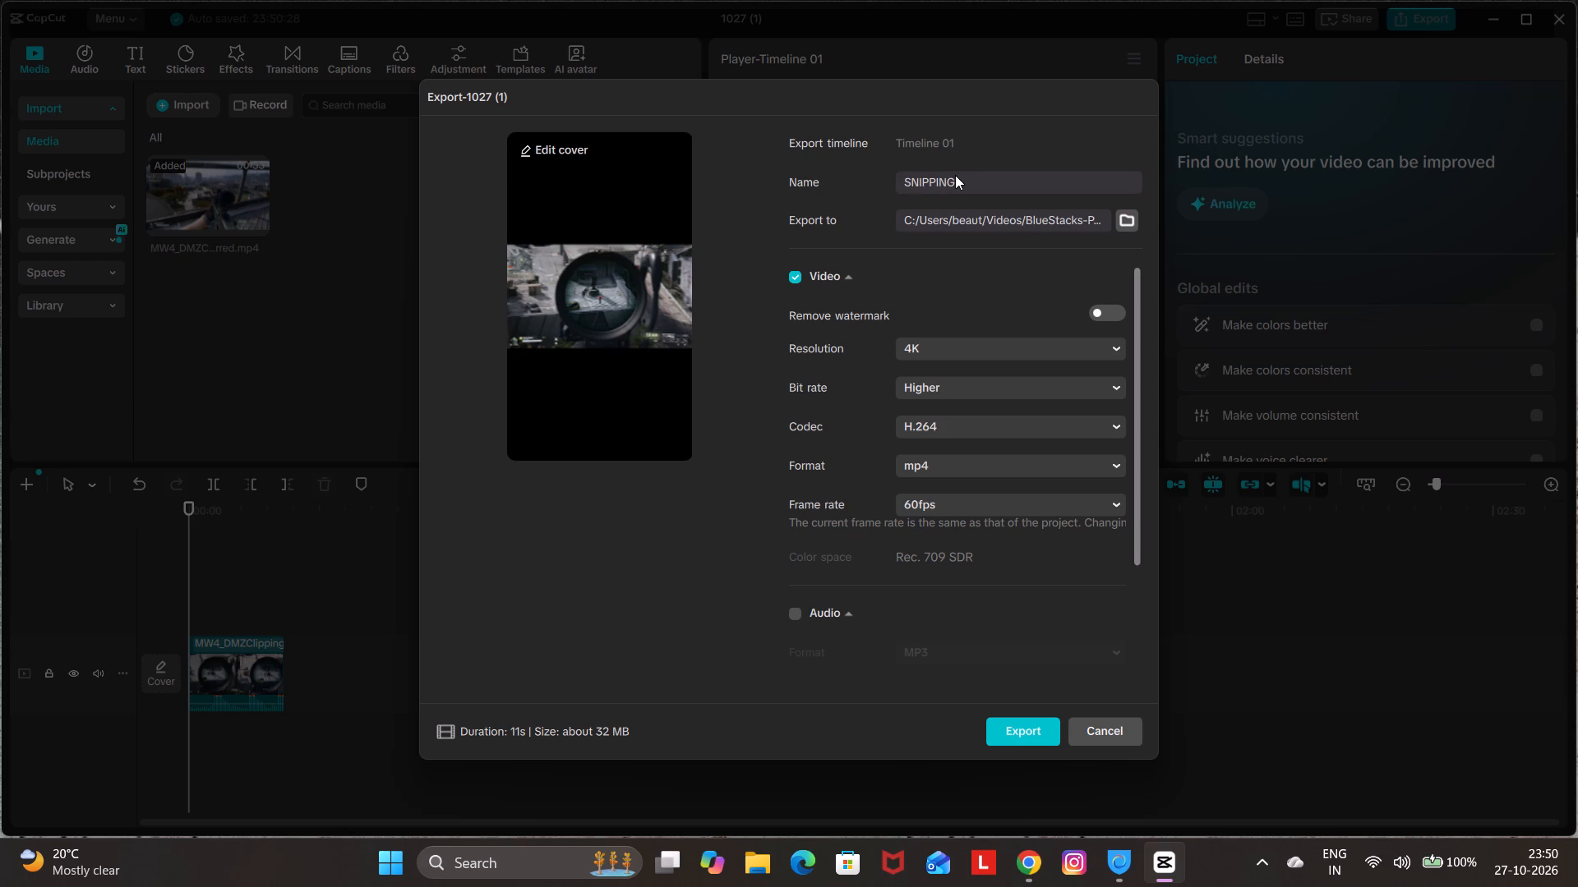
{"action": "type", "text": "SHOT"}
{"action": "key", "text": "Return"}
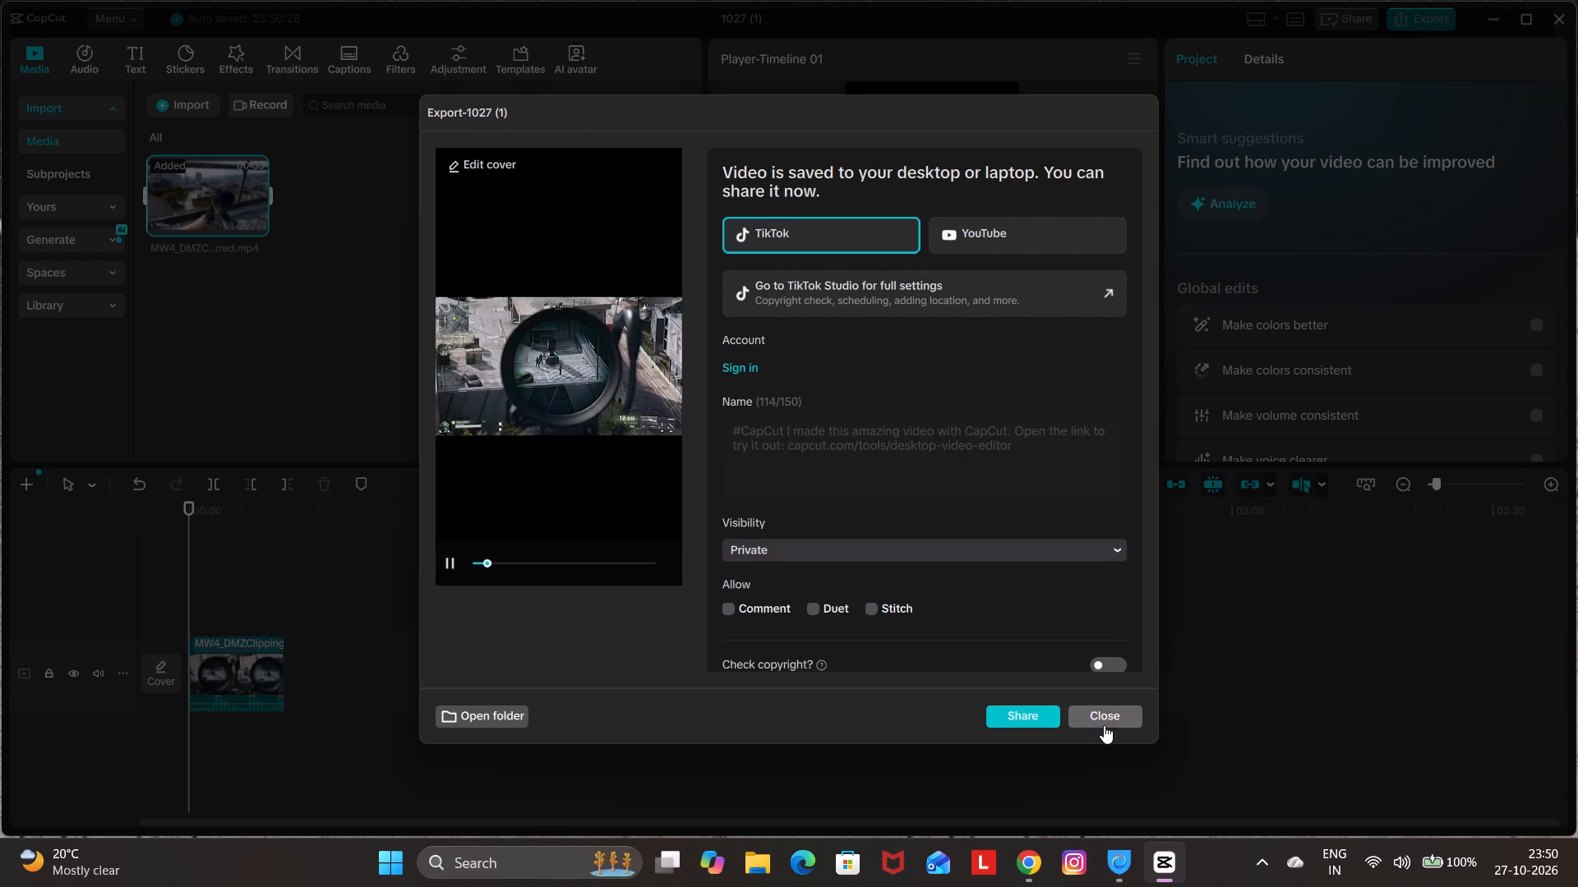
{"action": "left_click", "coordinate": [1105, 724]}
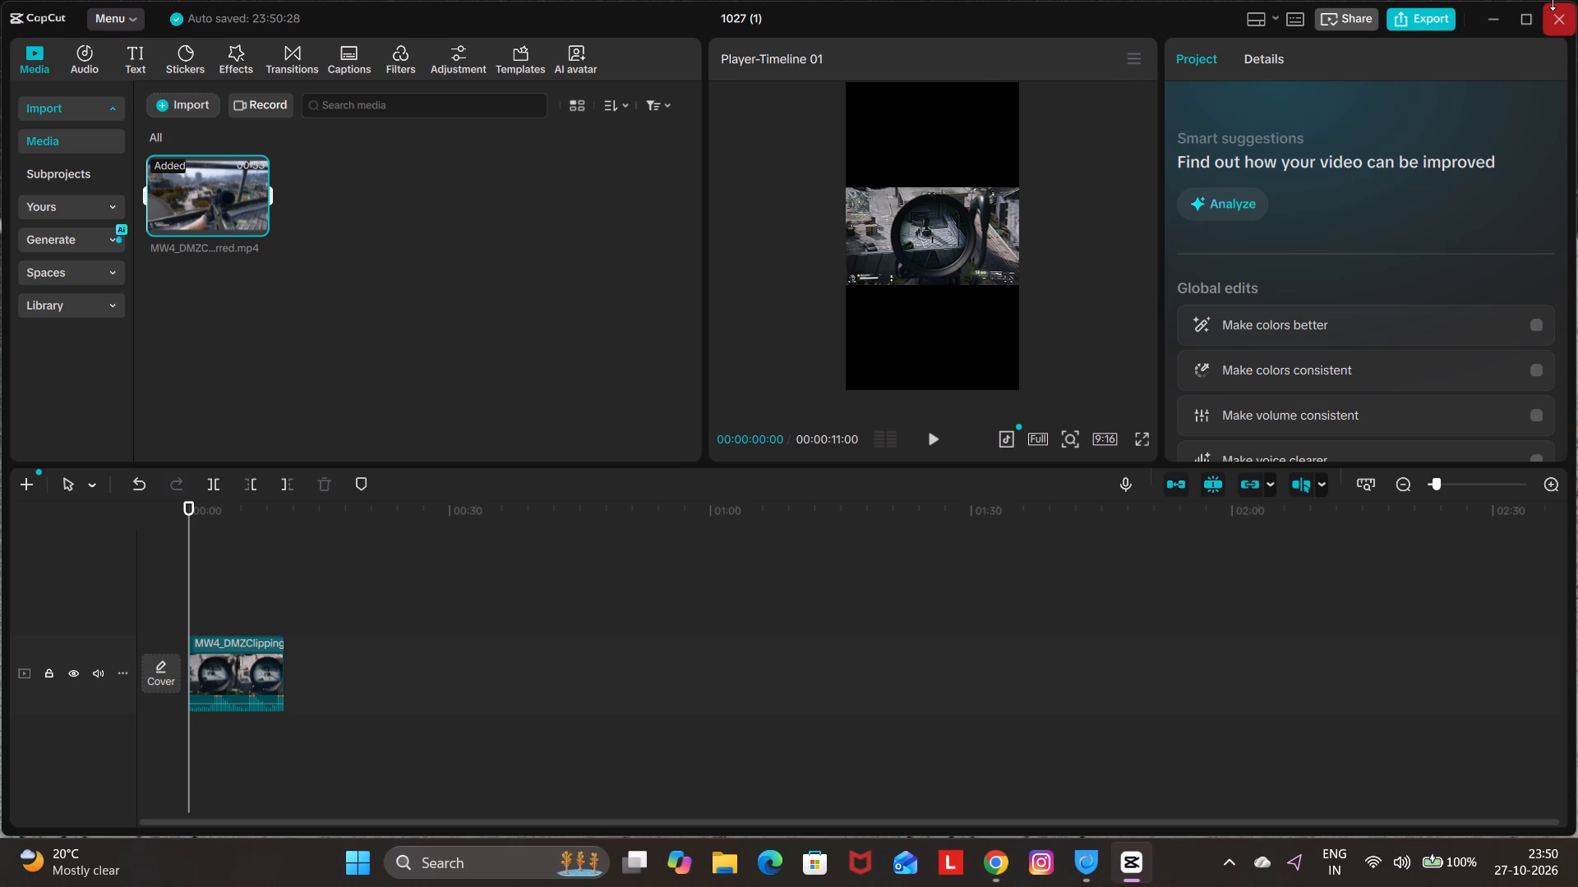
Close the sniping project and reopen project 1027 from the saved projects.
{"action": "left_click", "coordinate": [1562, 9]}
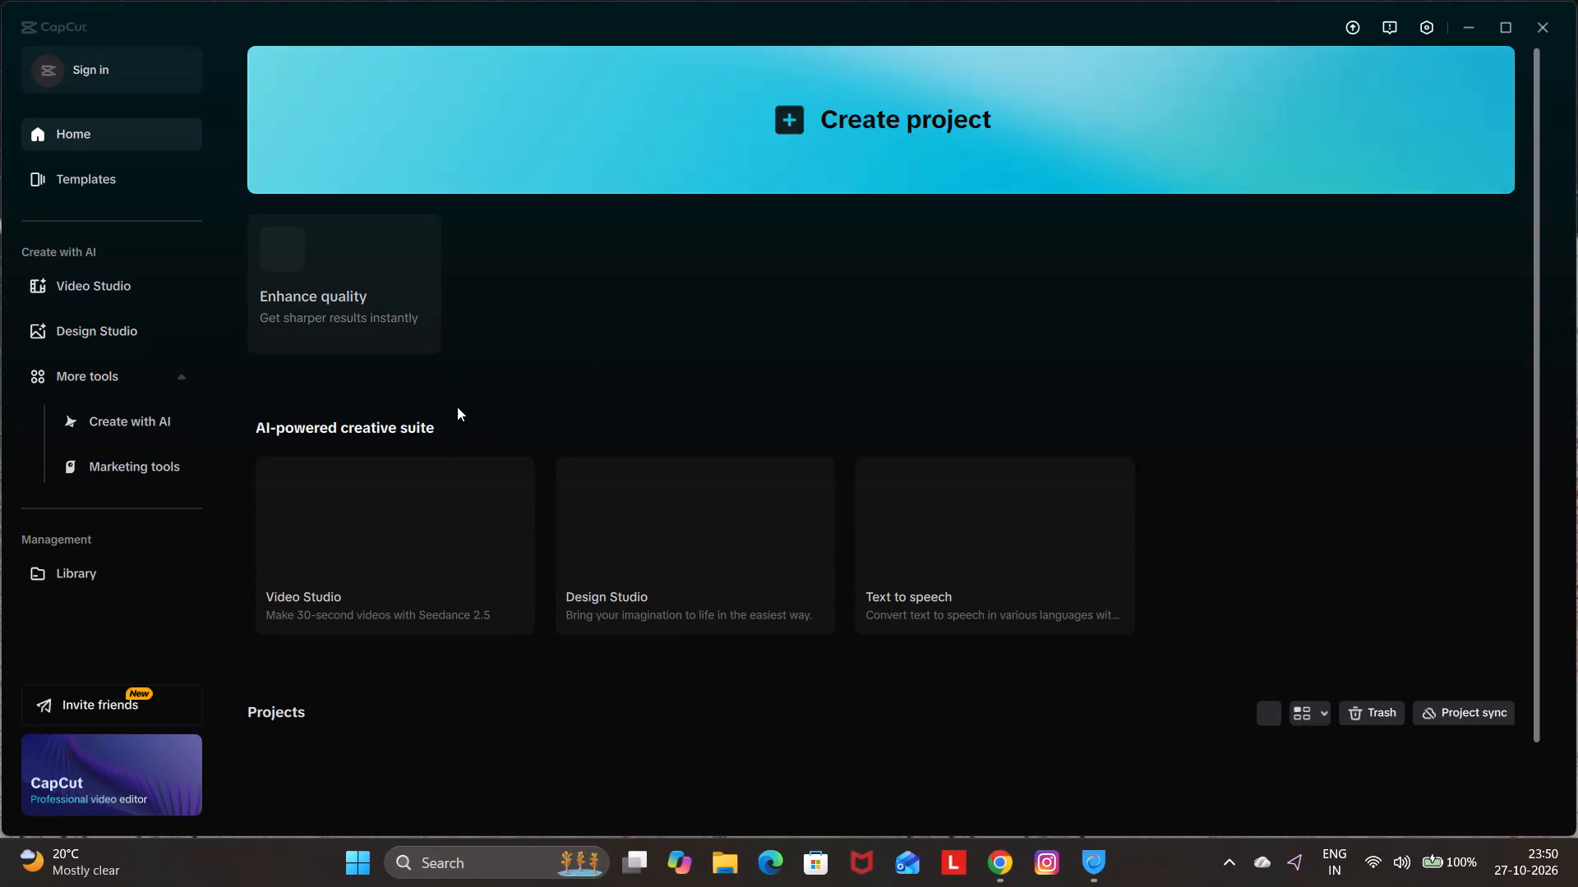
{"action": "scroll", "coordinate": [473, 427], "scroll_direction": "down", "scroll_amount": 3}
{"action": "scroll", "coordinate": [547, 430], "scroll_direction": "down", "scroll_amount": 2}
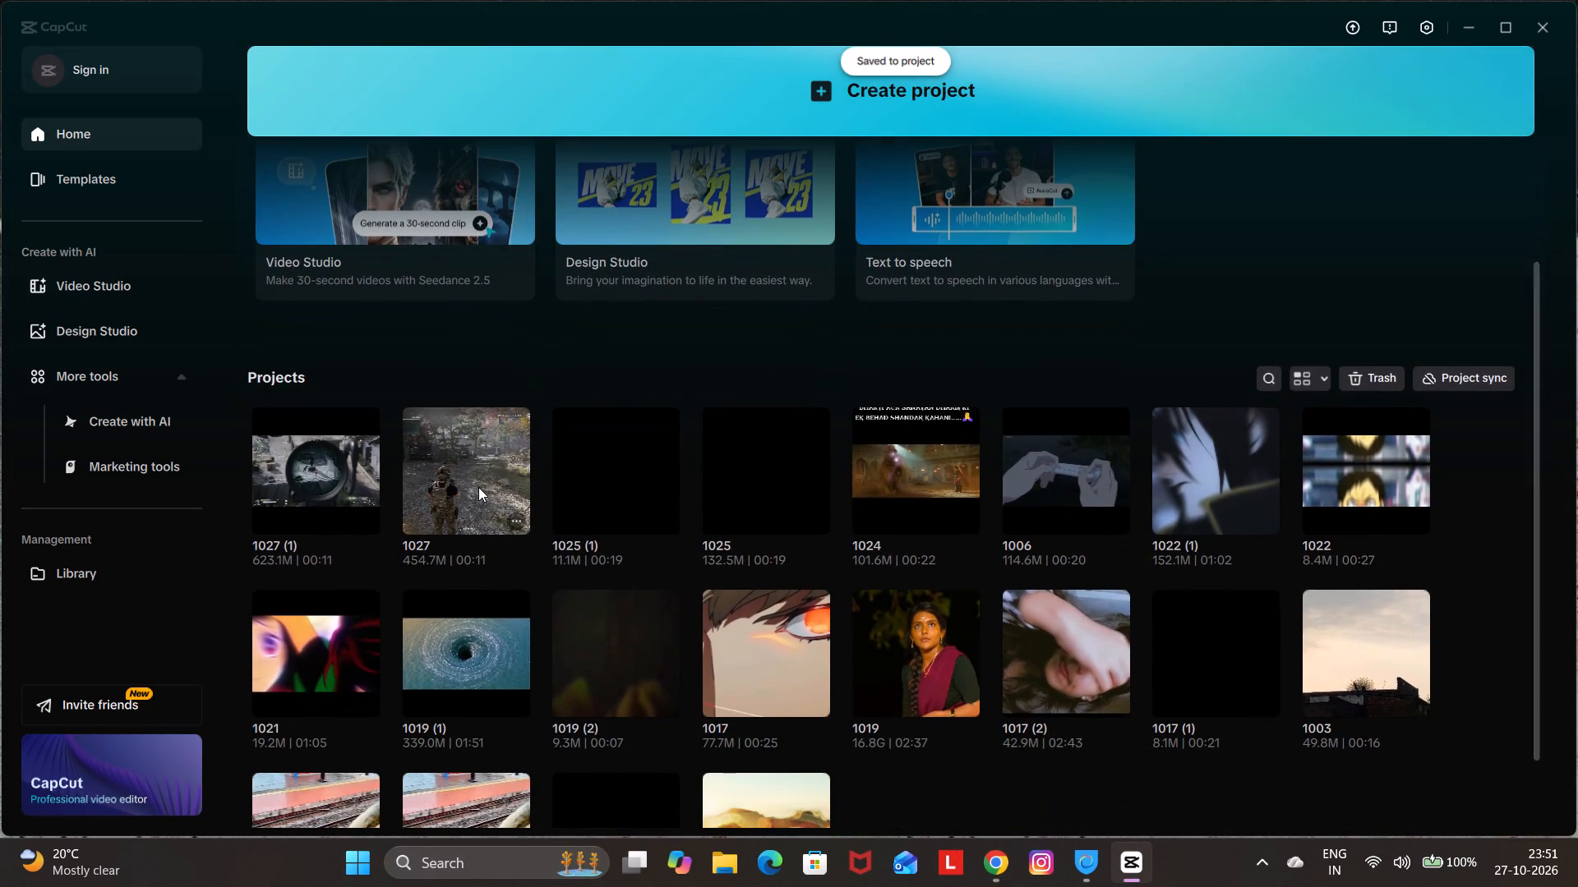
{"action": "left_click", "coordinate": [478, 487]}
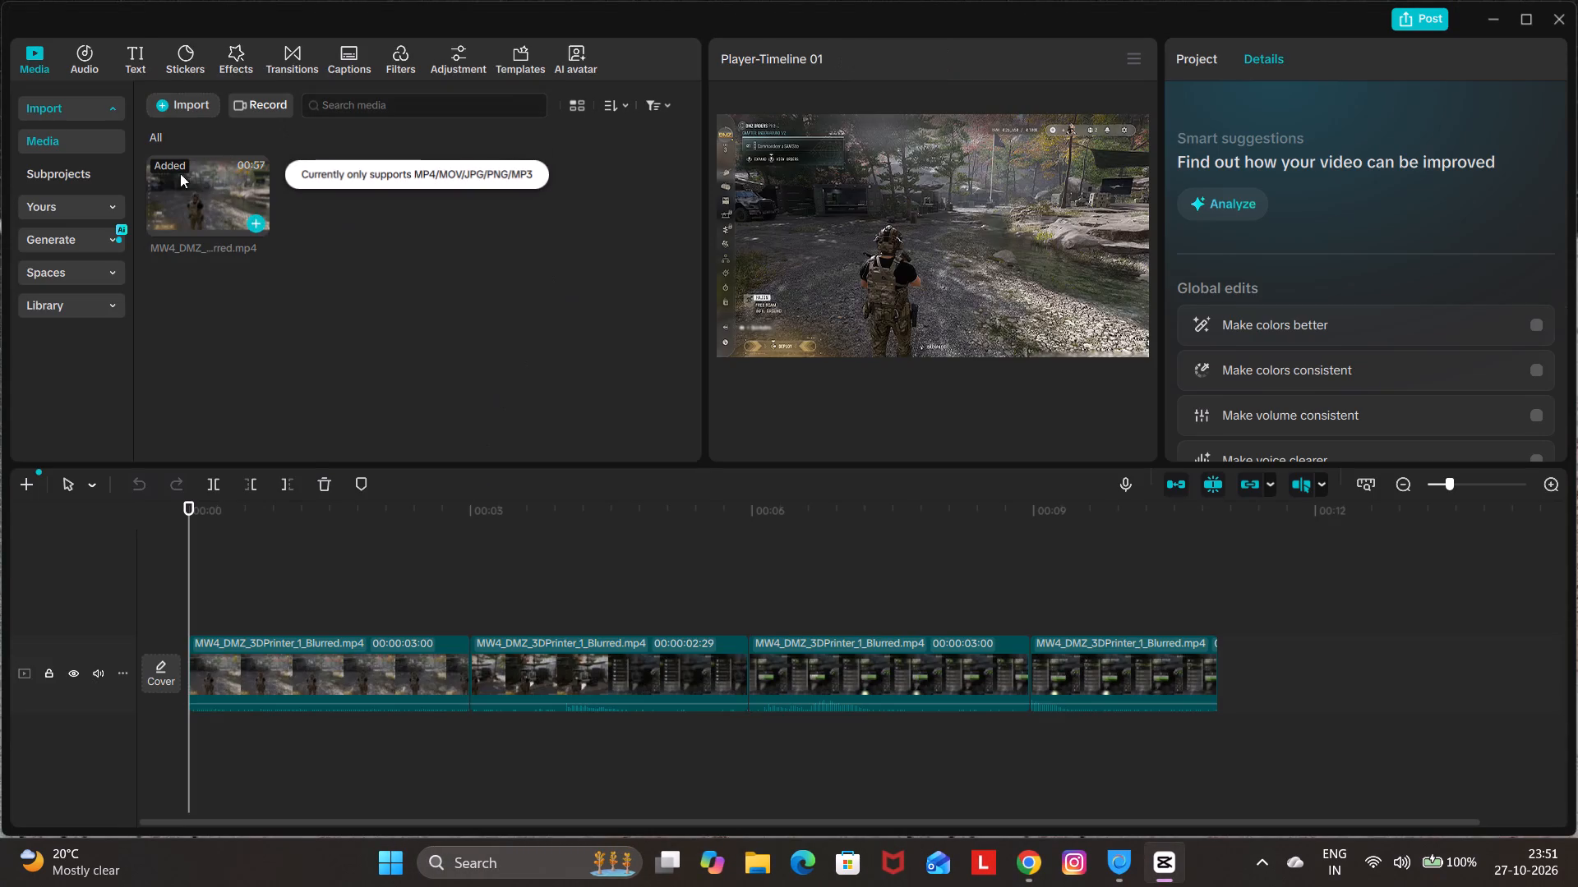
Open the device file picker for importing media and browse the Downloads folder for another gameplay clip.
{"action": "left_click", "coordinate": [178, 105]}
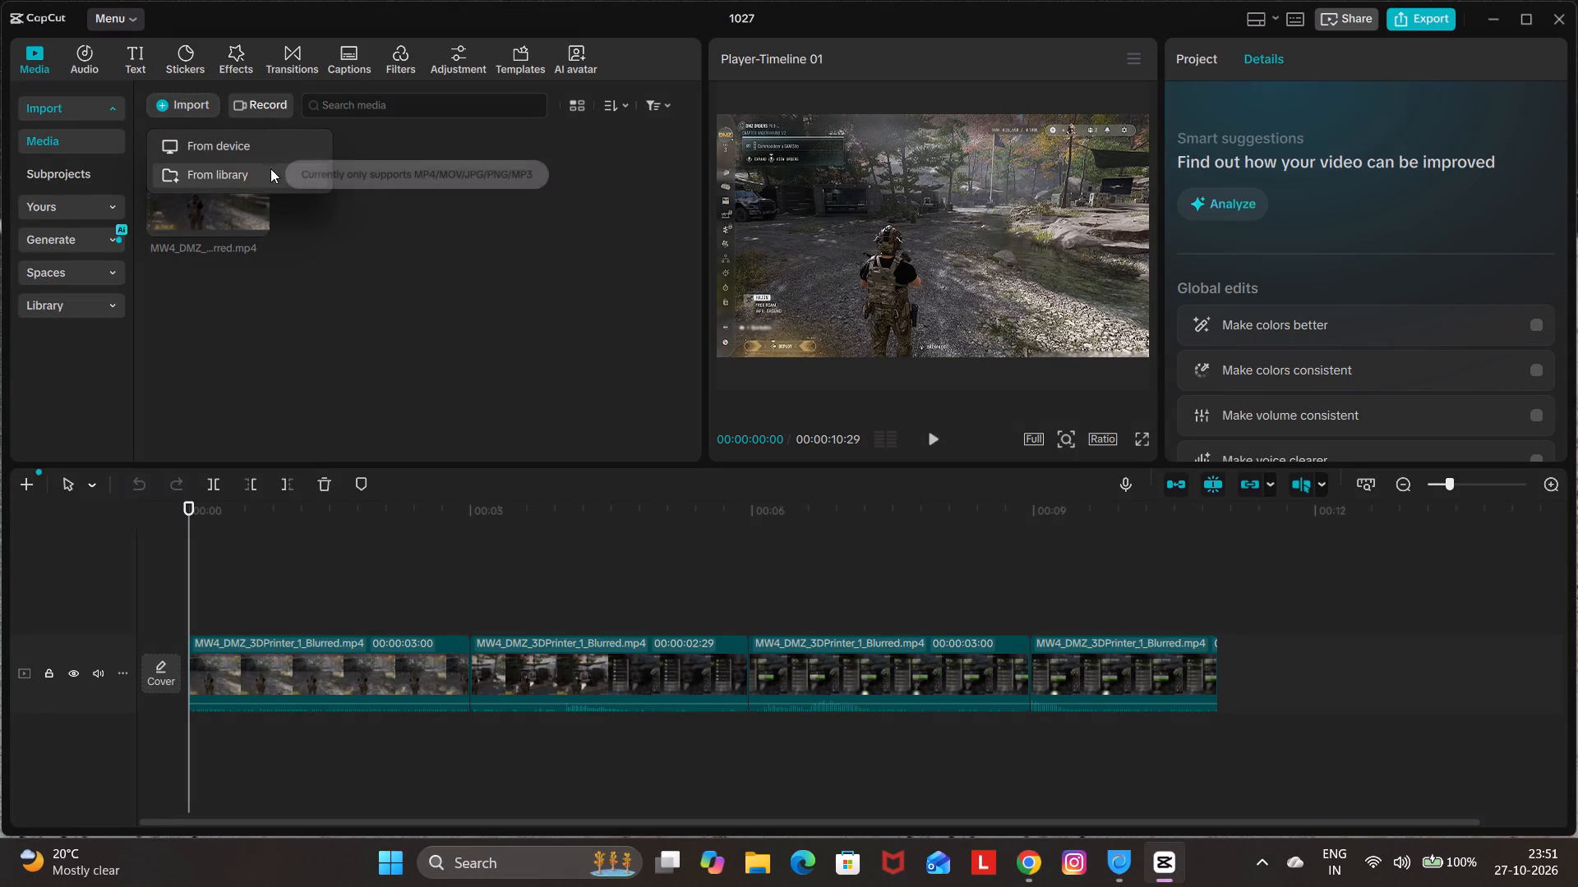
{"action": "left_click", "coordinate": [245, 154]}
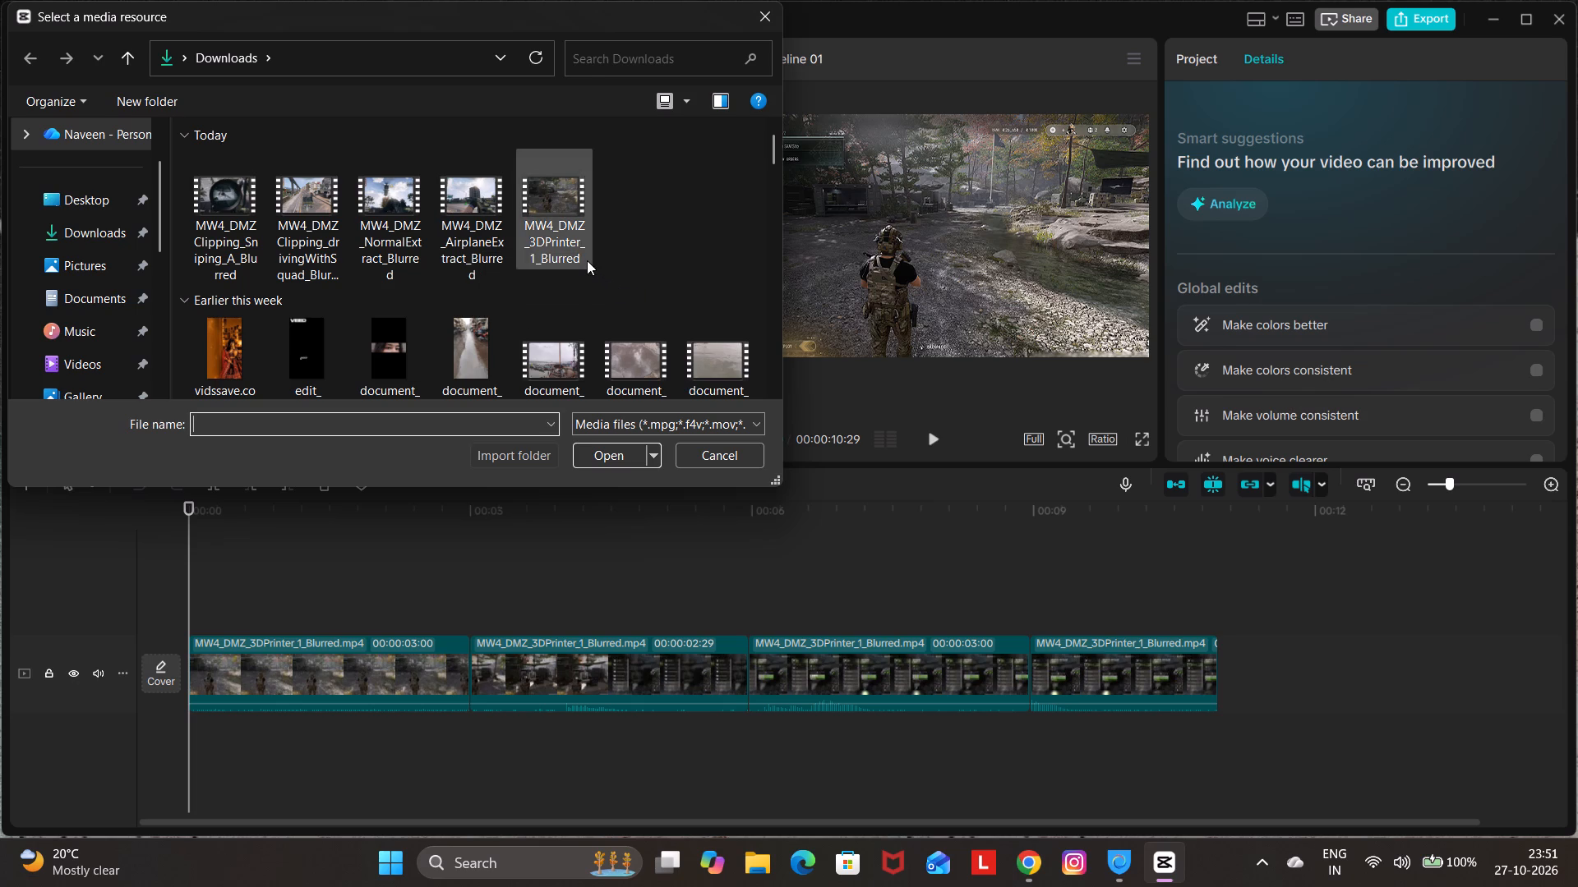
{"action": "scroll", "coordinate": [648, 256], "scroll_direction": "down", "scroll_amount": 2}
{"action": "scroll", "coordinate": [648, 257], "scroll_direction": "up", "scroll_amount": 2}
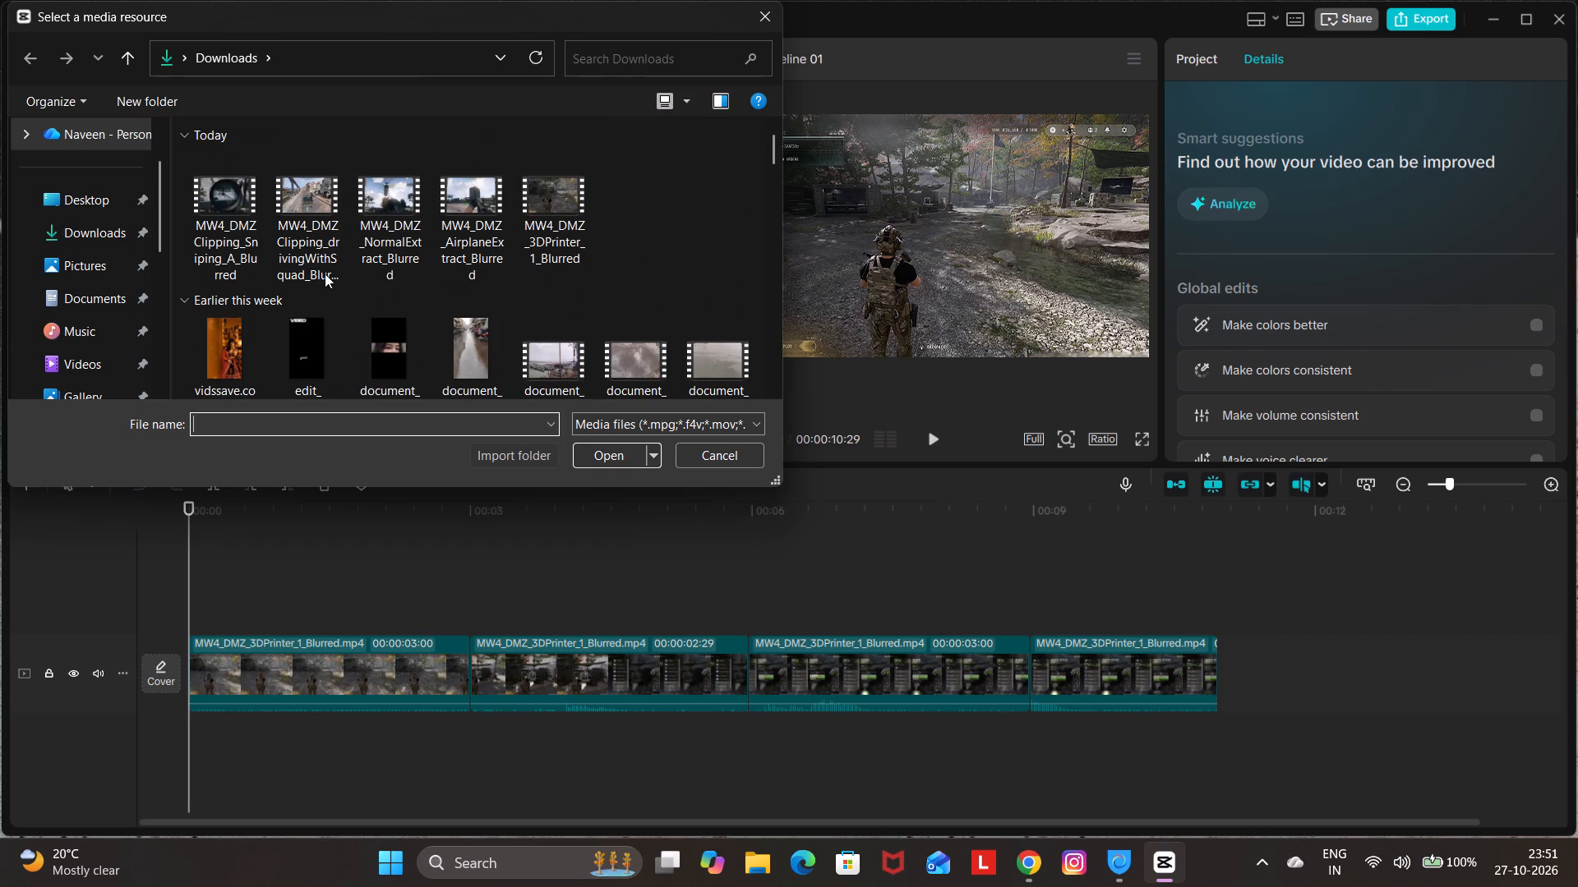
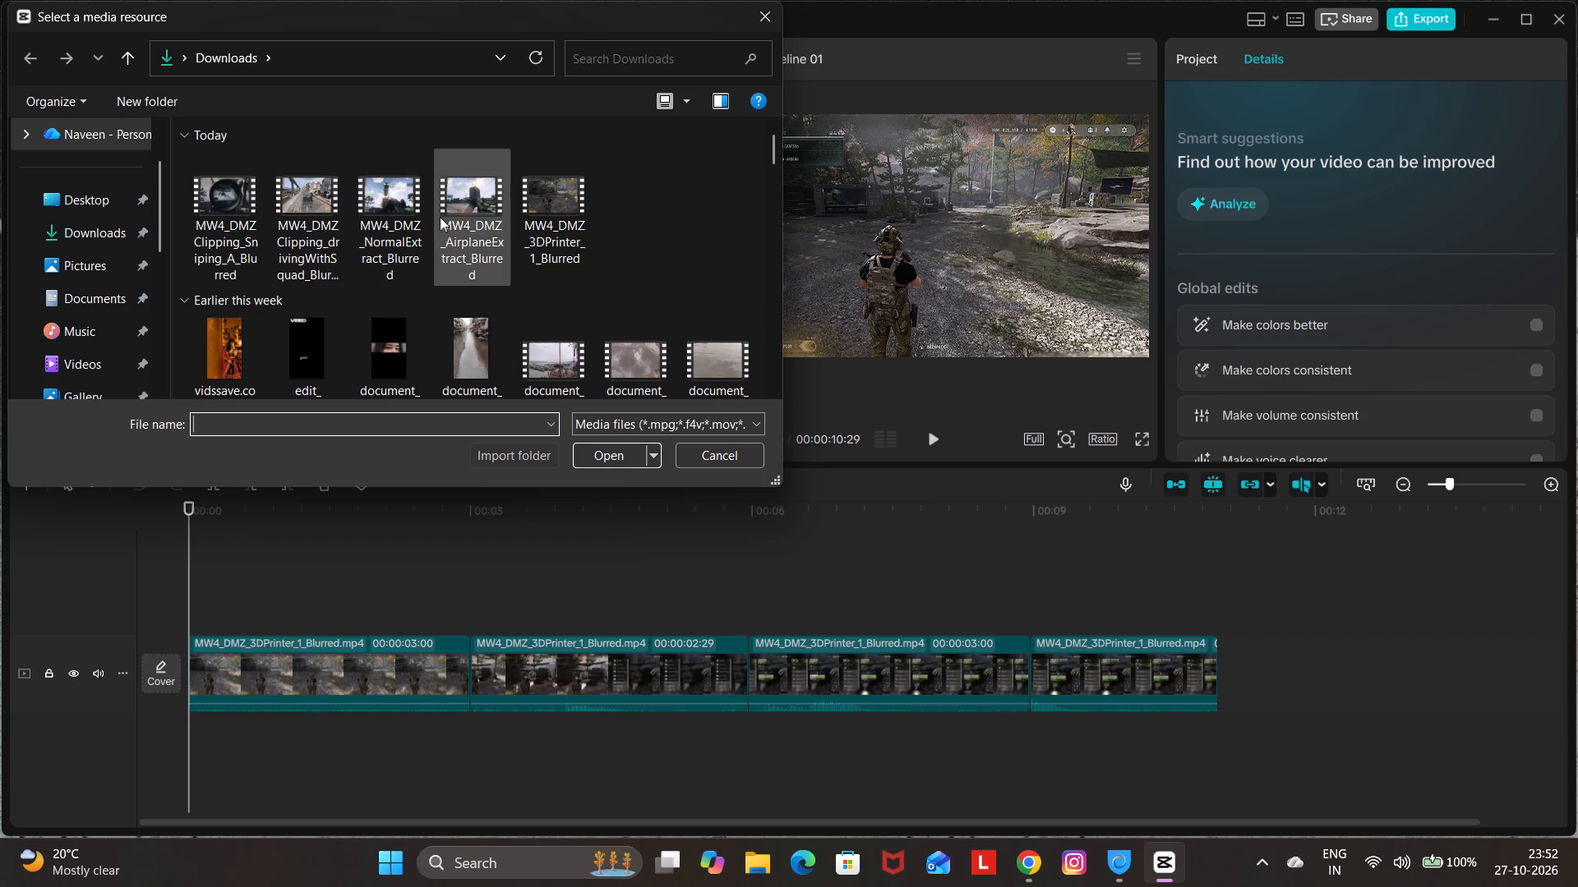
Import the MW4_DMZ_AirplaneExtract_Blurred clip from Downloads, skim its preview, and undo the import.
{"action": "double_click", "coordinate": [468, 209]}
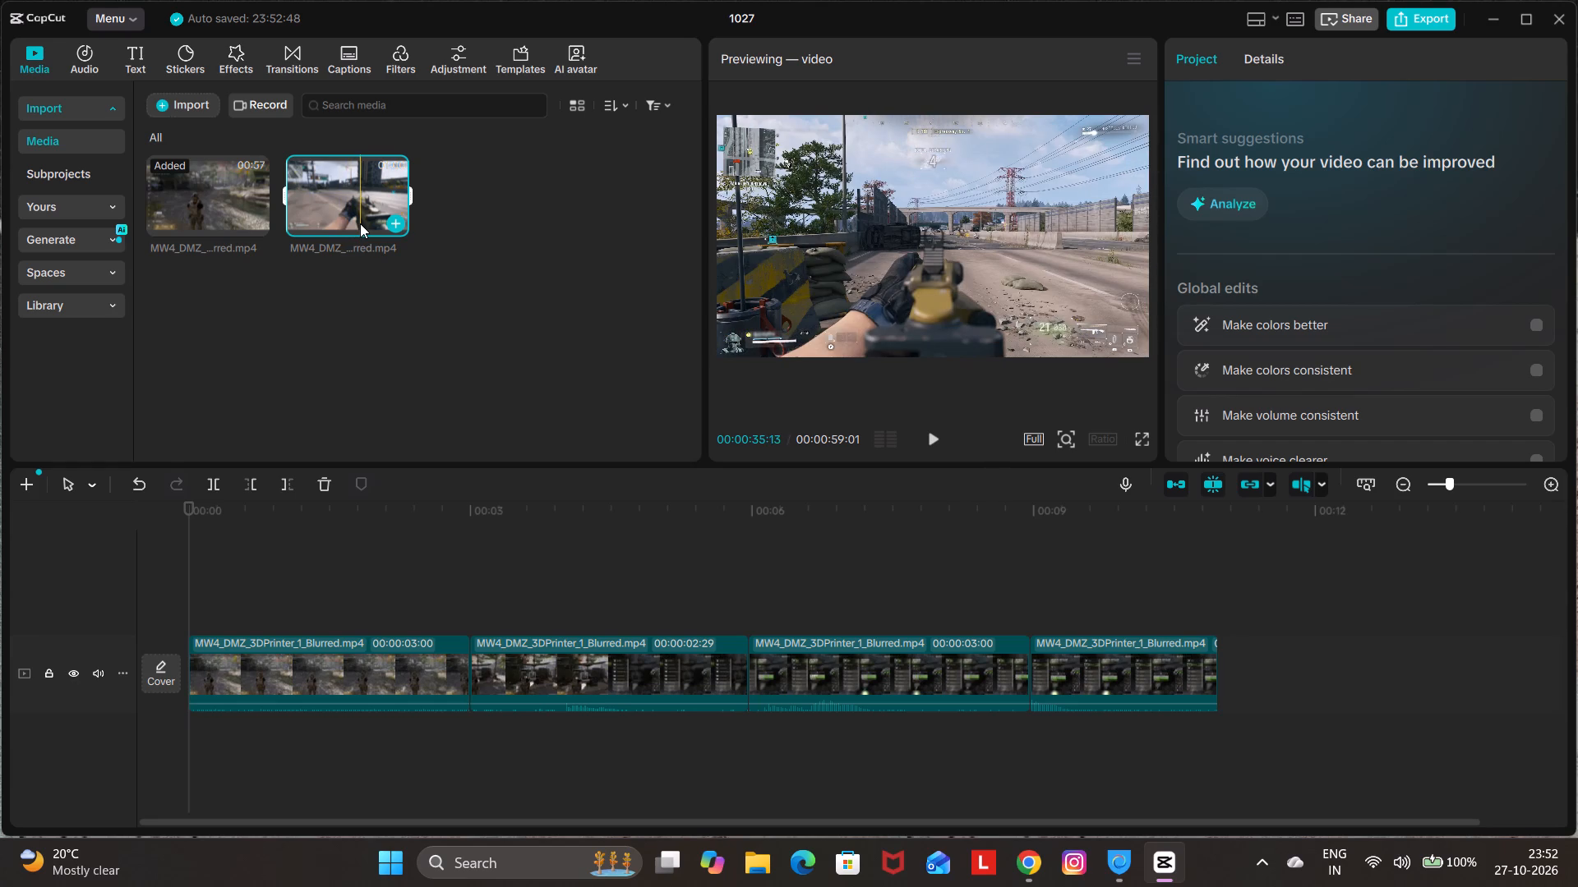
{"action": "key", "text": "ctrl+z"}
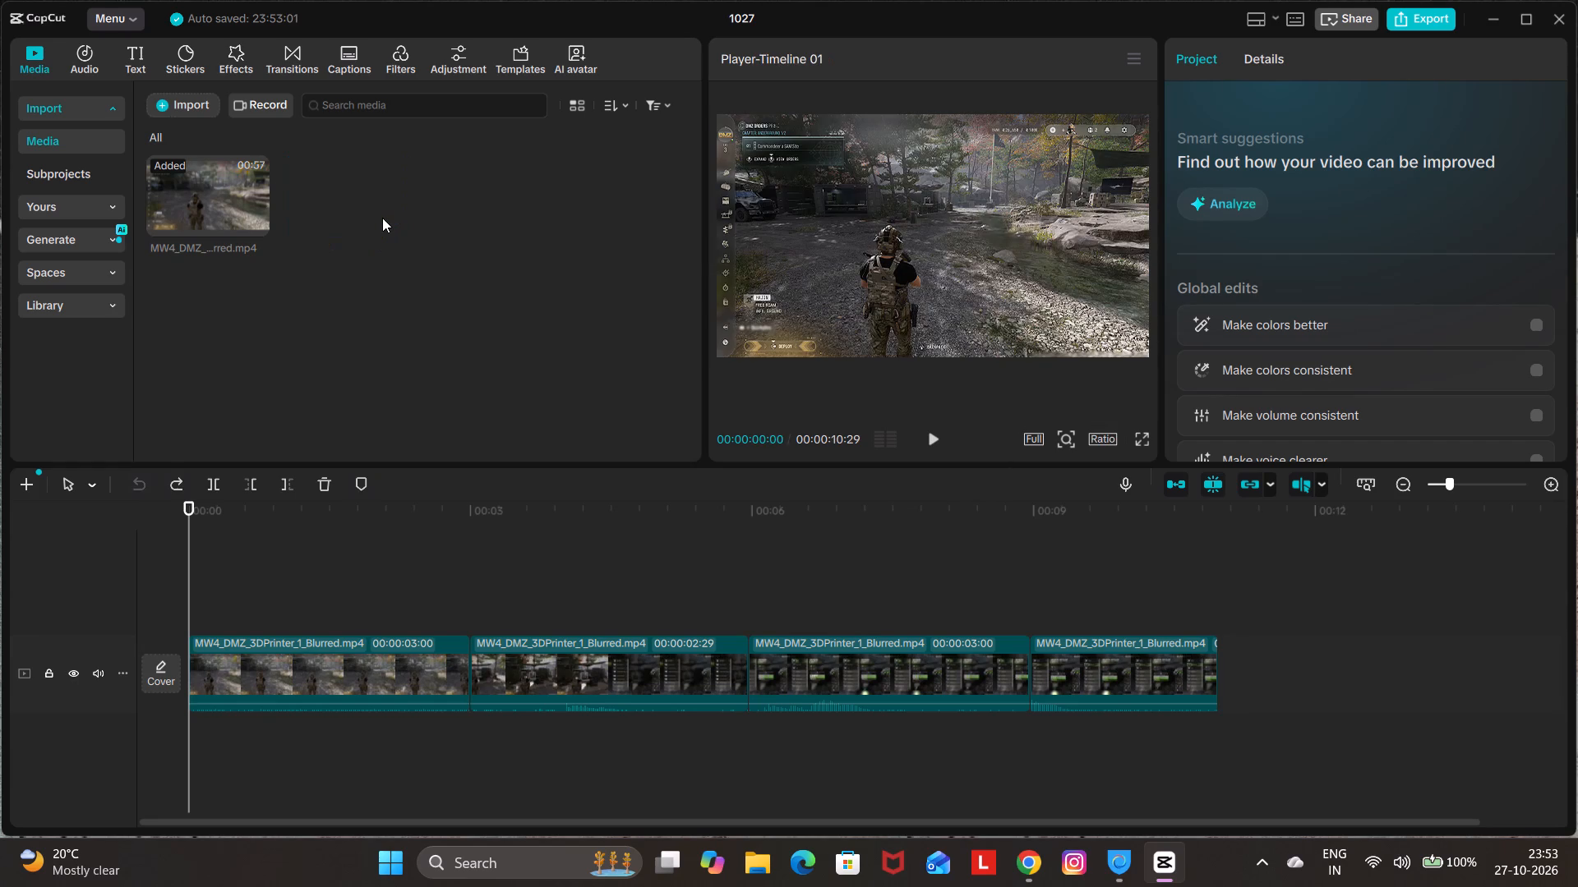
Reopen the device file picker at the Downloads folder to import a different gameplay clip.
{"action": "left_click", "coordinate": [178, 117]}
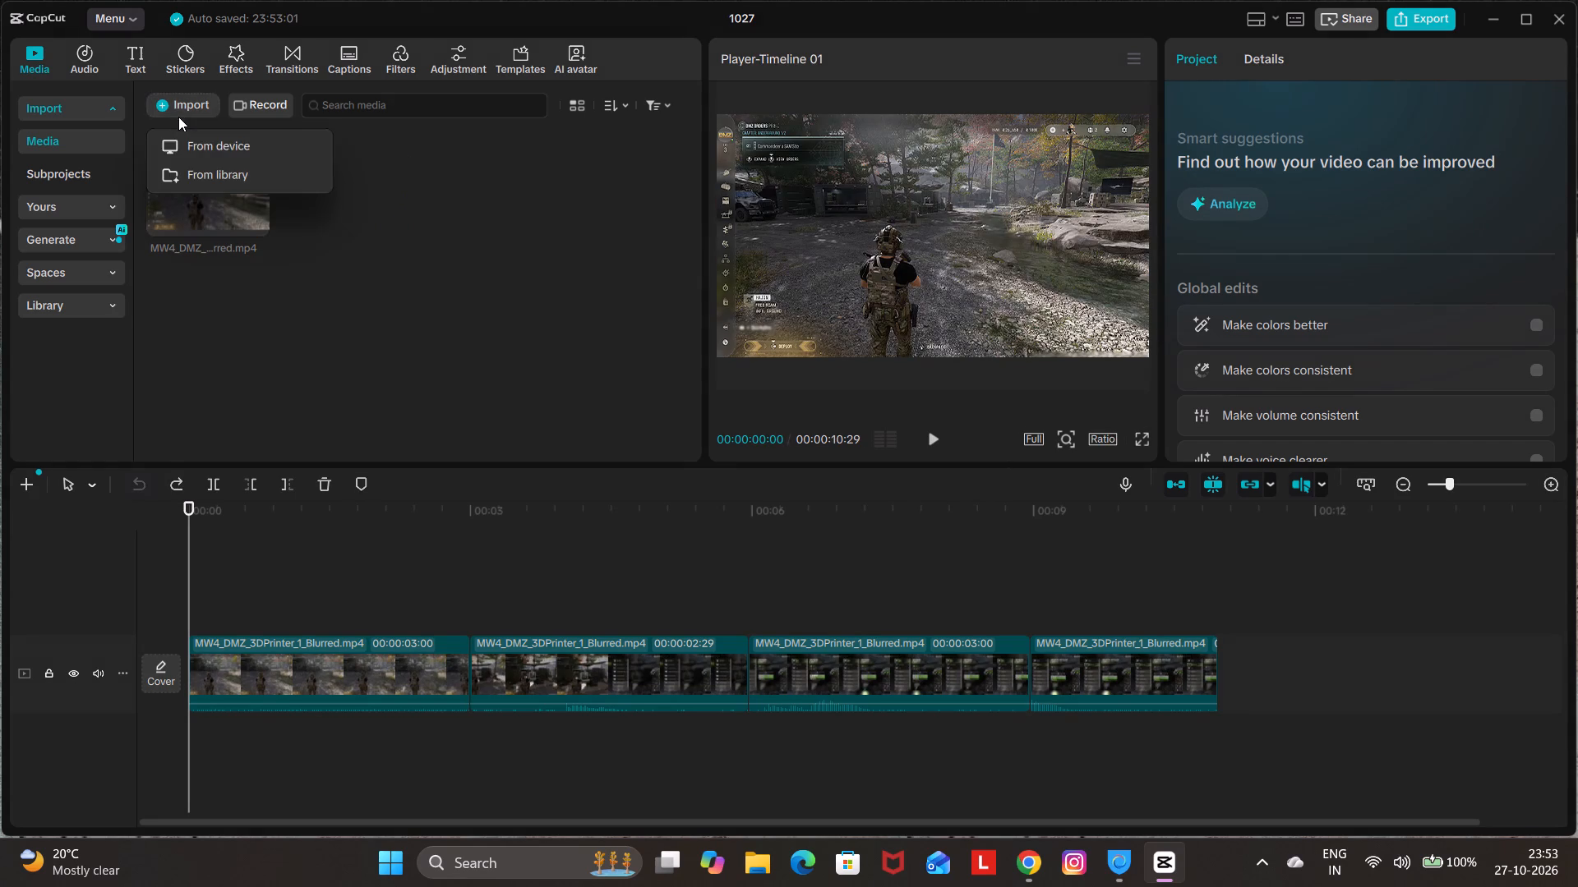
{"action": "left_click", "coordinate": [191, 145]}
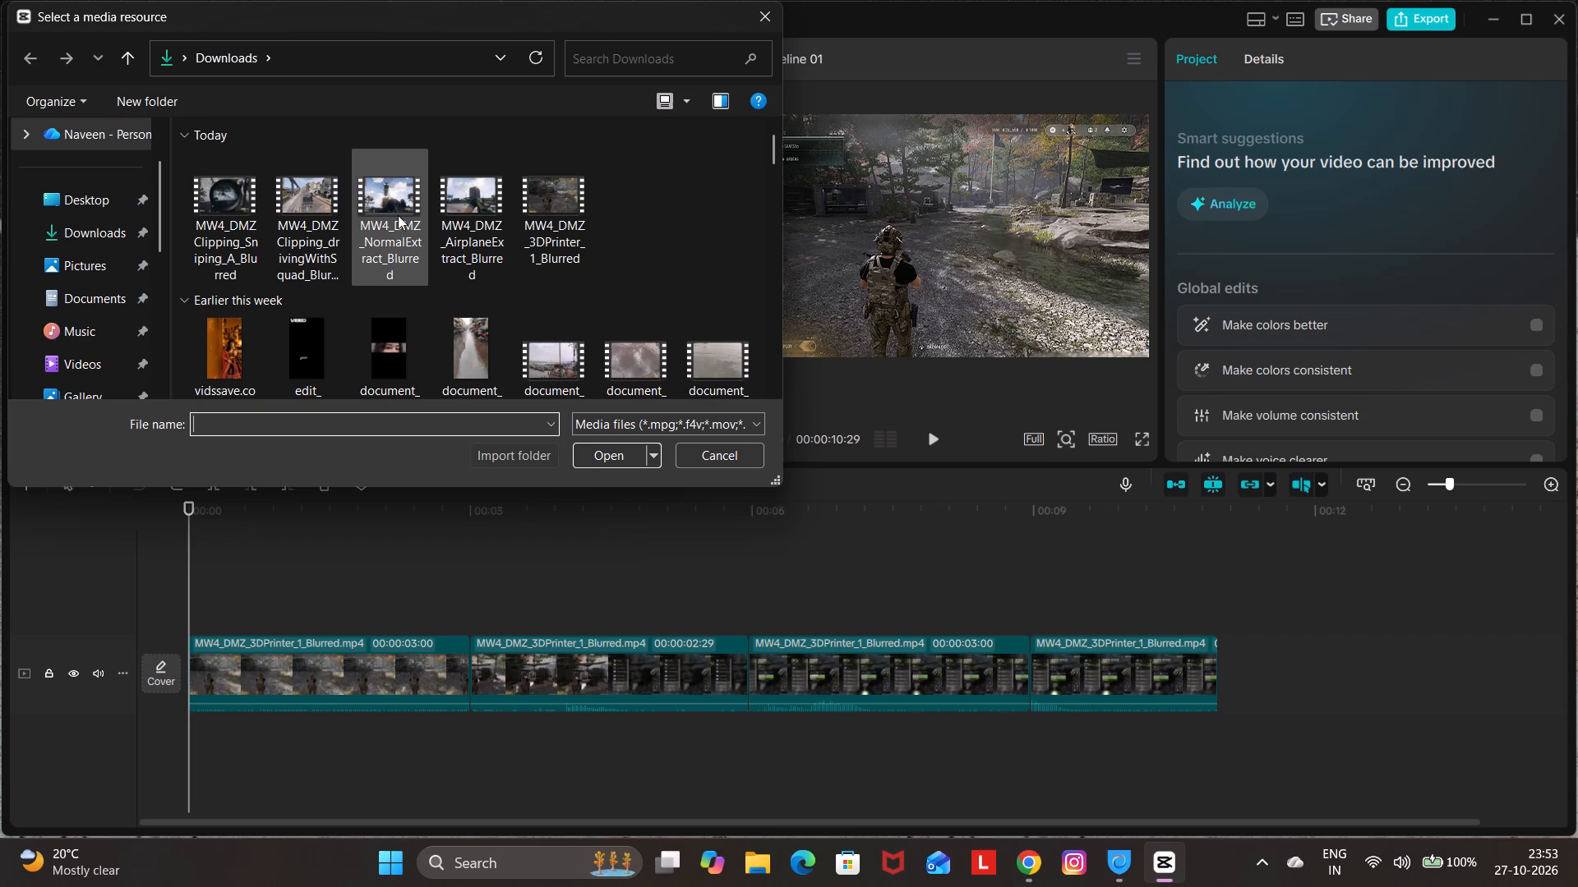
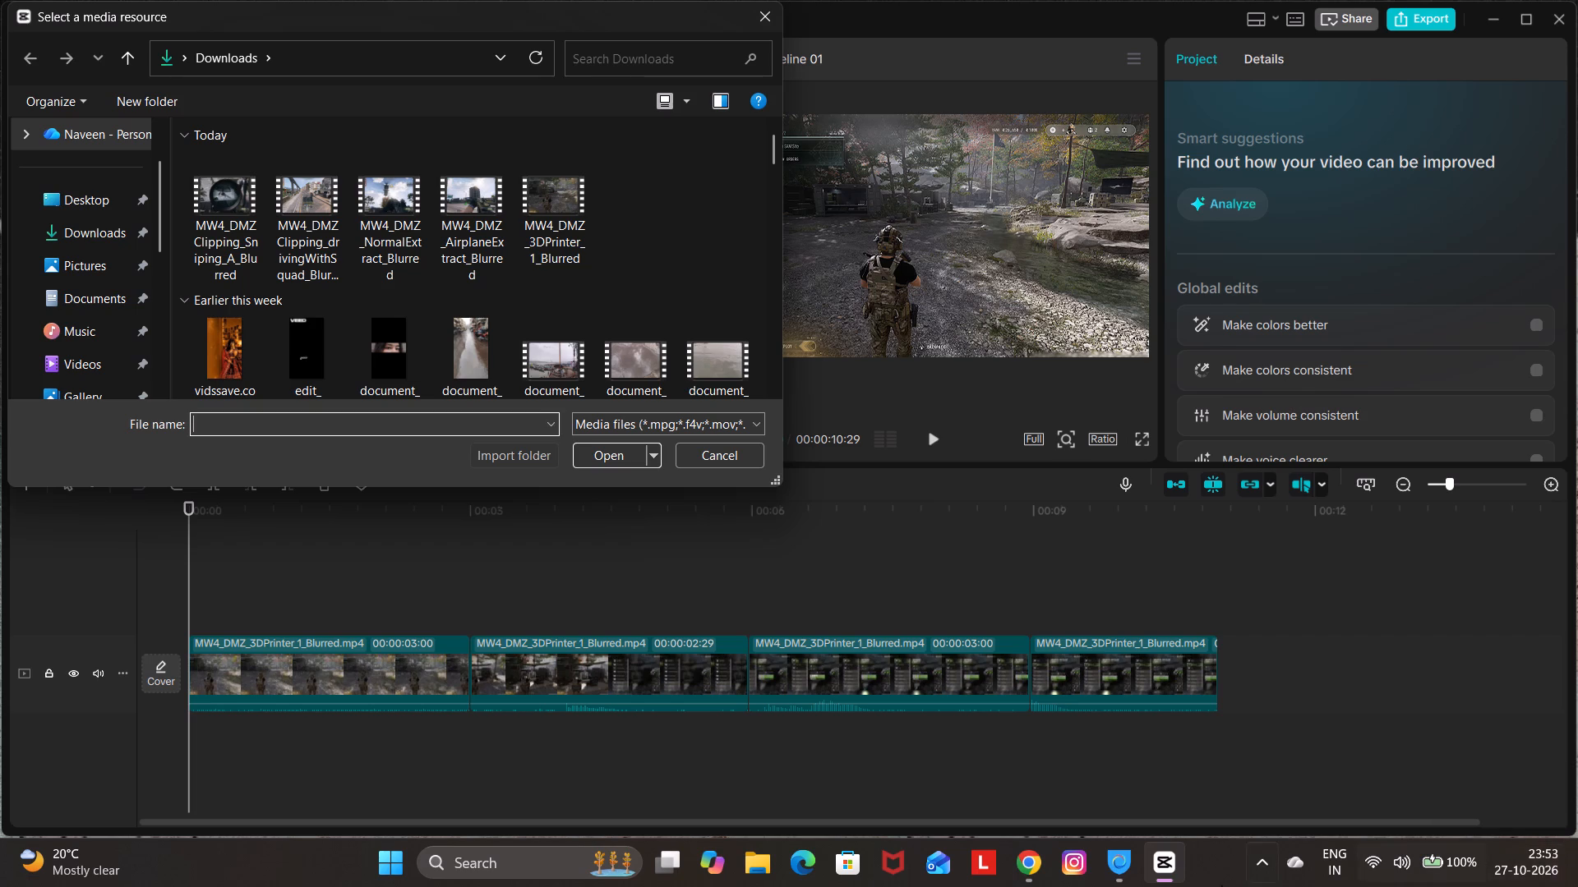
Import the MW4_DMZ_NormalExtract_Blurred clip from Downloads.
{"action": "double_click", "coordinate": [368, 194]}
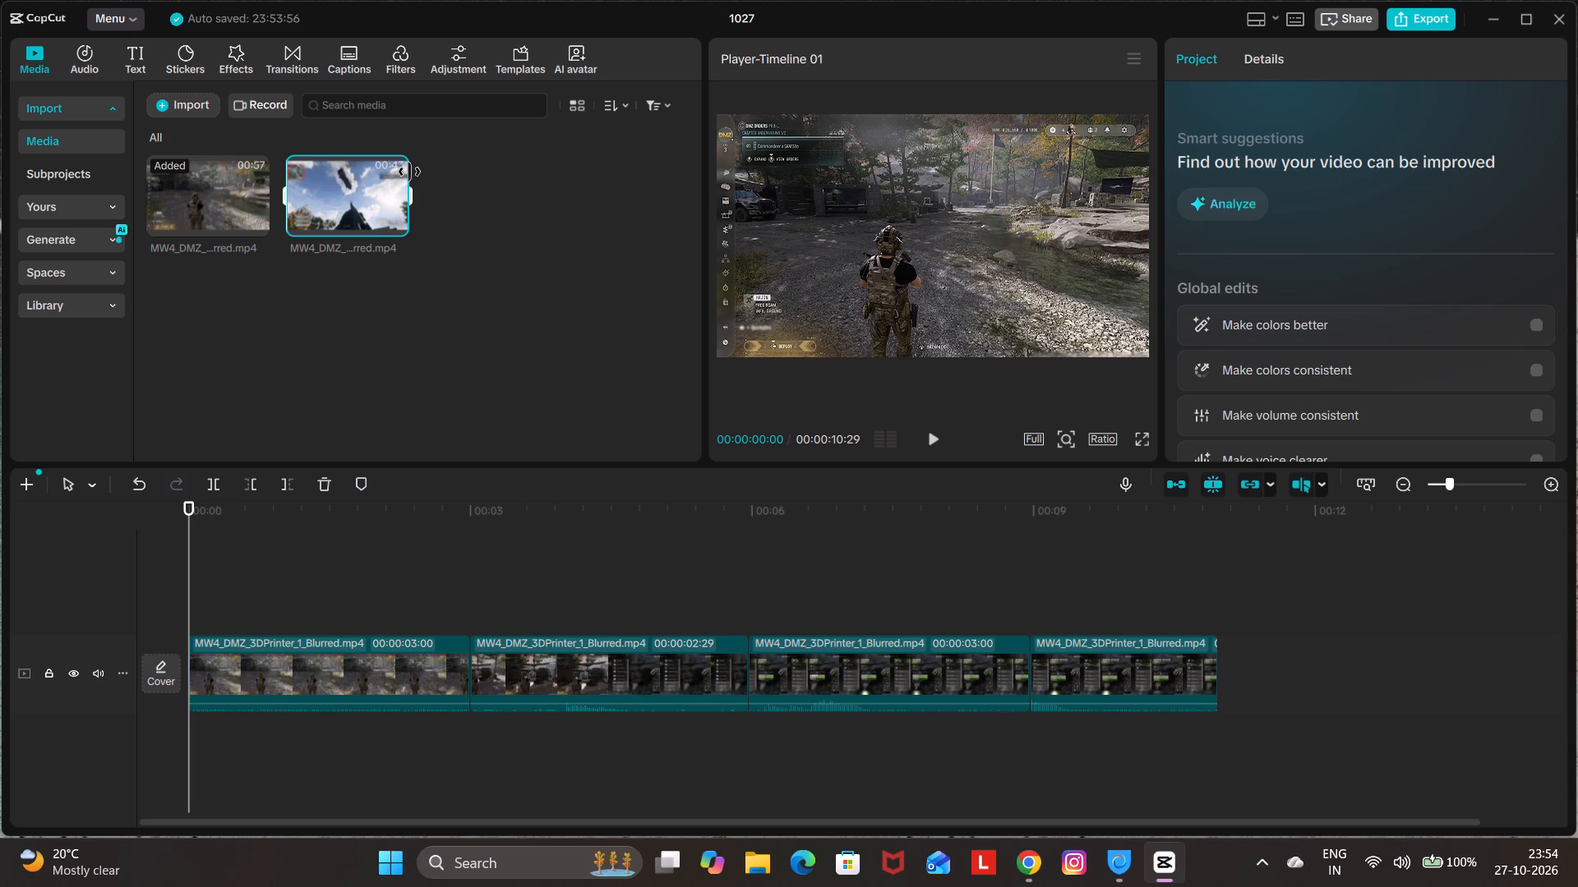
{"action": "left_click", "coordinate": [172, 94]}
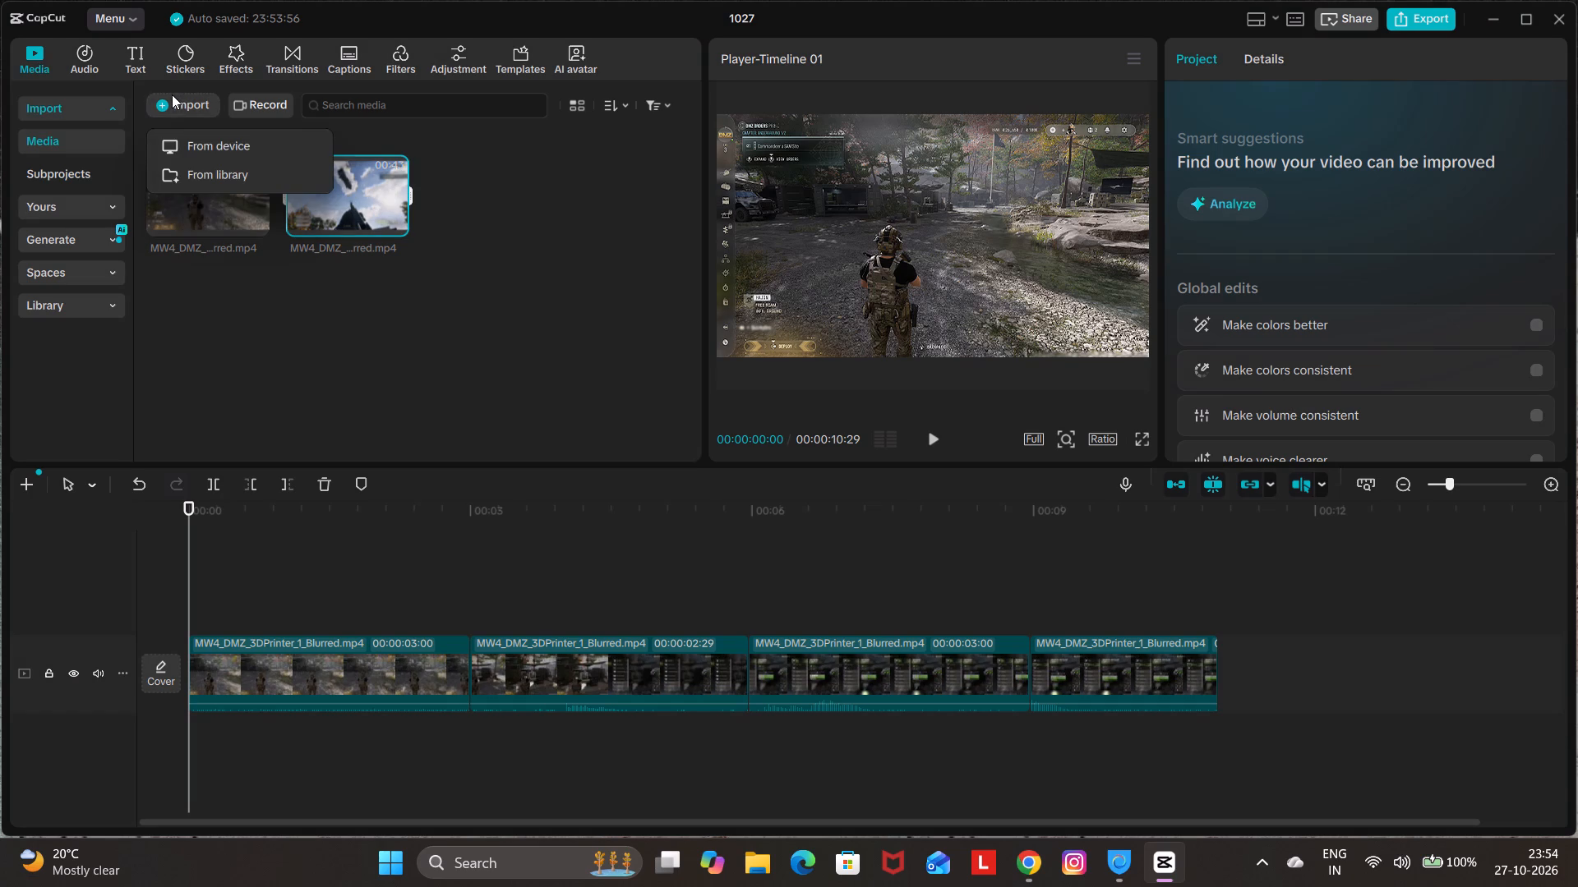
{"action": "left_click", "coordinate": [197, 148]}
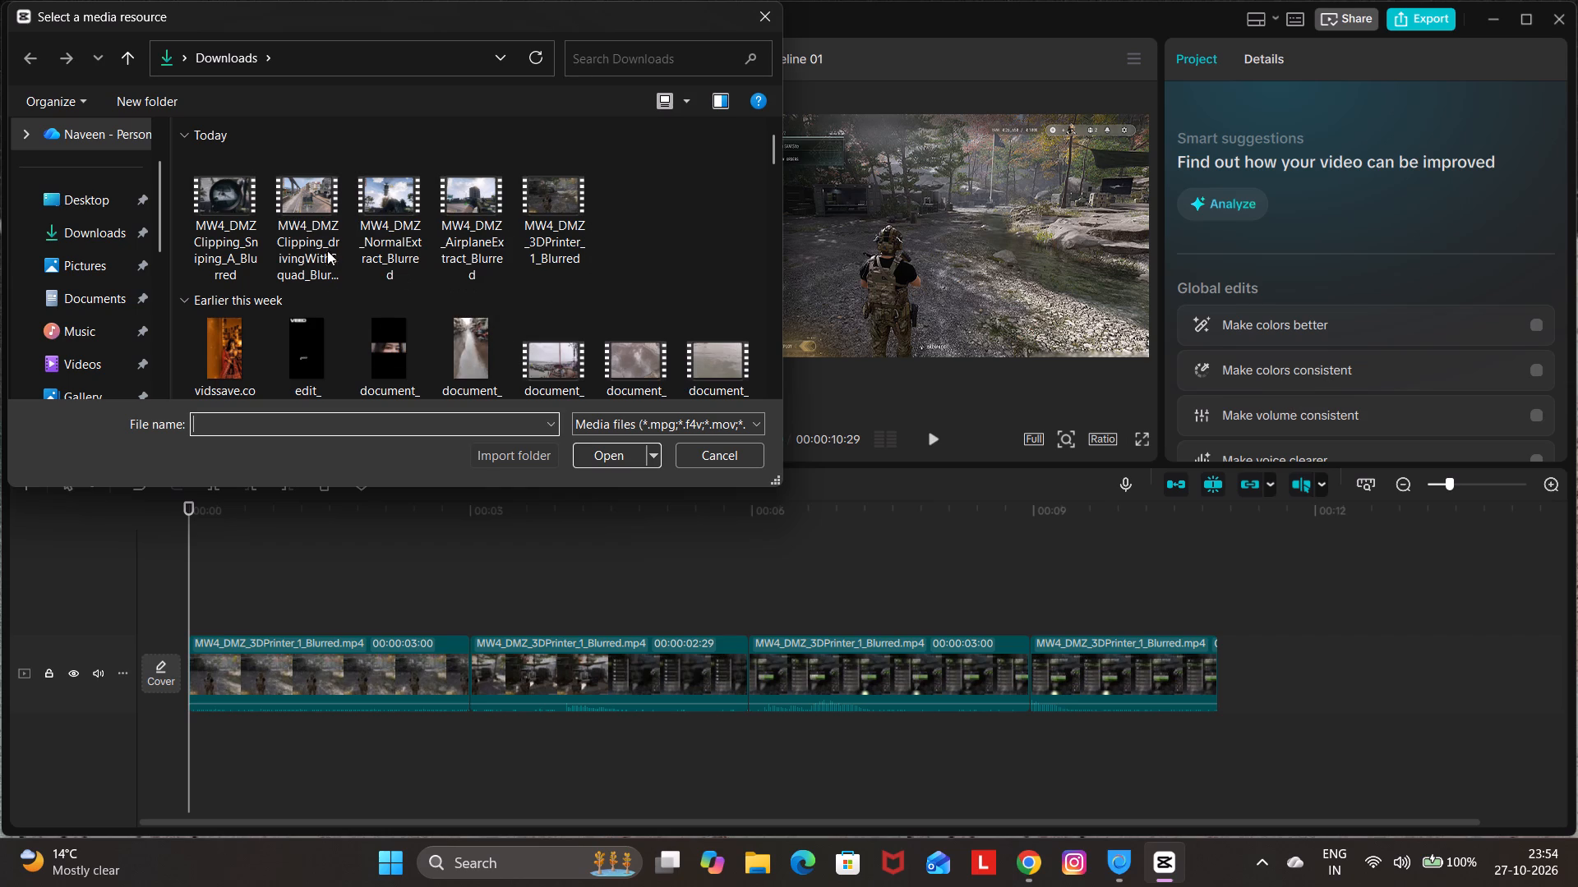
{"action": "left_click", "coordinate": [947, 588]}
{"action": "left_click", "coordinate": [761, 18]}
Append the MW4_DMZ_NormalExtract_Blurred clip to the end of the timeline, after the last 3DPrinter segment.
{"action": "left_click", "coordinate": [331, 207]}
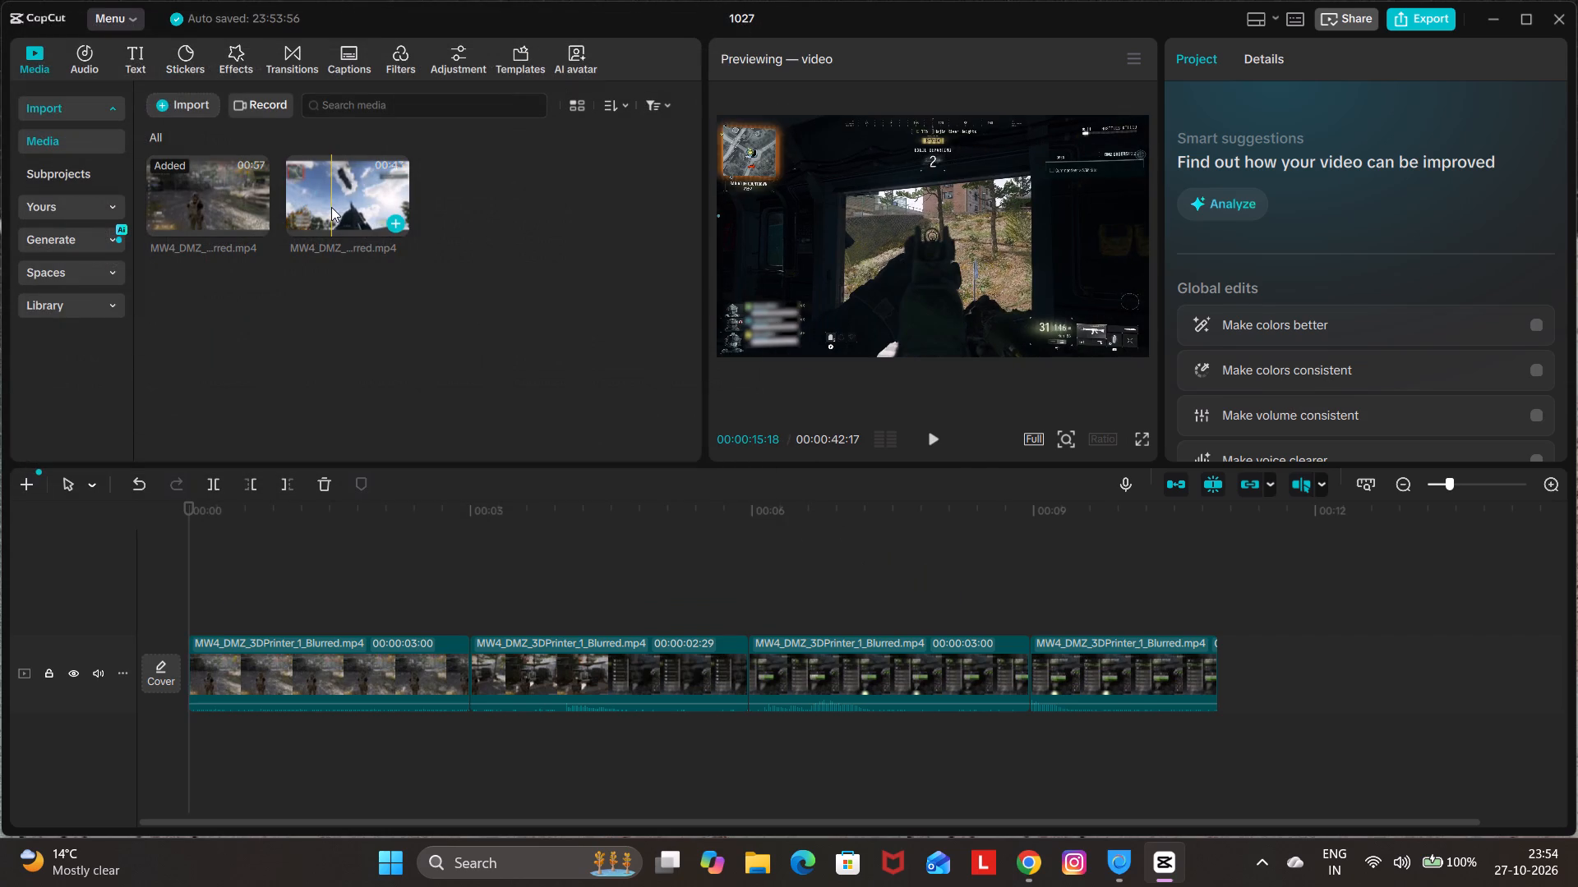
{"action": "left_click_drag", "start_coordinate": [331, 207], "coordinate": [1232, 678]}
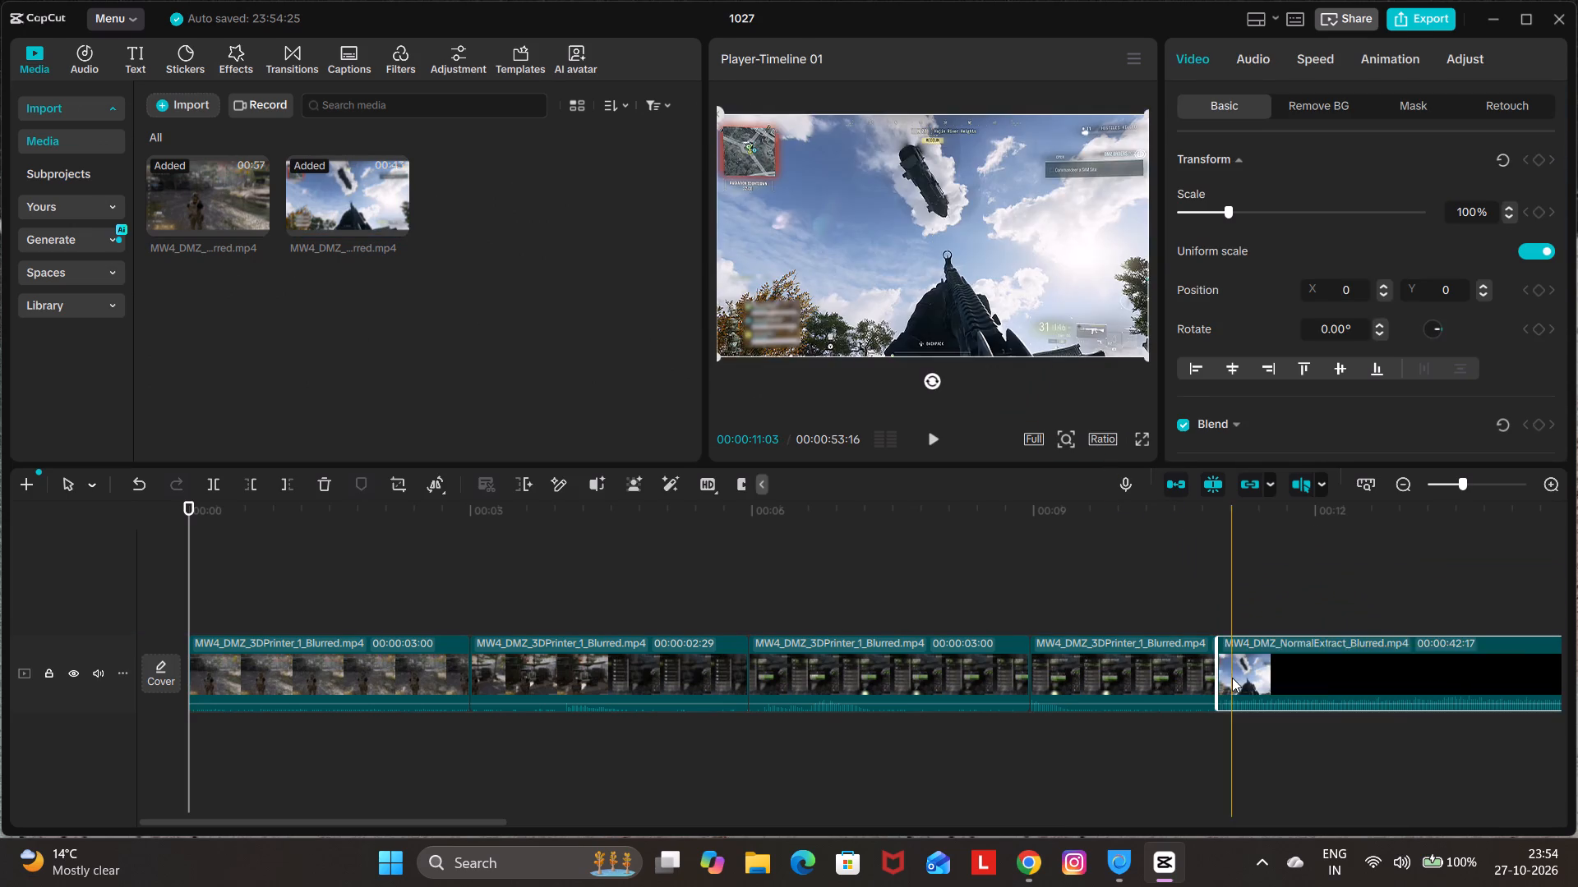
Move the NormalExtract clip earlier in the timeline, directly after the first 3DPrinter segment.
{"action": "scroll", "coordinate": [1248, 609], "scroll_direction": "down", "scroll_amount": 2}
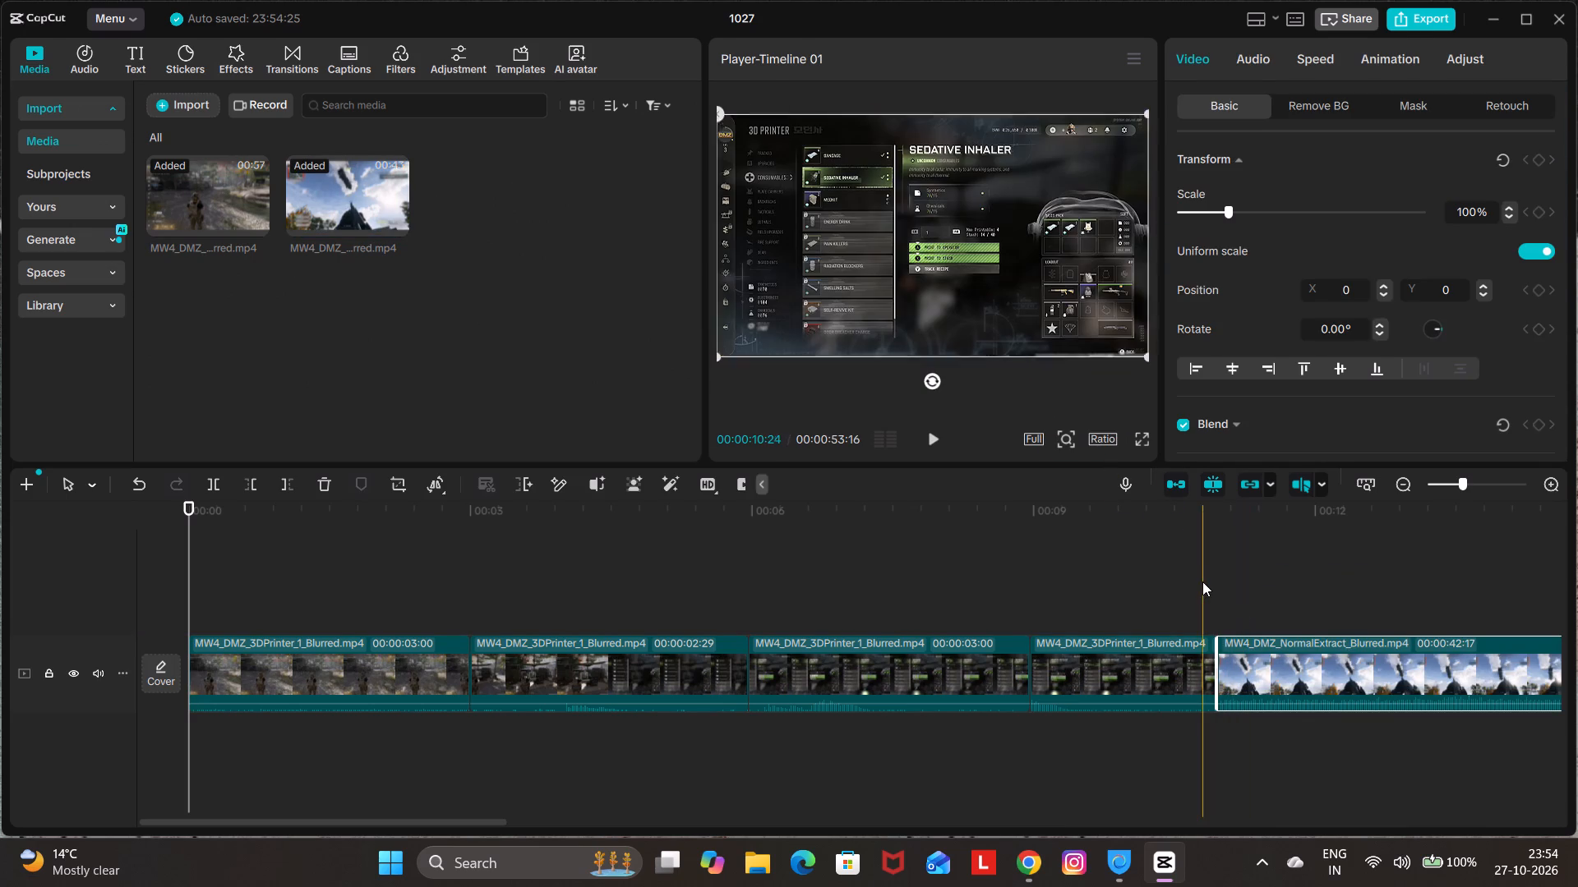
{"action": "left_click", "coordinate": [1202, 577]}
{"action": "left_click_drag", "start_coordinate": [1202, 577], "coordinate": [809, 580]}
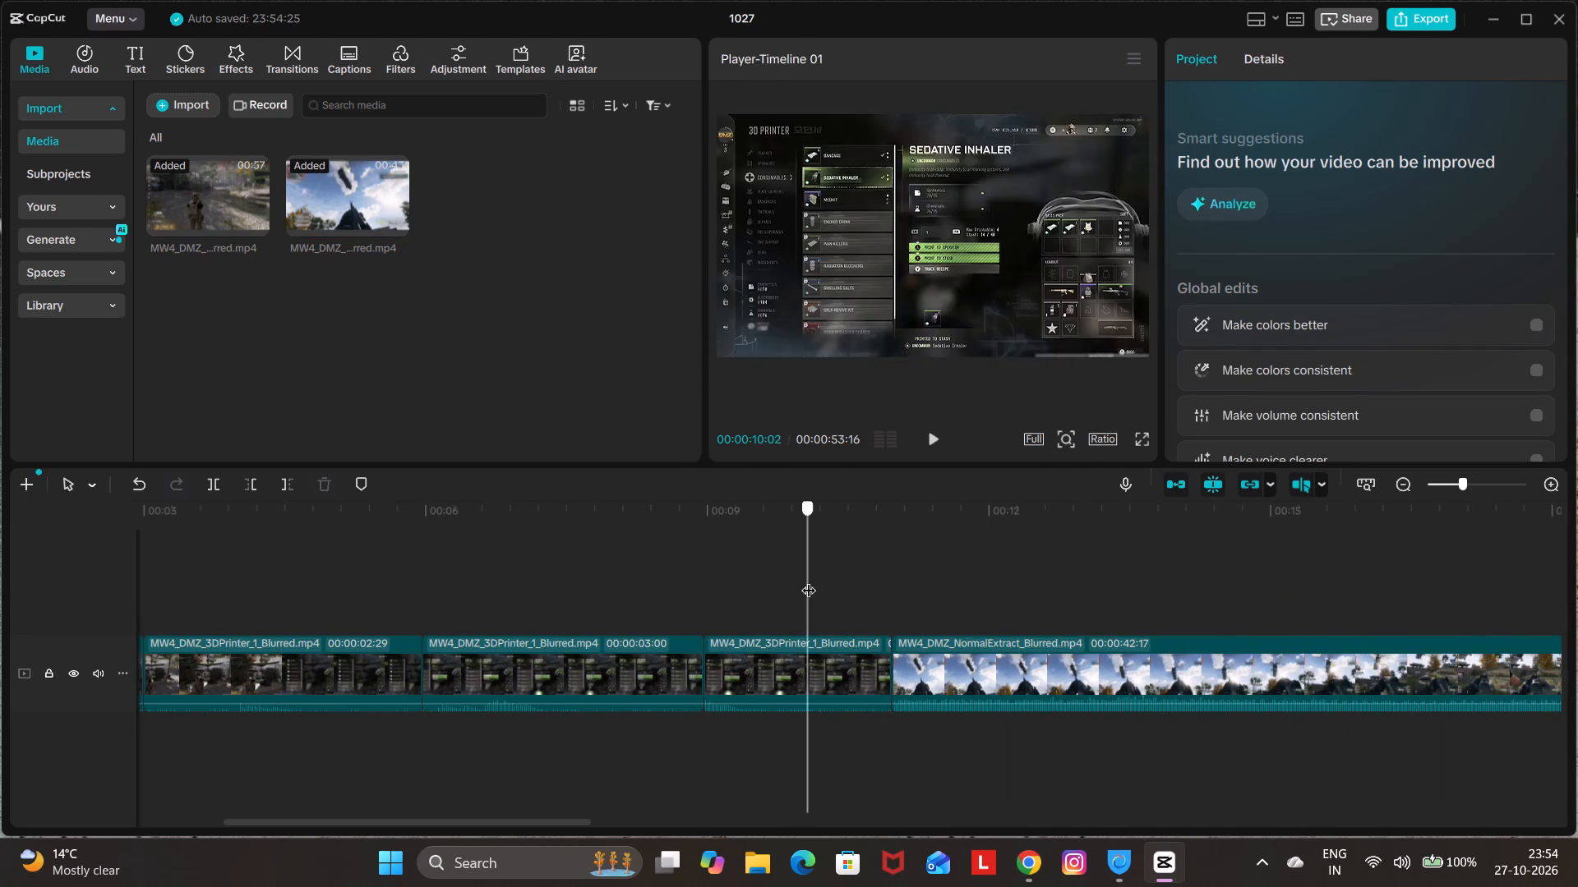
{"action": "left_click_drag", "start_coordinate": [809, 580], "coordinate": [619, 569]}
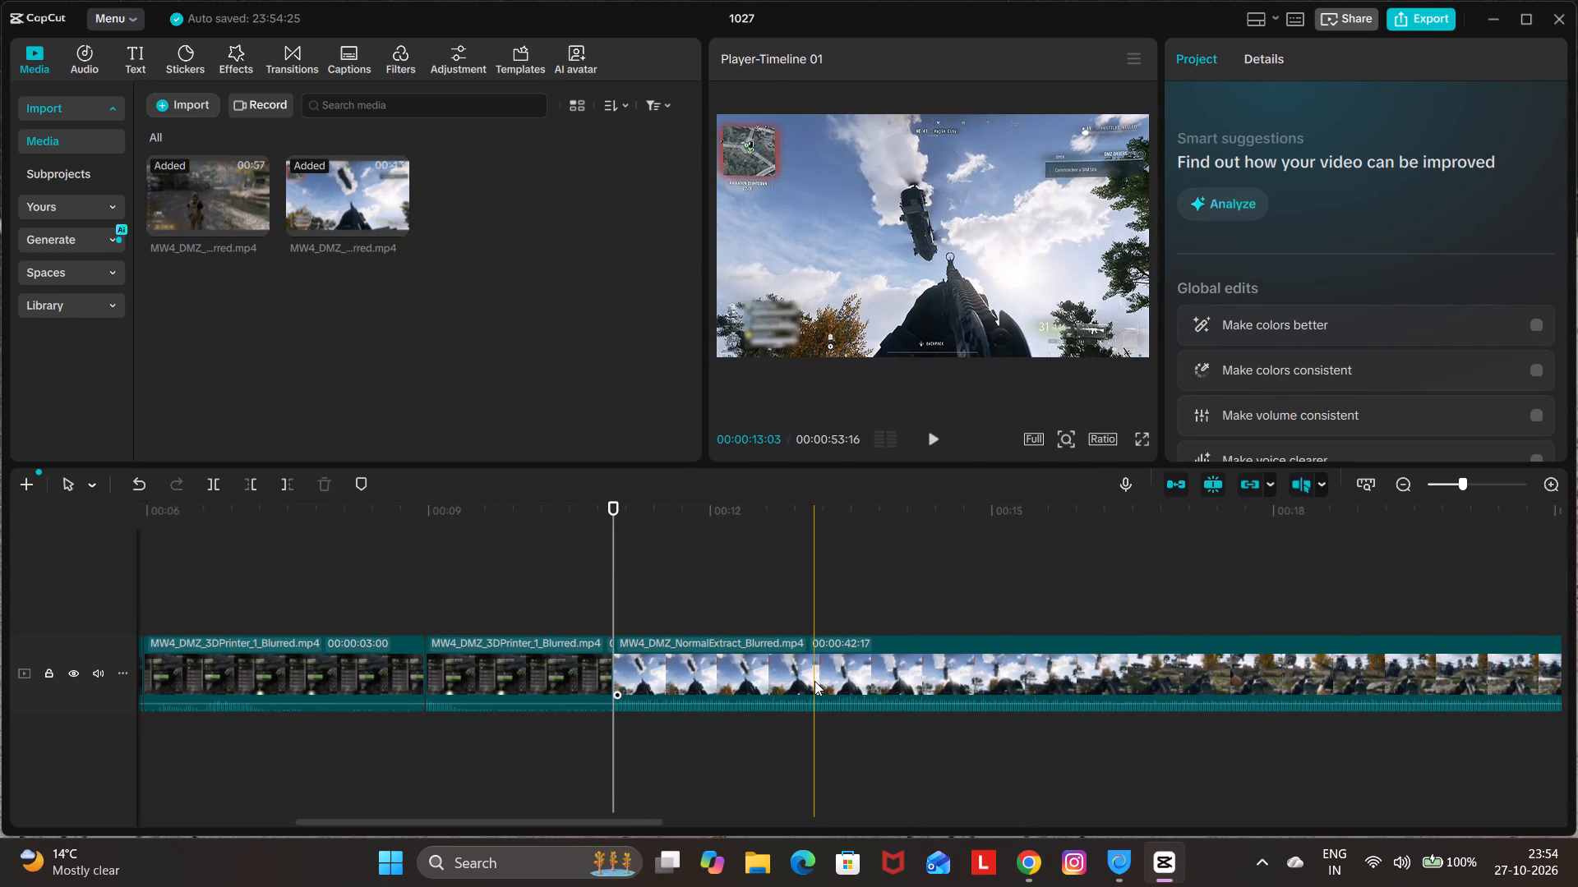
{"action": "left_click", "coordinate": [815, 681]}
{"action": "left_click_drag", "start_coordinate": [815, 681], "coordinate": [146, 747]}
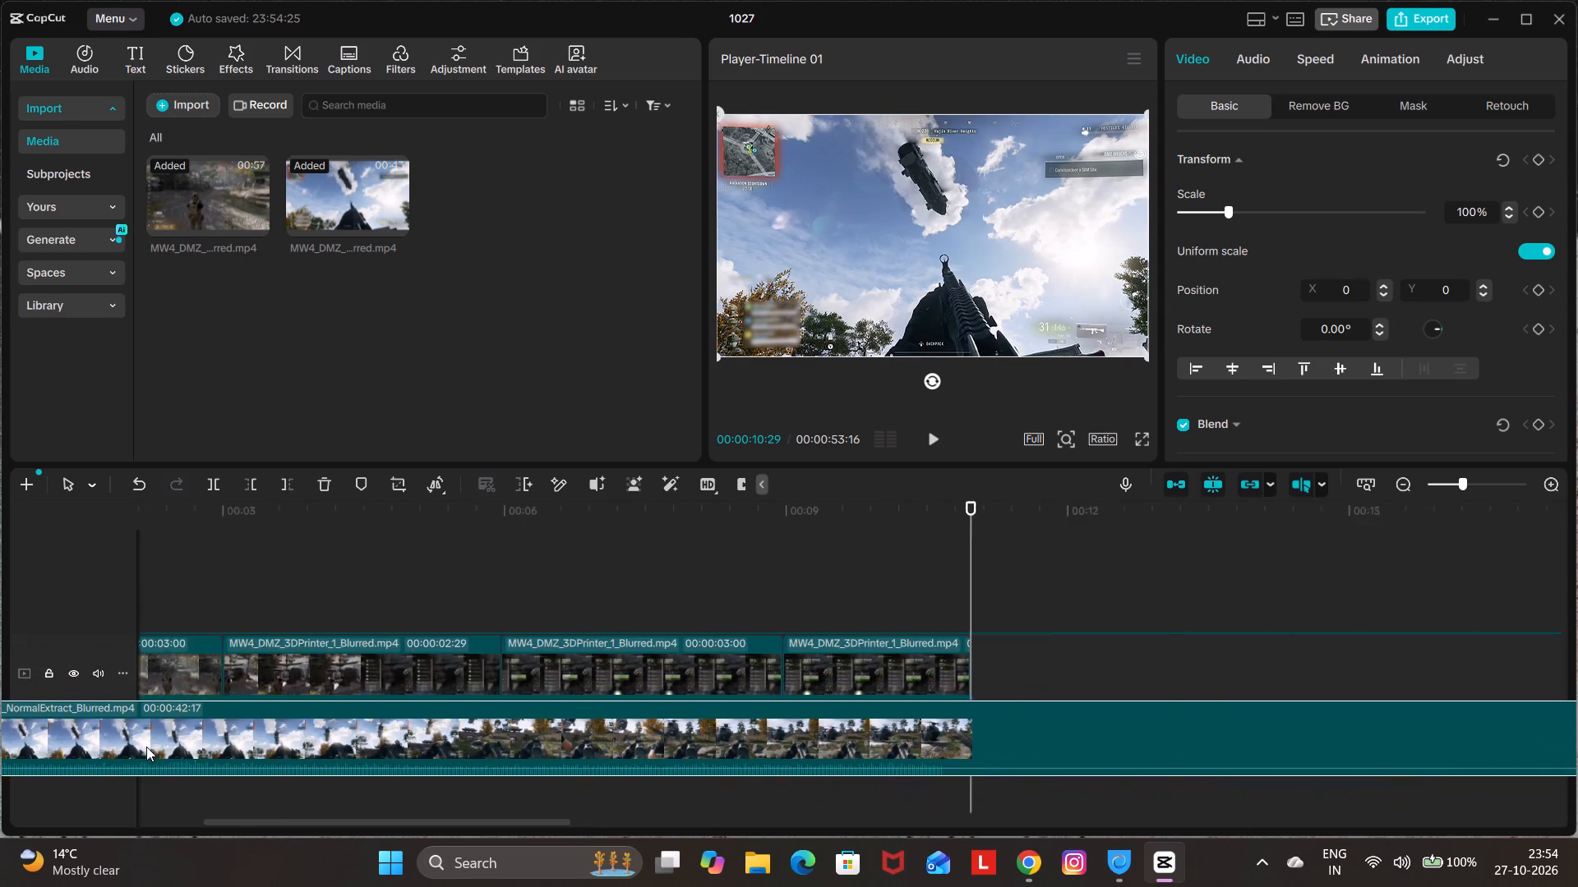
{"action": "left_click_drag", "start_coordinate": [146, 747], "coordinate": [0, 678]}
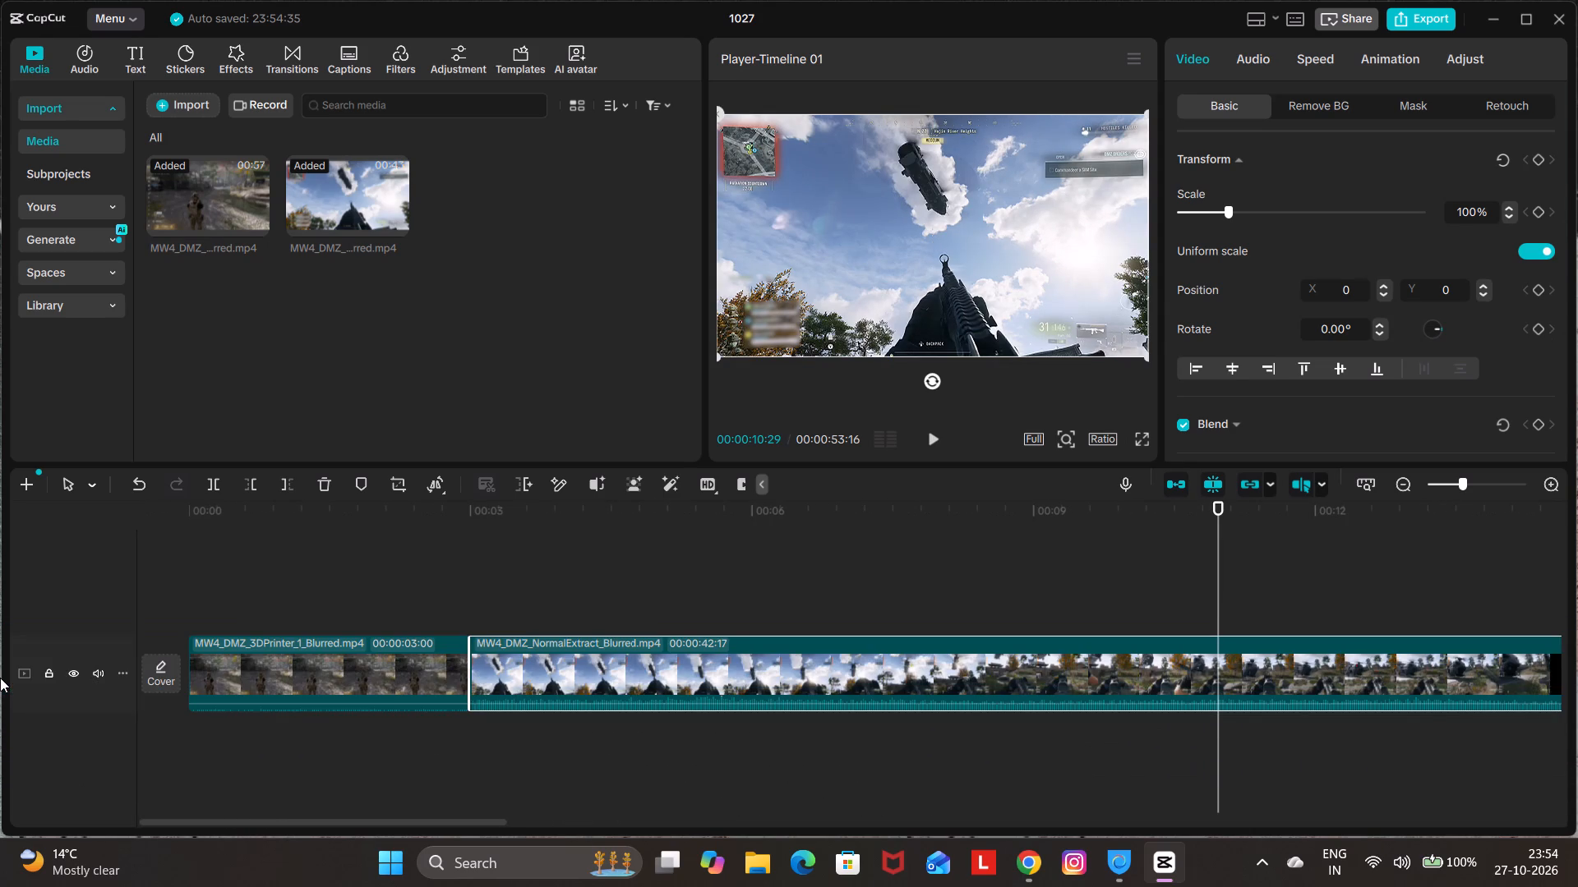
Move the opening 3DPrinter segment behind the NormalExtract clip, ahead of the other 3DPrinter segments.
{"action": "left_click", "coordinate": [367, 678]}
{"action": "left_click_drag", "start_coordinate": [367, 678], "coordinate": [1512, 738]}
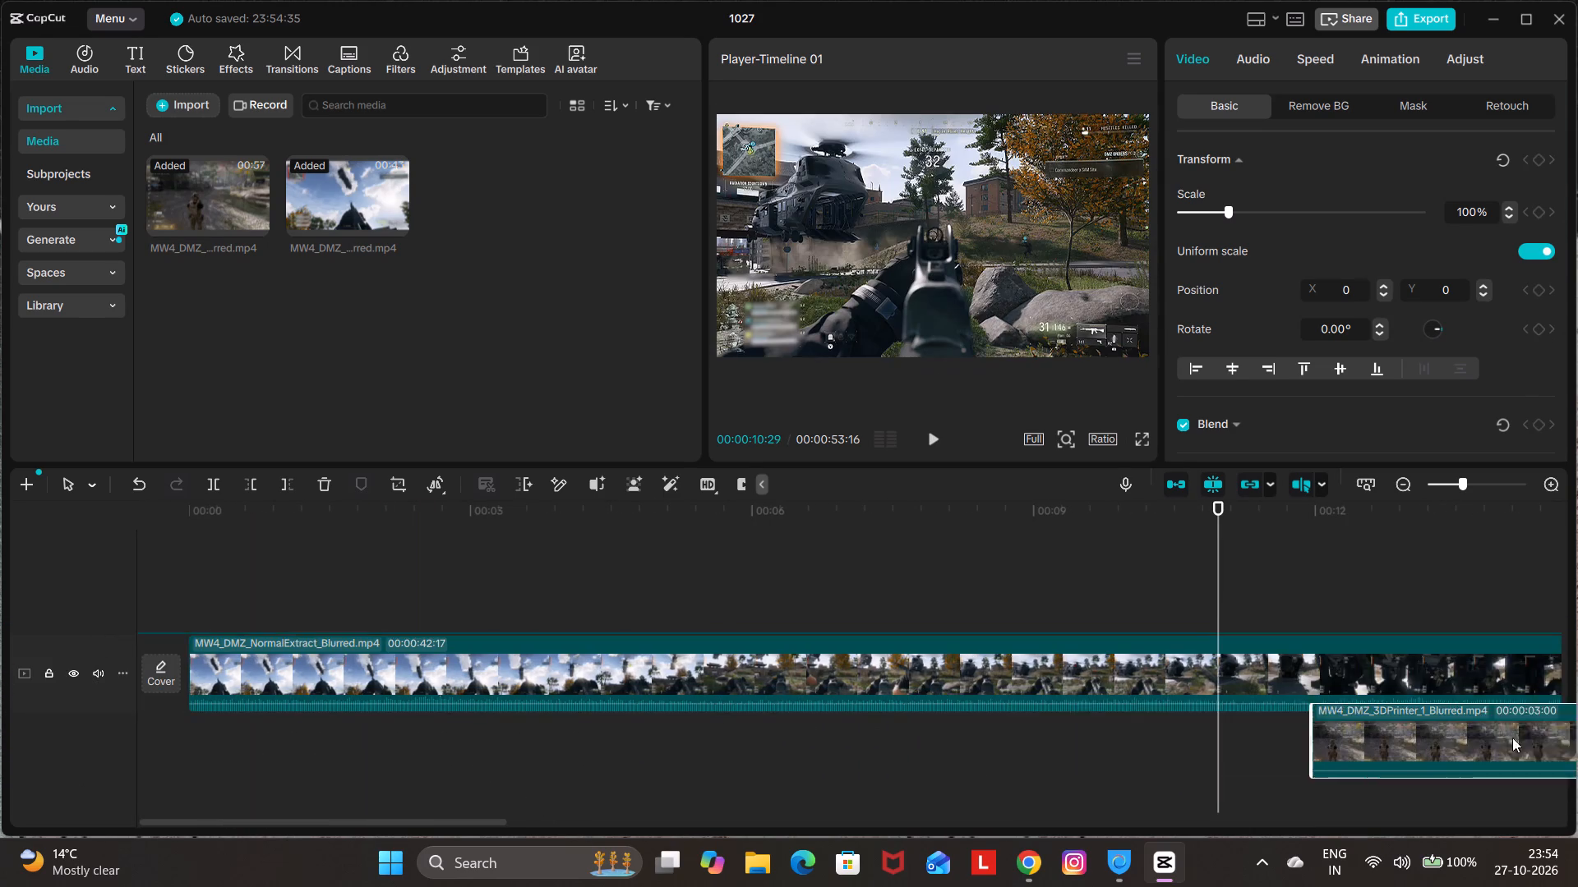
{"action": "left_click_drag", "start_coordinate": [1512, 738], "coordinate": [1577, 687]}
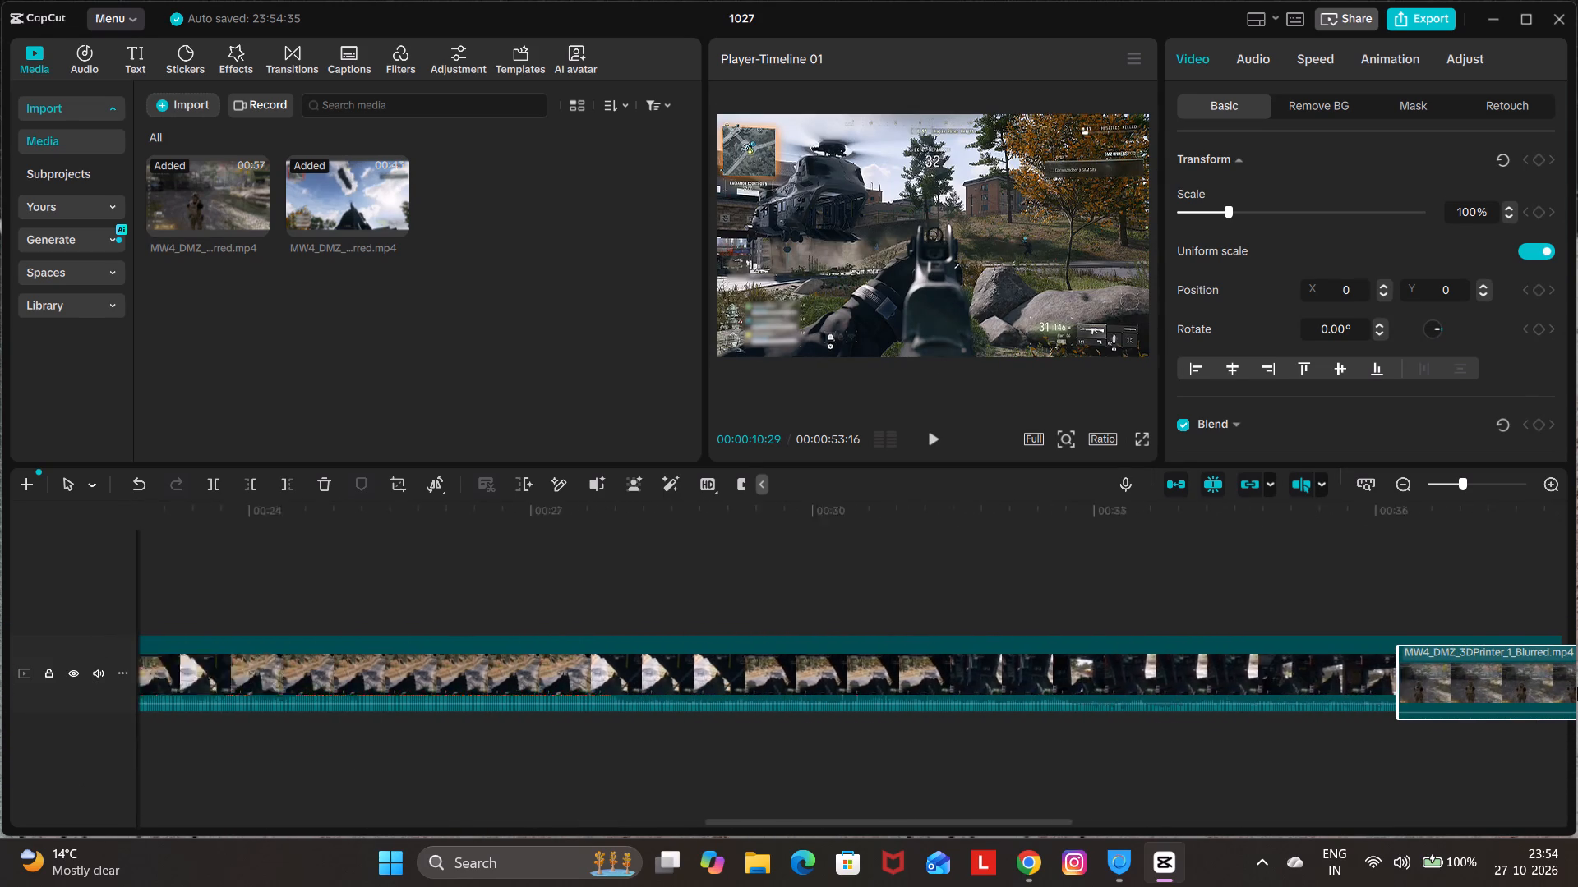
{"action": "left_click_drag", "start_coordinate": [1577, 687], "coordinate": [604, 711]}
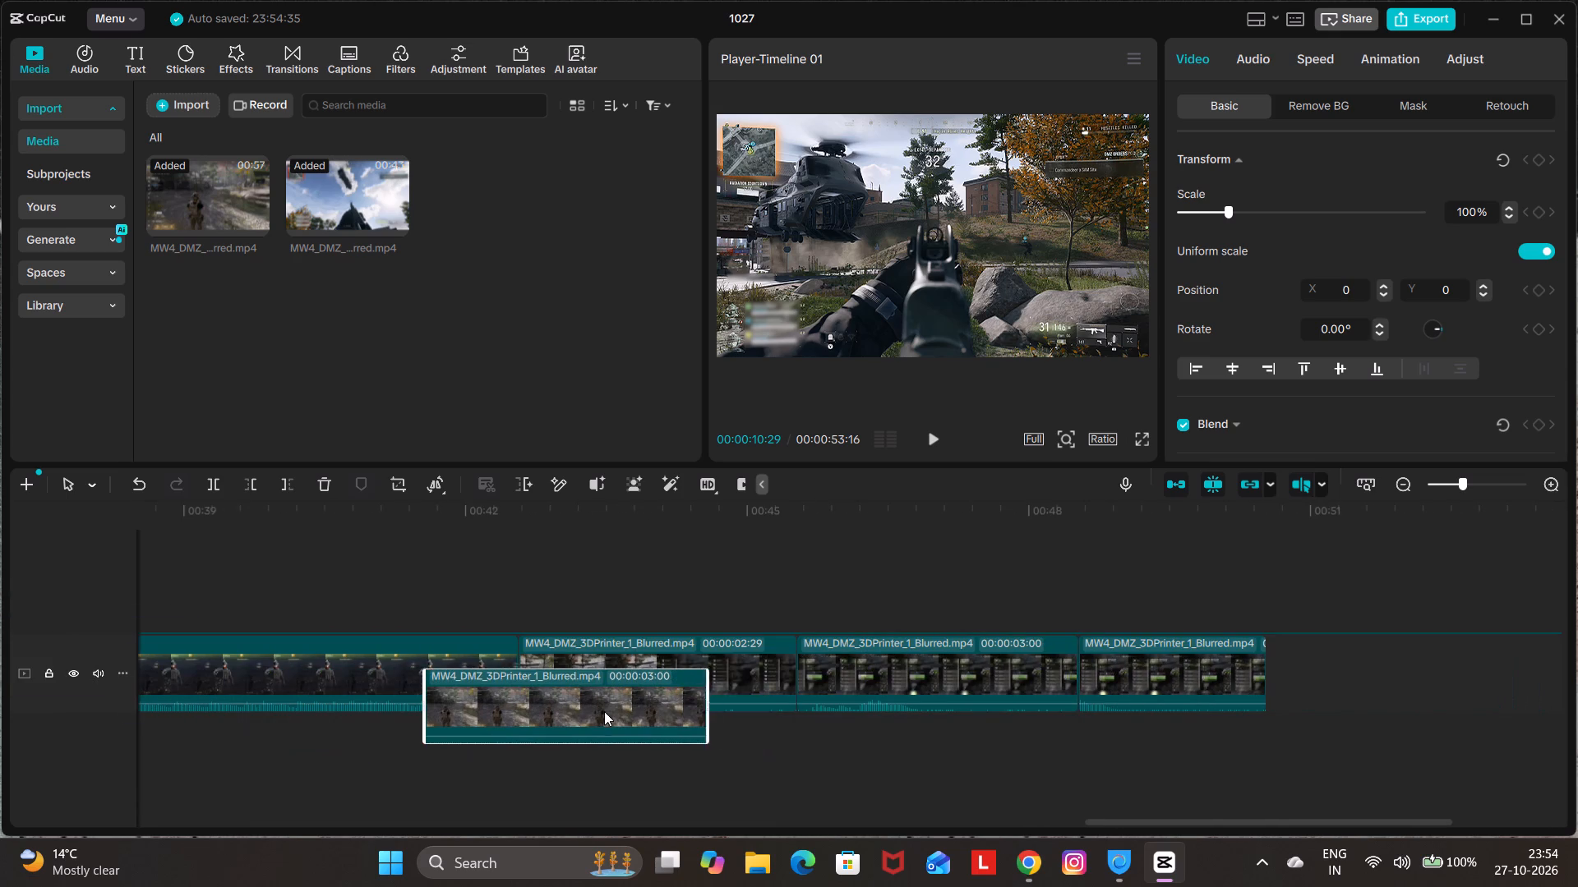
{"action": "left_click_drag", "start_coordinate": [604, 711], "coordinate": [622, 682]}
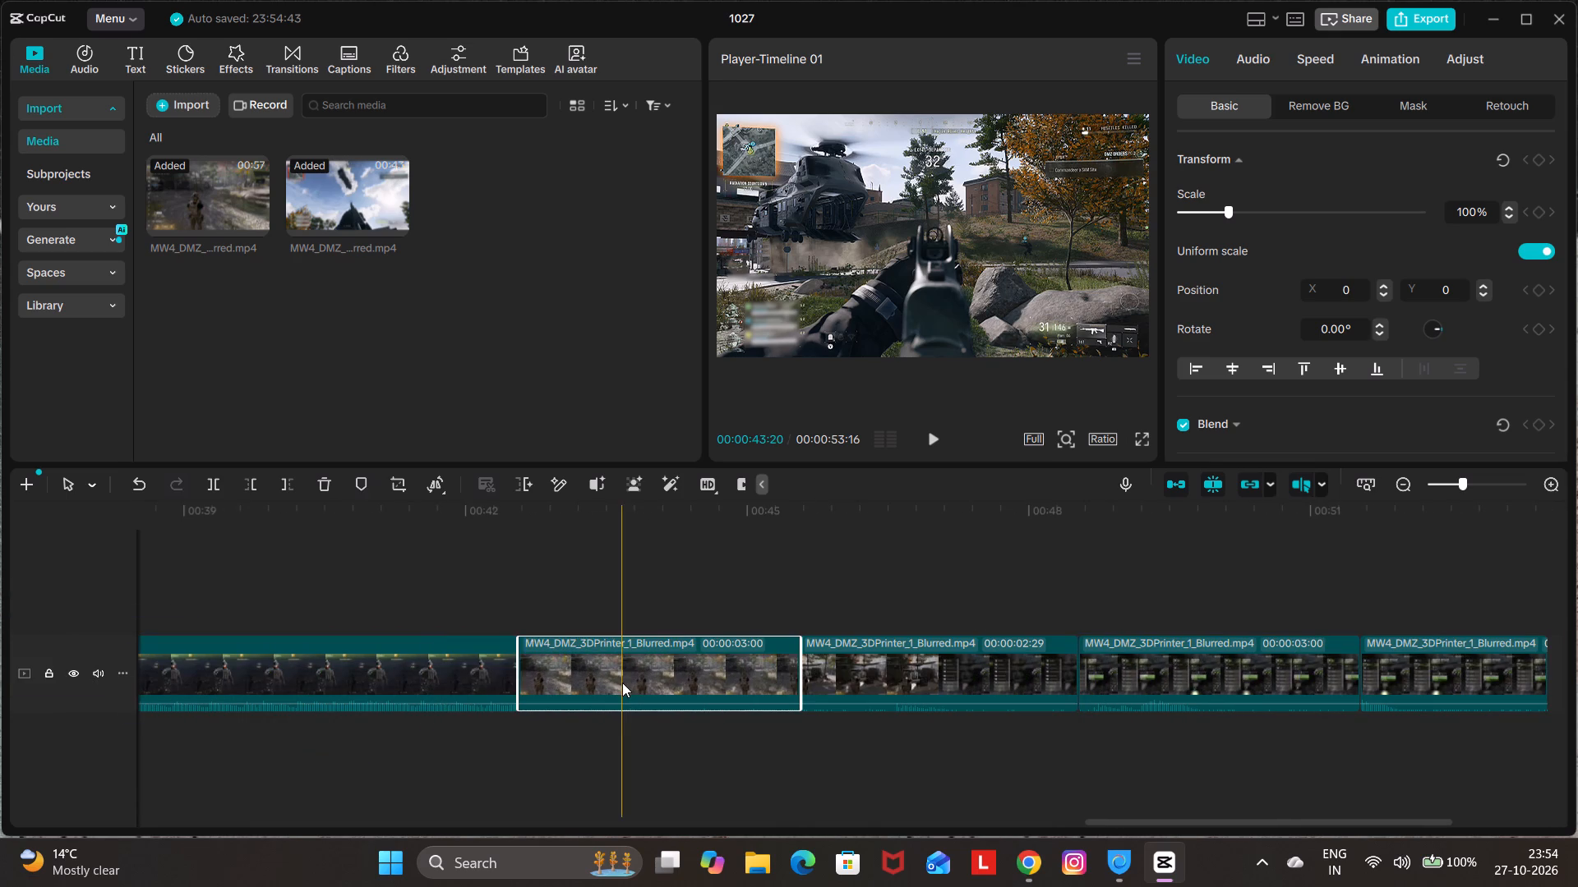
Trim the first 5 seconds off the start of the NormalExtract clip at the beginning of the timeline.
{"action": "left_click", "coordinate": [606, 766]}
{"action": "left_click", "coordinate": [547, 574]}
{"action": "left_click_drag", "start_coordinate": [547, 574], "coordinate": [182, 579]}
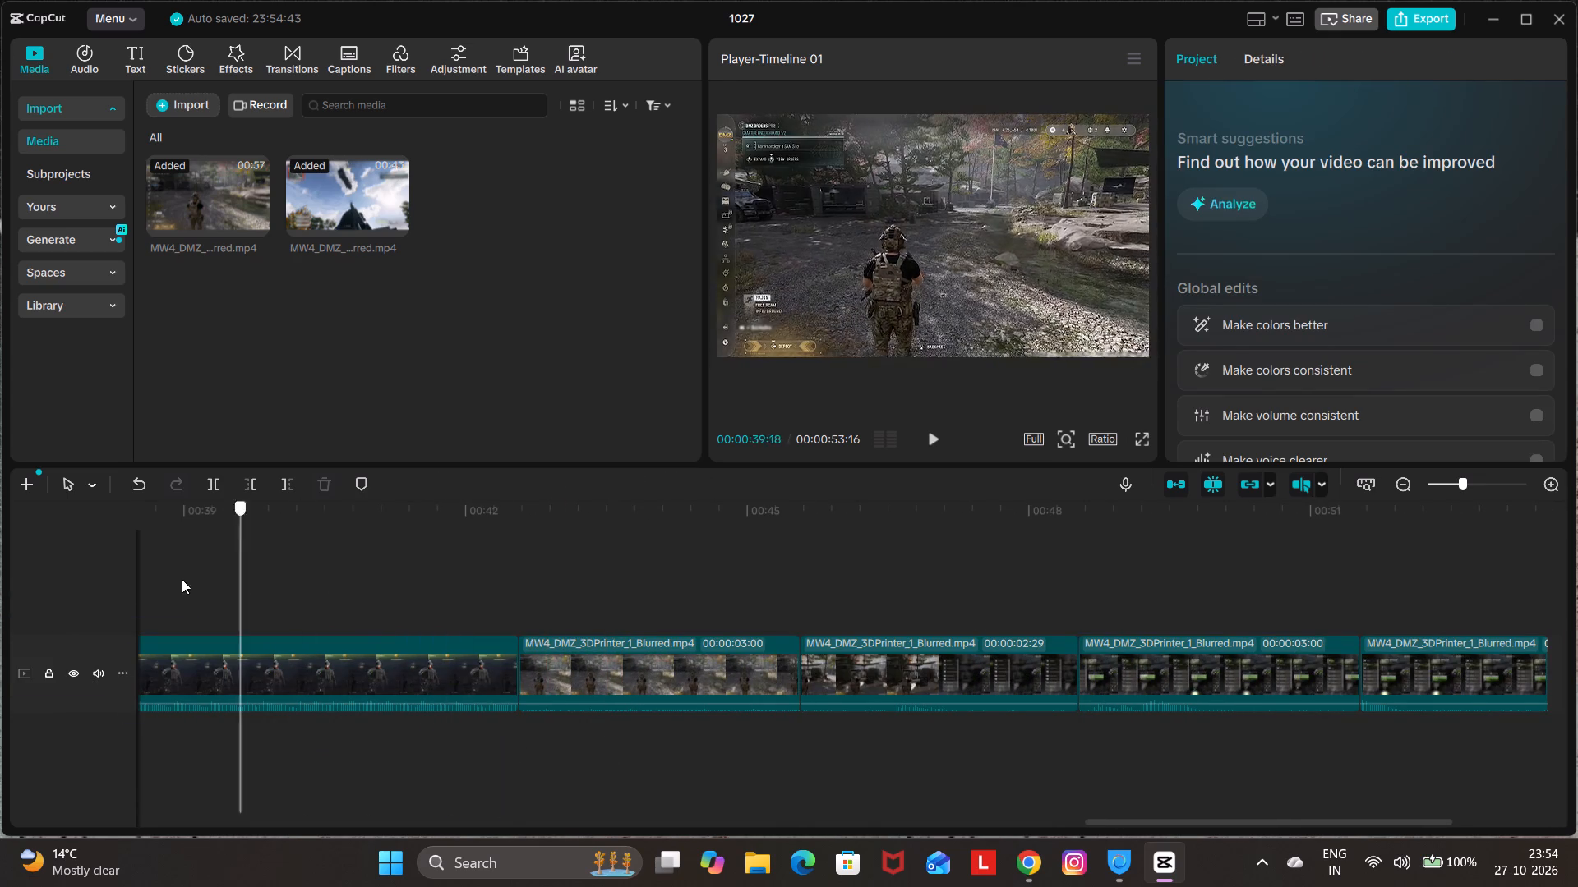
{"action": "left_click_drag", "start_coordinate": [182, 579], "coordinate": [94, 579]}
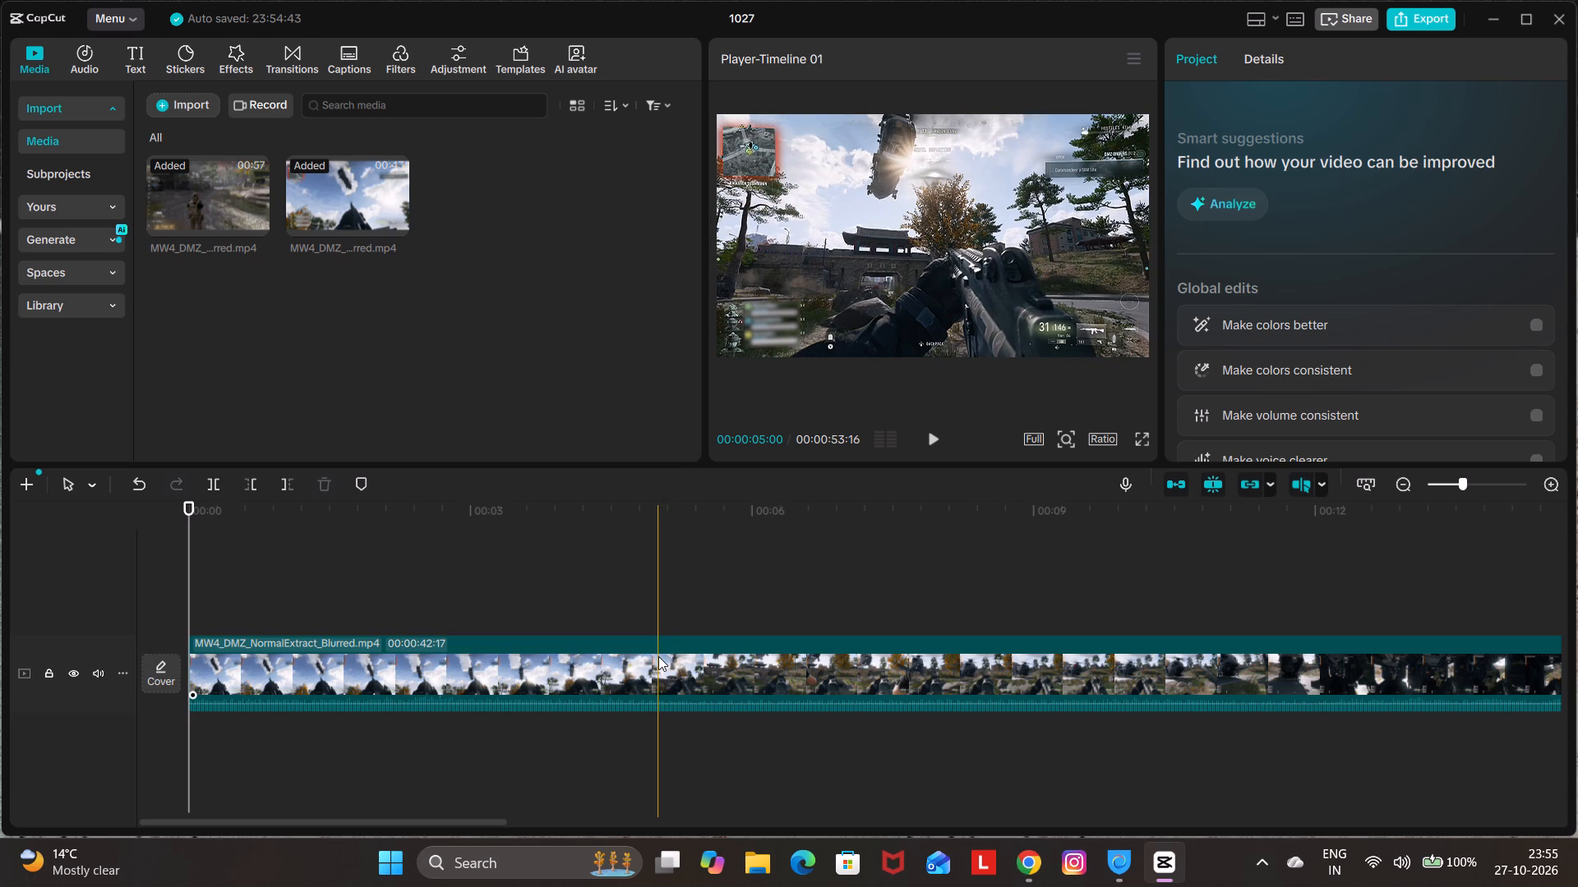
{"action": "key", "text": "q"}
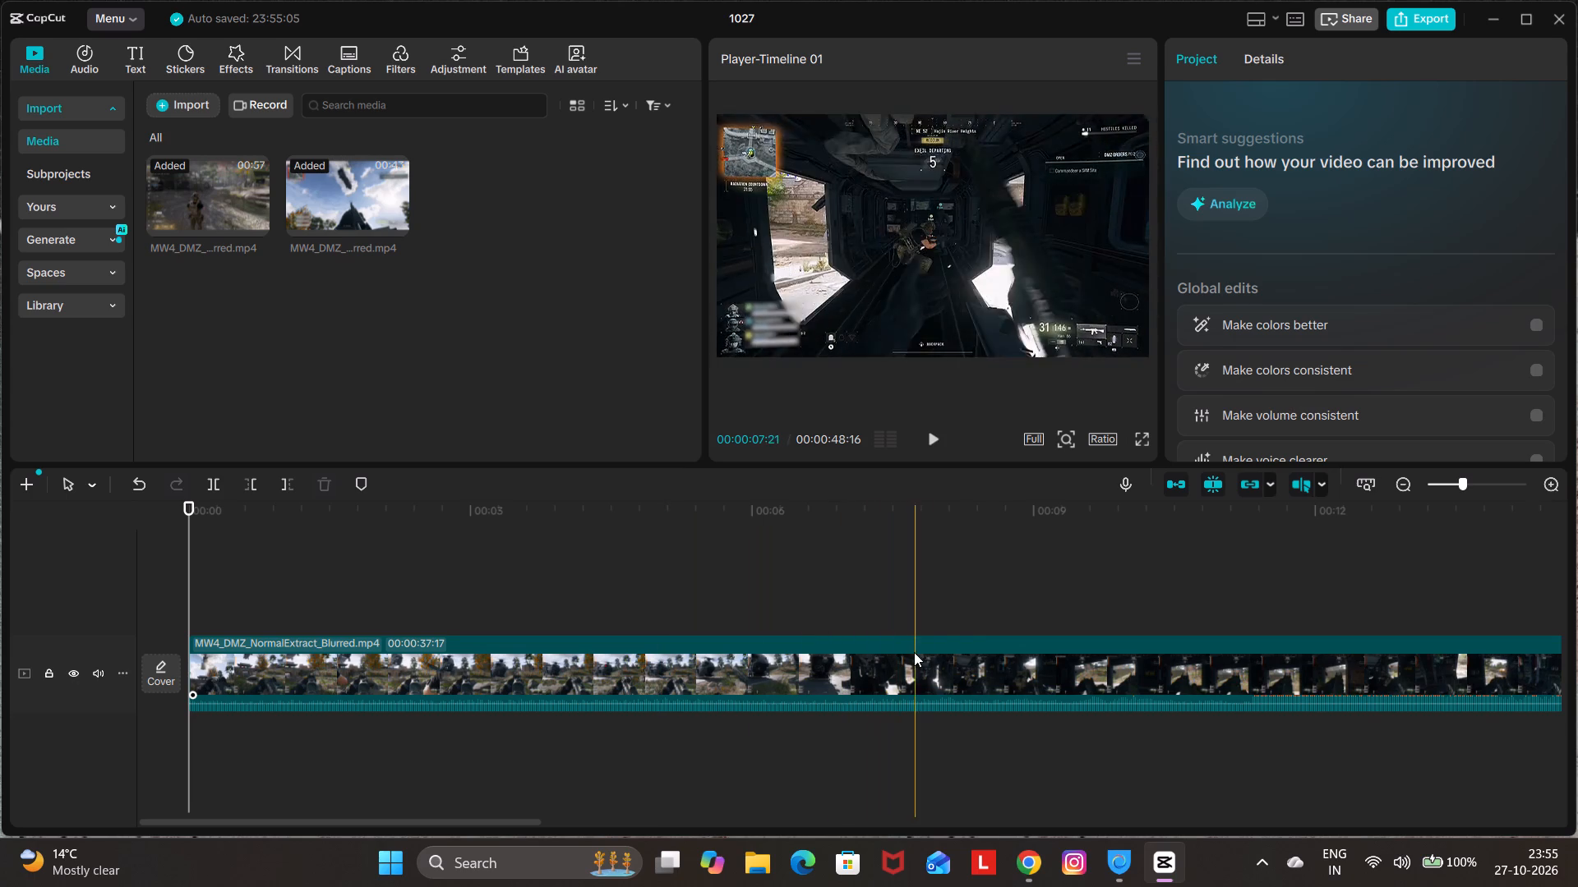
Scrub through the trimmed NormalExtract clip, from the helicopter interior to the extraction summary screen, to judge which parts to keep.
{"action": "scroll", "coordinate": [972, 657], "scroll_direction": "down", "scroll_amount": 1}
{"action": "left_click", "coordinate": [932, 604]}
{"action": "left_click_drag", "start_coordinate": [932, 604], "coordinate": [990, 601]}
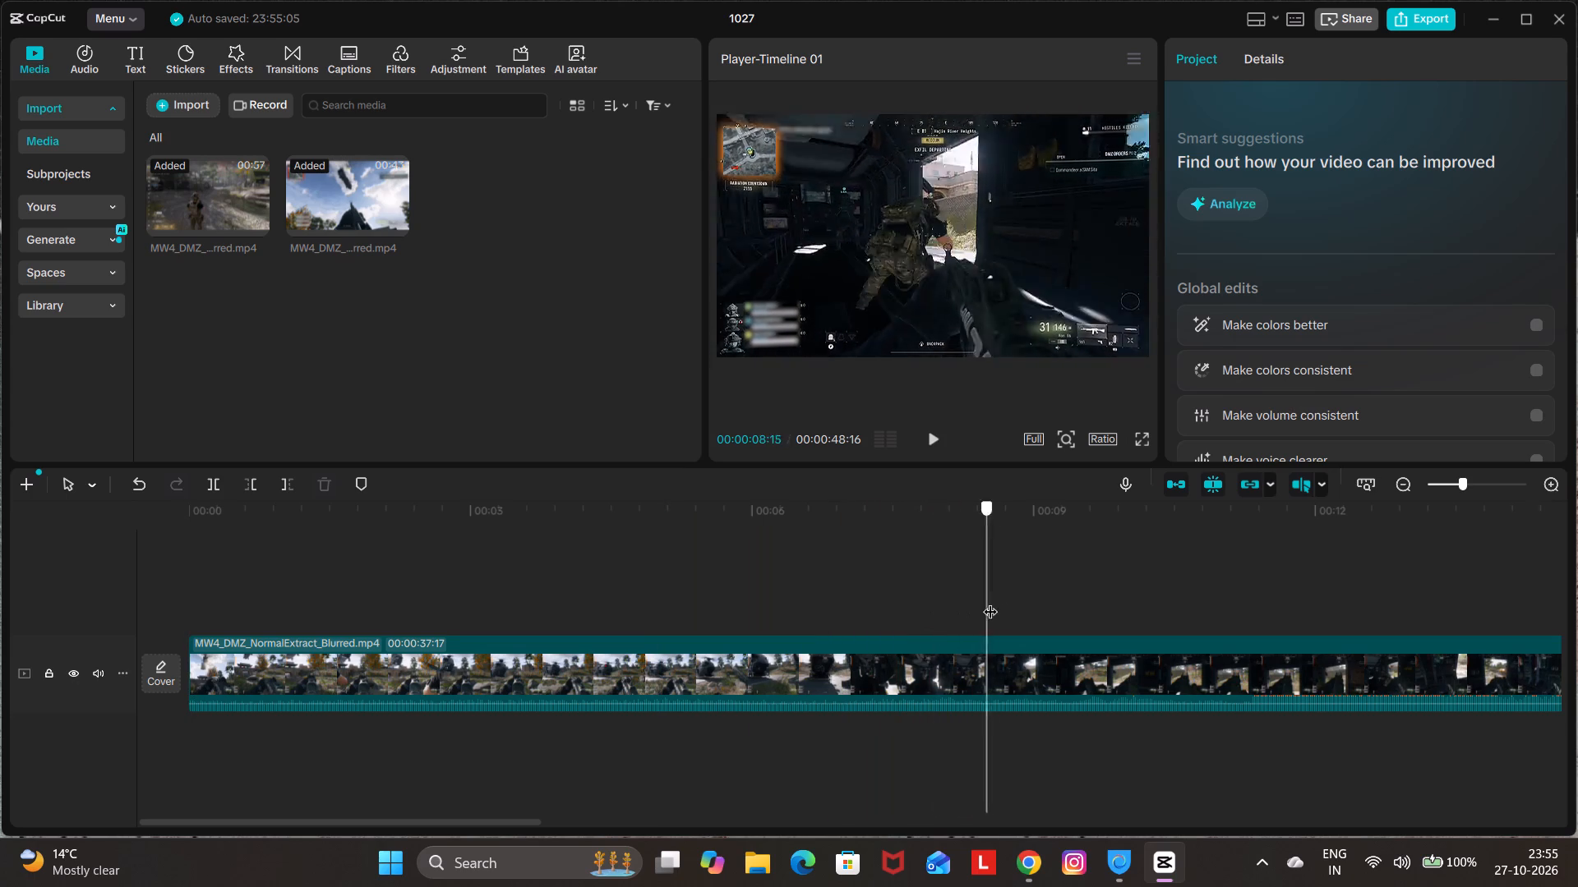
{"action": "left_click_drag", "start_coordinate": [990, 601], "coordinate": [1432, 581]}
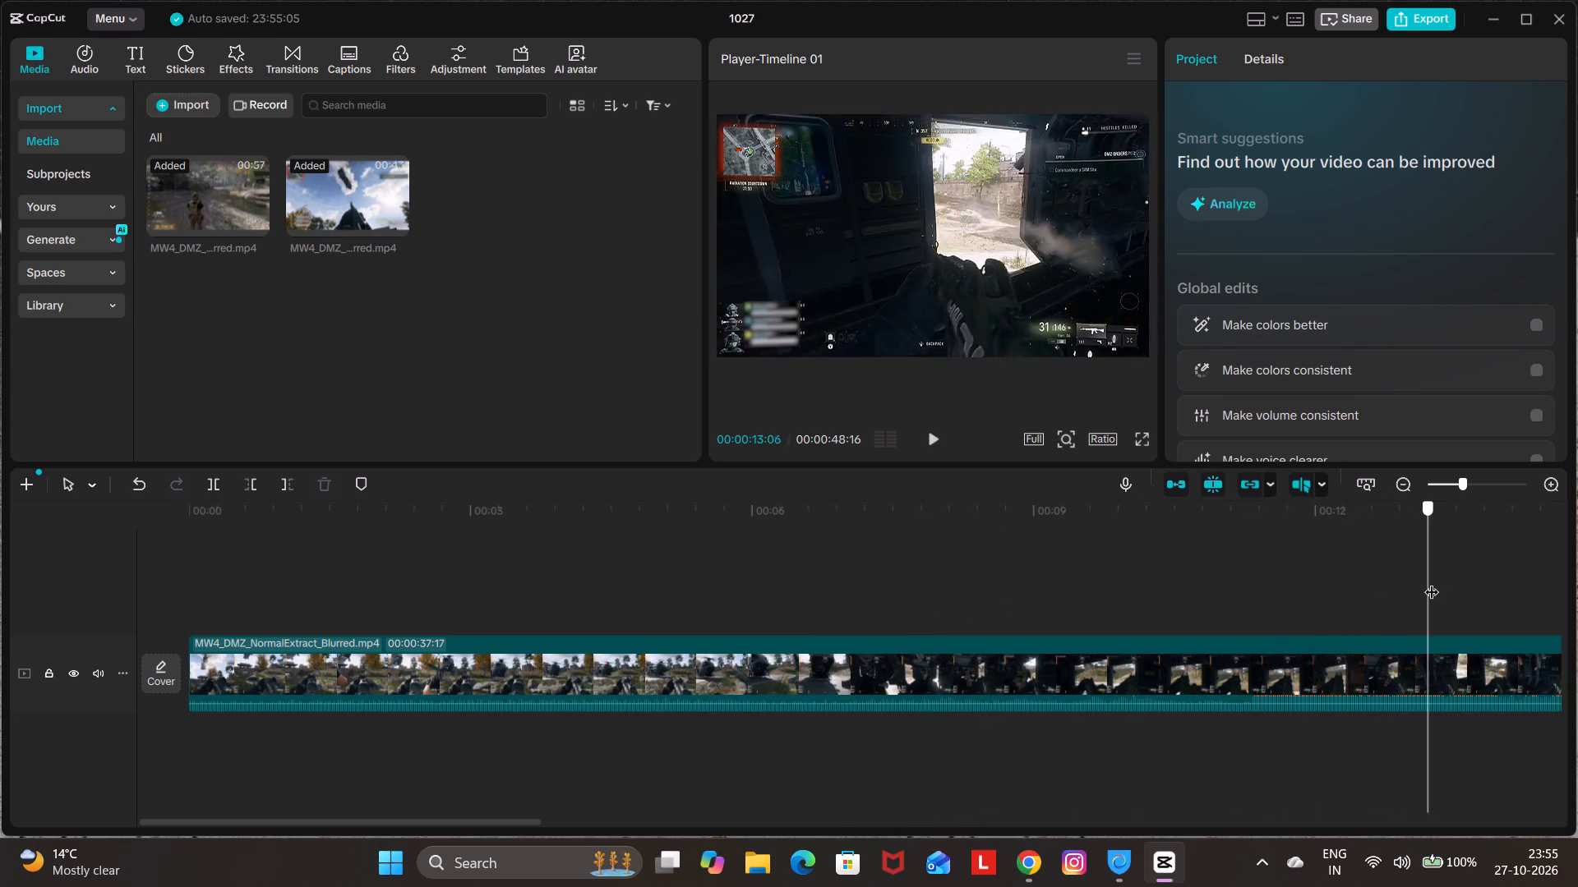
{"action": "left_click_drag", "start_coordinate": [1432, 581], "coordinate": [1479, 577]}
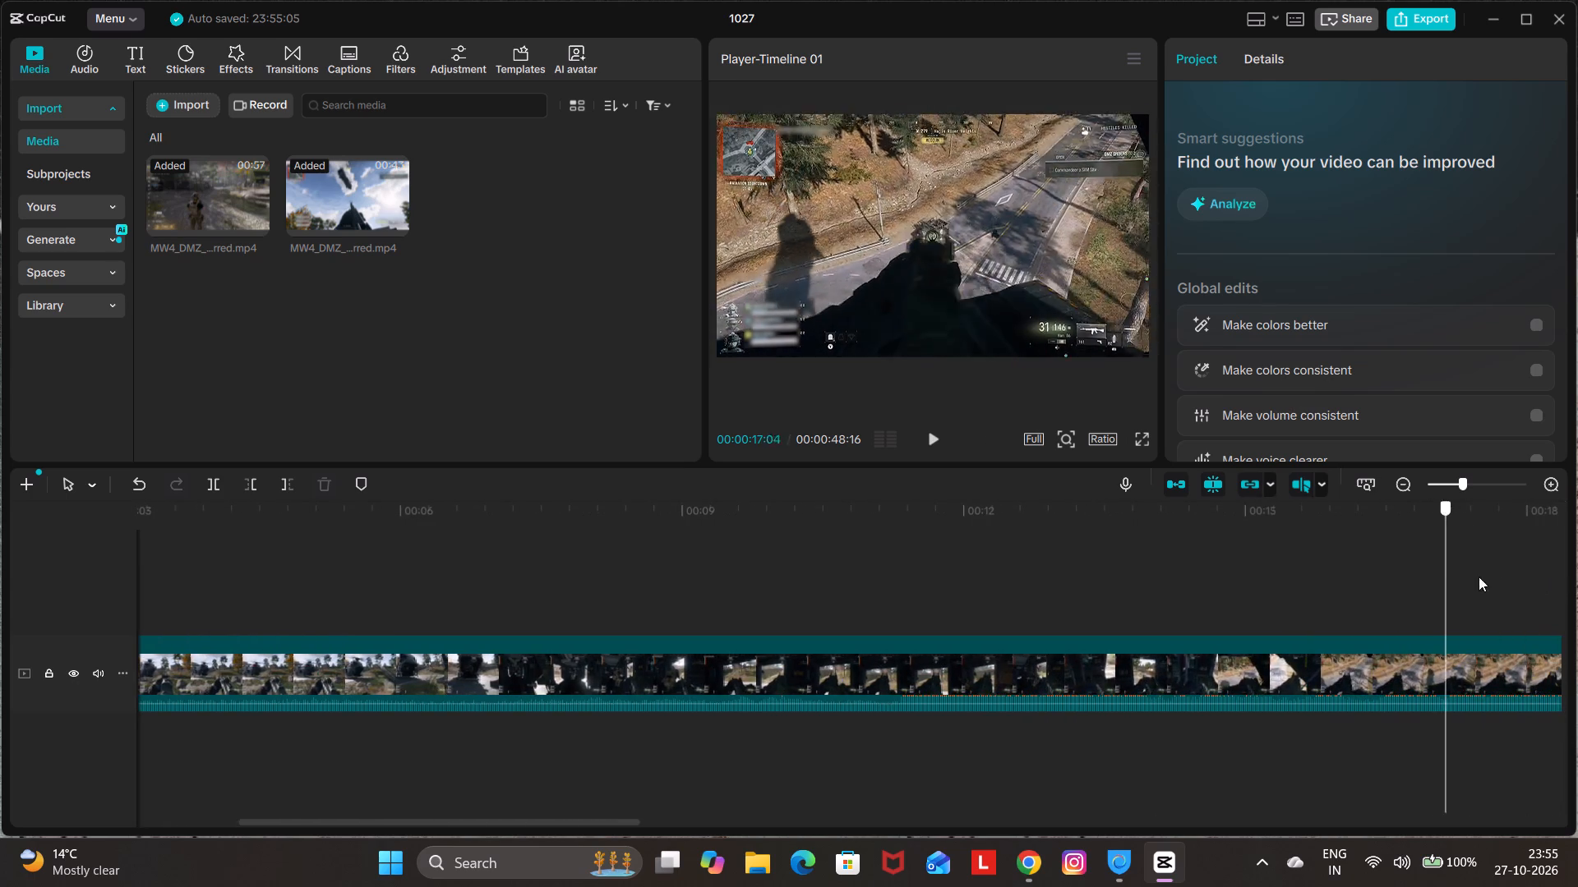
{"action": "left_click_drag", "start_coordinate": [1479, 577], "coordinate": [1247, 608]}
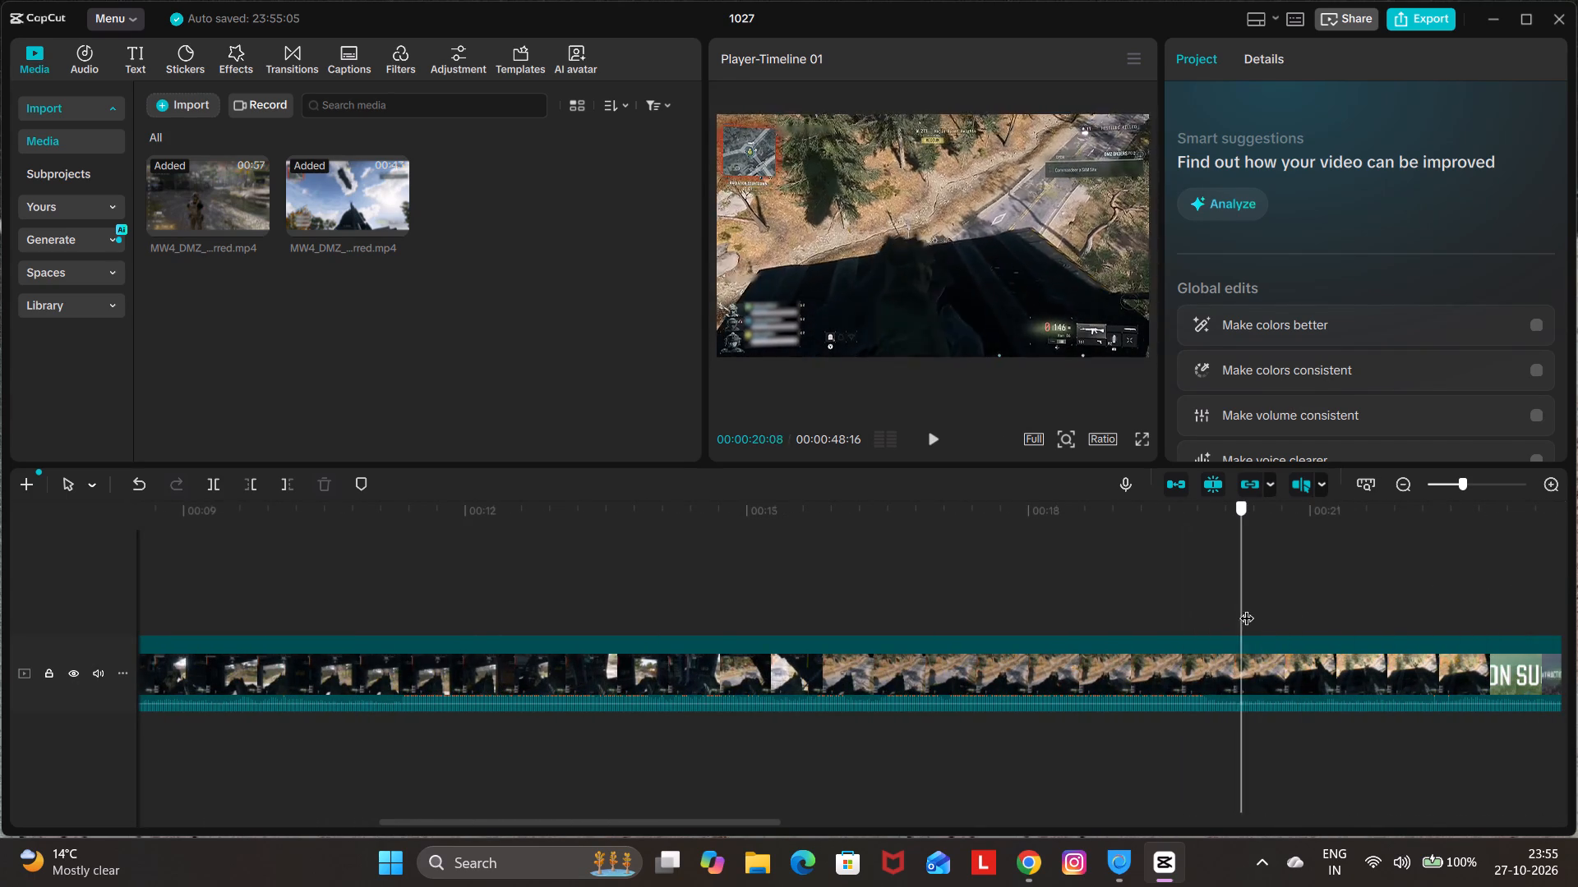
{"action": "left_click_drag", "start_coordinate": [1247, 608], "coordinate": [1396, 603]}
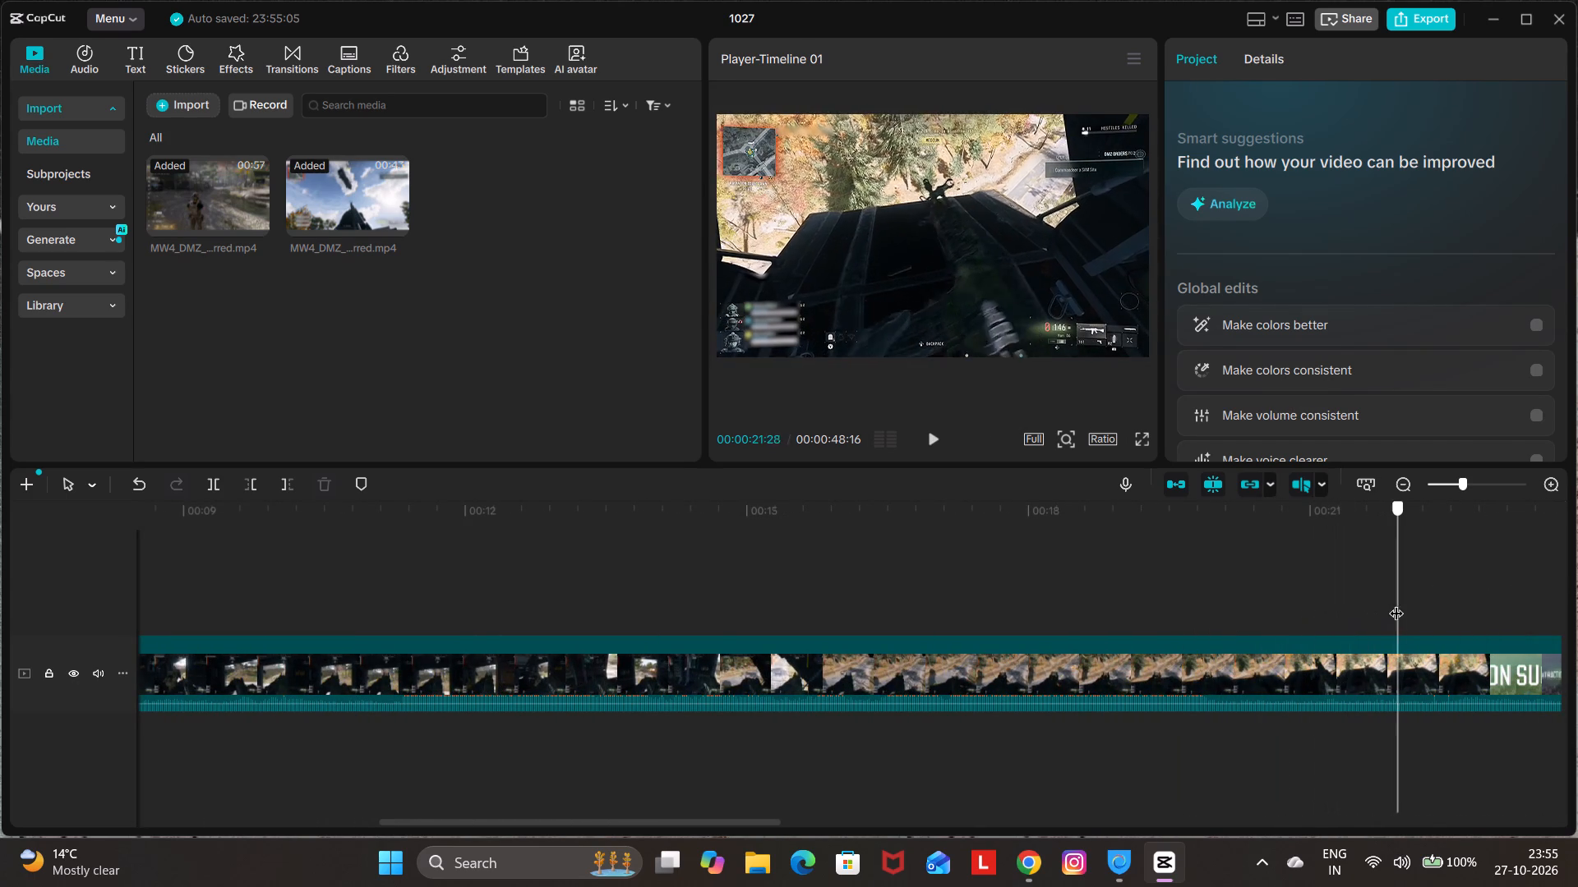
{"action": "left_click_drag", "start_coordinate": [1396, 603], "coordinate": [1571, 591]}
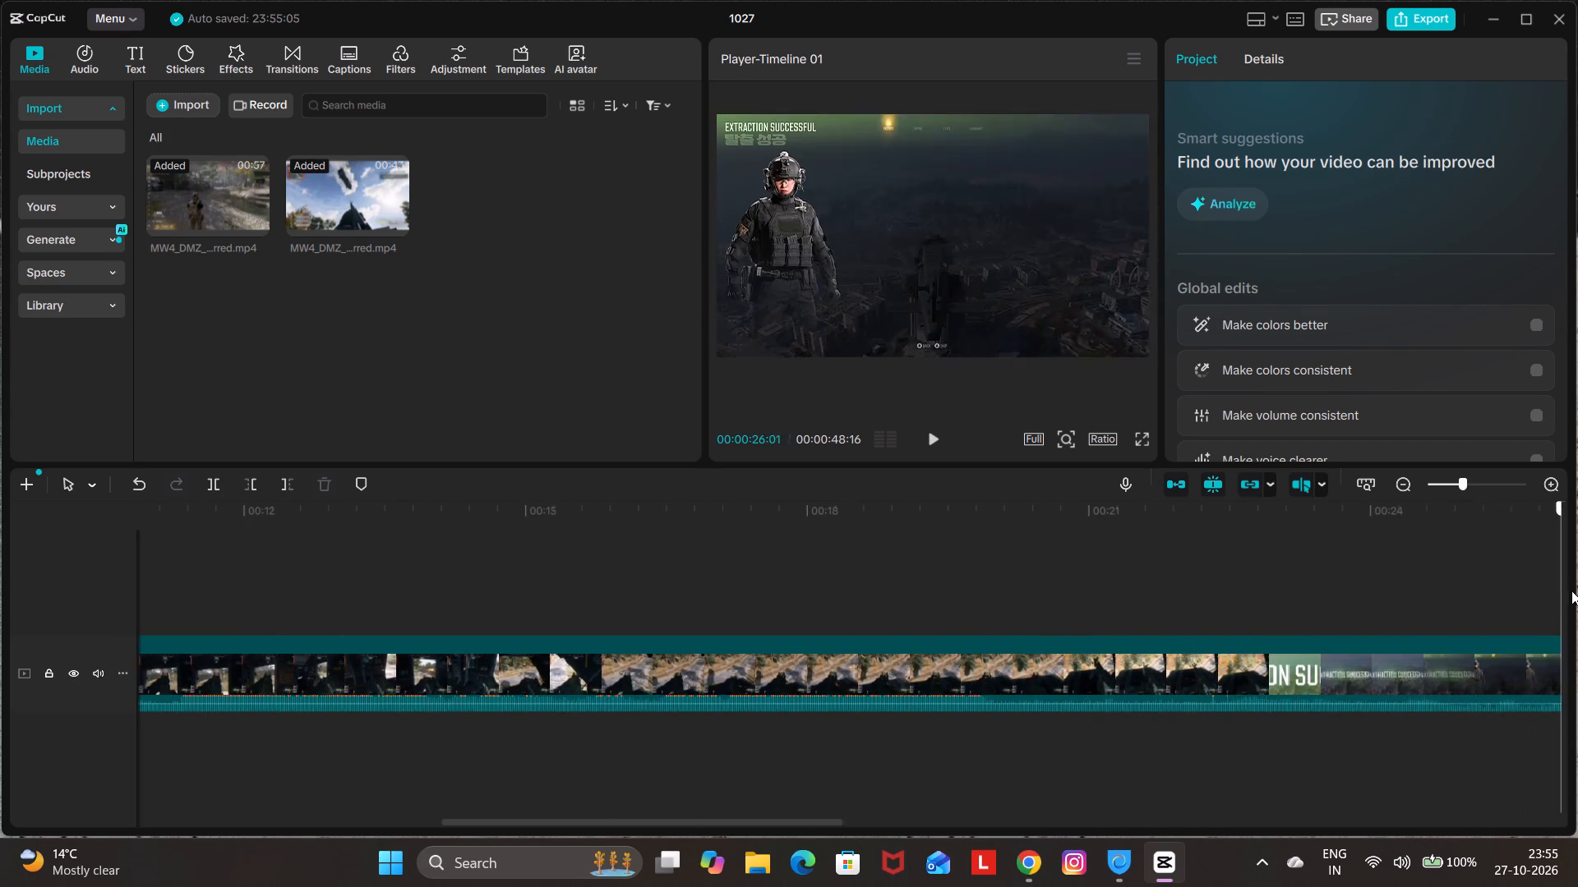
{"action": "left_click_drag", "start_coordinate": [1571, 591], "coordinate": [1281, 618]}
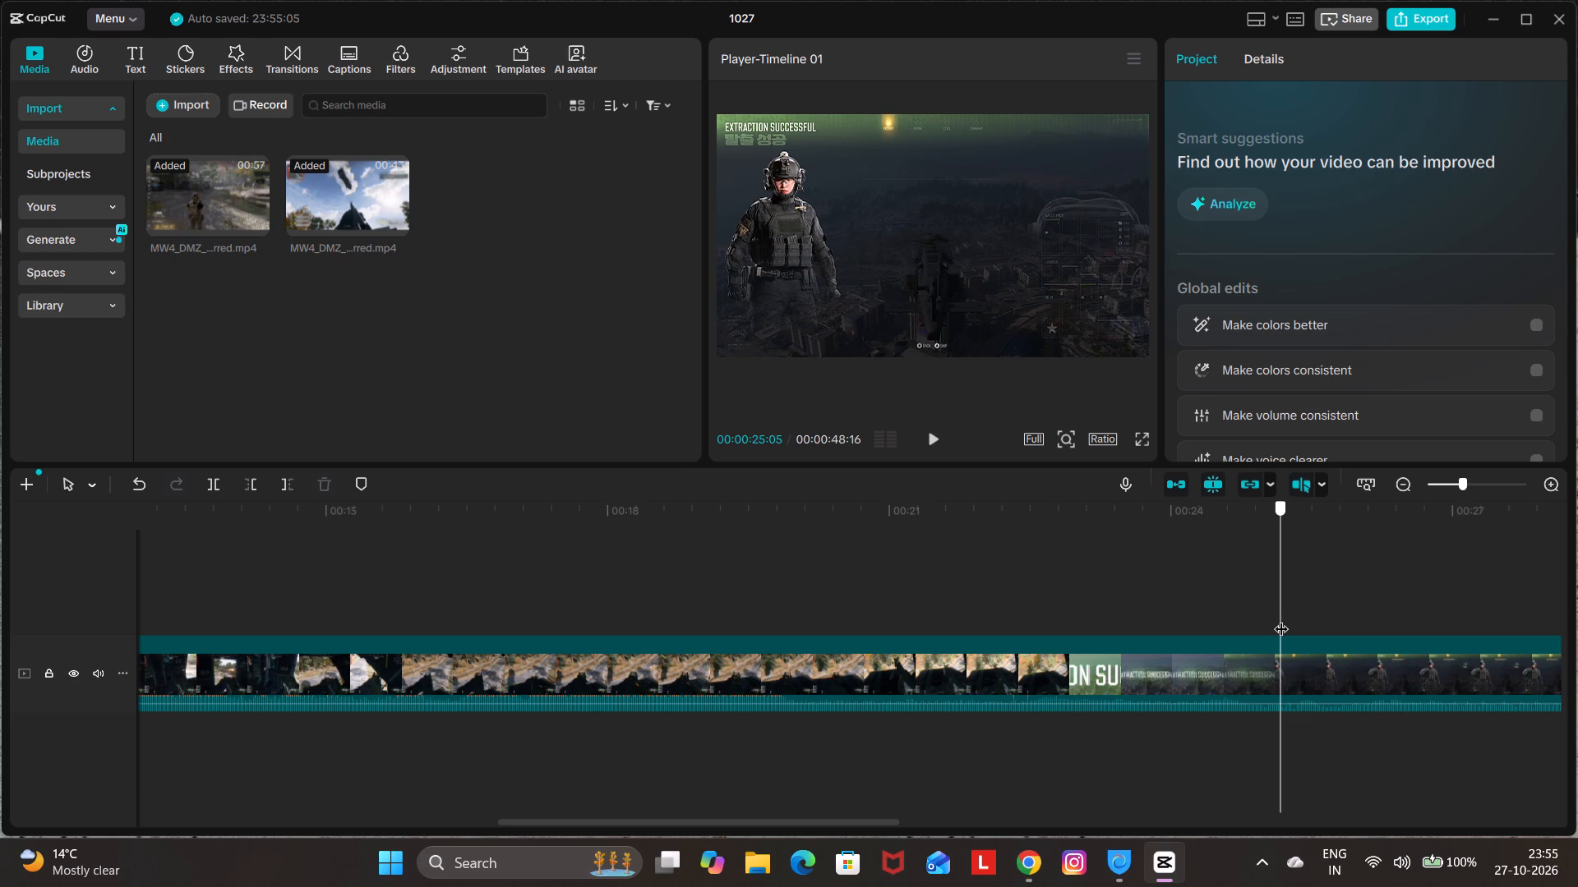
{"action": "left_click_drag", "start_coordinate": [1281, 618], "coordinate": [1419, 608]}
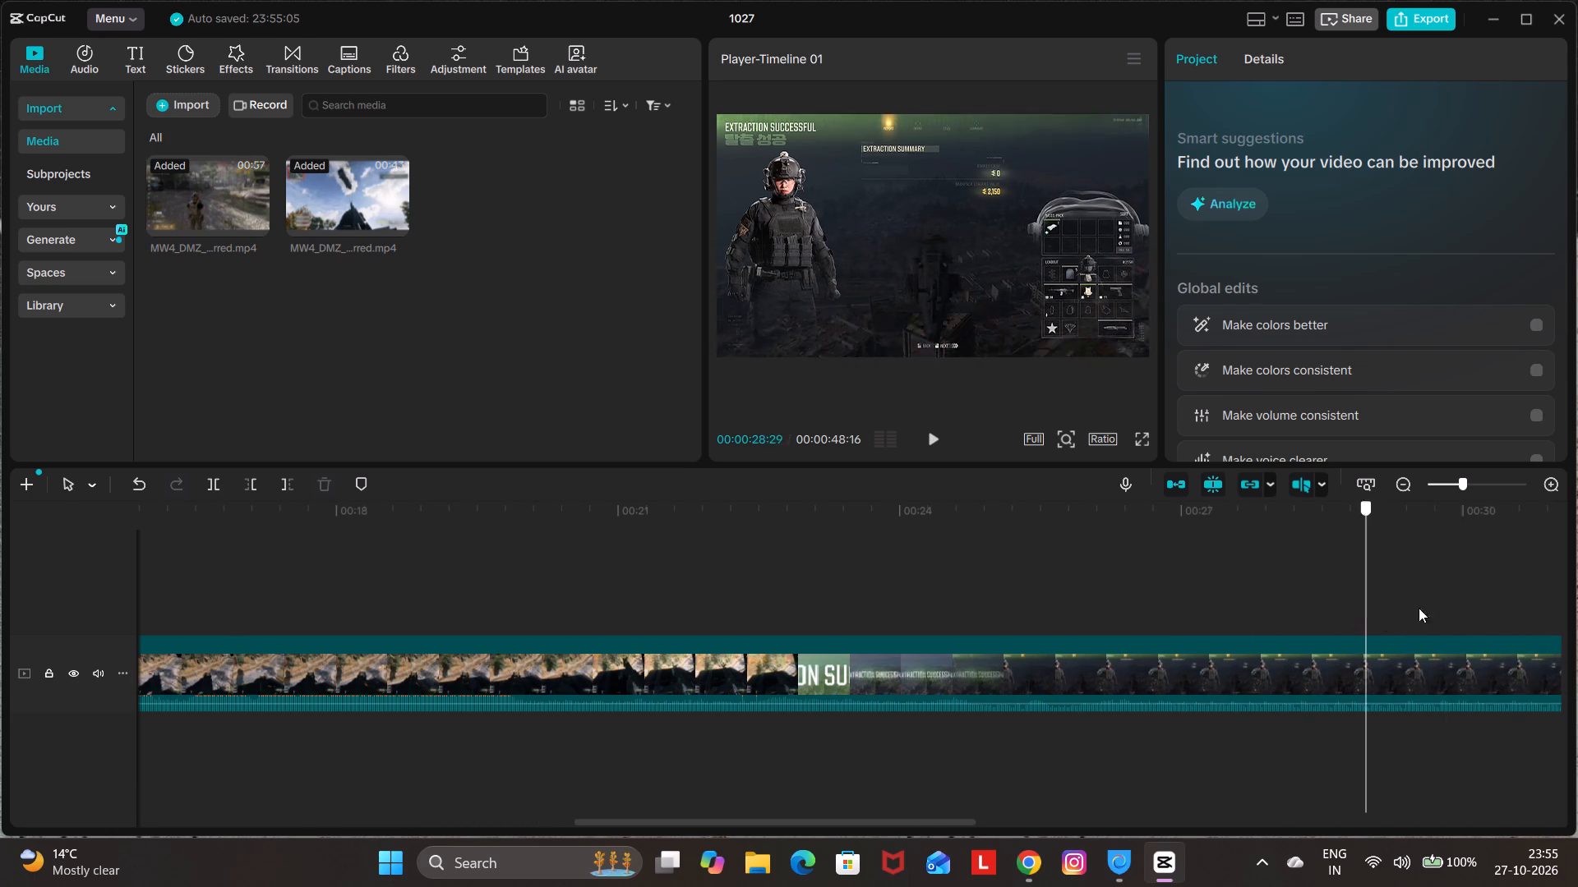
Cut off the end of the NormalExtract clip from 00:00:24:00 onward, during the green "Extraction Successful" title and before the extraction summary.
{"action": "left_click_drag", "start_coordinate": [1419, 608], "coordinate": [791, 662]}
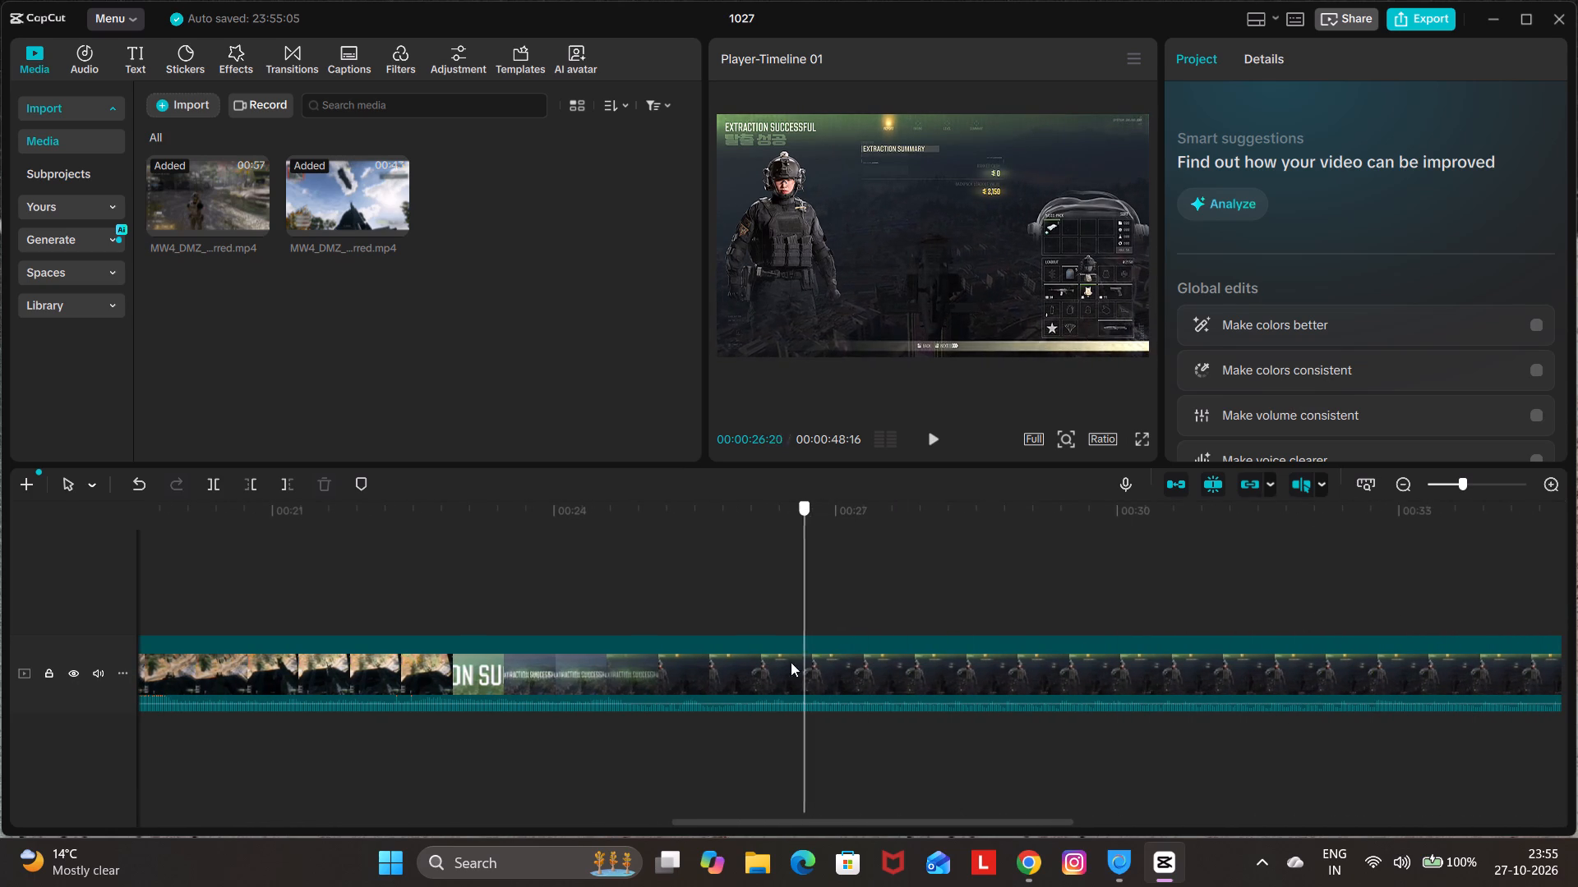
{"action": "left_click_drag", "start_coordinate": [791, 662], "coordinate": [383, 692]}
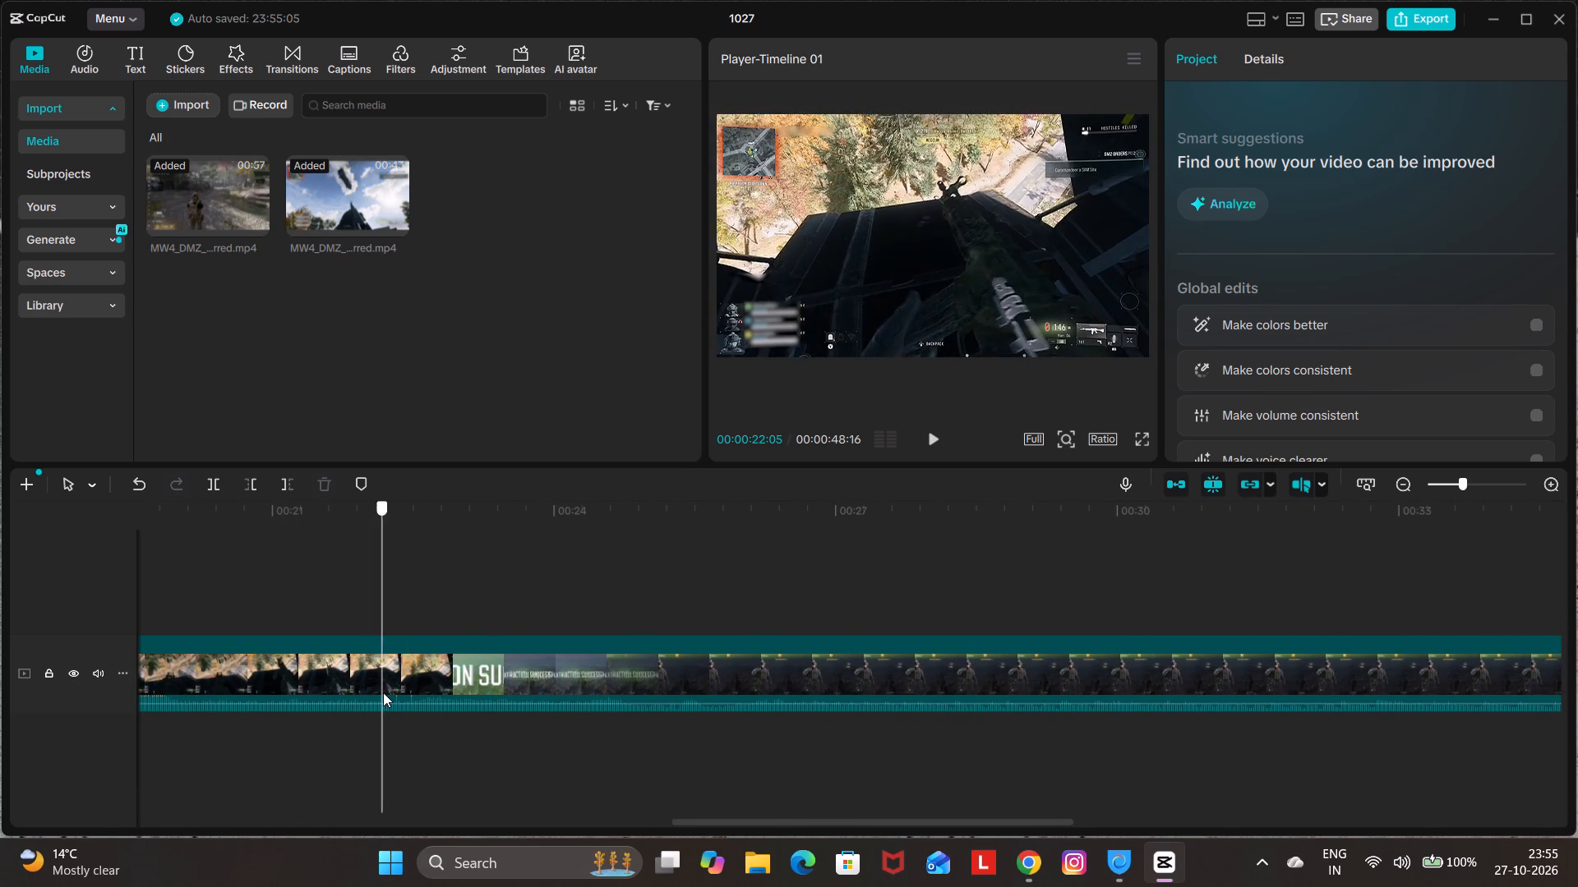
{"action": "left_click_drag", "start_coordinate": [383, 692], "coordinate": [569, 709]}
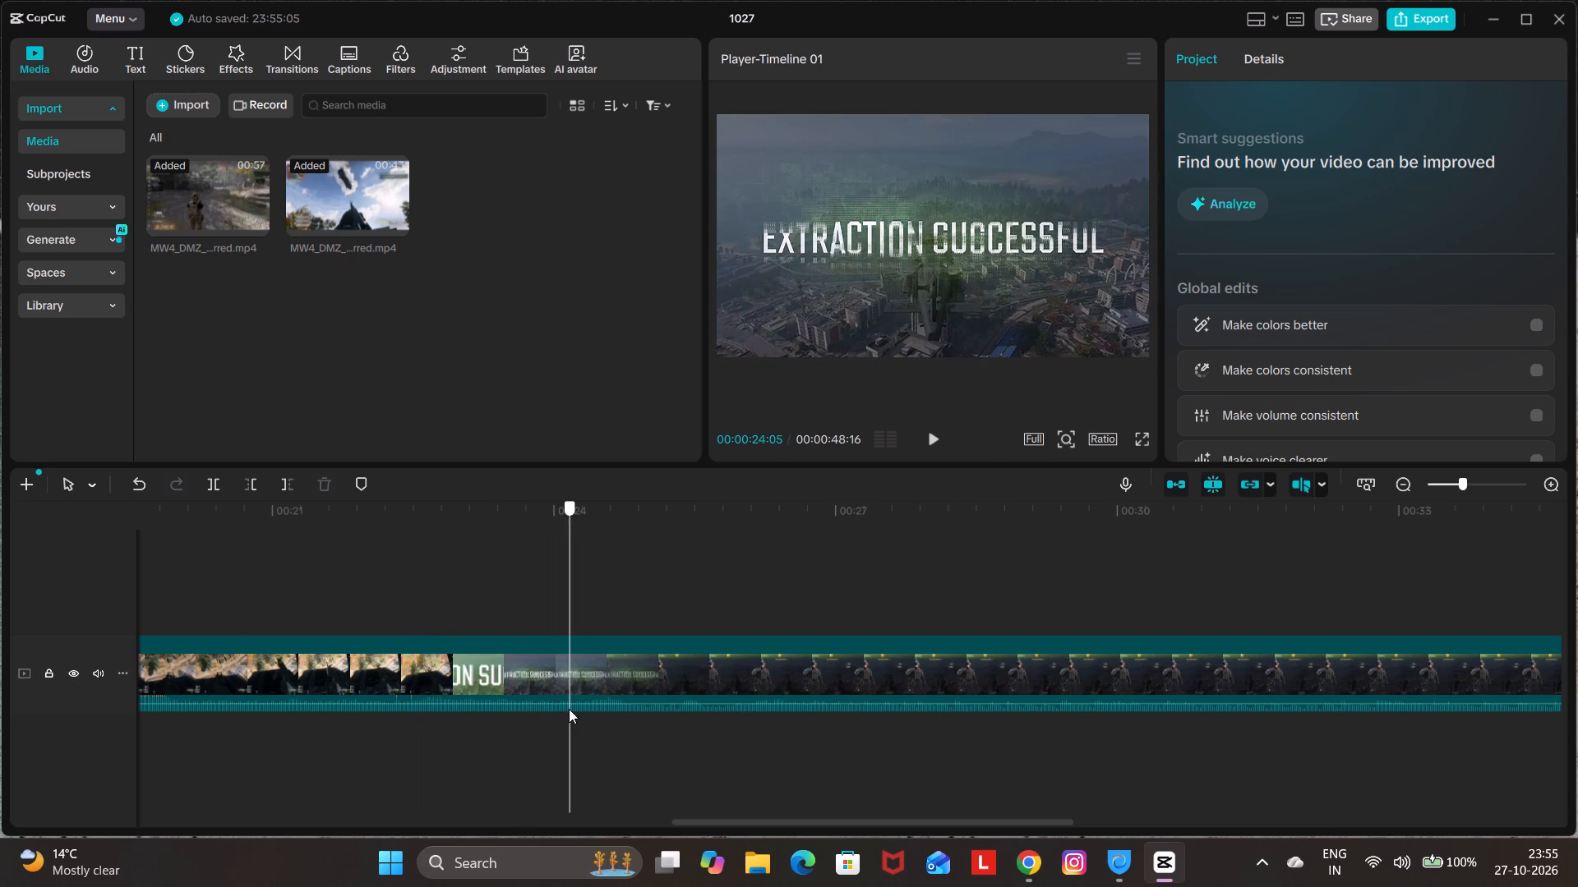
{"action": "left_click_drag", "start_coordinate": [569, 709], "coordinate": [612, 724]}
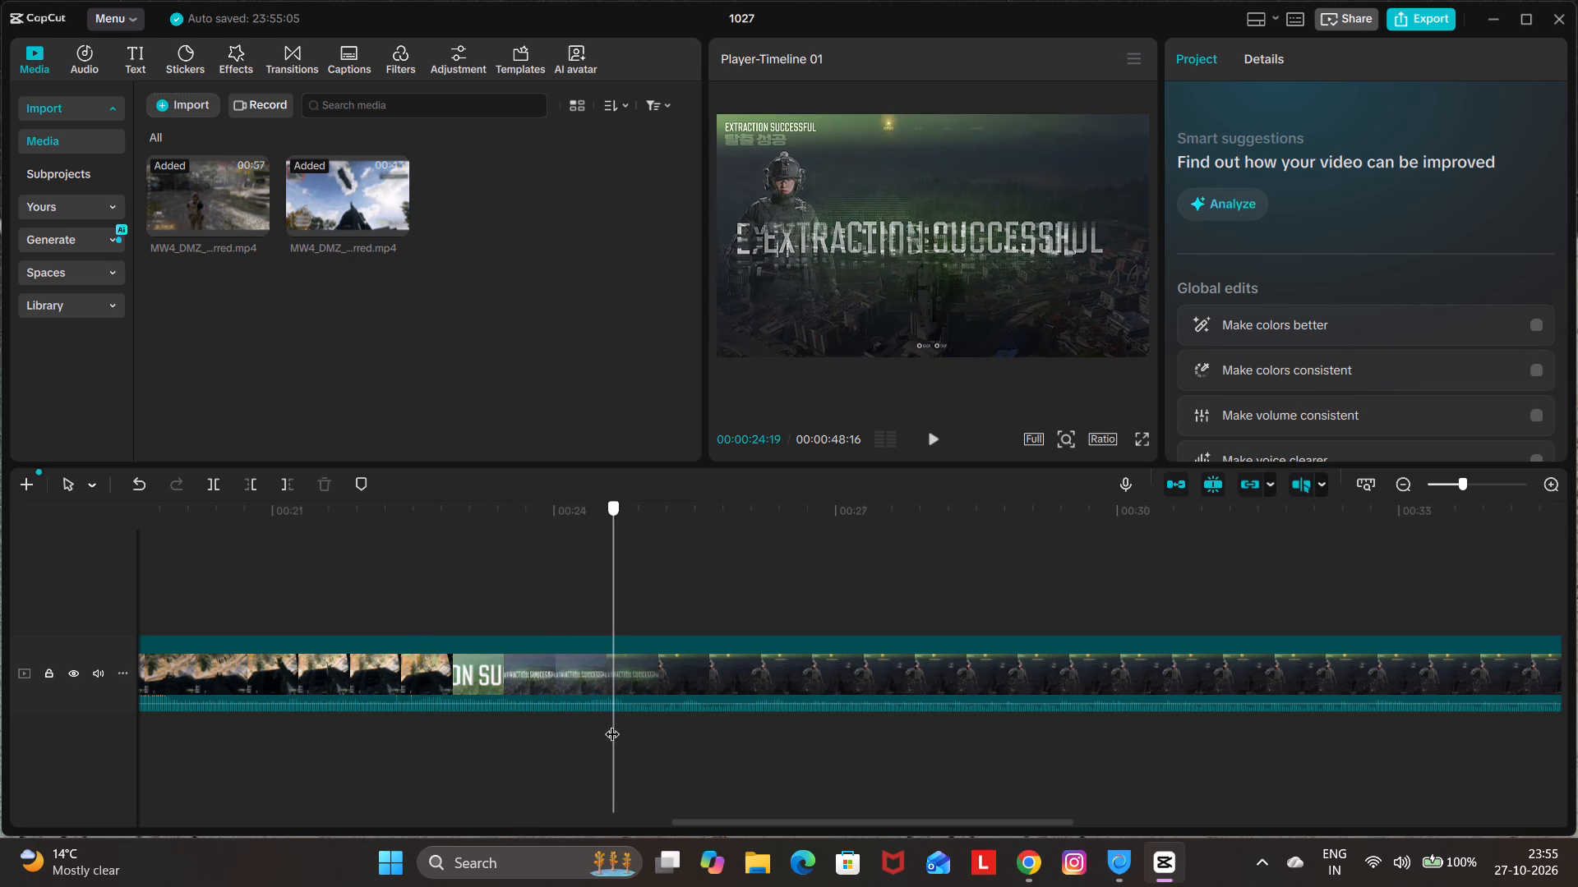
{"action": "left_click_drag", "start_coordinate": [612, 724], "coordinate": [703, 724]}
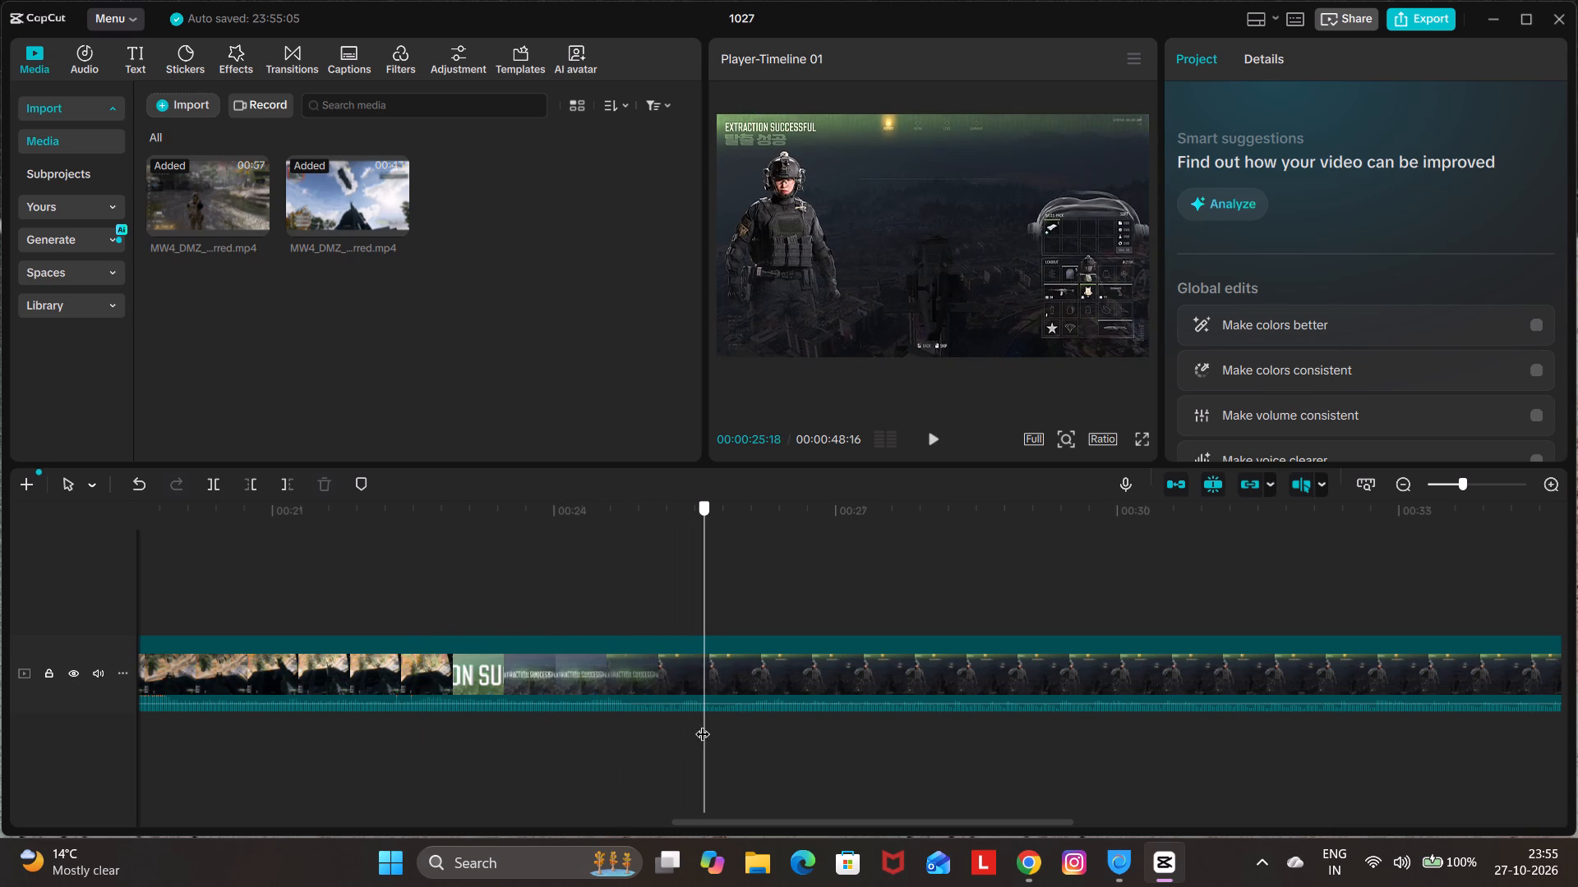
{"action": "left_click_drag", "start_coordinate": [703, 724], "coordinate": [728, 721]}
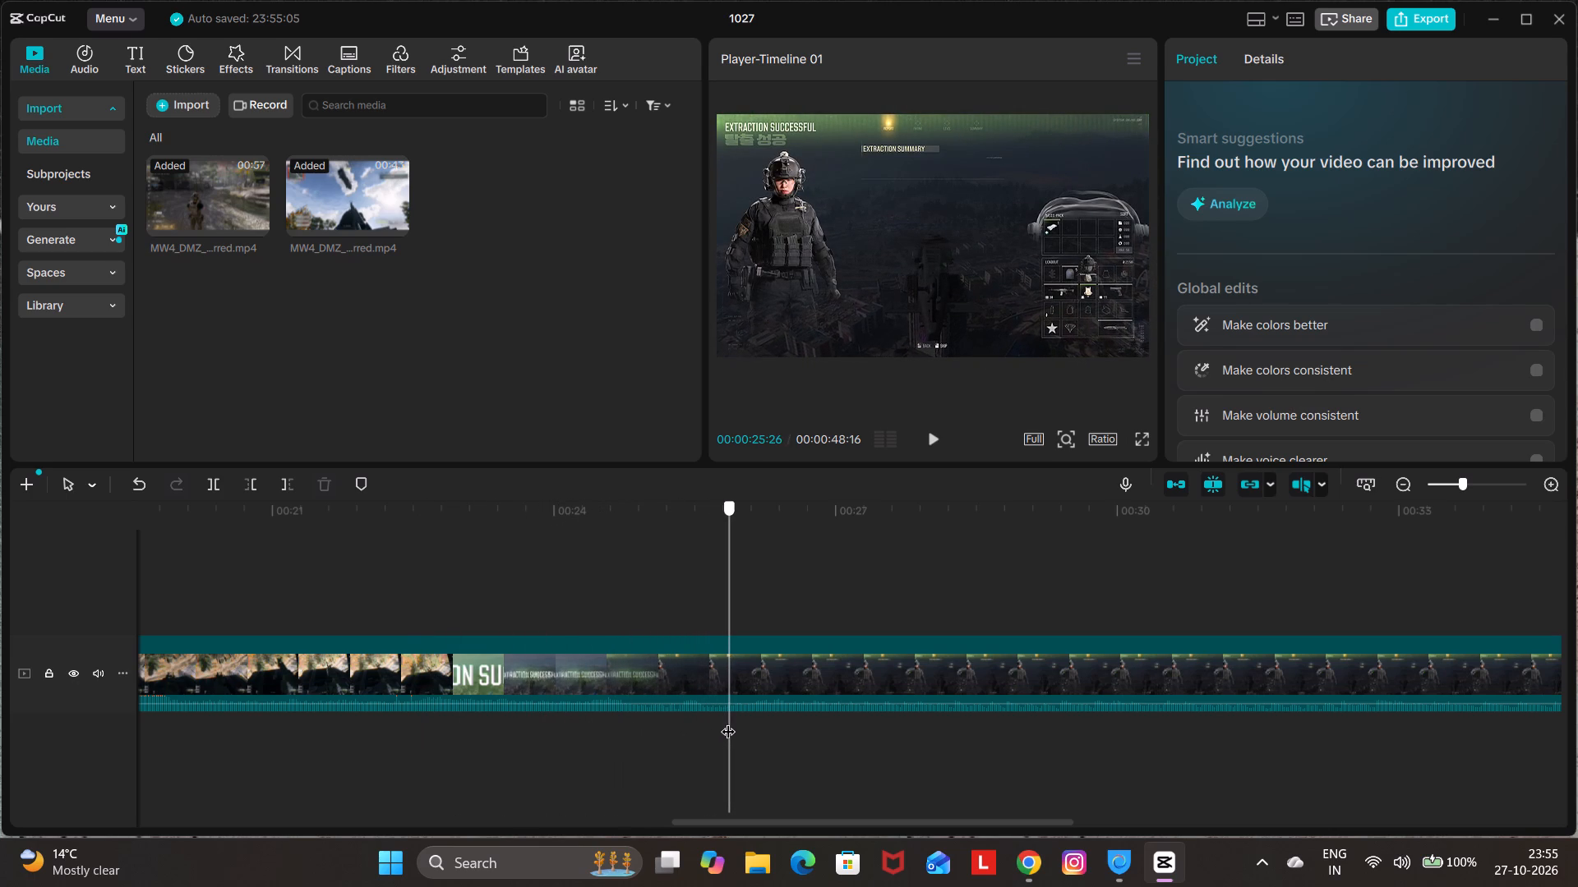
{"action": "left_click_drag", "start_coordinate": [728, 721], "coordinate": [843, 720]}
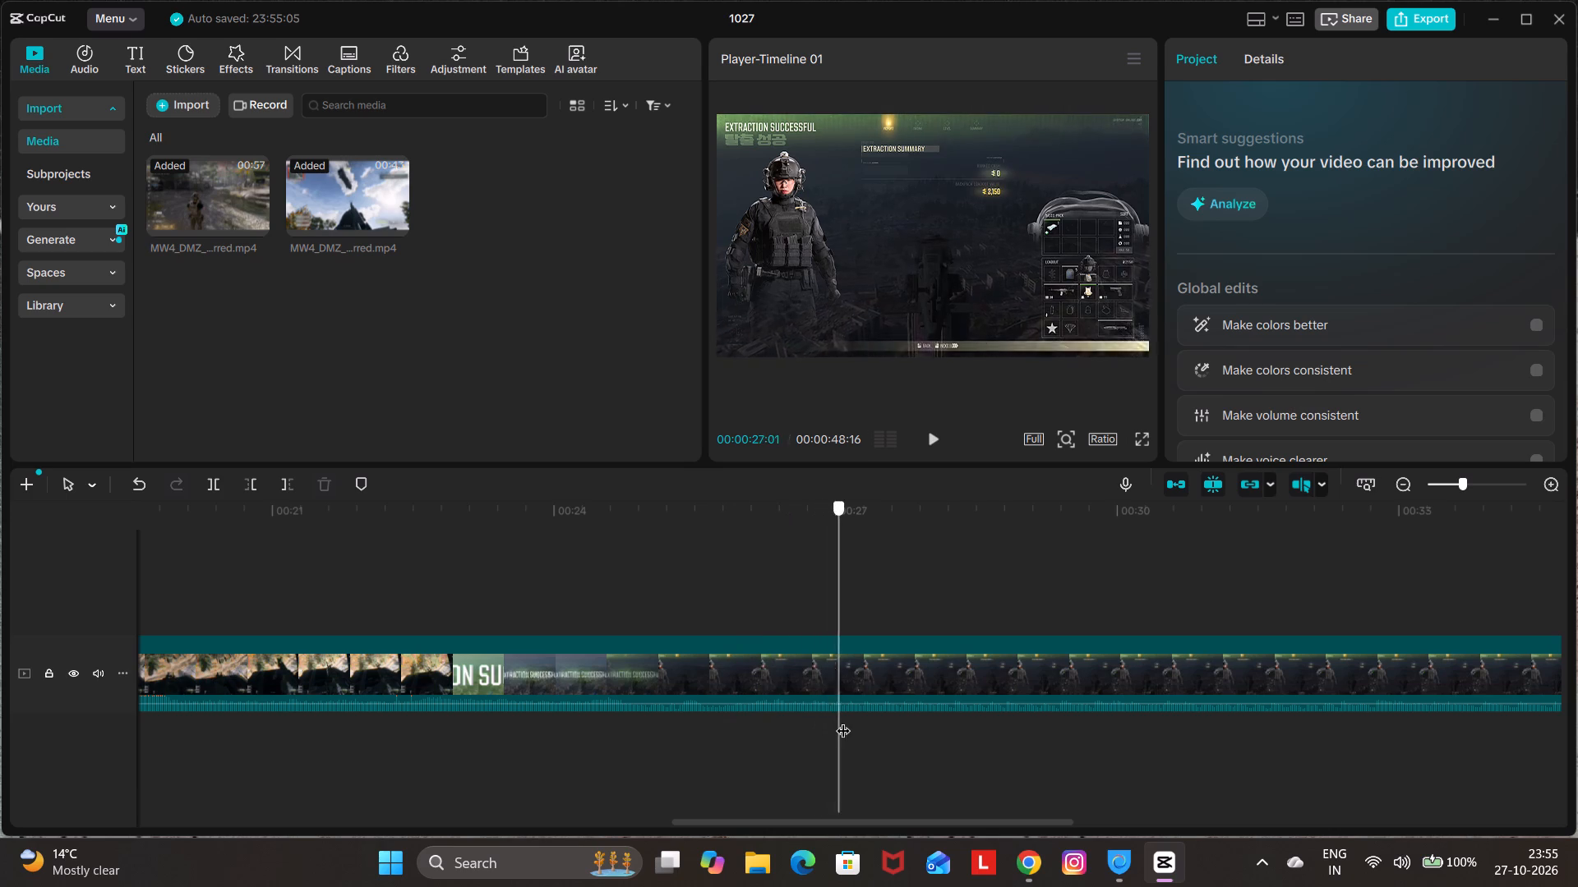
{"action": "left_click_drag", "start_coordinate": [843, 720], "coordinate": [1577, 724]}
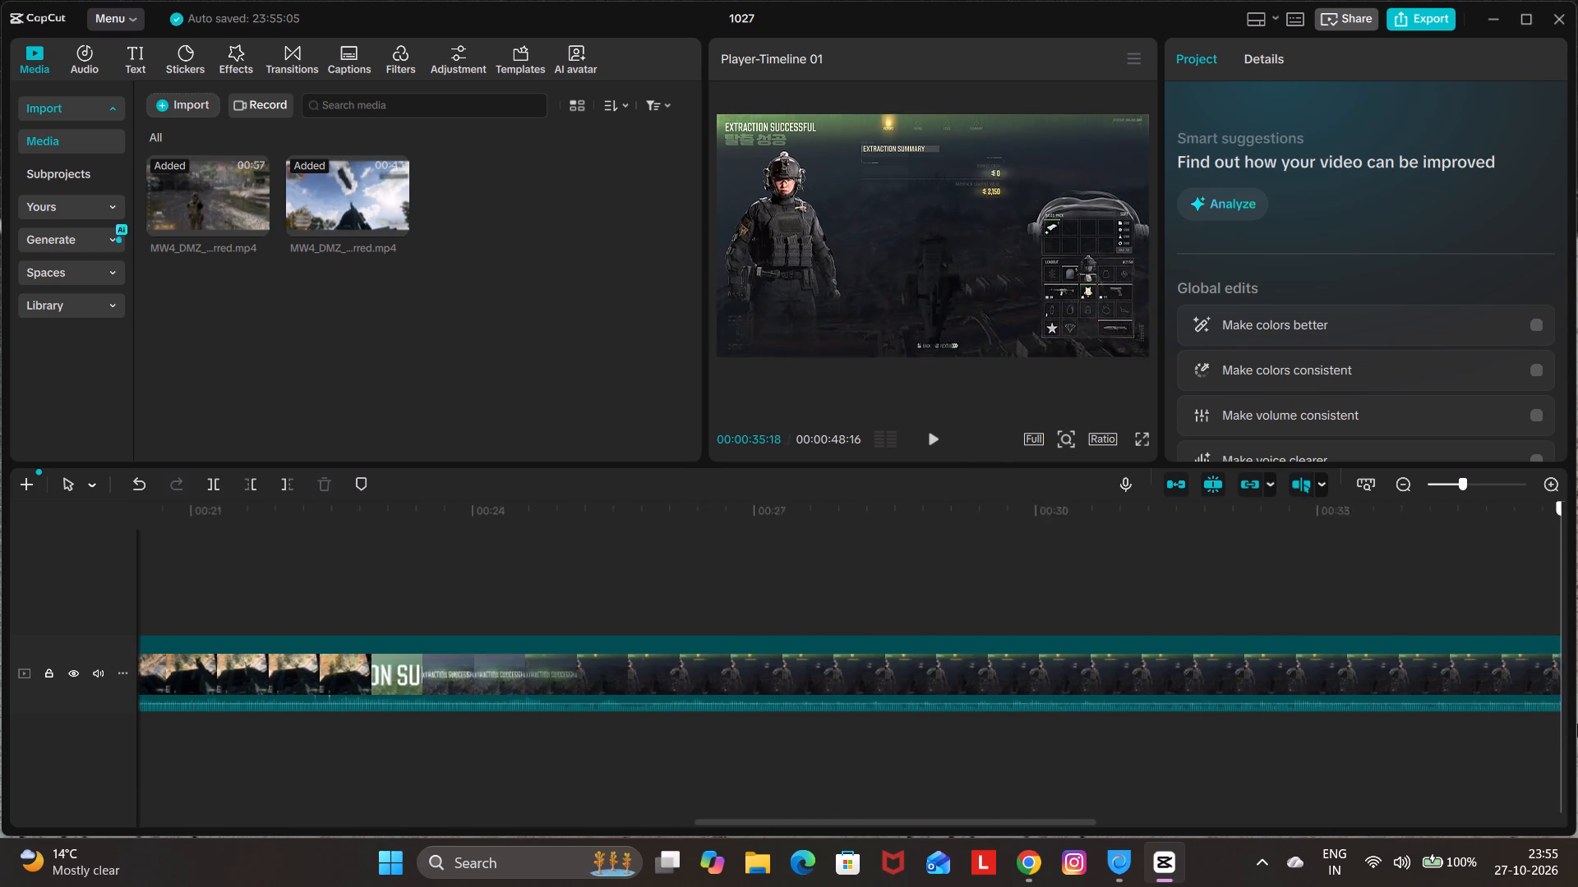
{"action": "left_click_drag", "start_coordinate": [1577, 724], "coordinate": [203, 770]}
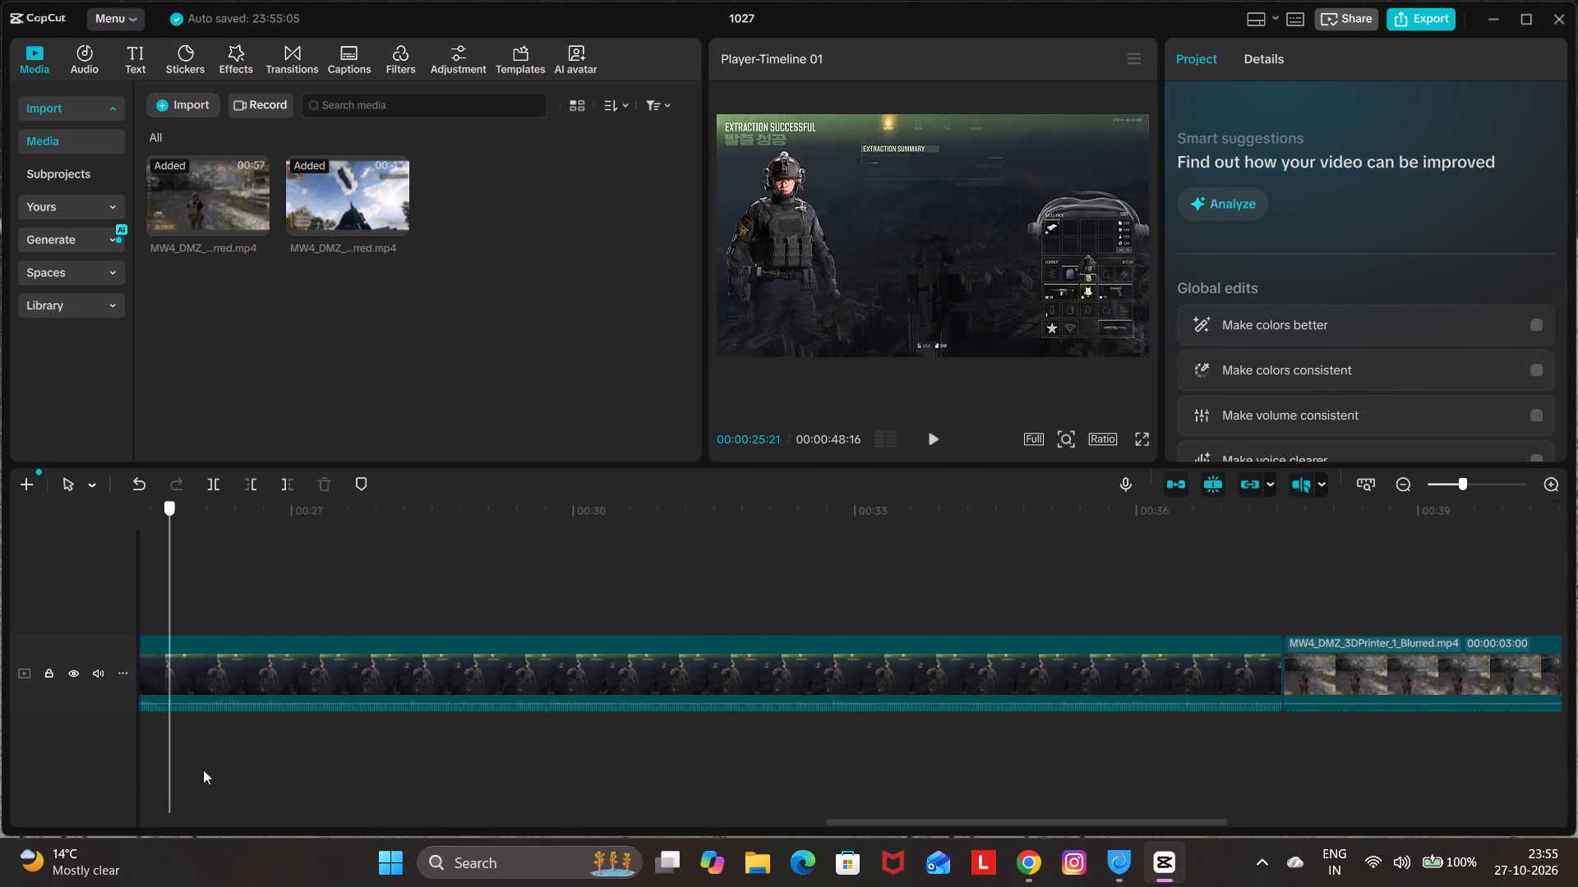
{"action": "left_click_drag", "start_coordinate": [203, 770], "coordinate": [538, 781]}
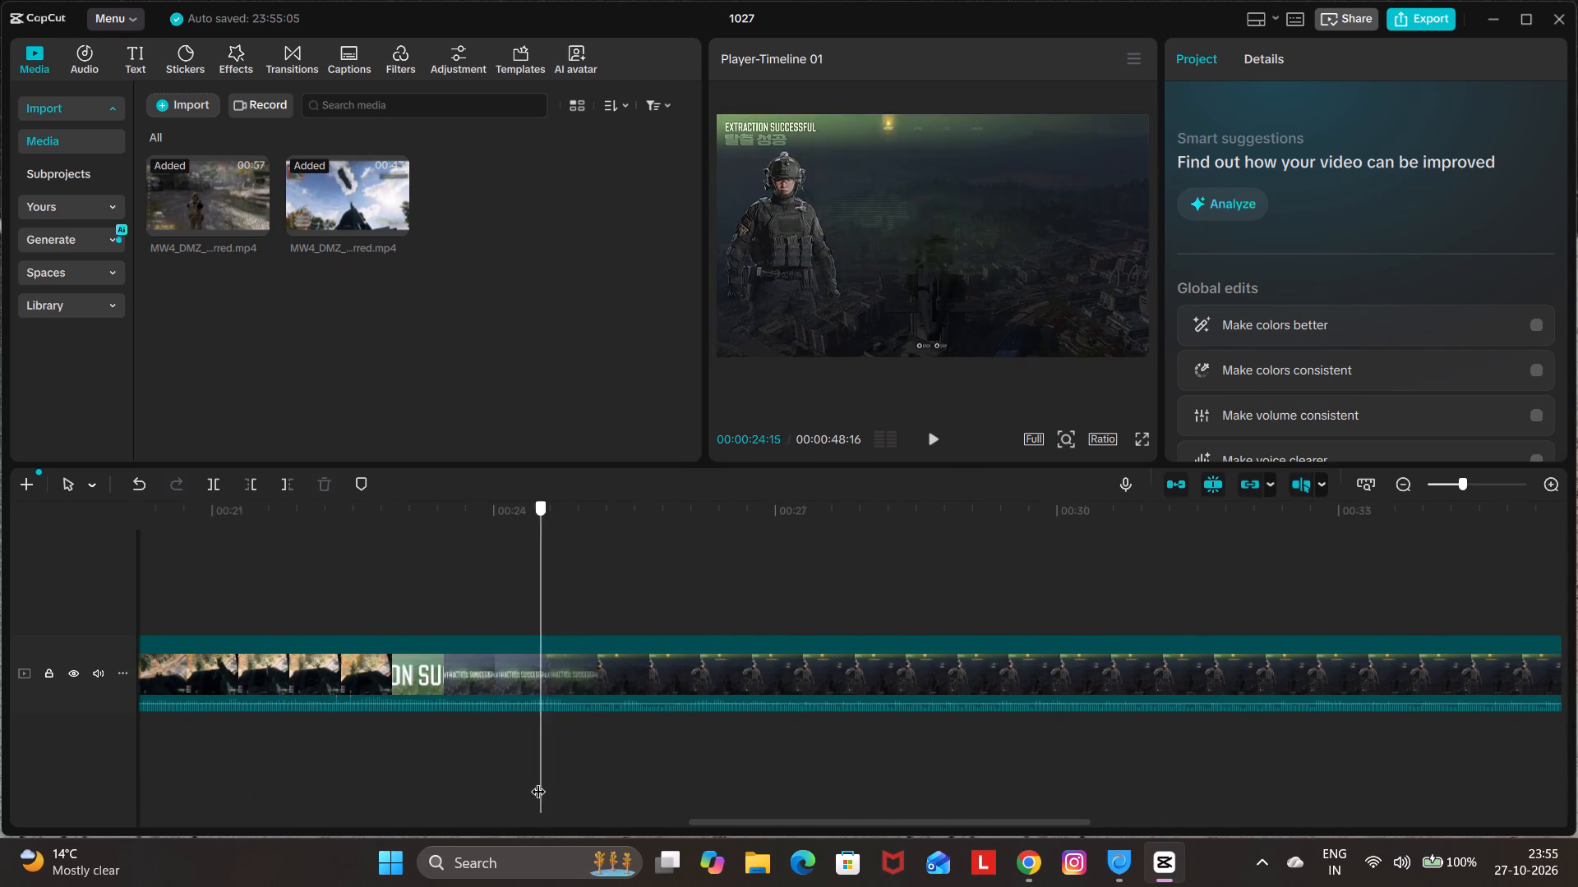
{"action": "left_click_drag", "start_coordinate": [538, 781], "coordinate": [519, 782]}
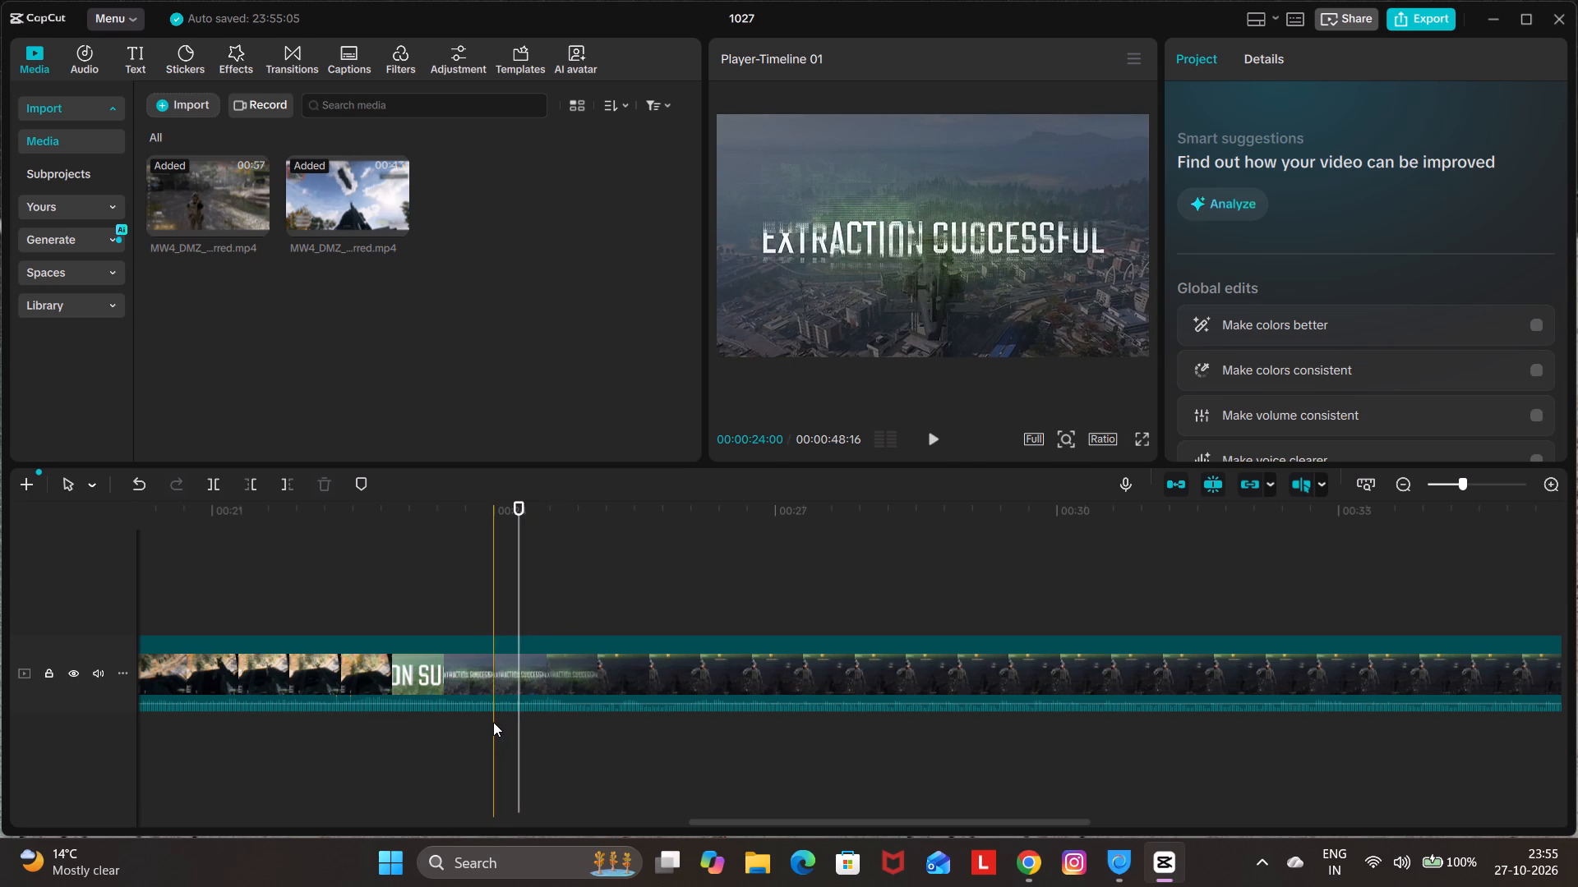
{"action": "left_click", "coordinate": [493, 694]}
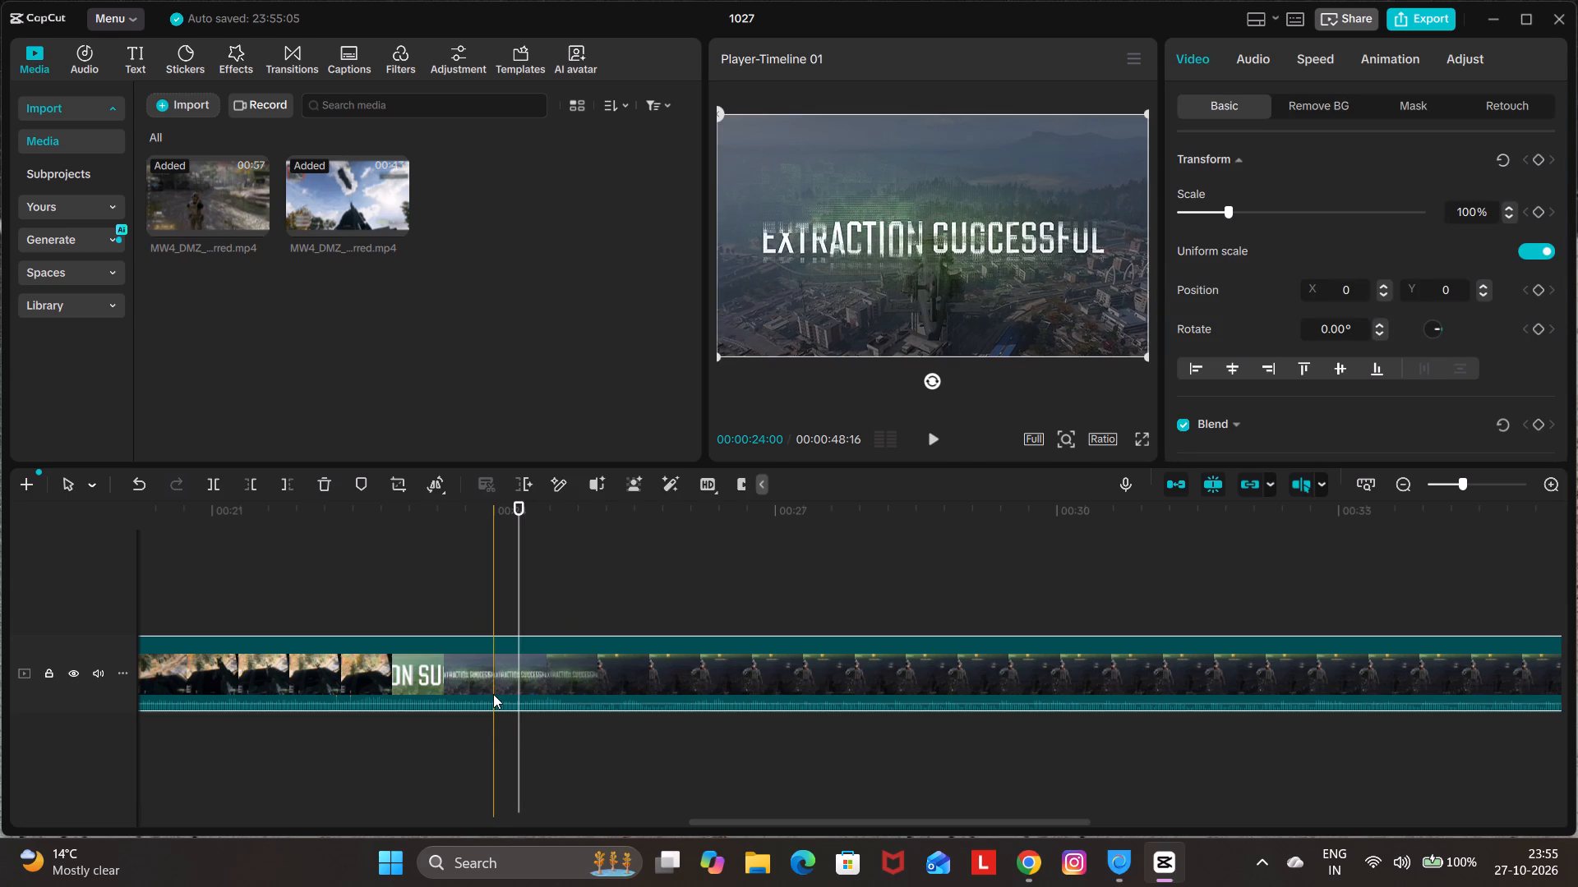
{"action": "key", "text": "w"}
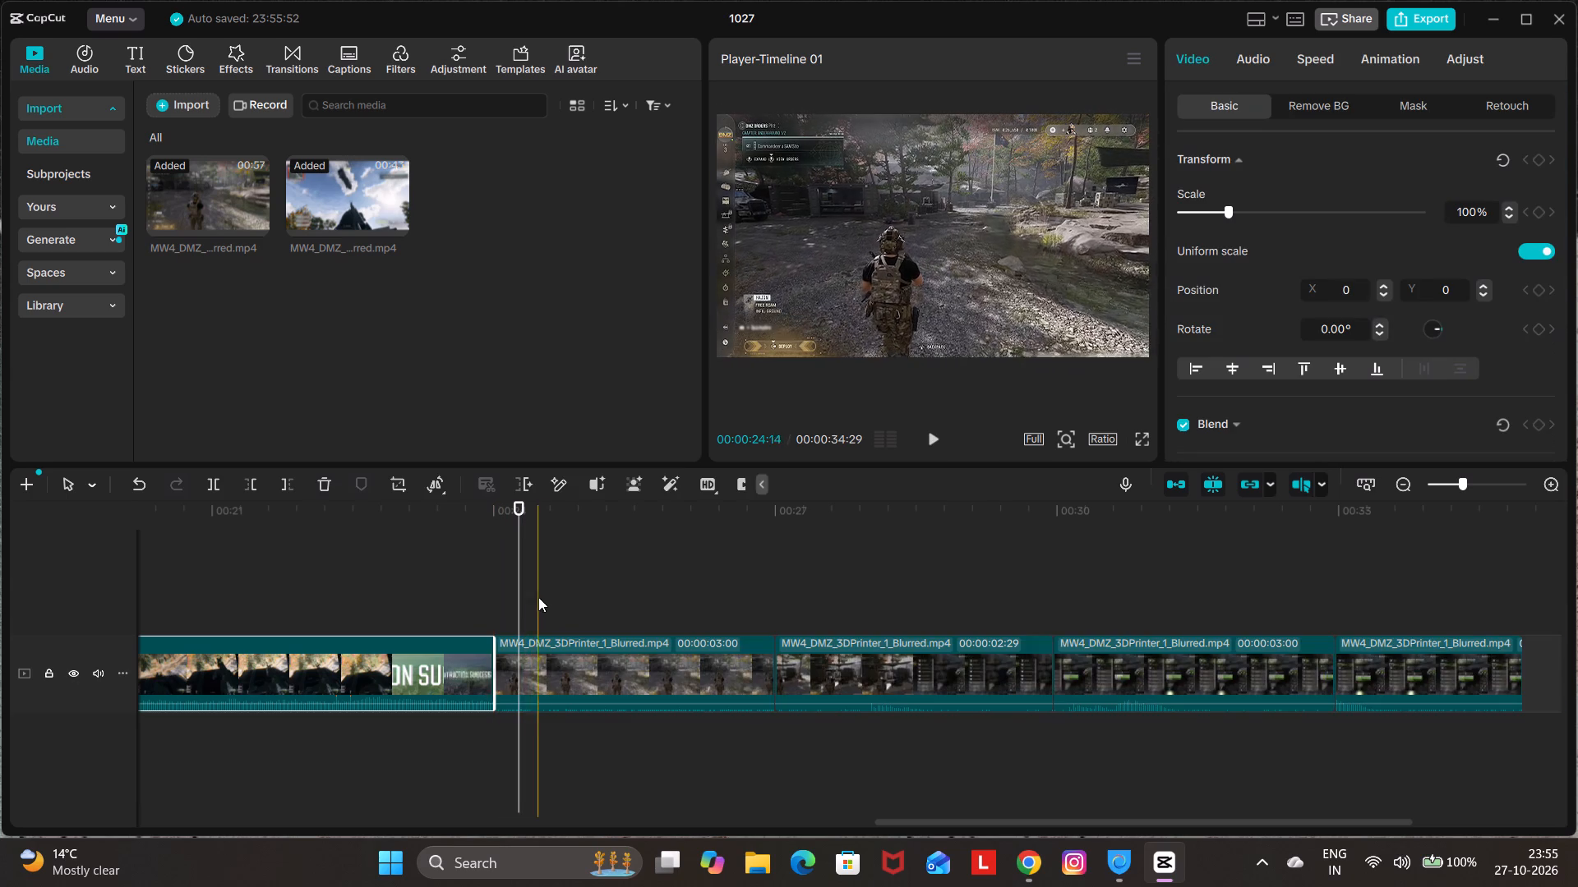
Play the opening few seconds of the trimmed NormalExtract clip from the start of the timeline to review the helicopter approach.
{"action": "left_click", "coordinate": [549, 585]}
{"action": "left_click", "coordinate": [409, 568]}
{"action": "left_click_drag", "start_coordinate": [406, 568], "coordinate": [104, 604]}
{"action": "left_click", "coordinate": [104, 604]}
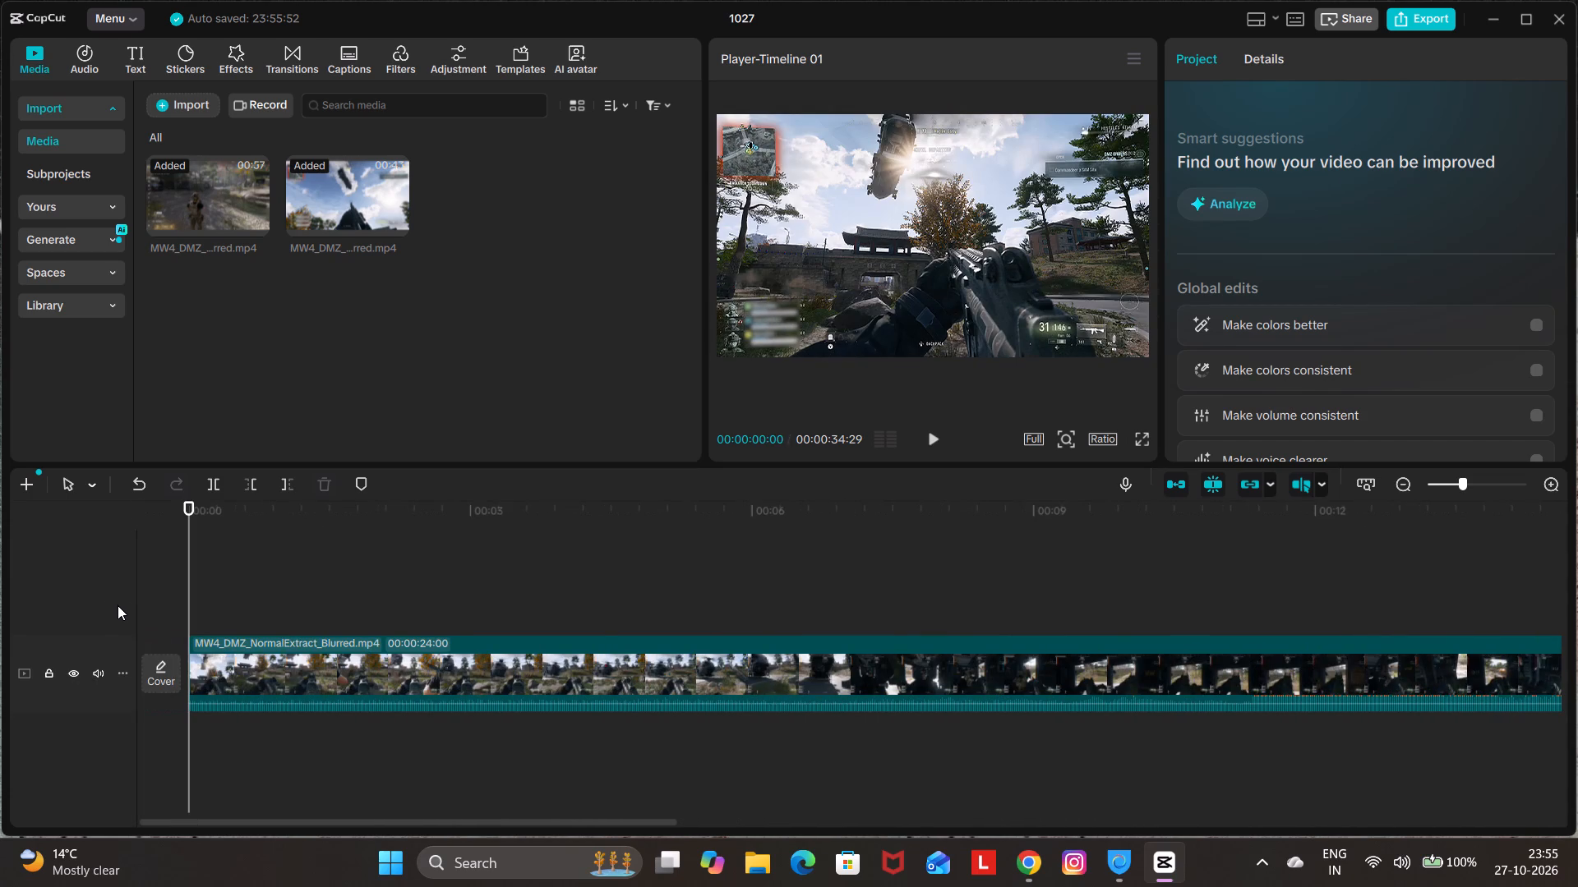
{"action": "key", "text": "space"}
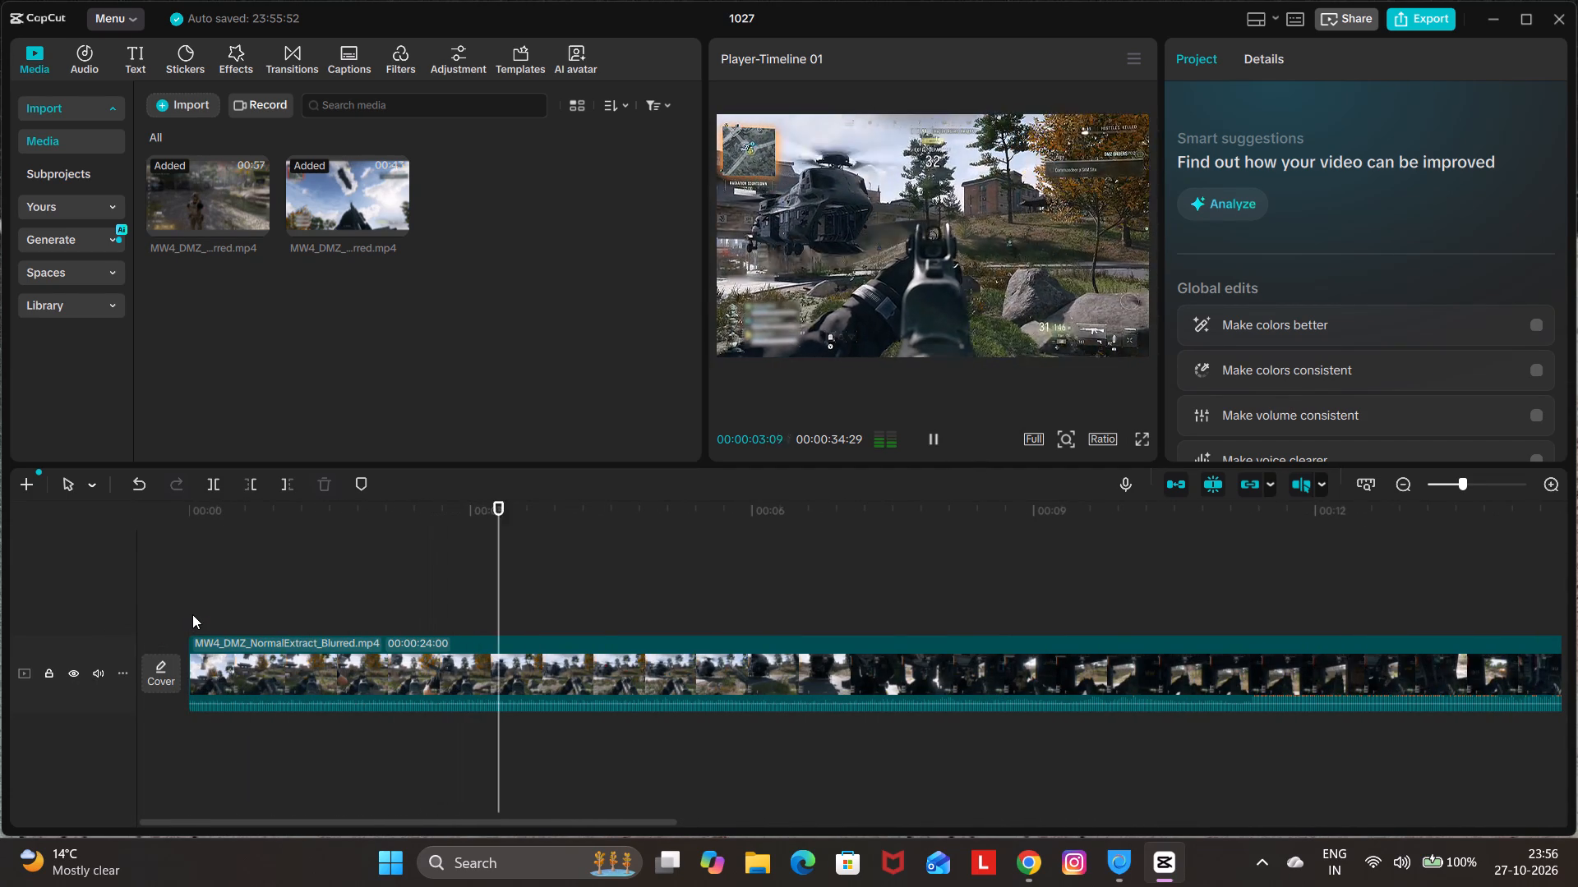
{"action": "key", "text": "space"}
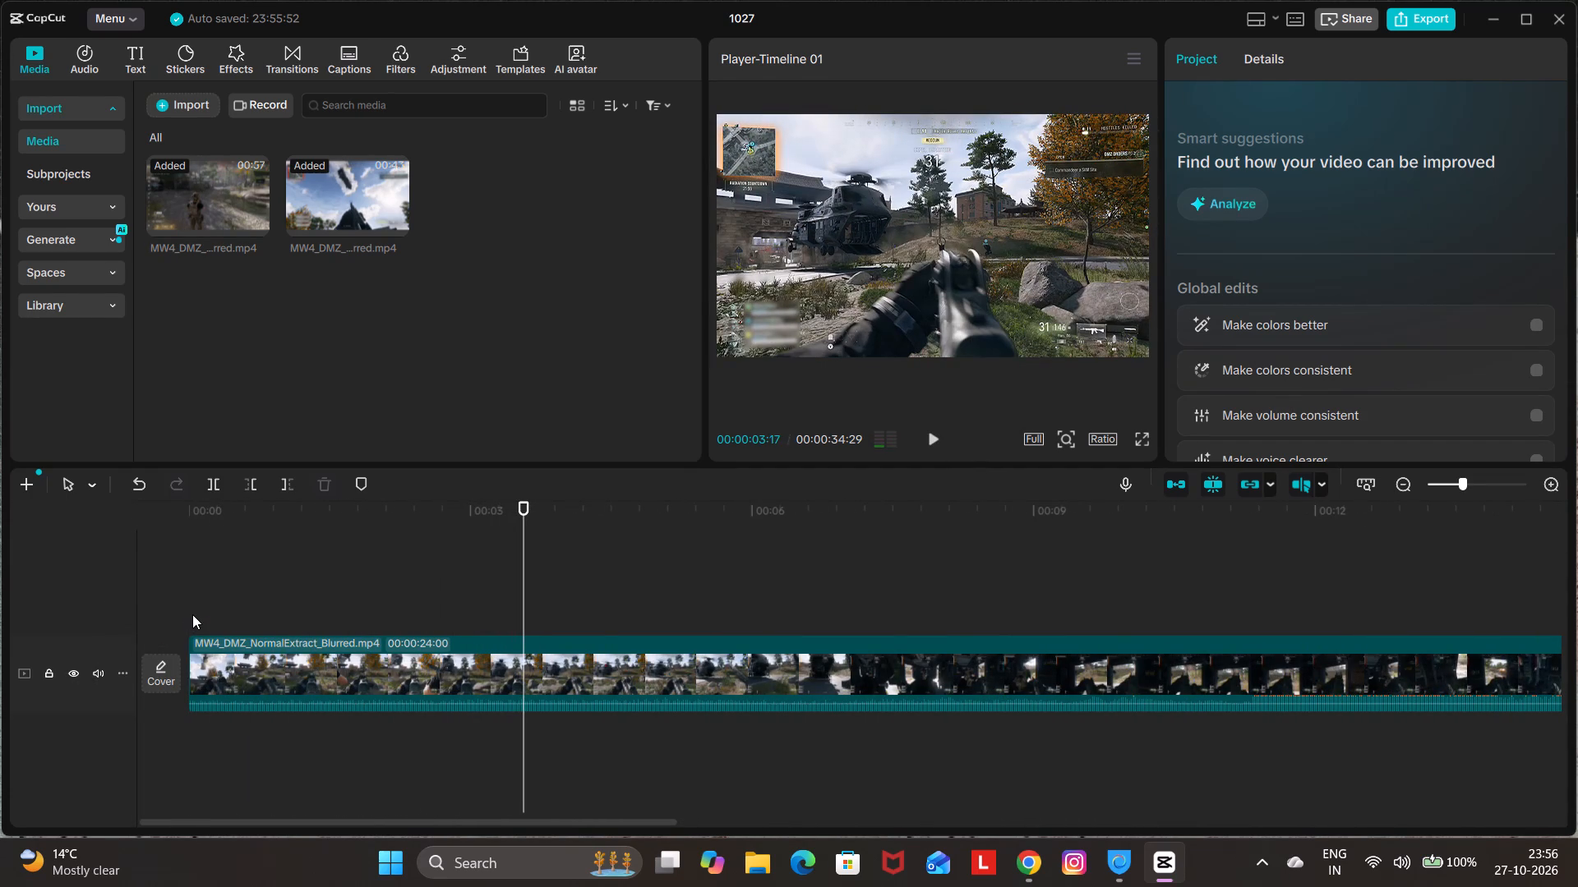
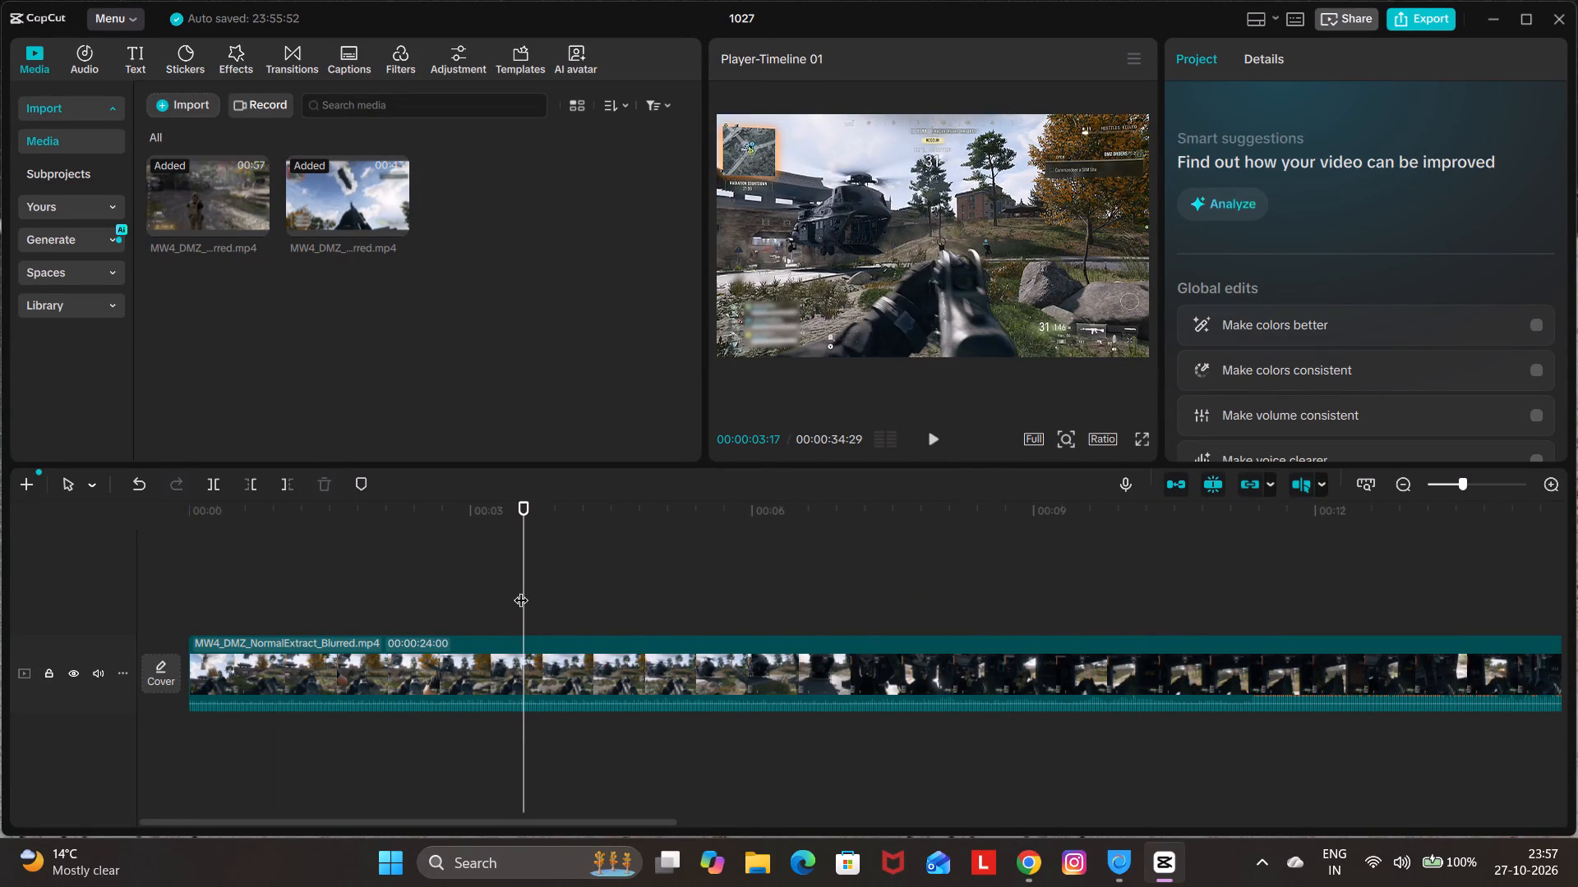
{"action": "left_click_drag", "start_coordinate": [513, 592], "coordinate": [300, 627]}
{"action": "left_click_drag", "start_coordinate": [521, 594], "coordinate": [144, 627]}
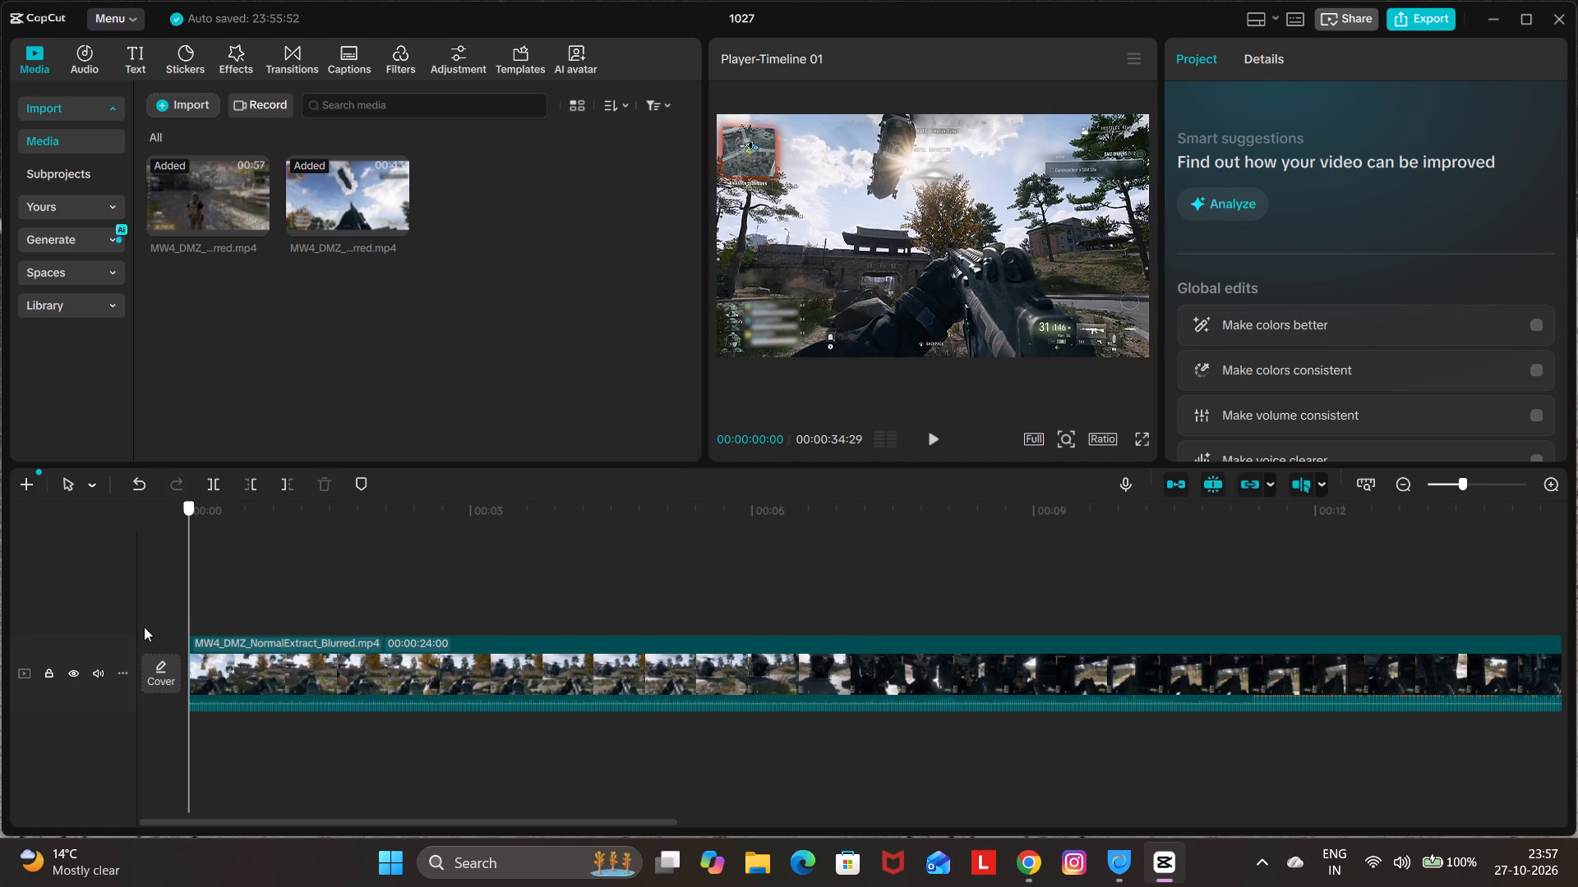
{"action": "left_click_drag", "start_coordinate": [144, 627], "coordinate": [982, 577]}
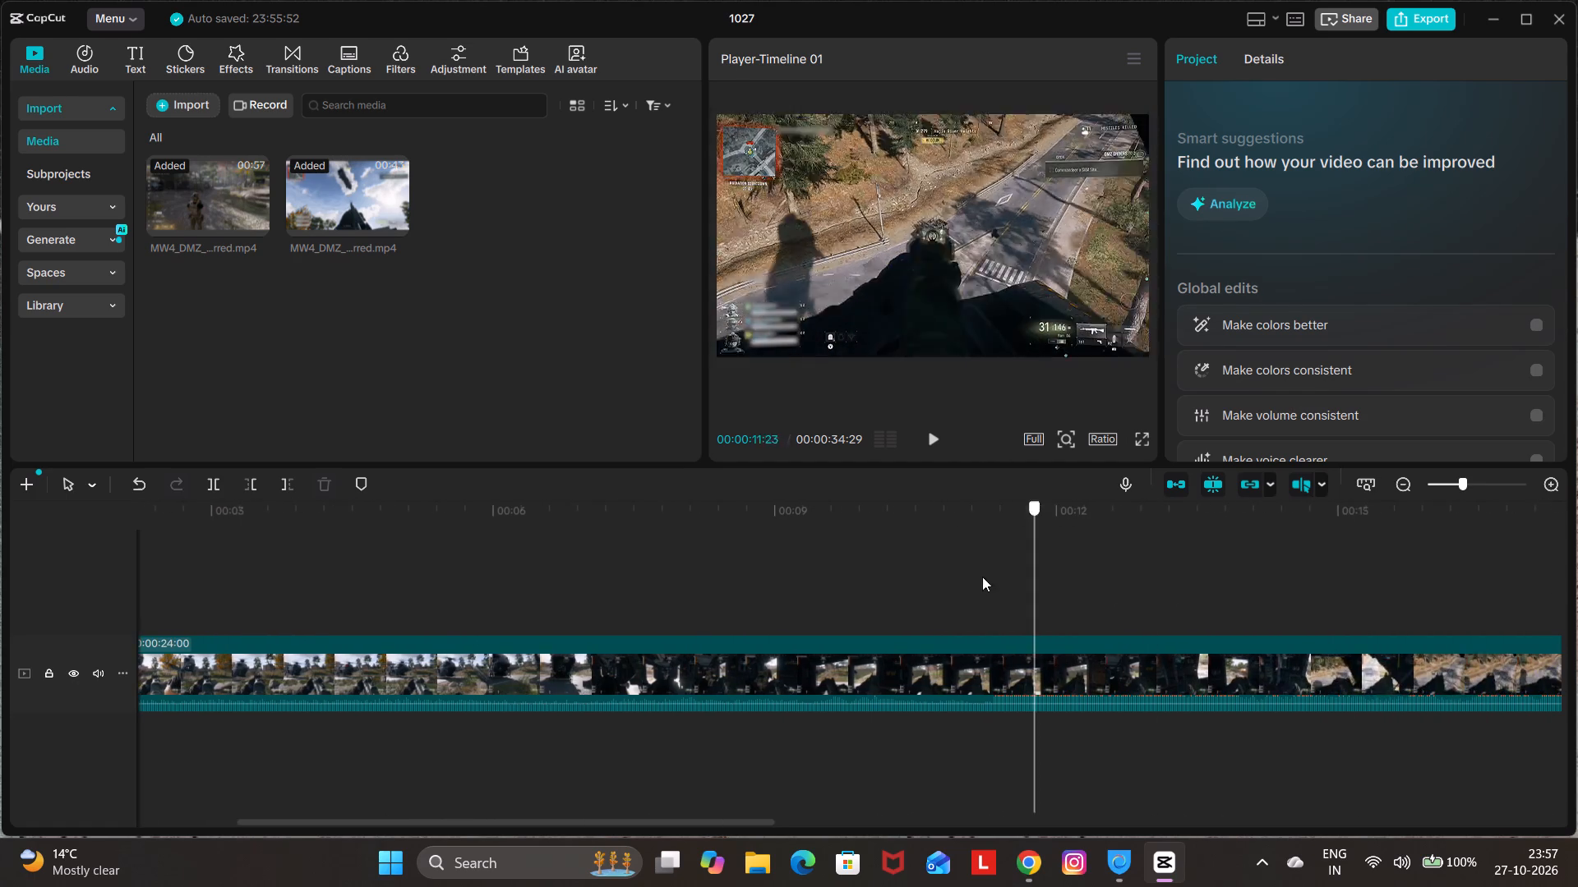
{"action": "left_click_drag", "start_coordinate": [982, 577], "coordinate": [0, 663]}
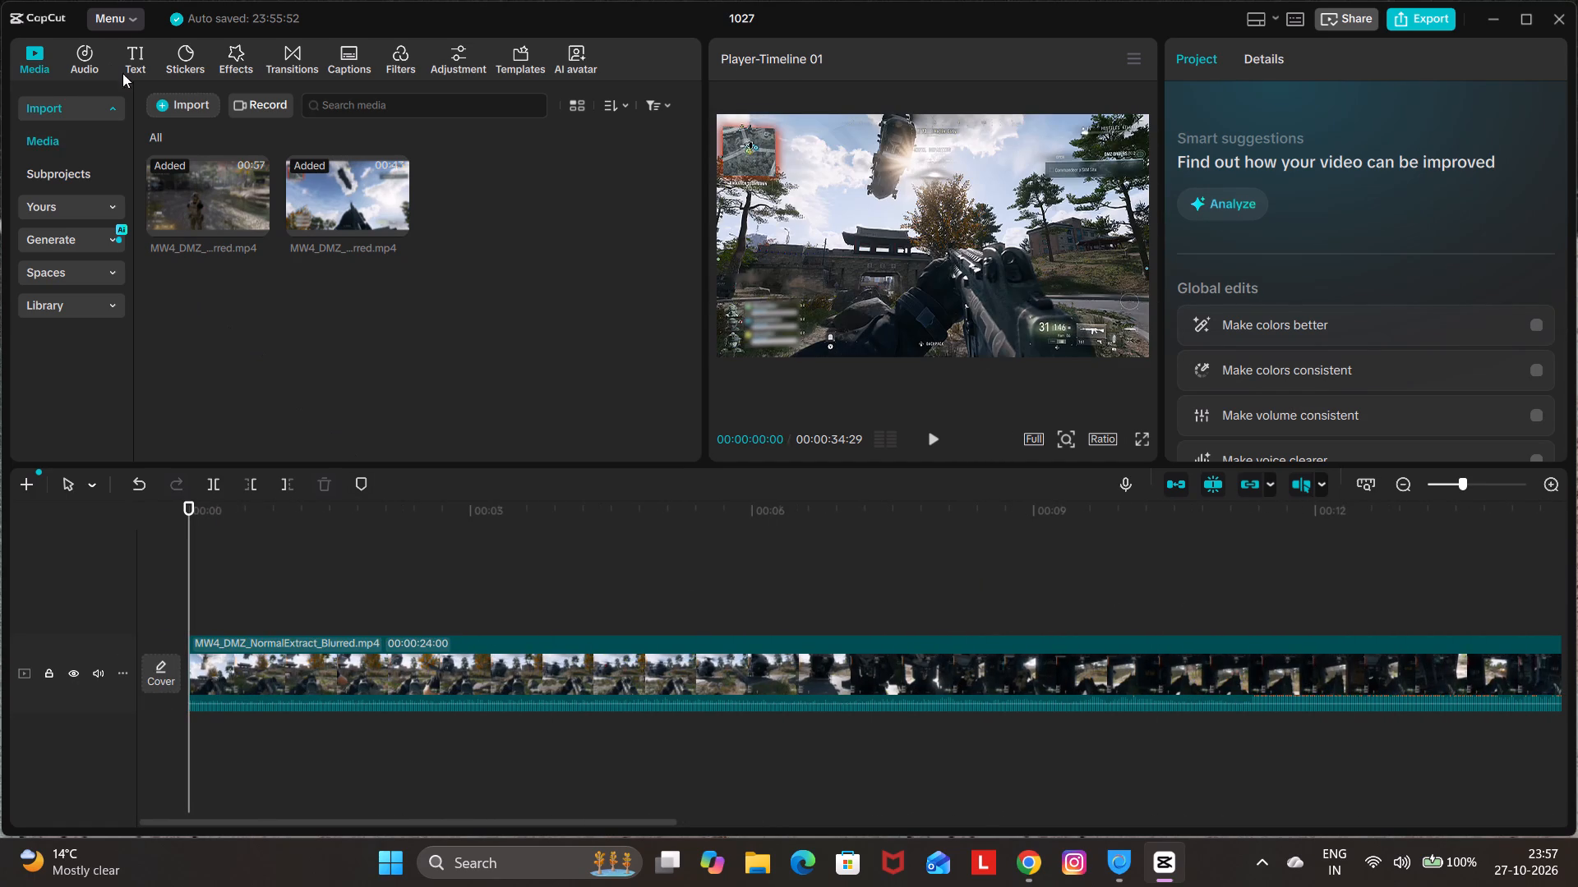
Import the SNIPPING SHOT video from the BlueStacks-Pie64 folder in Videos into the project media.
{"action": "left_click", "coordinate": [163, 114]}
{"action": "left_click", "coordinate": [214, 142]}
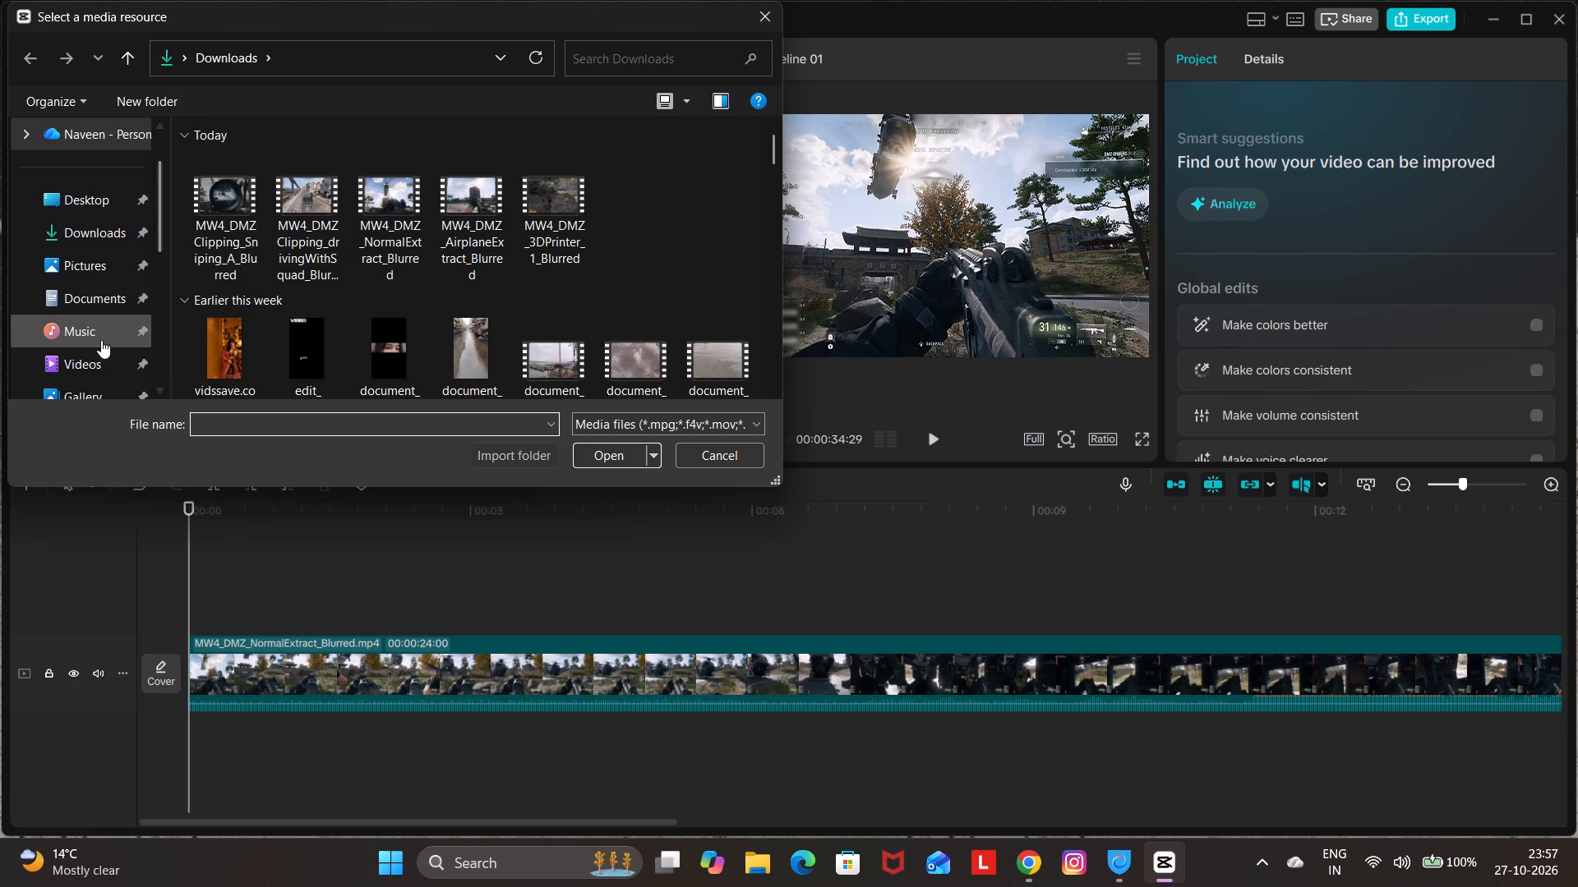
{"action": "left_click", "coordinate": [104, 367]}
{"action": "left_click", "coordinate": [257, 207]}
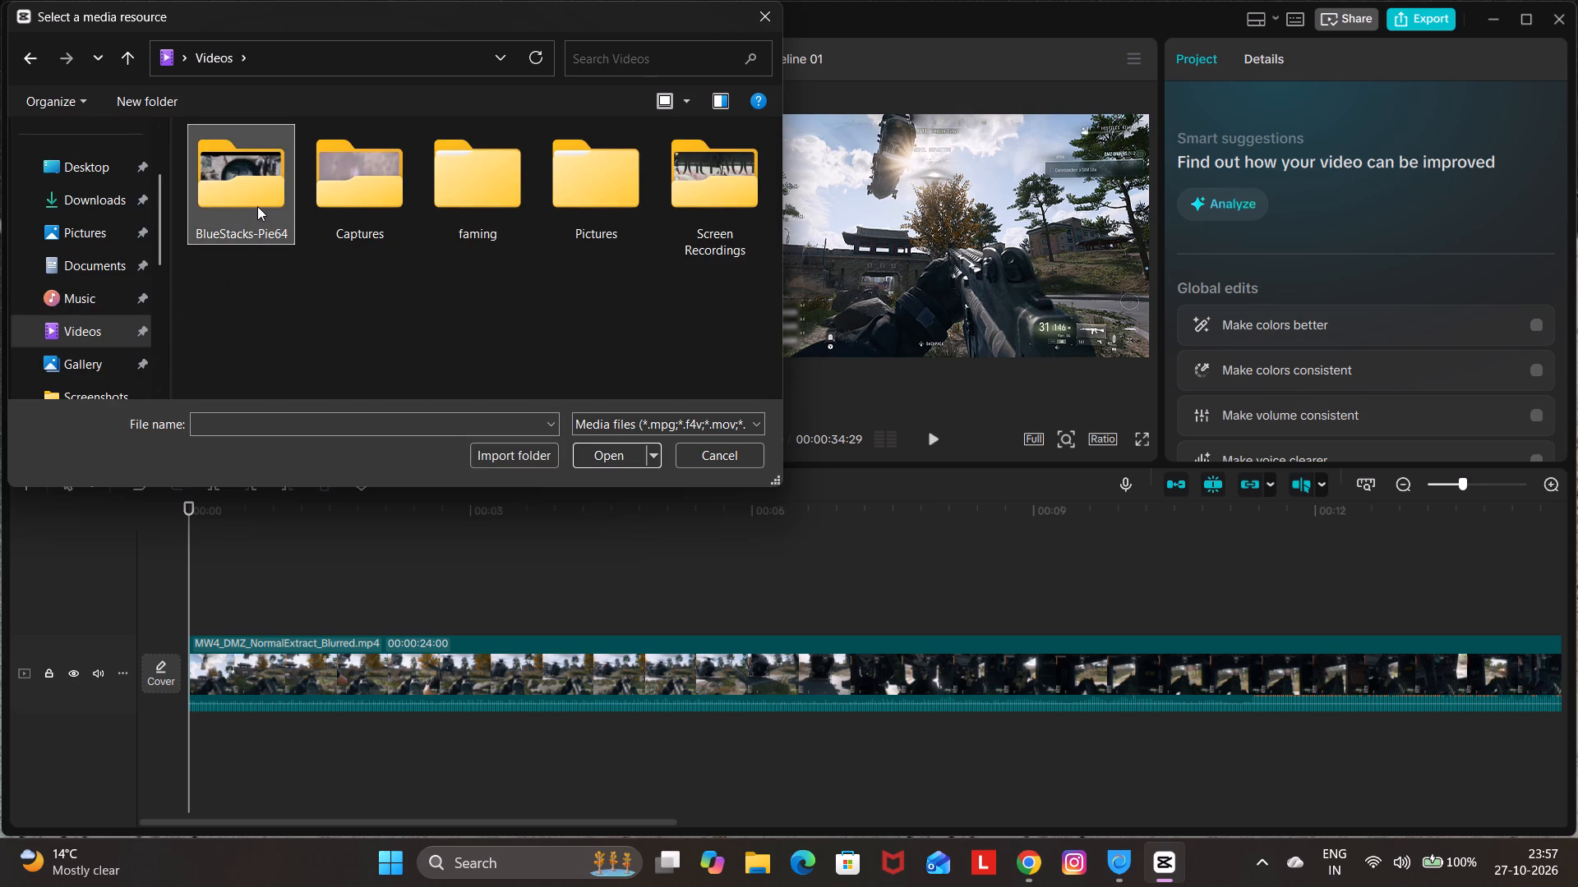
{"action": "left_click", "coordinate": [257, 205]}
{"action": "double_click", "coordinate": [258, 205]}
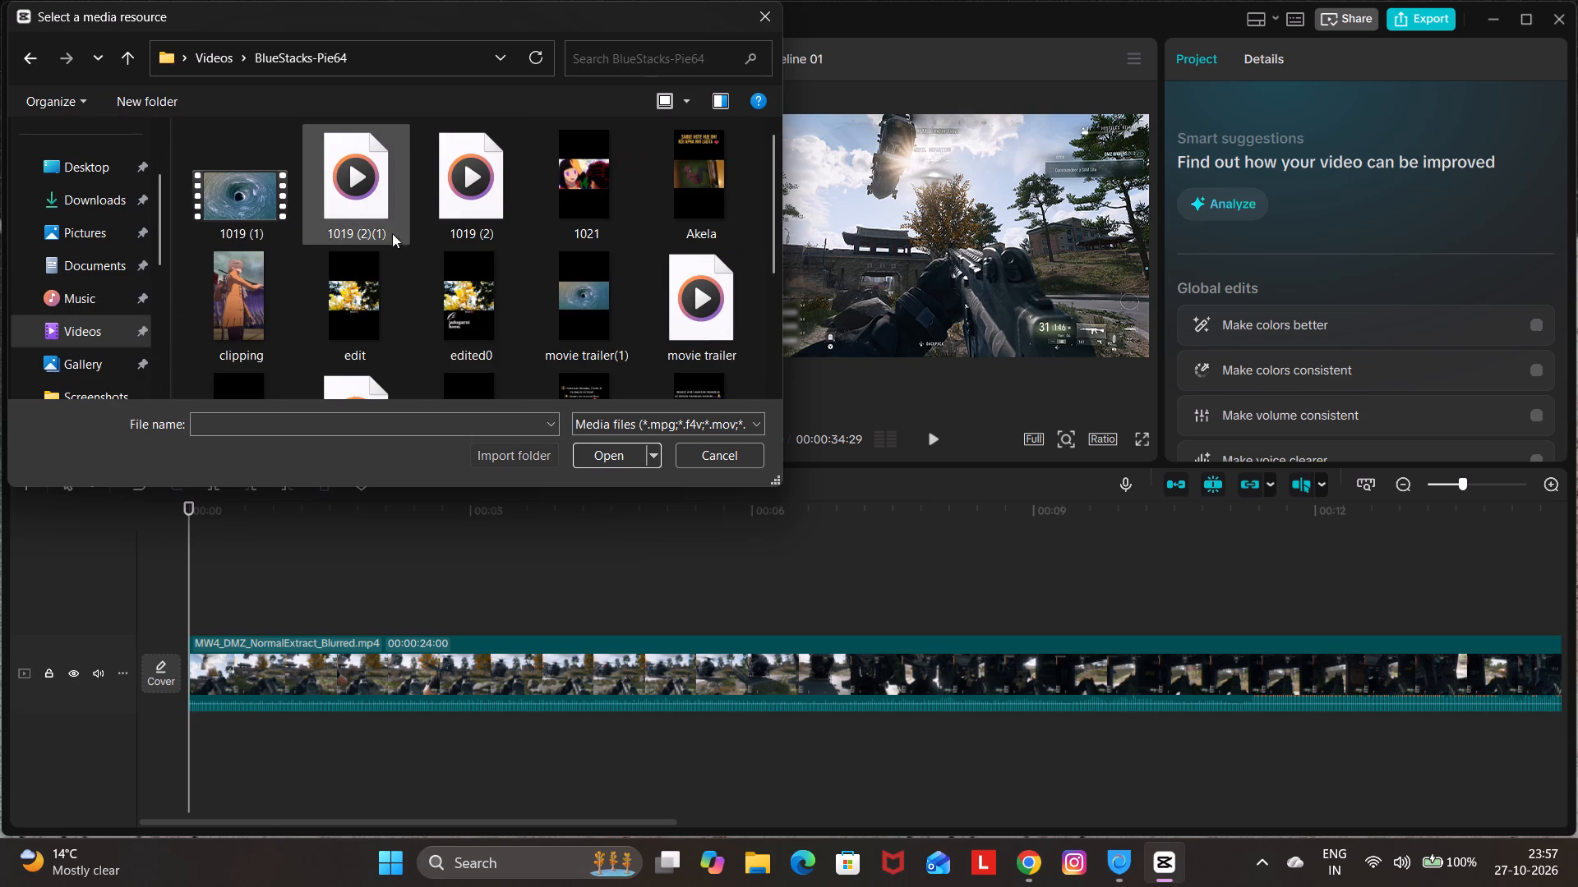
{"action": "scroll", "coordinate": [394, 236], "scroll_direction": "down", "scroll_amount": 2}
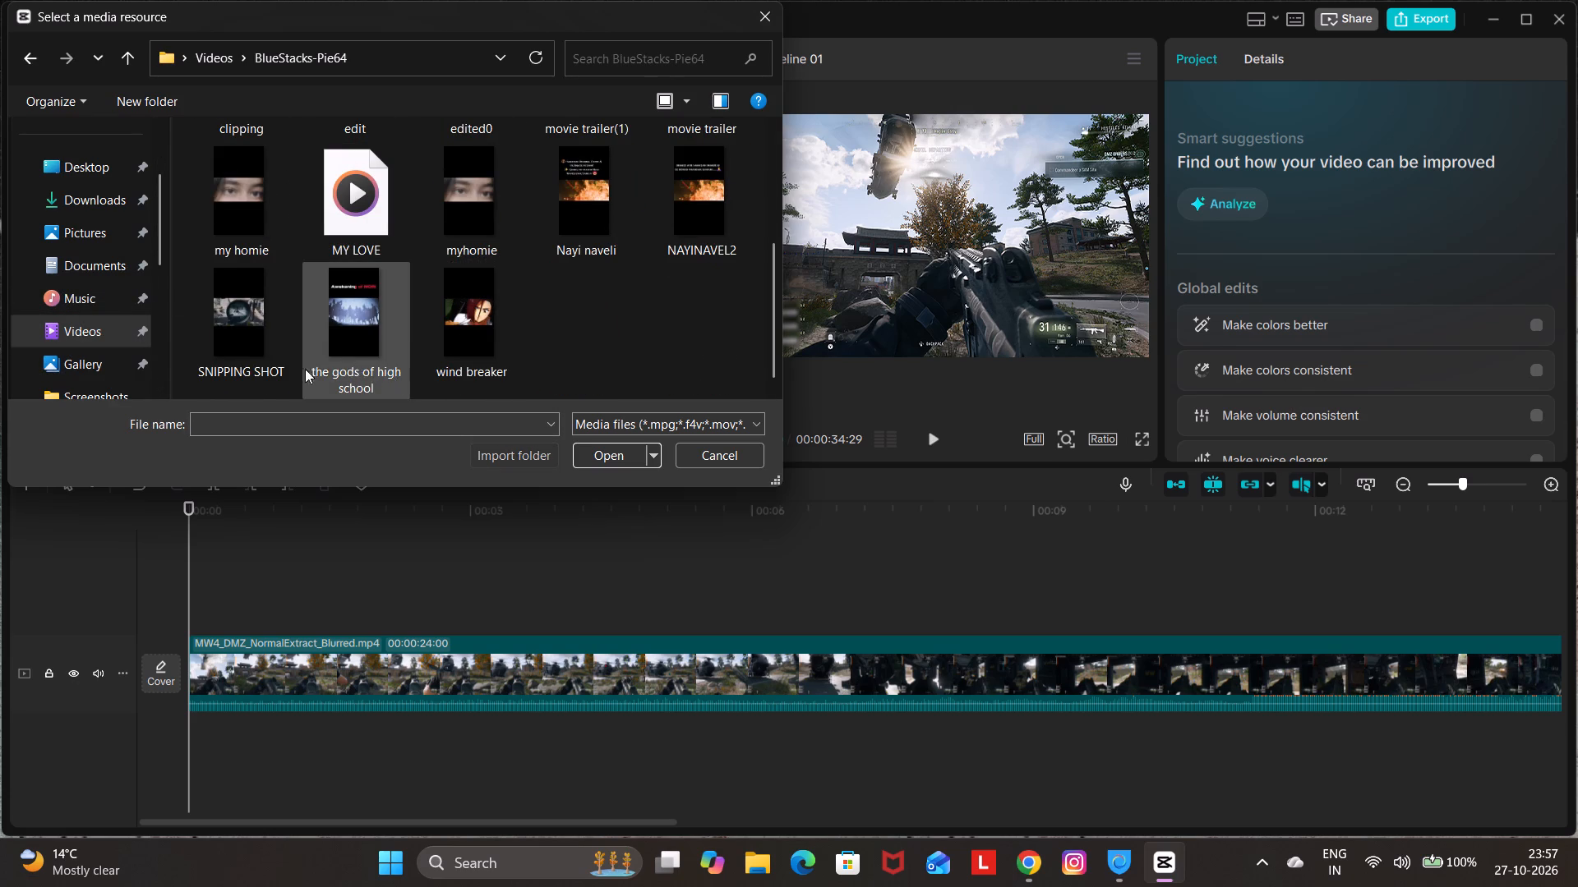
{"action": "double_click", "coordinate": [248, 326]}
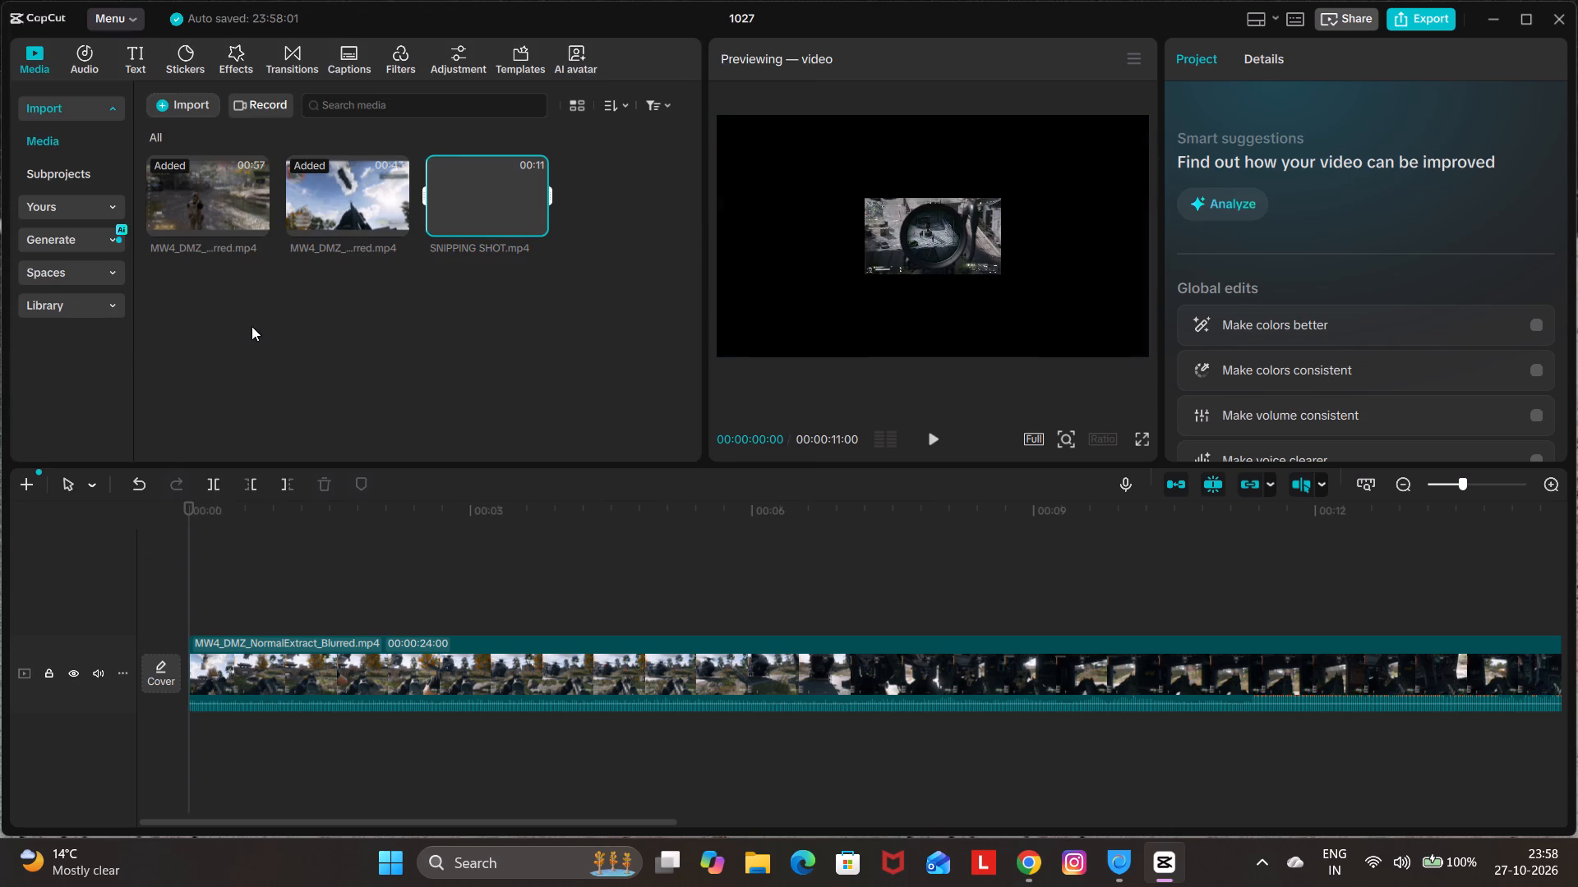
Place the SNIPPING SHOT clip at the very start of the main track, ahead of the NormalExtract clip.
{"action": "left_click_drag", "start_coordinate": [483, 195], "coordinate": [156, 633]}
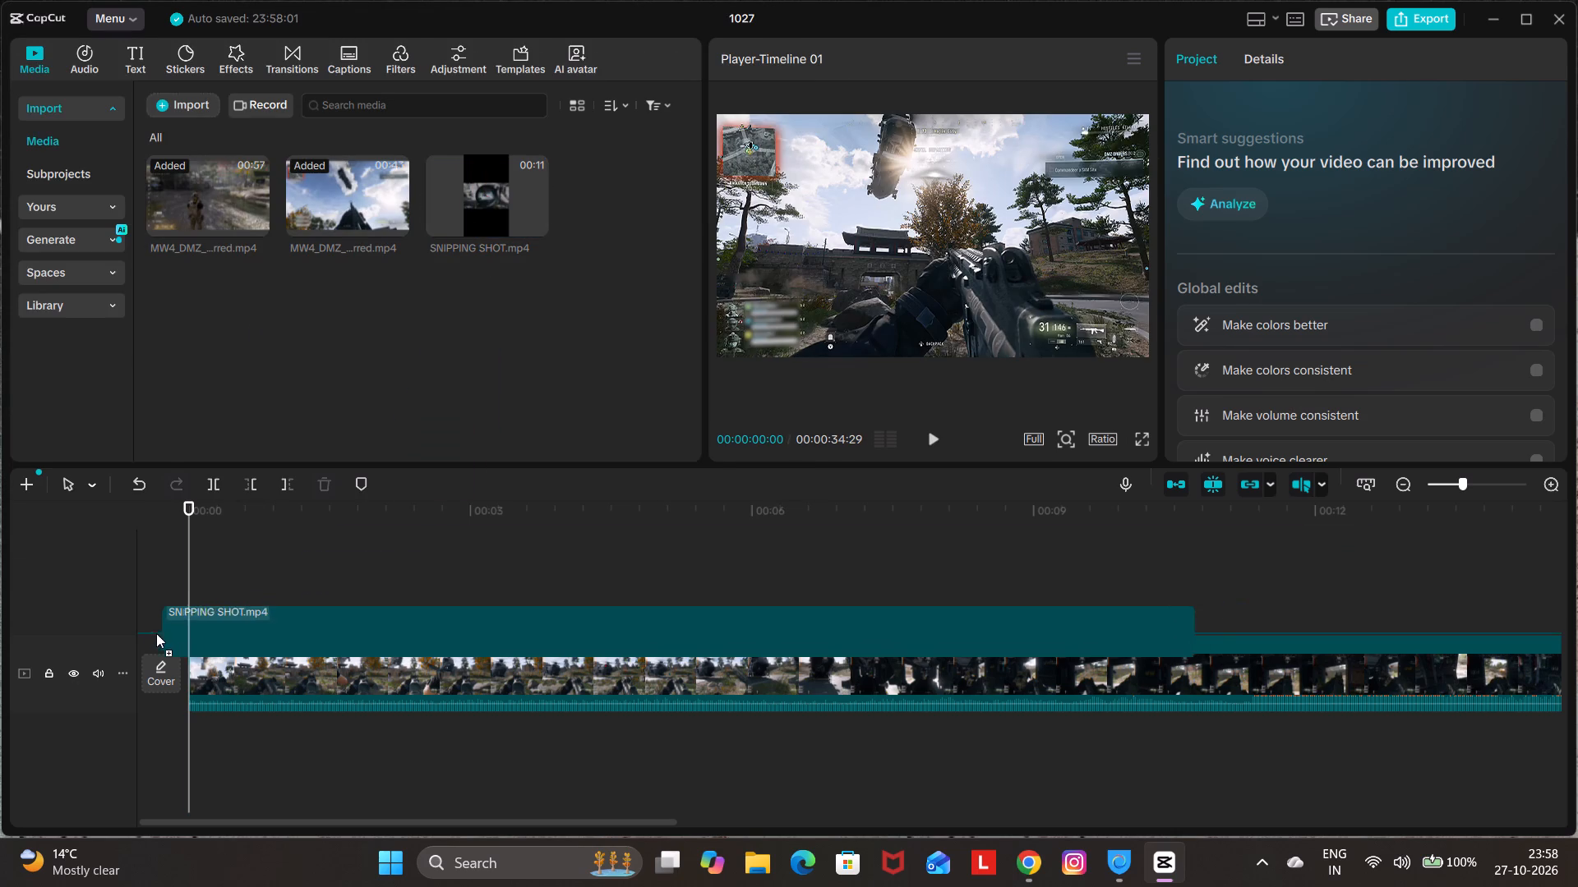
{"action": "left_click_drag", "start_coordinate": [156, 633], "coordinate": [154, 669]}
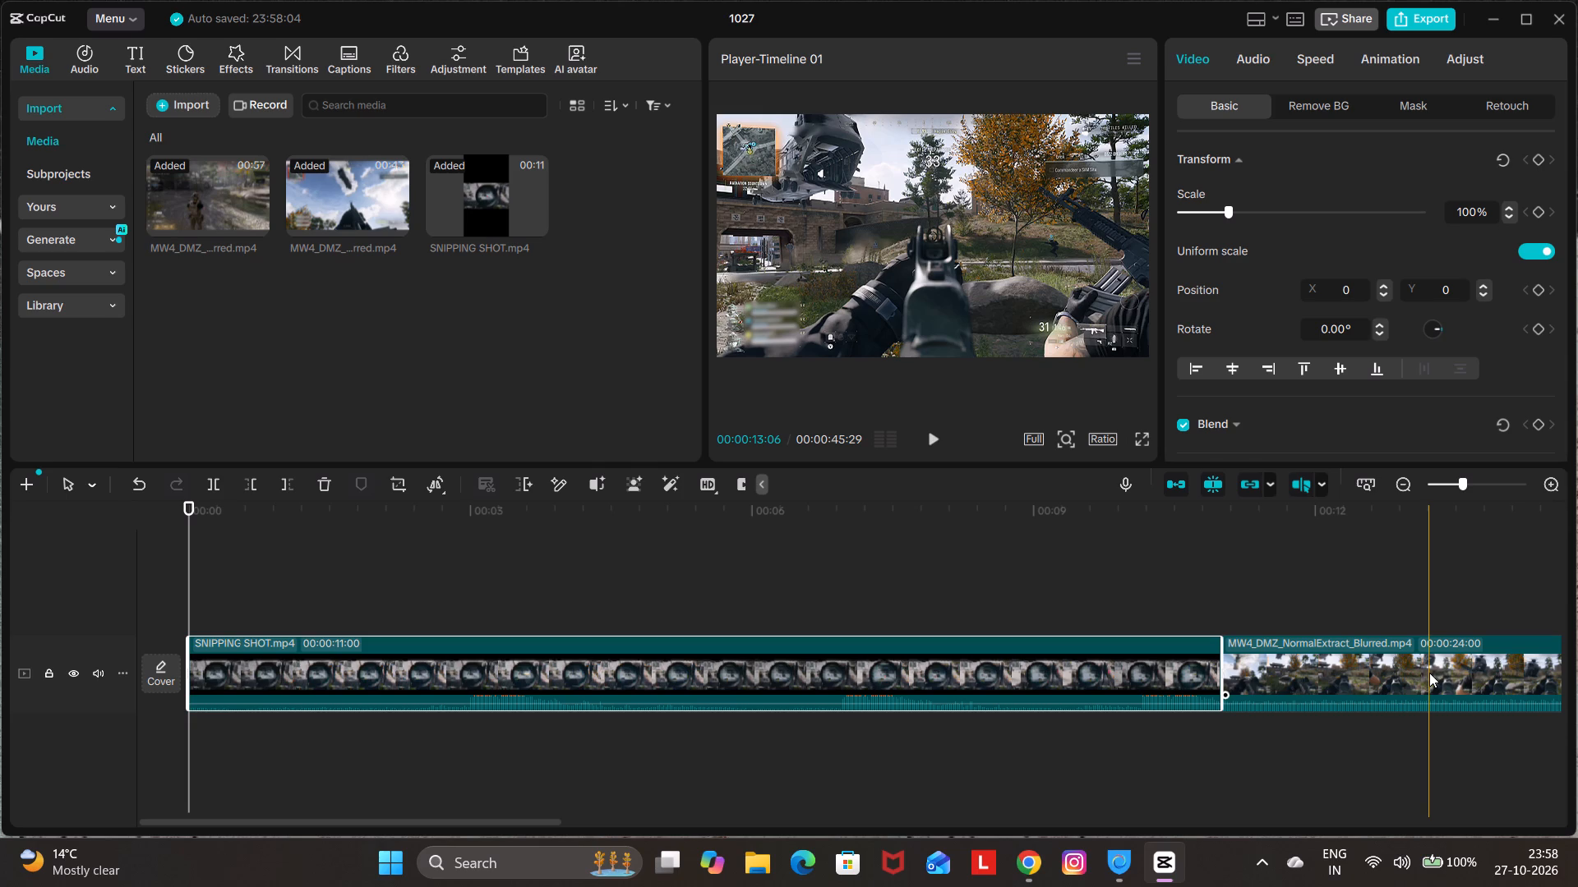
Set the project's aspect ratio to 9:16.
{"action": "left_click", "coordinate": [1368, 682]}
{"action": "left_click", "coordinate": [1105, 436]}
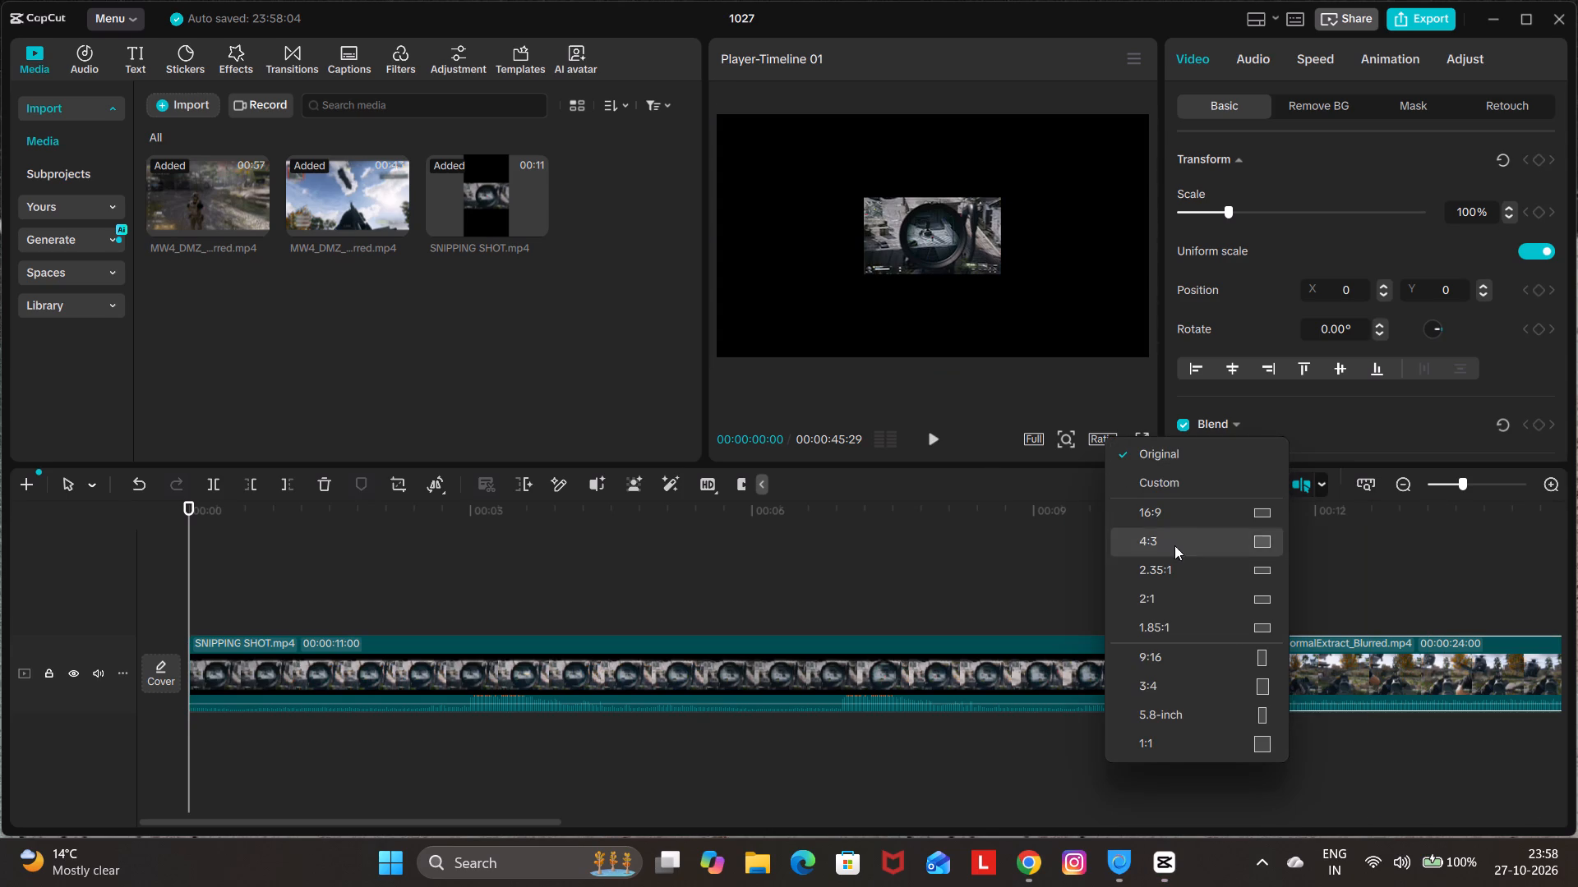
{"action": "left_click", "coordinate": [1202, 659]}
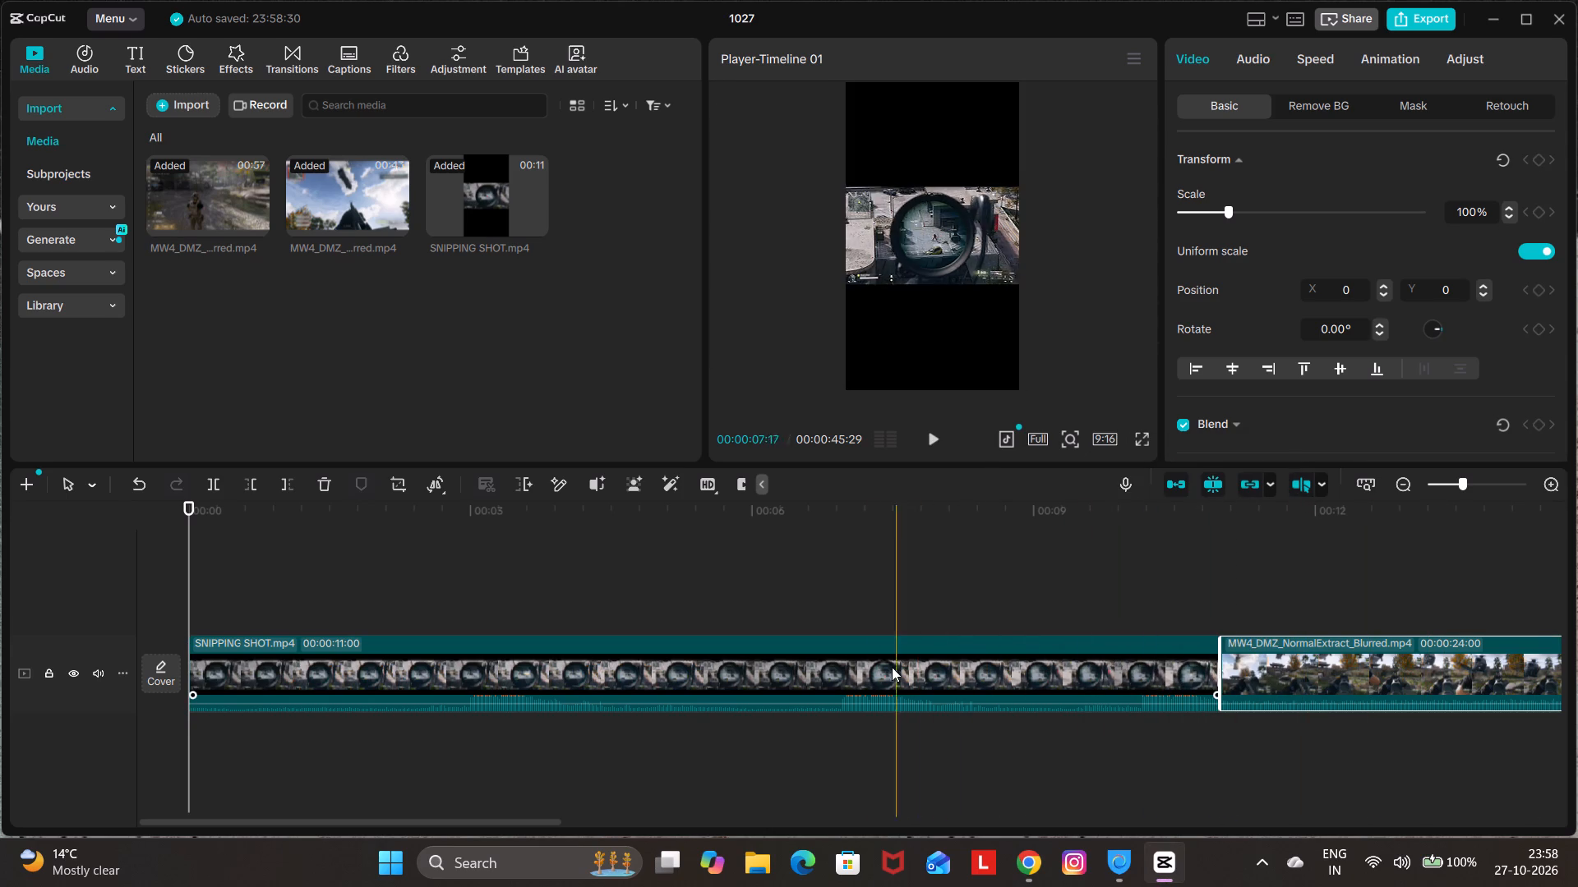
Review the vertical sequence from the sniping shot through the helicopter extraction and into the first 3DPrinter segment.
{"action": "left_click", "coordinate": [1263, 568]}
{"action": "left_click_drag", "start_coordinate": [1263, 568], "coordinate": [1509, 551]}
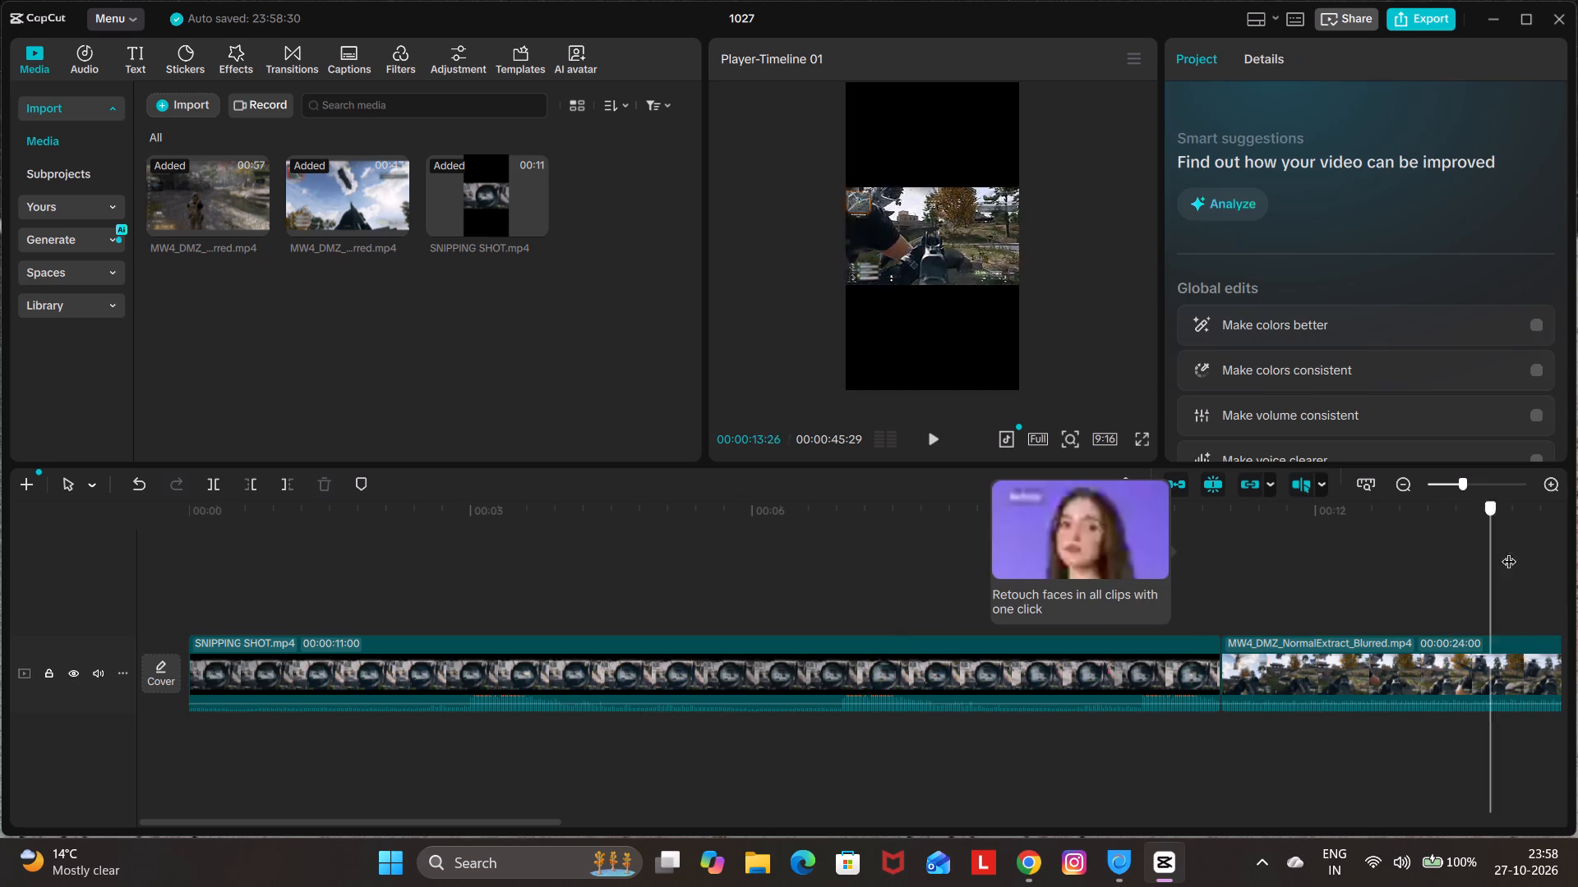
{"action": "left_click_drag", "start_coordinate": [1509, 551], "coordinate": [1561, 545]}
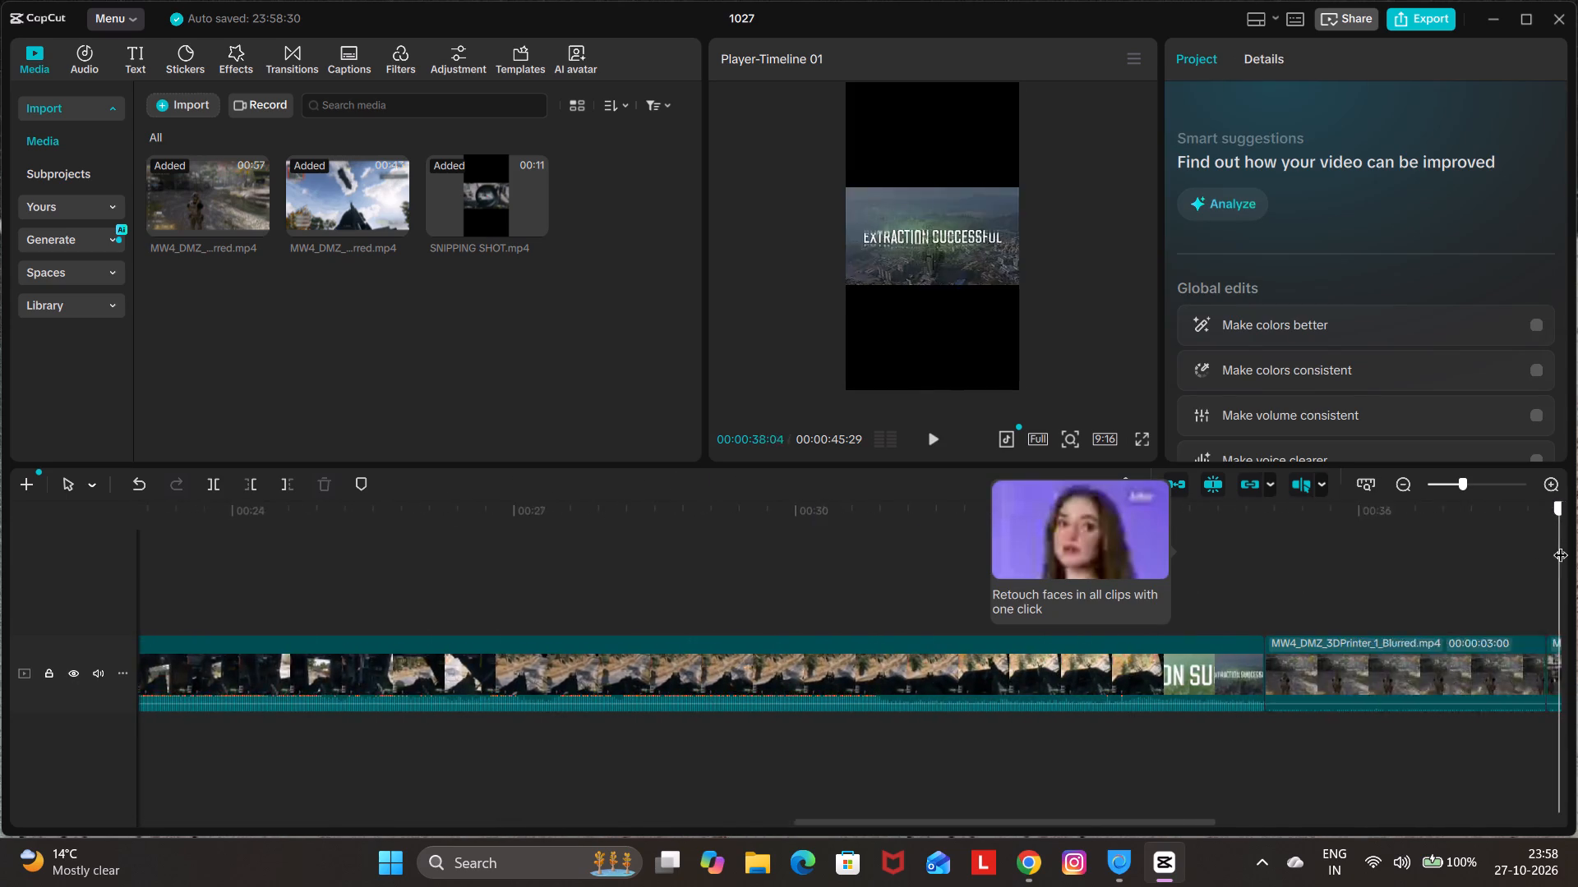
{"action": "left_click_drag", "start_coordinate": [1561, 545], "coordinate": [0, 623]}
{"action": "key", "text": "space"}
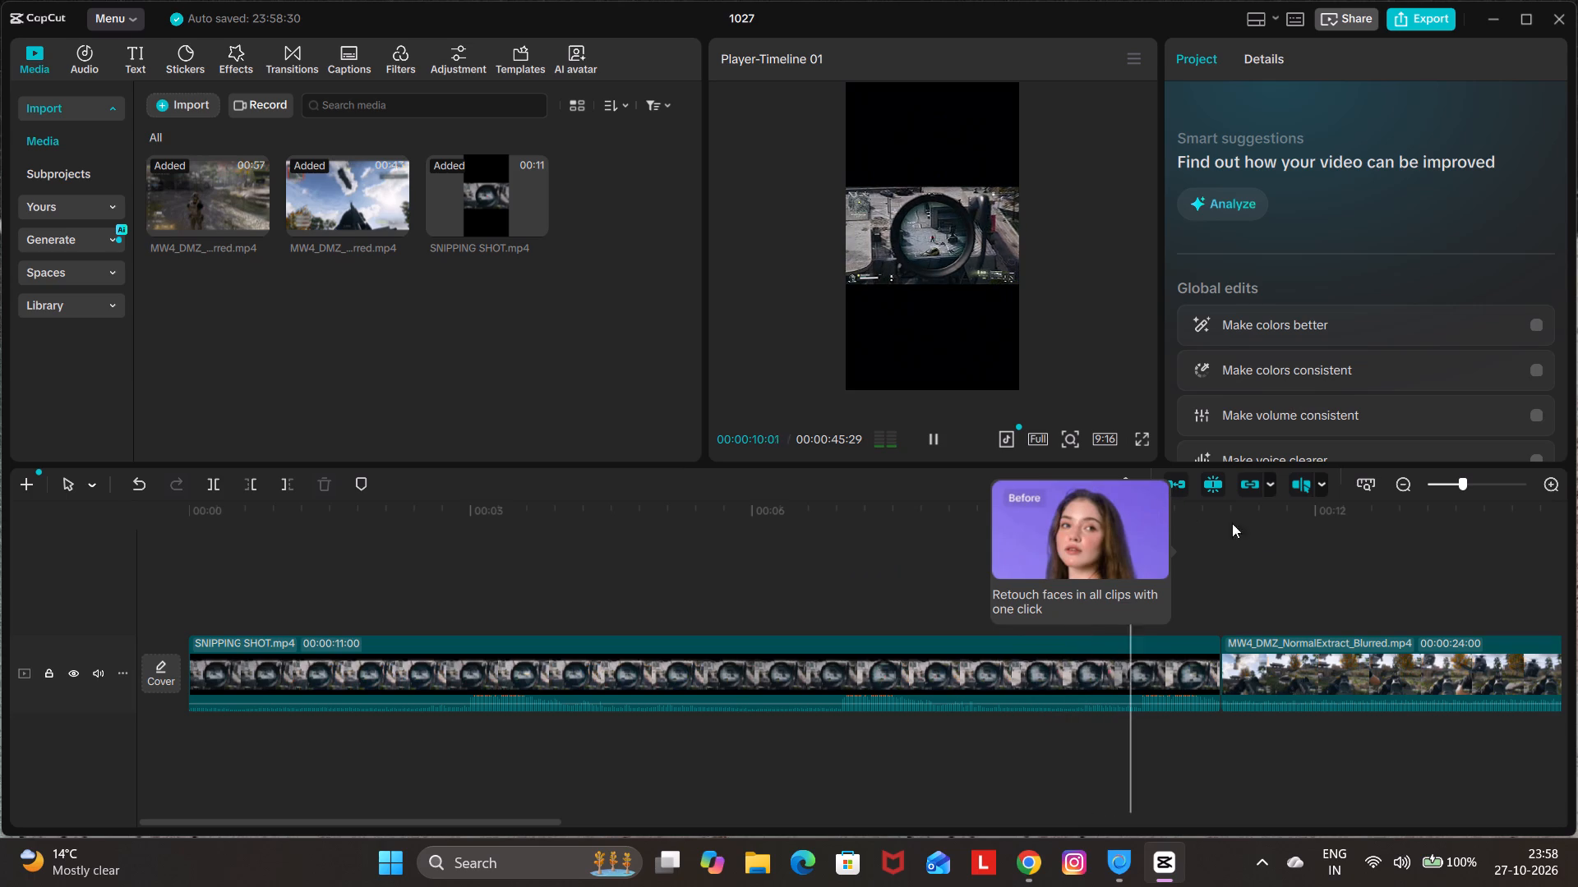
{"action": "left_click", "coordinate": [1268, 533]}
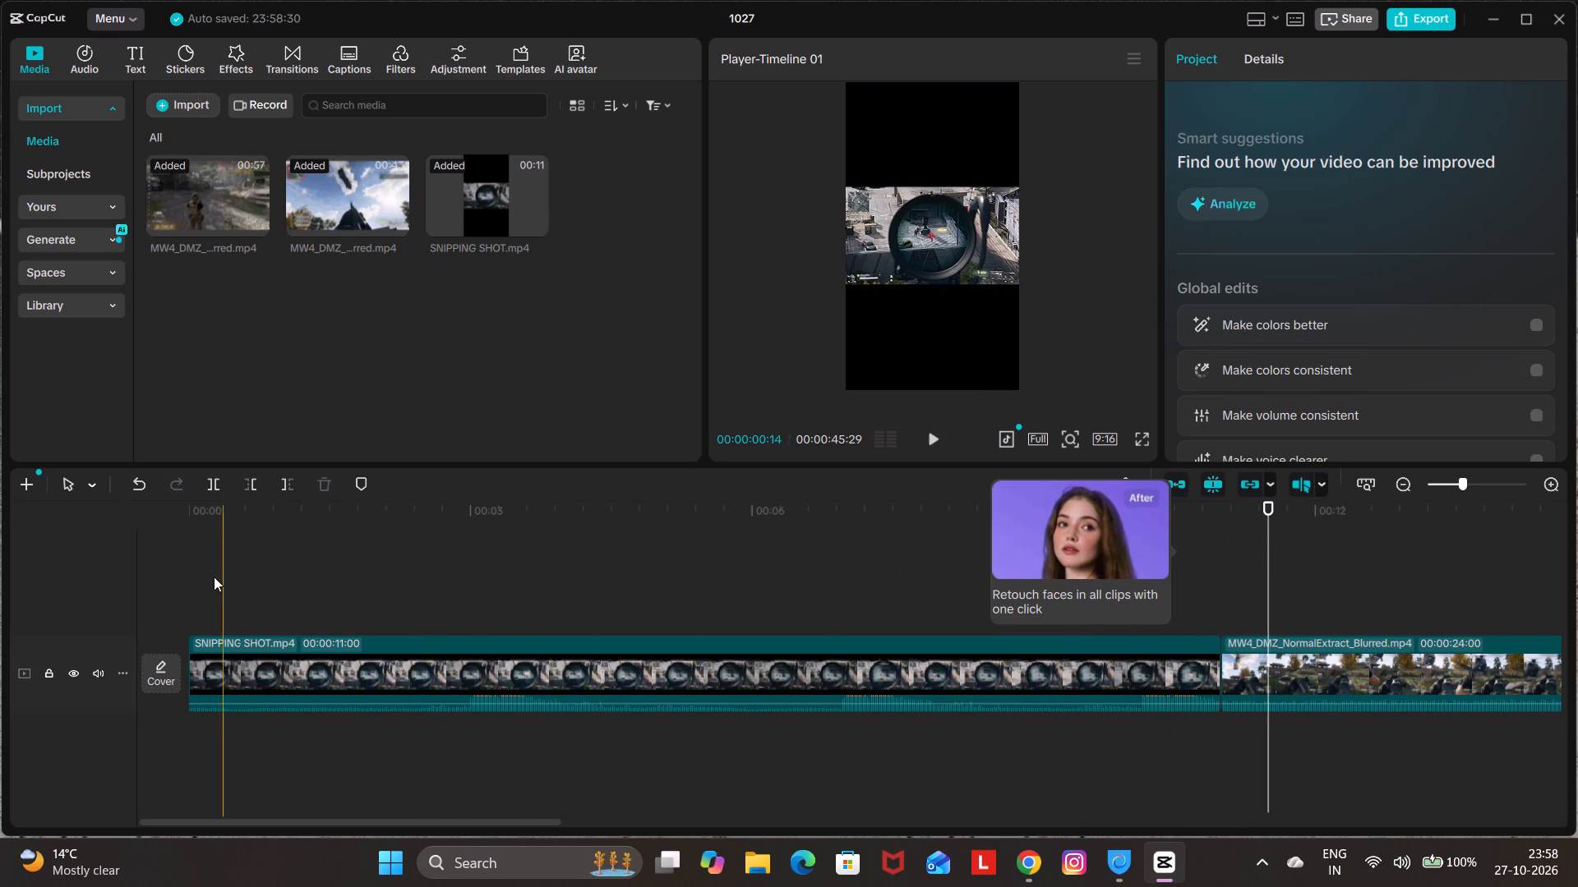
{"action": "left_click", "coordinate": [173, 580]}
{"action": "key", "text": "space"}
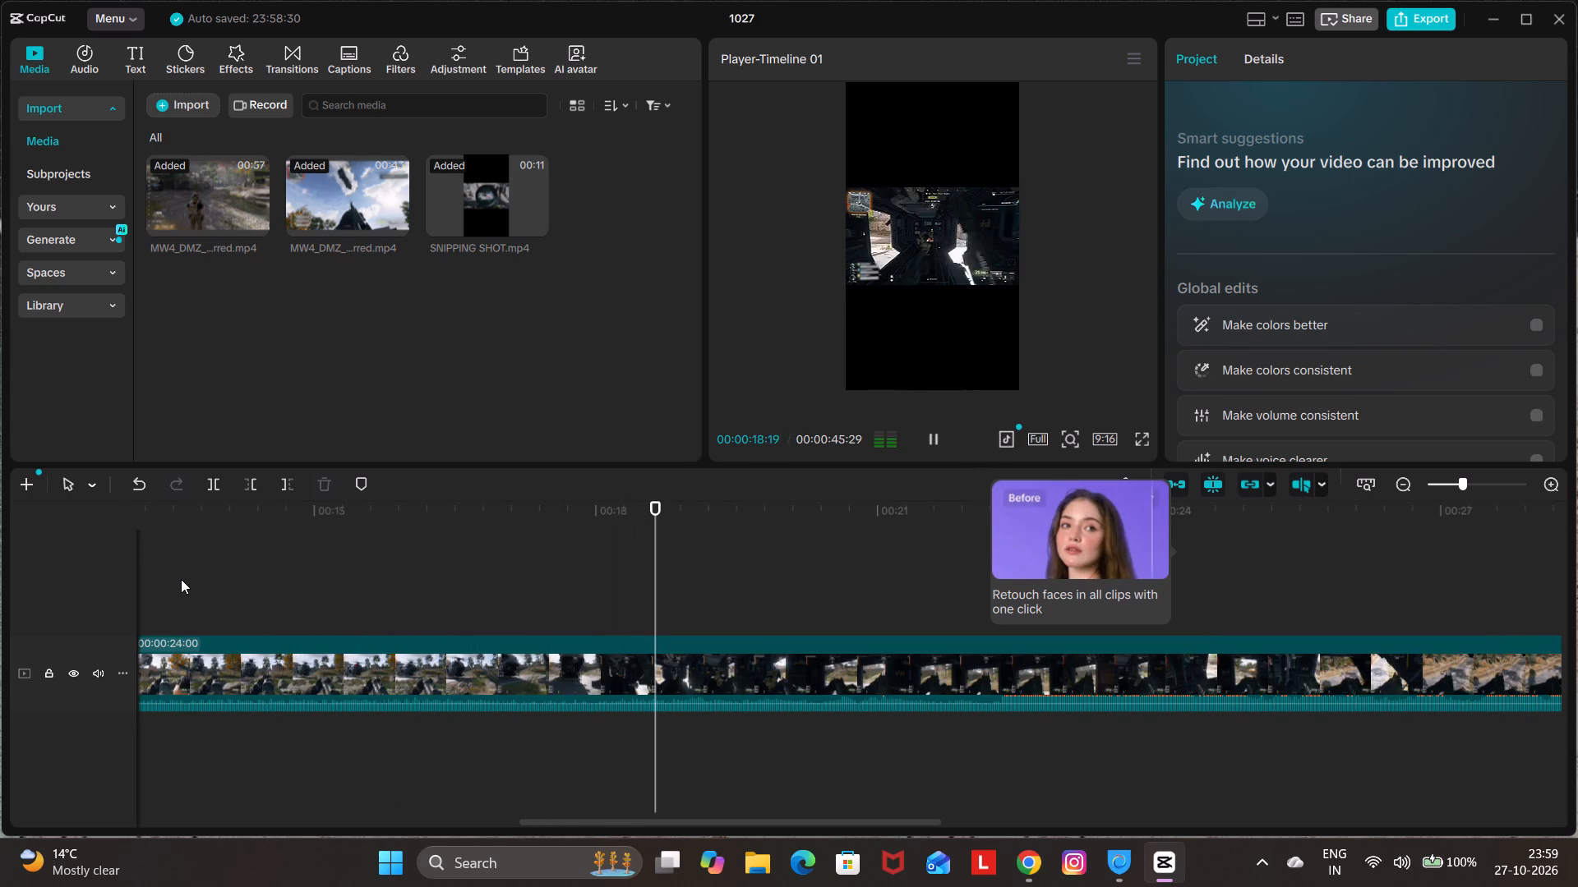
{"action": "key", "text": "space"}
{"action": "key", "text": "space"}
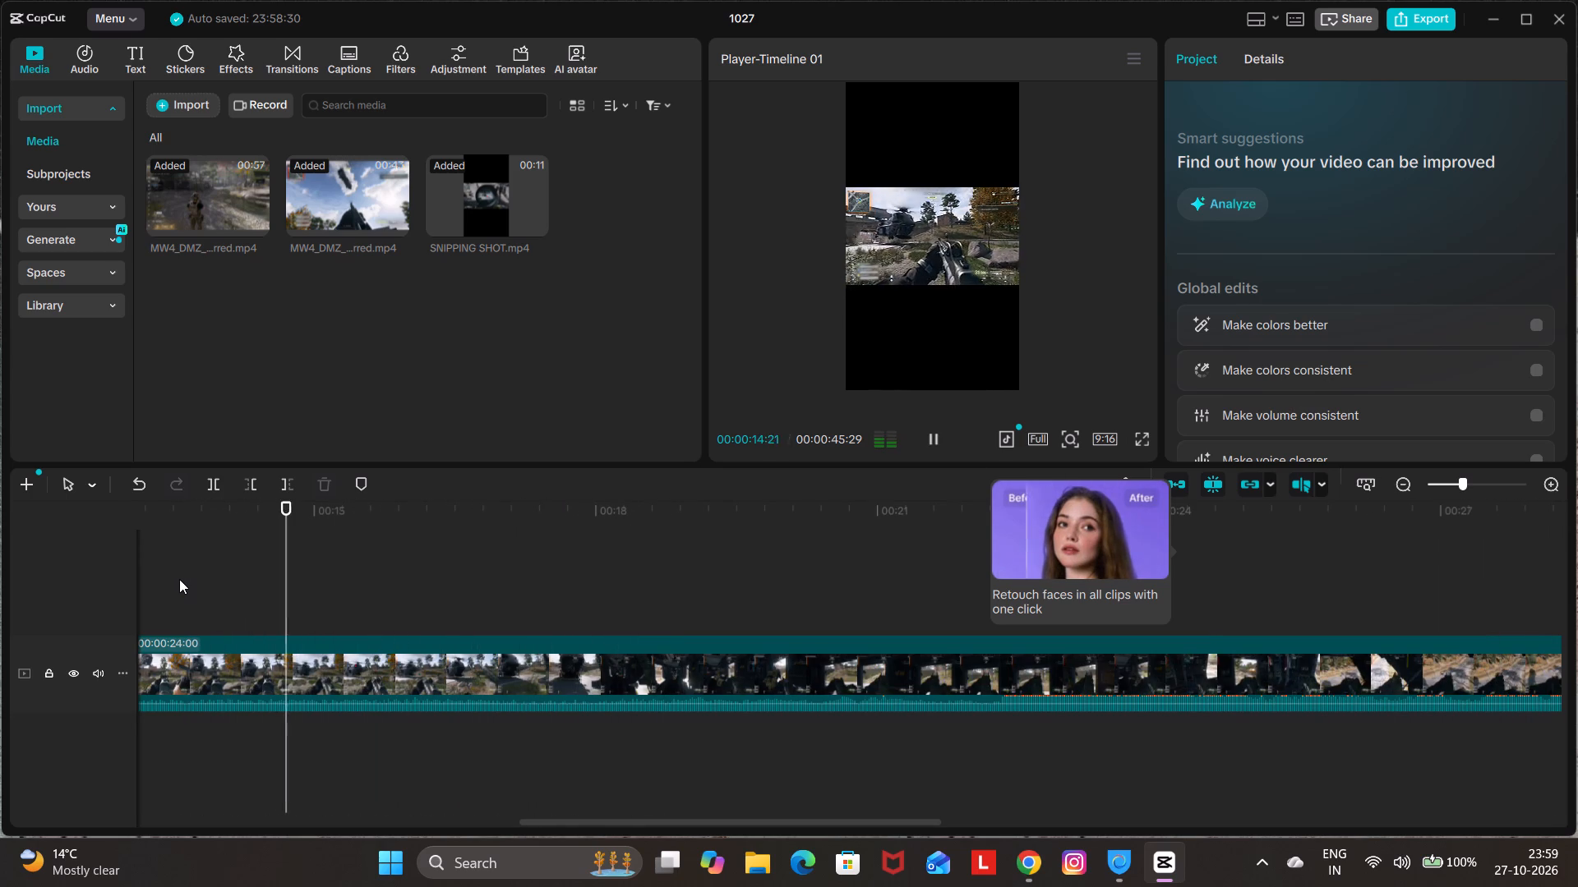
{"action": "key", "text": "space"}
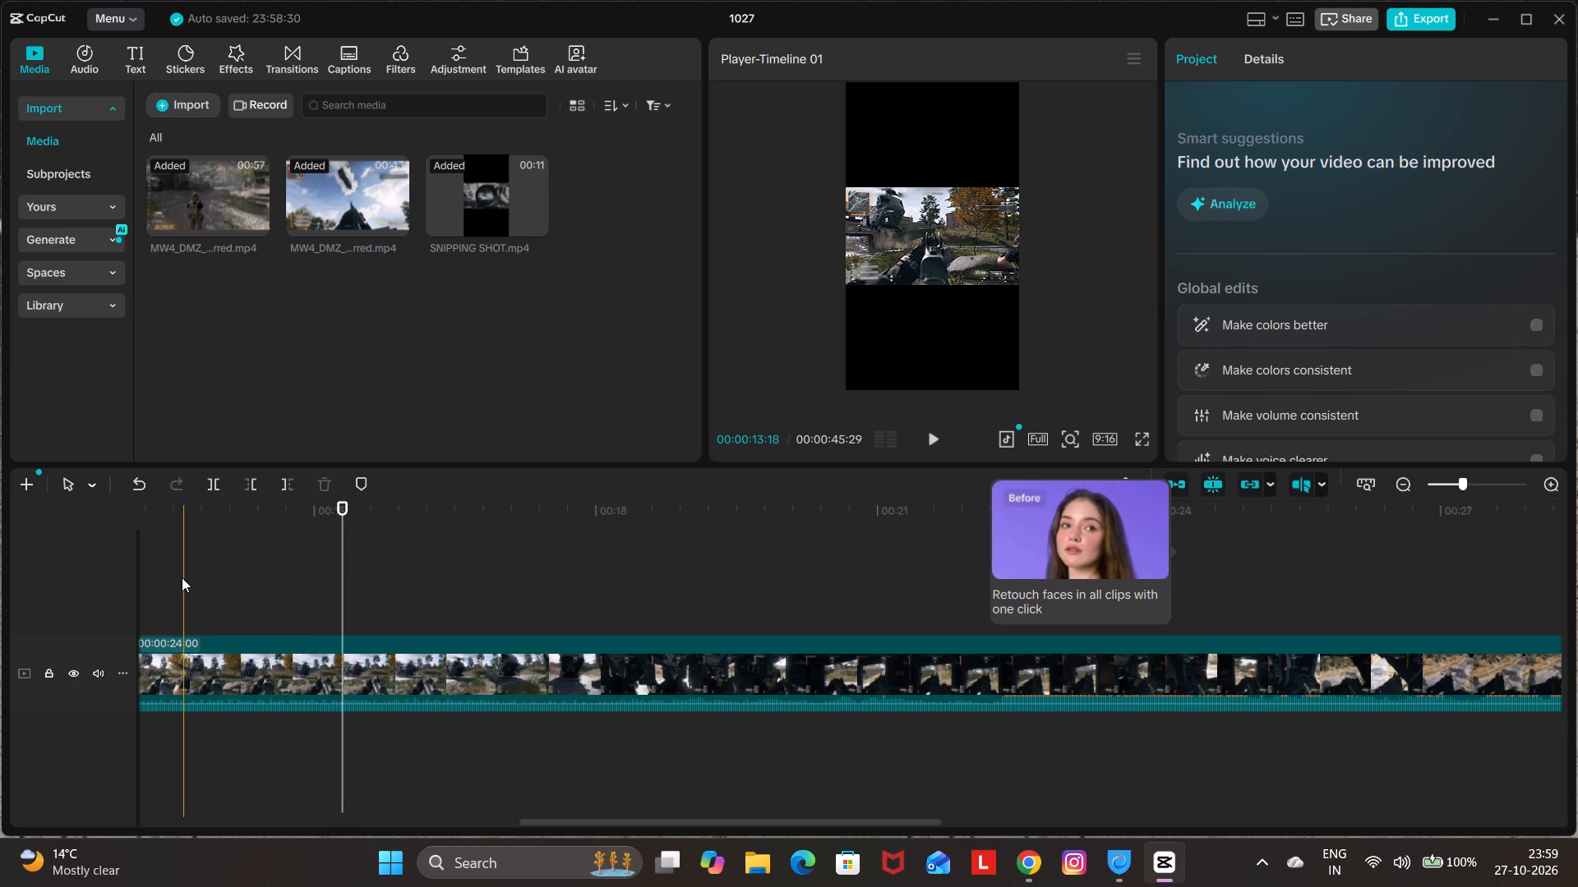
{"action": "key", "text": "space"}
{"action": "key", "text": "space"}
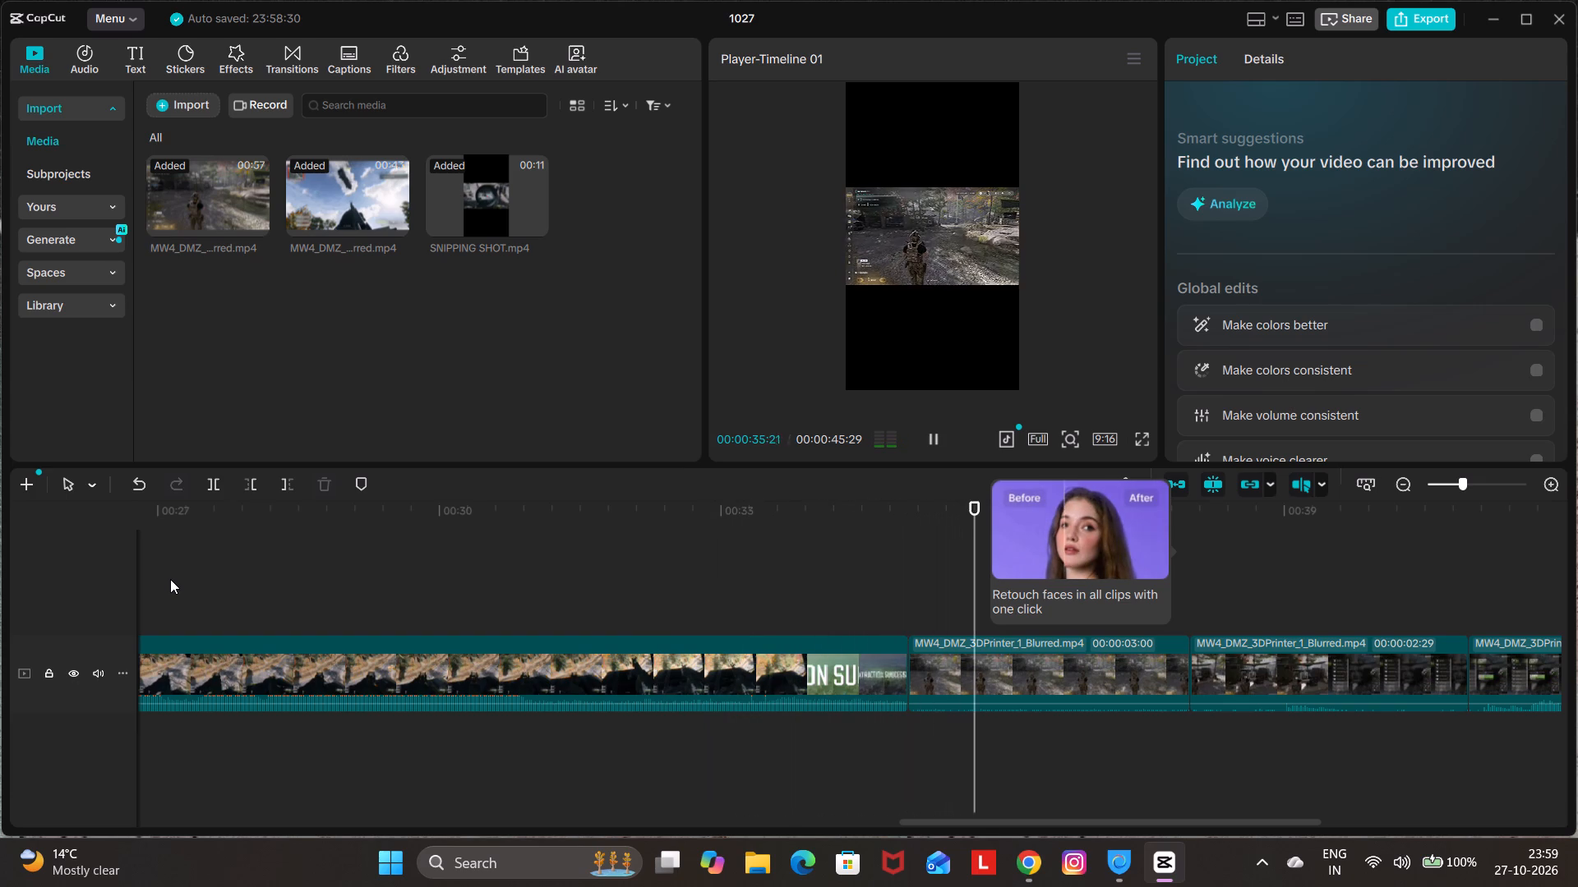
{"action": "key", "text": "space"}
Delete all four 3DPrinter segments after the NormalExtract clip so the timeline ends with the extraction.
{"action": "left_click", "coordinate": [1030, 686]}
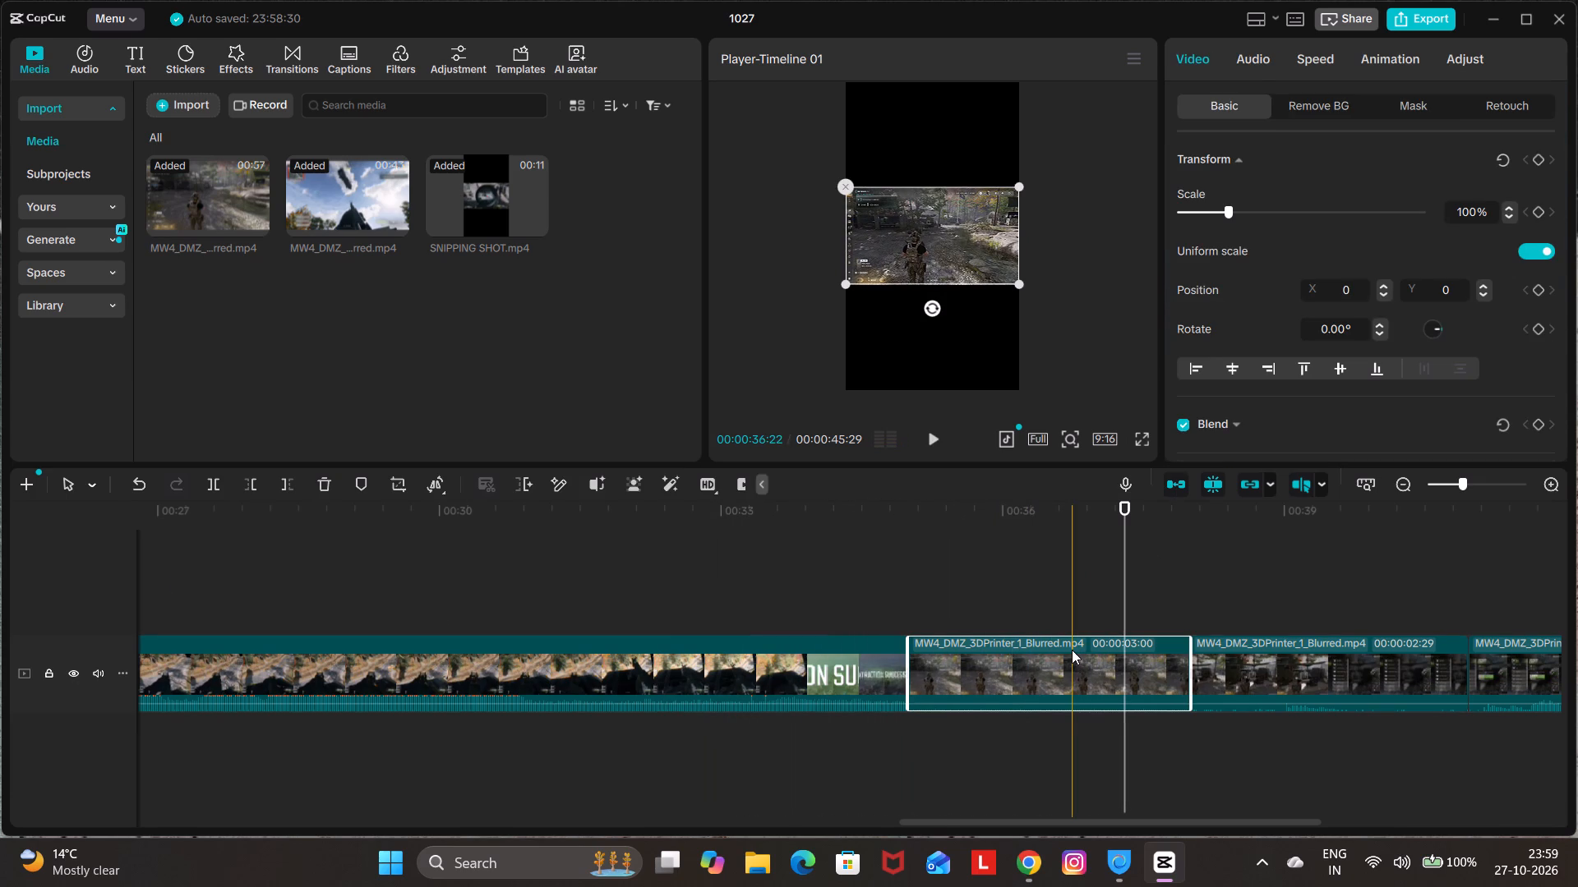
{"action": "key", "text": "Delete"}
{"action": "left_click", "coordinate": [1118, 664]}
{"action": "key", "text": "Delete"}
{"action": "left_click", "coordinate": [1124, 664]}
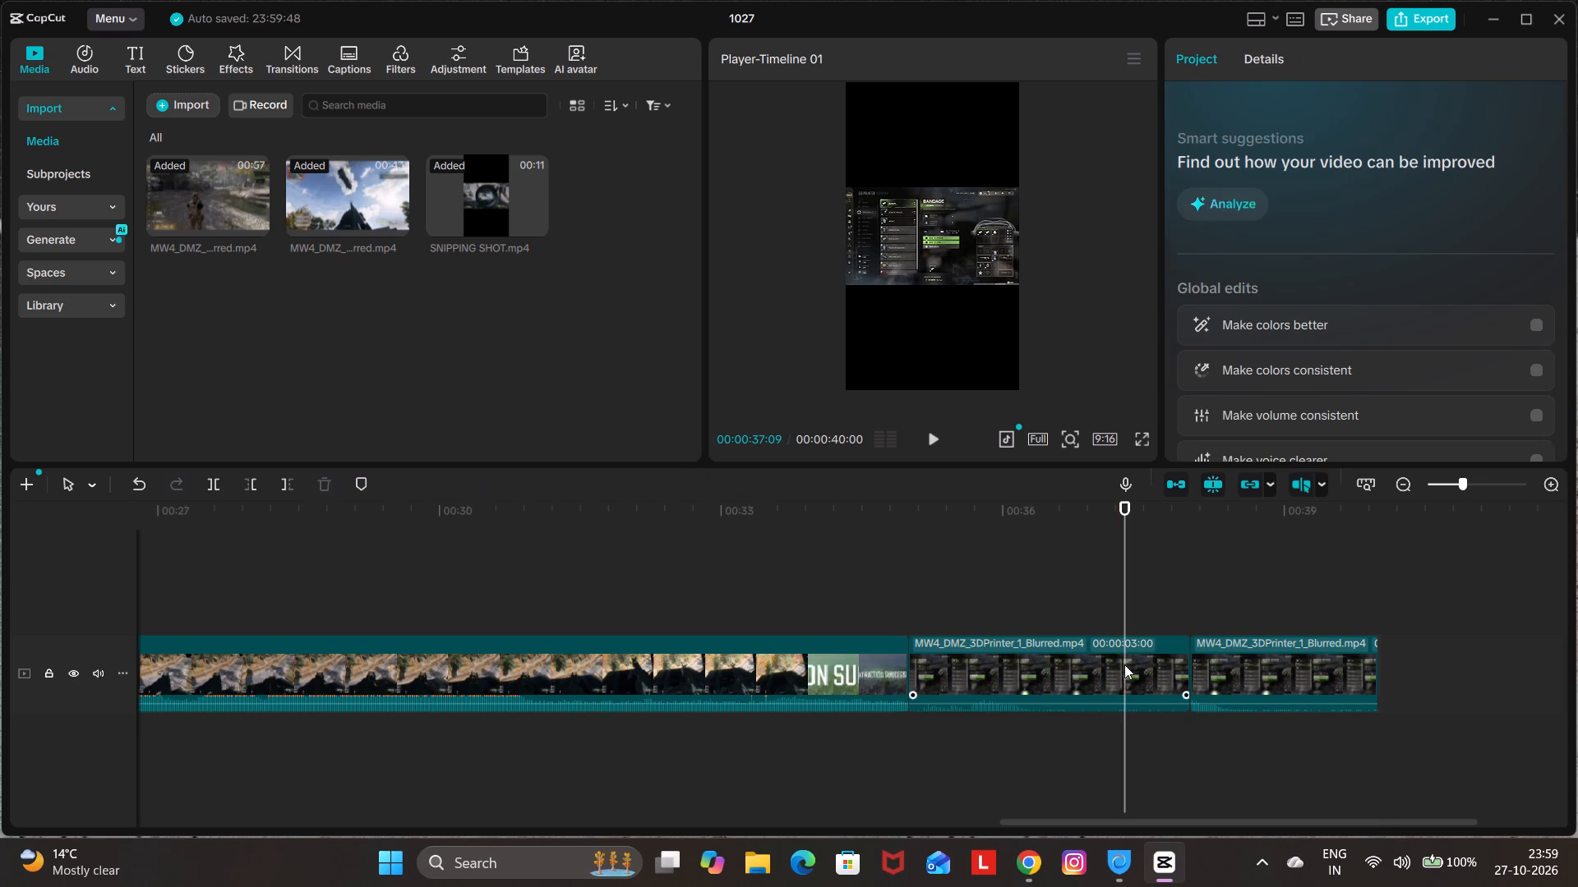
{"action": "key", "text": "Delete"}
{"action": "left_click", "coordinate": [1090, 670]}
{"action": "key", "text": "Delete"}
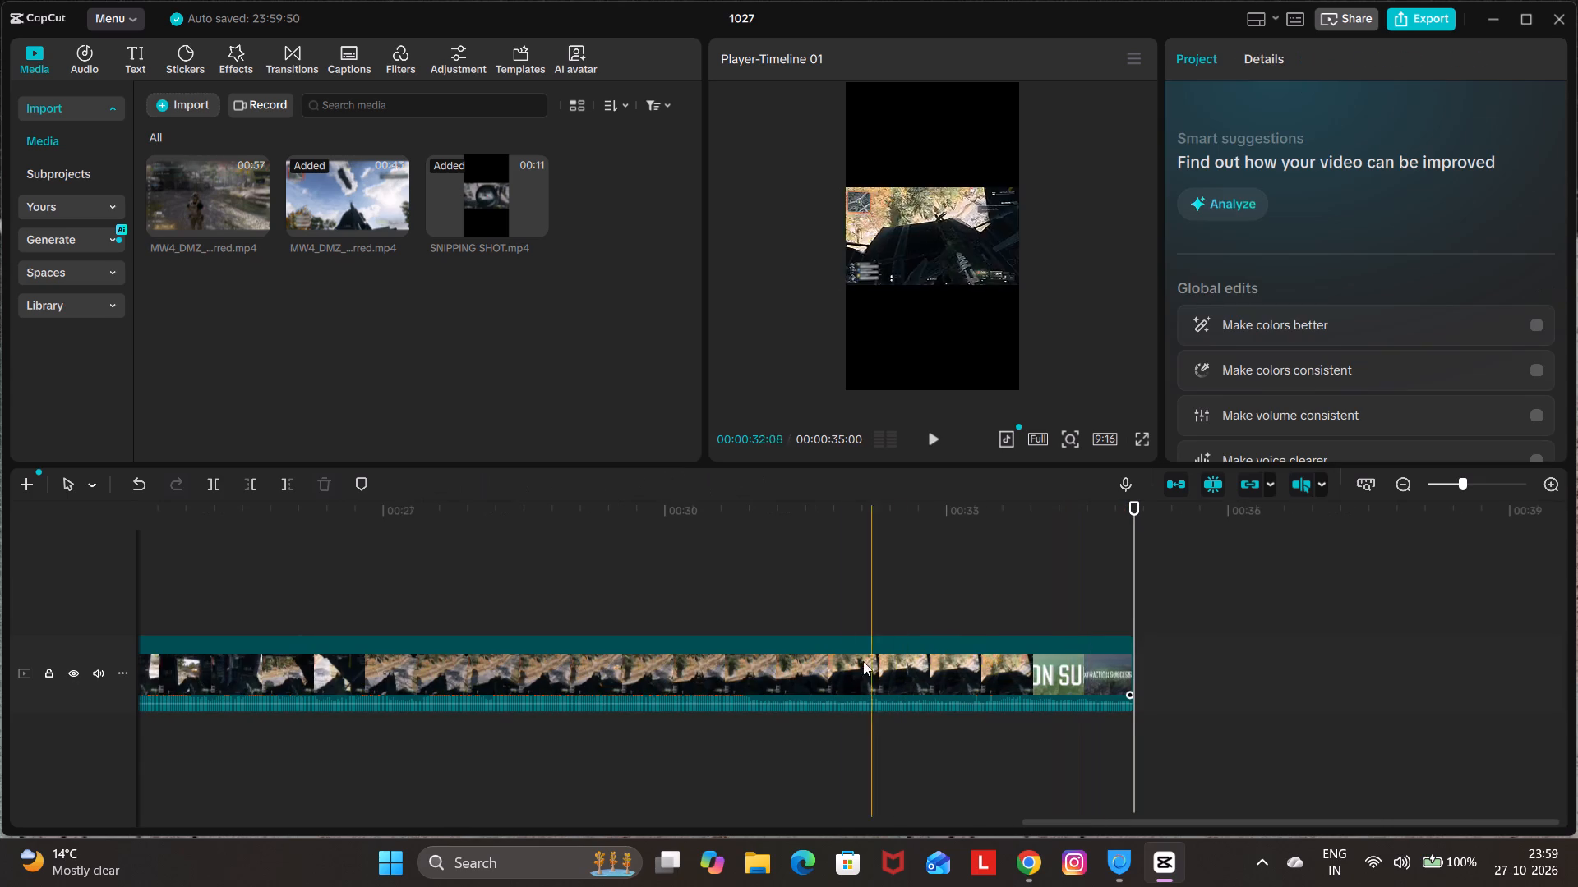
Play the first few seconds of the SNIPPING SHOT clip and return the playhead to the start of the timeline.
{"action": "left_click", "coordinate": [253, 582]}
{"action": "left_click_drag", "start_coordinate": [255, 576], "coordinate": [57, 606]}
{"action": "key", "text": "space"}
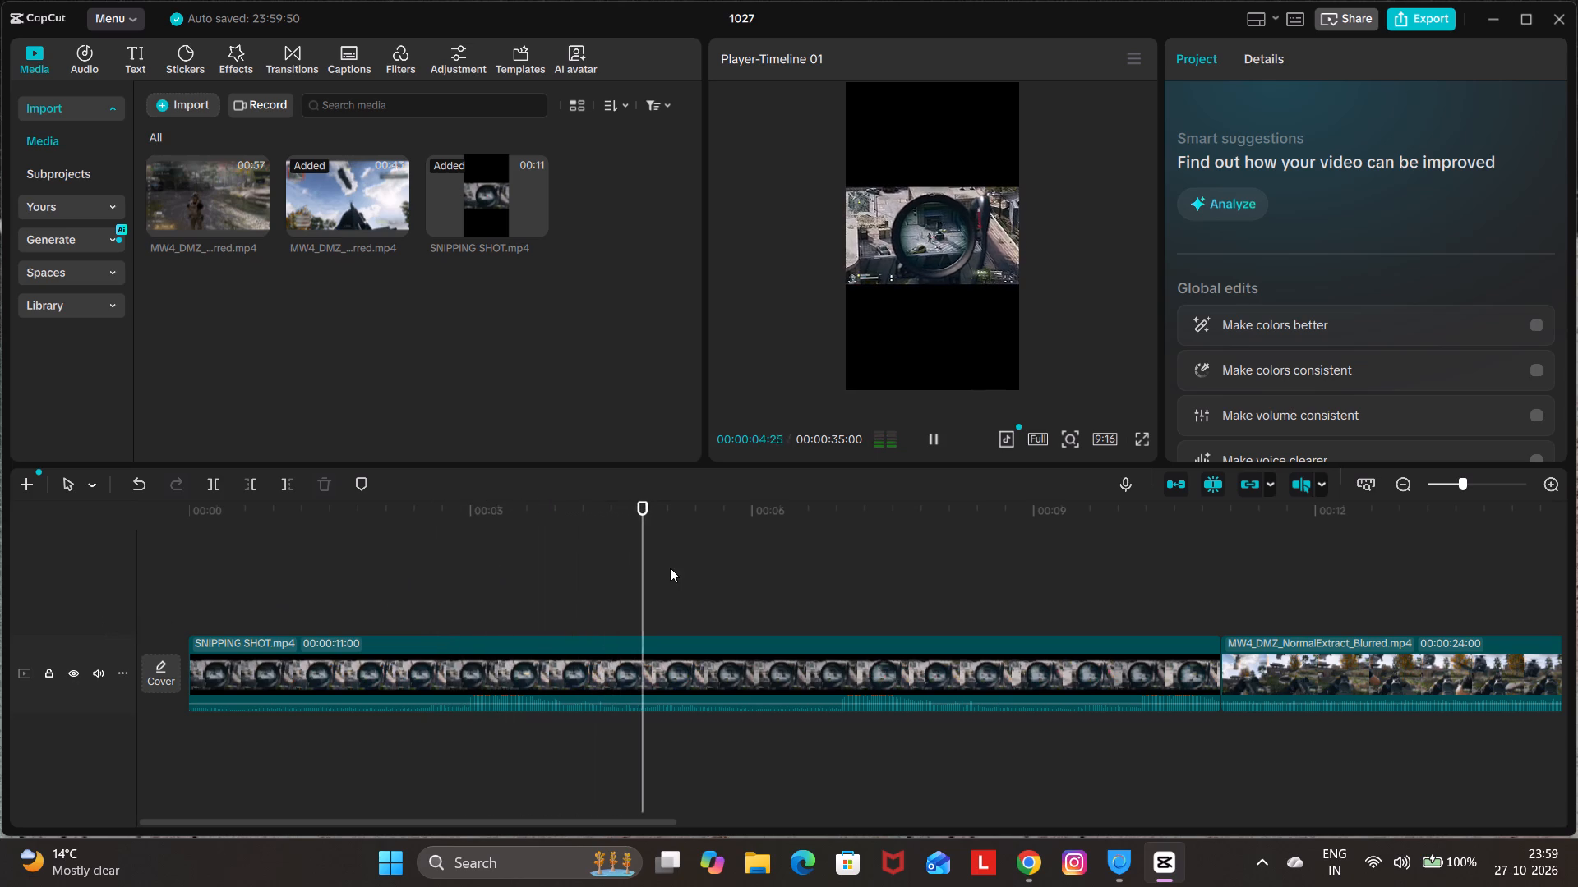
{"action": "left_click", "coordinate": [662, 568]}
{"action": "left_click_drag", "start_coordinate": [628, 572], "coordinate": [303, 610]}
{"action": "left_click_drag", "start_coordinate": [242, 588], "coordinate": [222, 588]}
{"action": "left_click_drag", "start_coordinate": [189, 588], "coordinate": [166, 590]}
{"action": "left_click", "coordinate": [164, 589]}
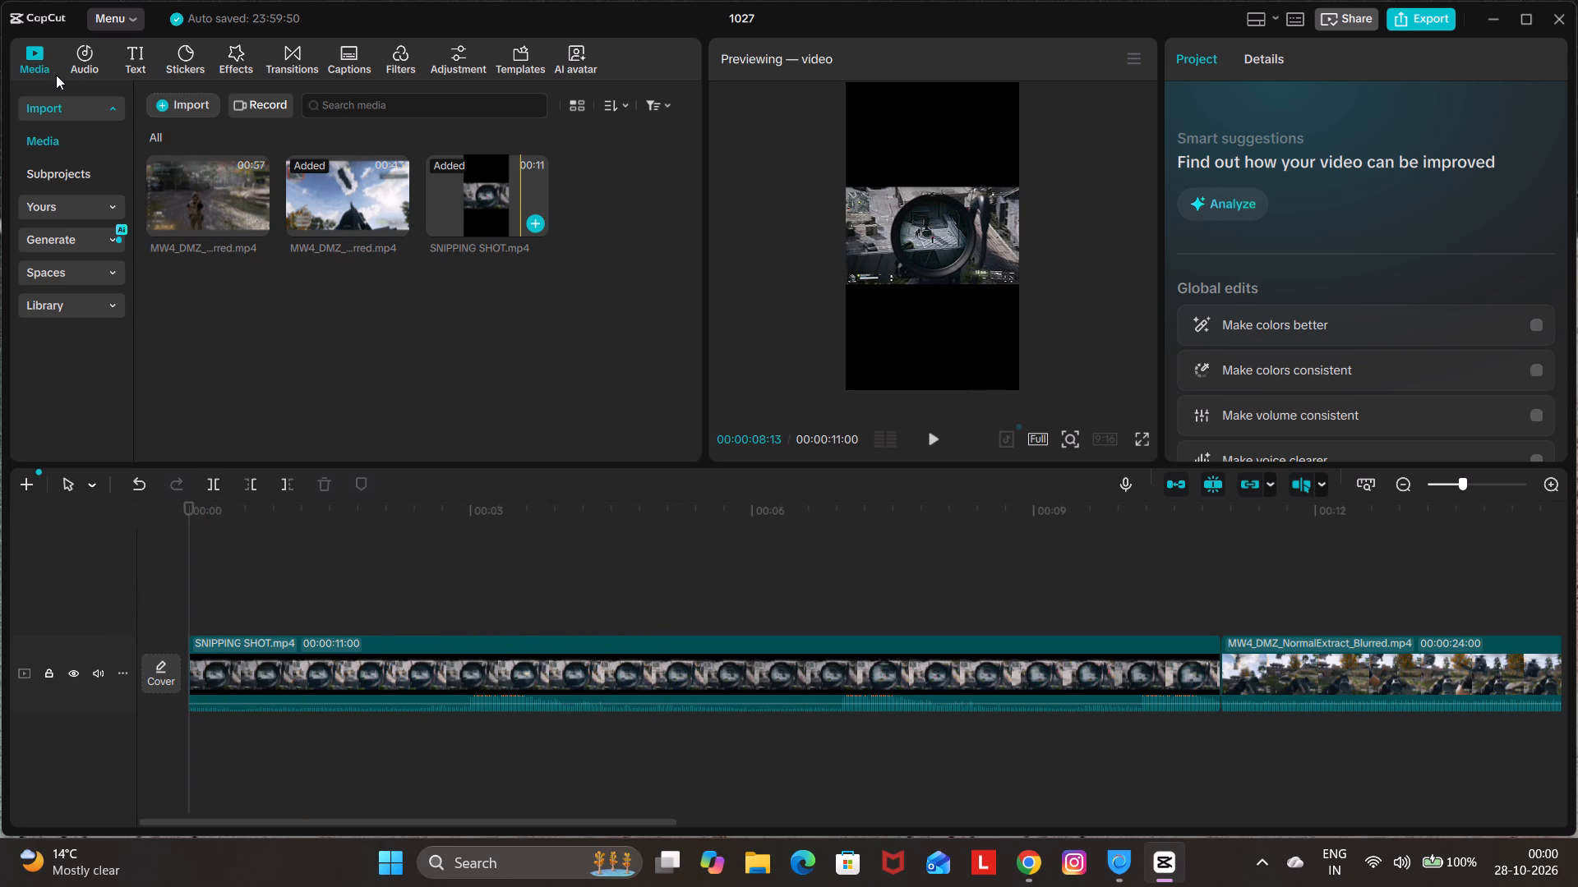
Search the music library for "Montage".
{"action": "left_click", "coordinate": [81, 56]}
{"action": "left_click", "coordinate": [292, 113]}
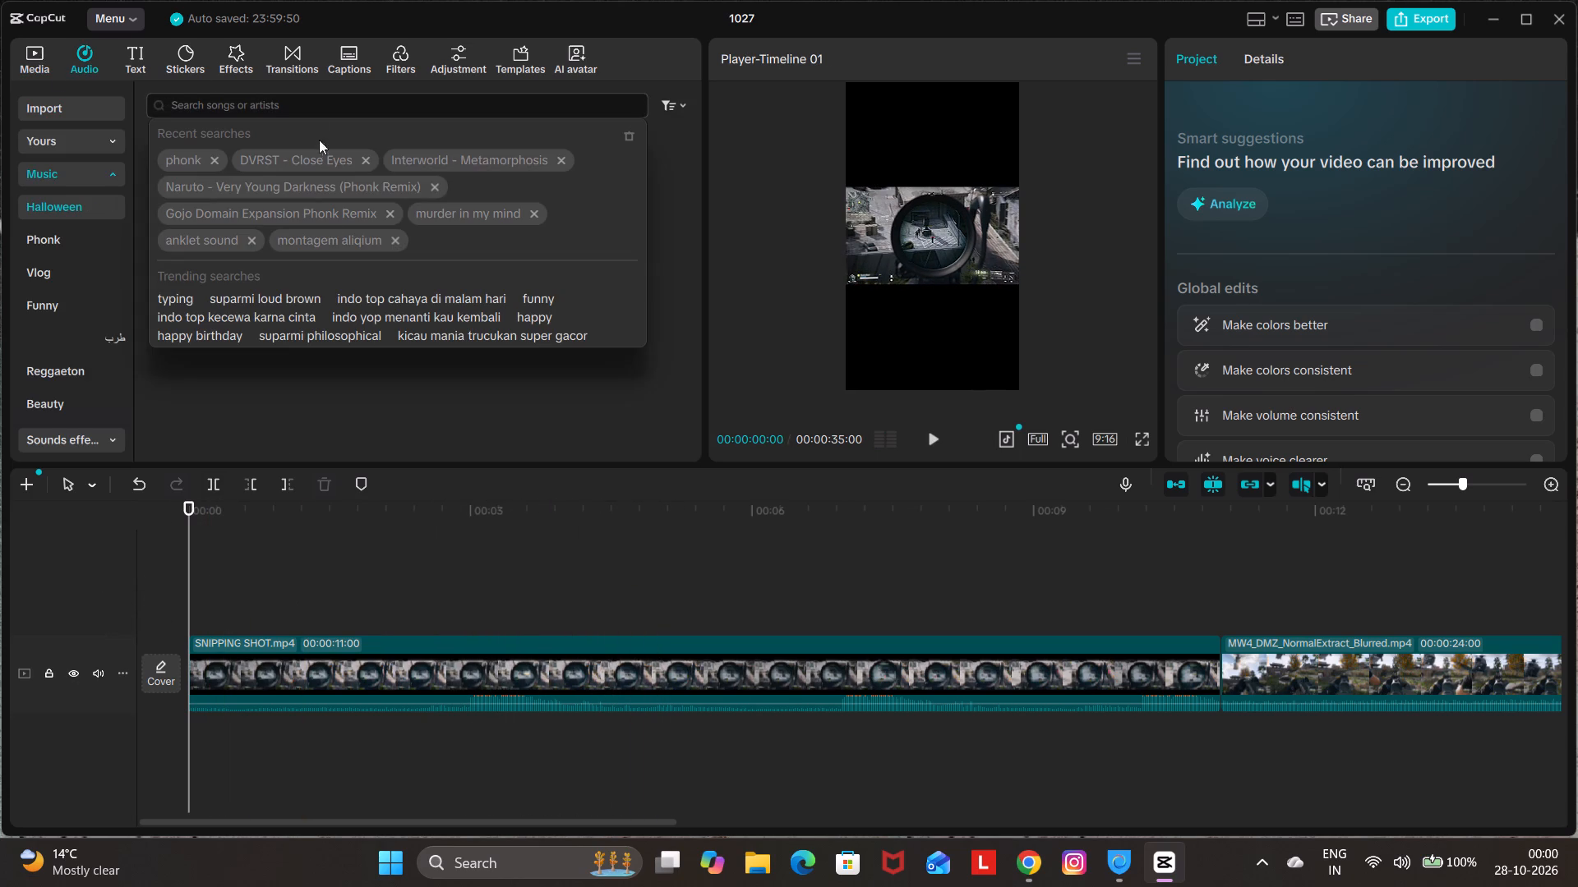
{"action": "type", "text": "MOP"}
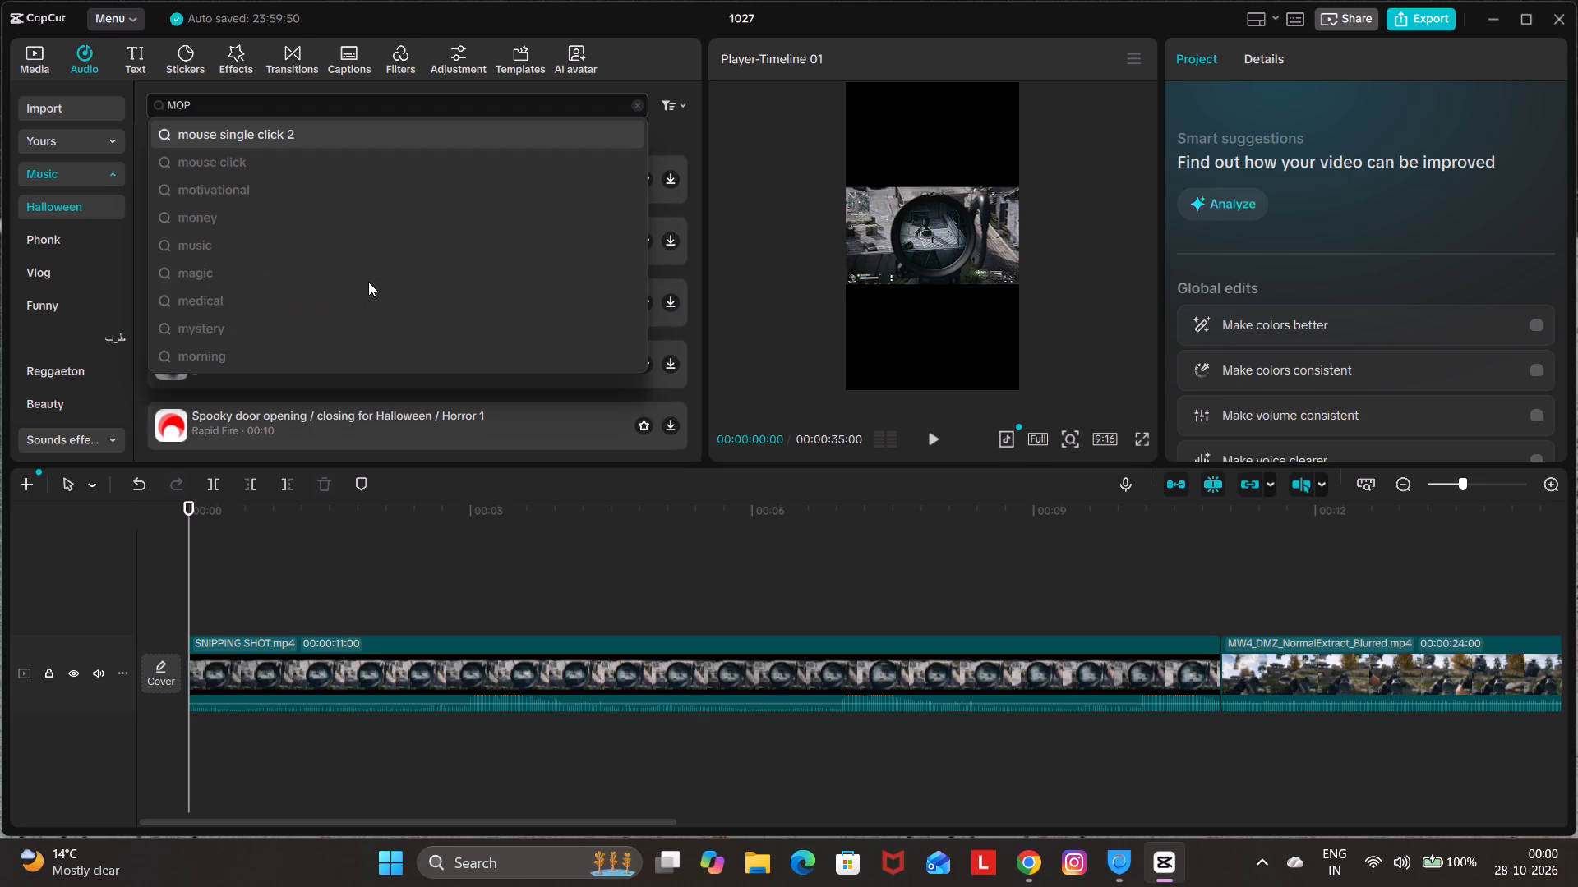
{"action": "key", "text": "BackSpace"}
{"action": "key", "text": "BackSpace"}
{"action": "key", "text": "o"}
{"action": "key", "text": "BackSpace"}
{"action": "type", "text": "ontage"}
{"action": "key", "text": "space"}
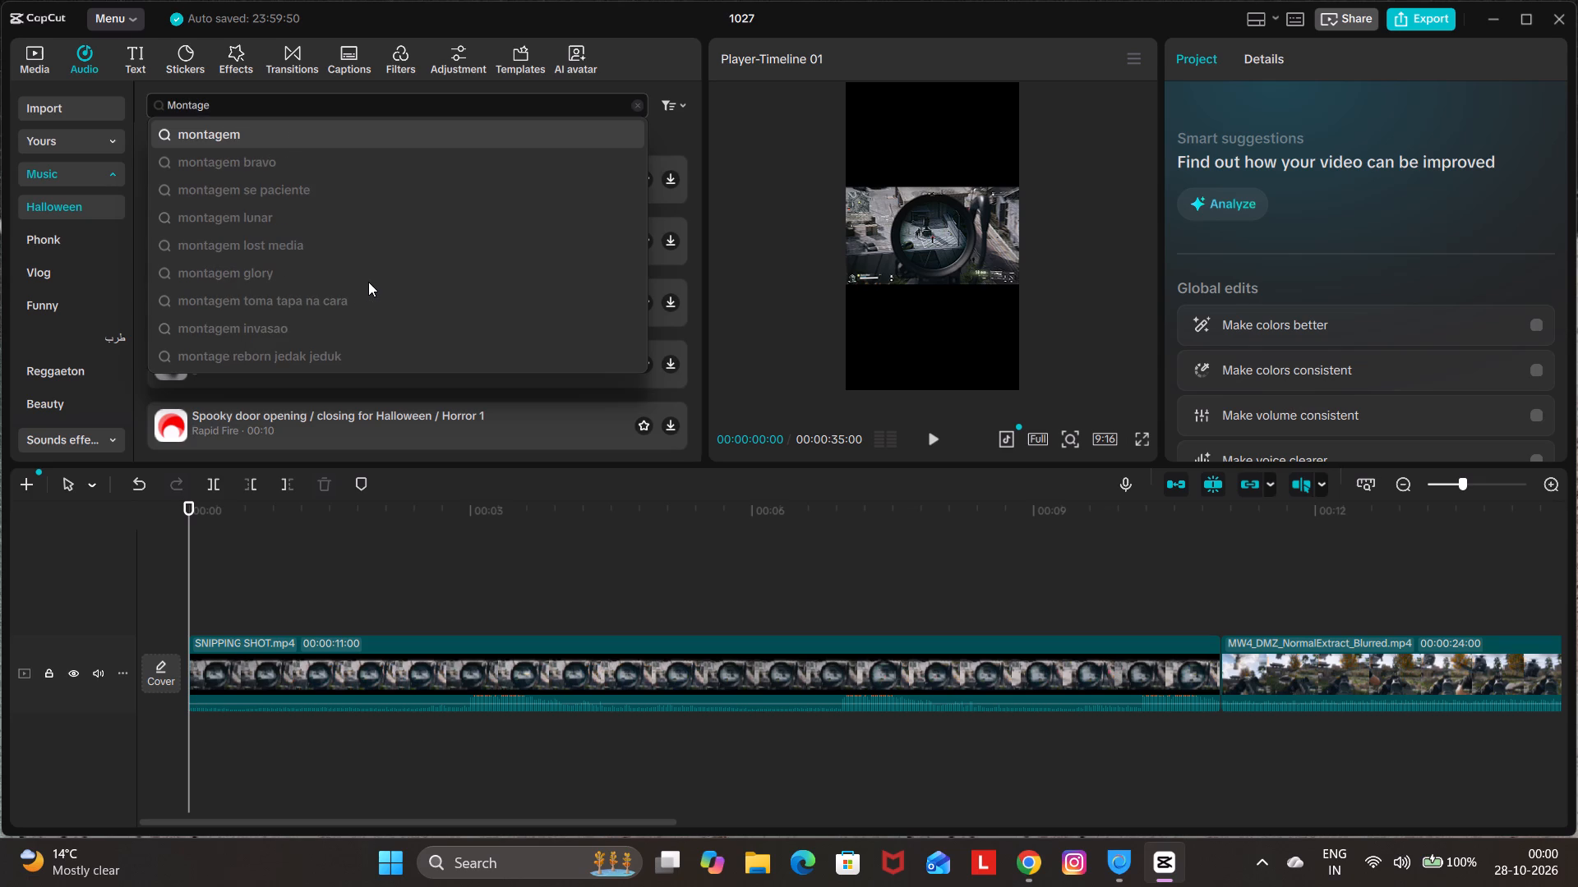
{"action": "key", "text": "Return"}
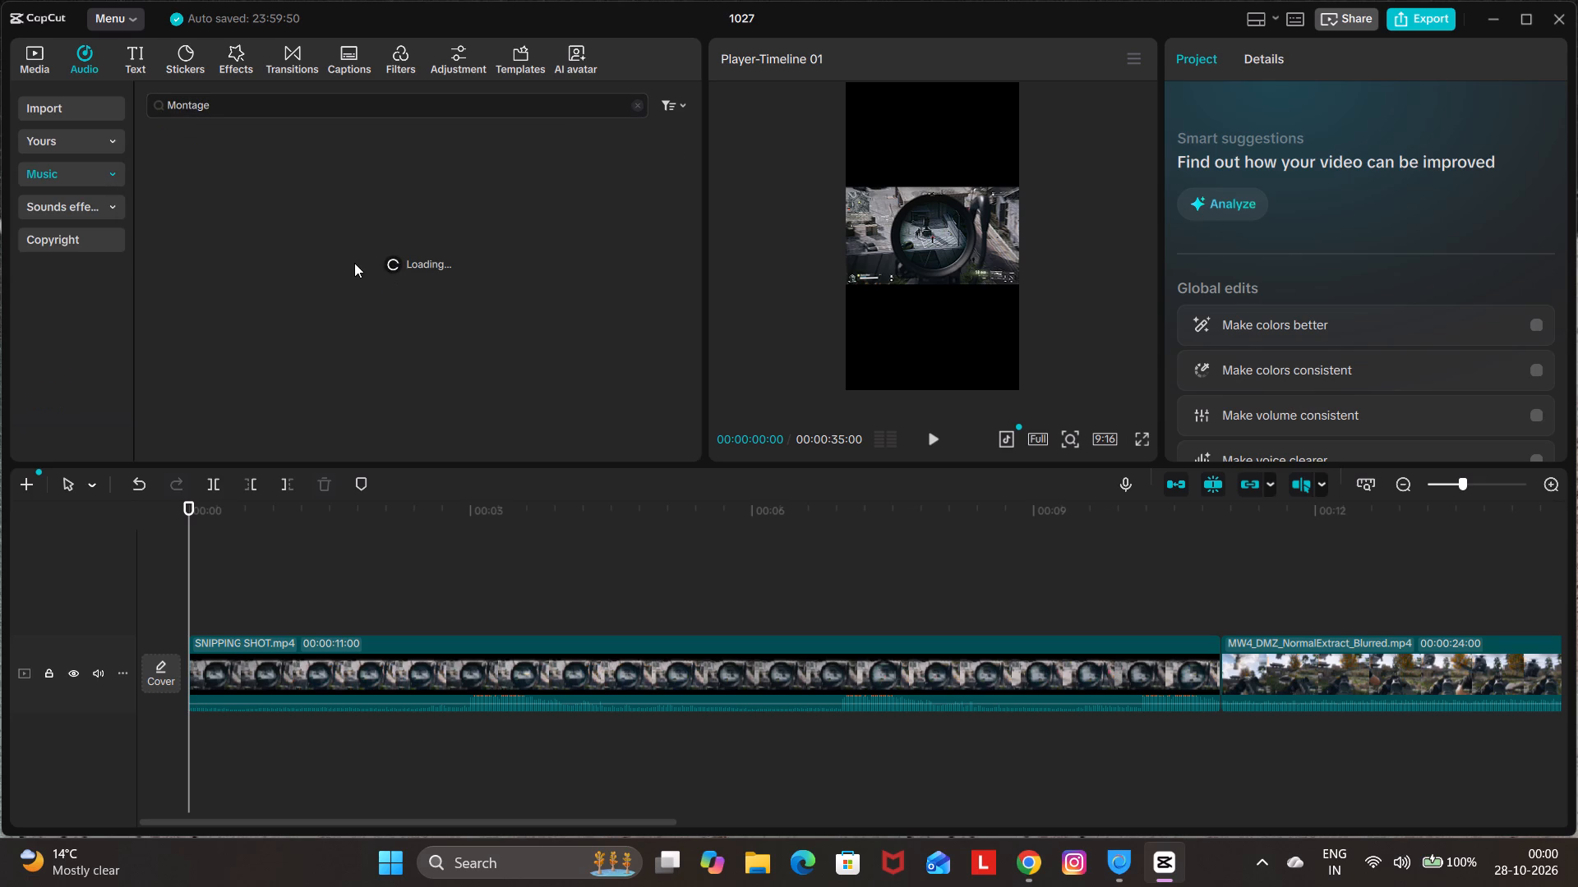
Preview the STANLEY tracks MONTAGEM PEGADORA, MONTAGEM GUERREIRO and MONTAGEM CAMERA LENTA from the Montage search results.
{"action": "double_click", "coordinate": [268, 171]}
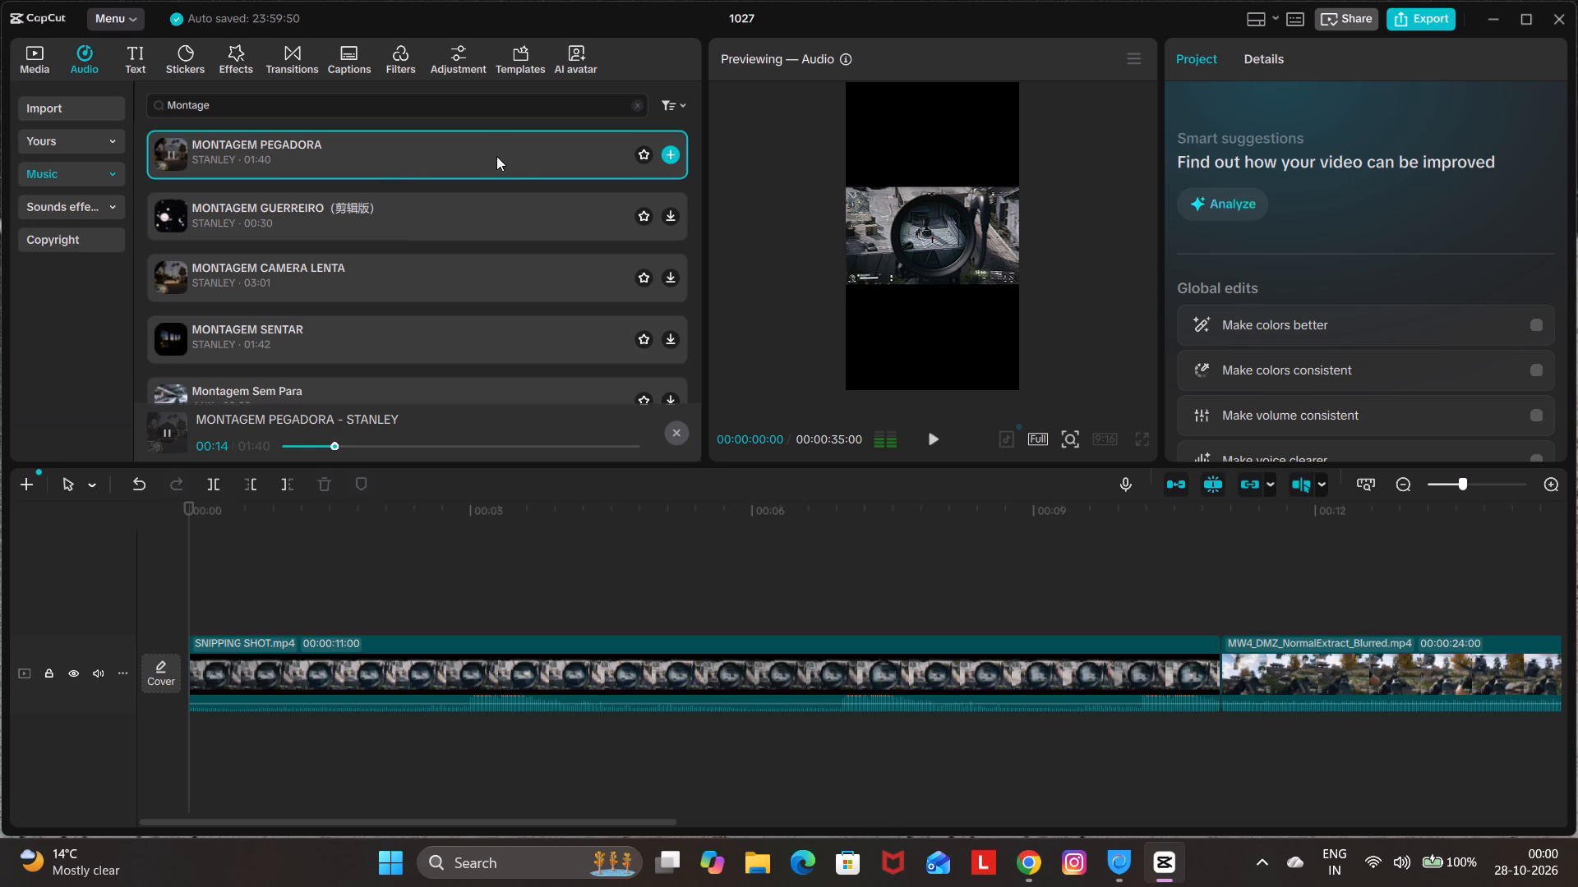
{"action": "double_click", "coordinate": [435, 209]}
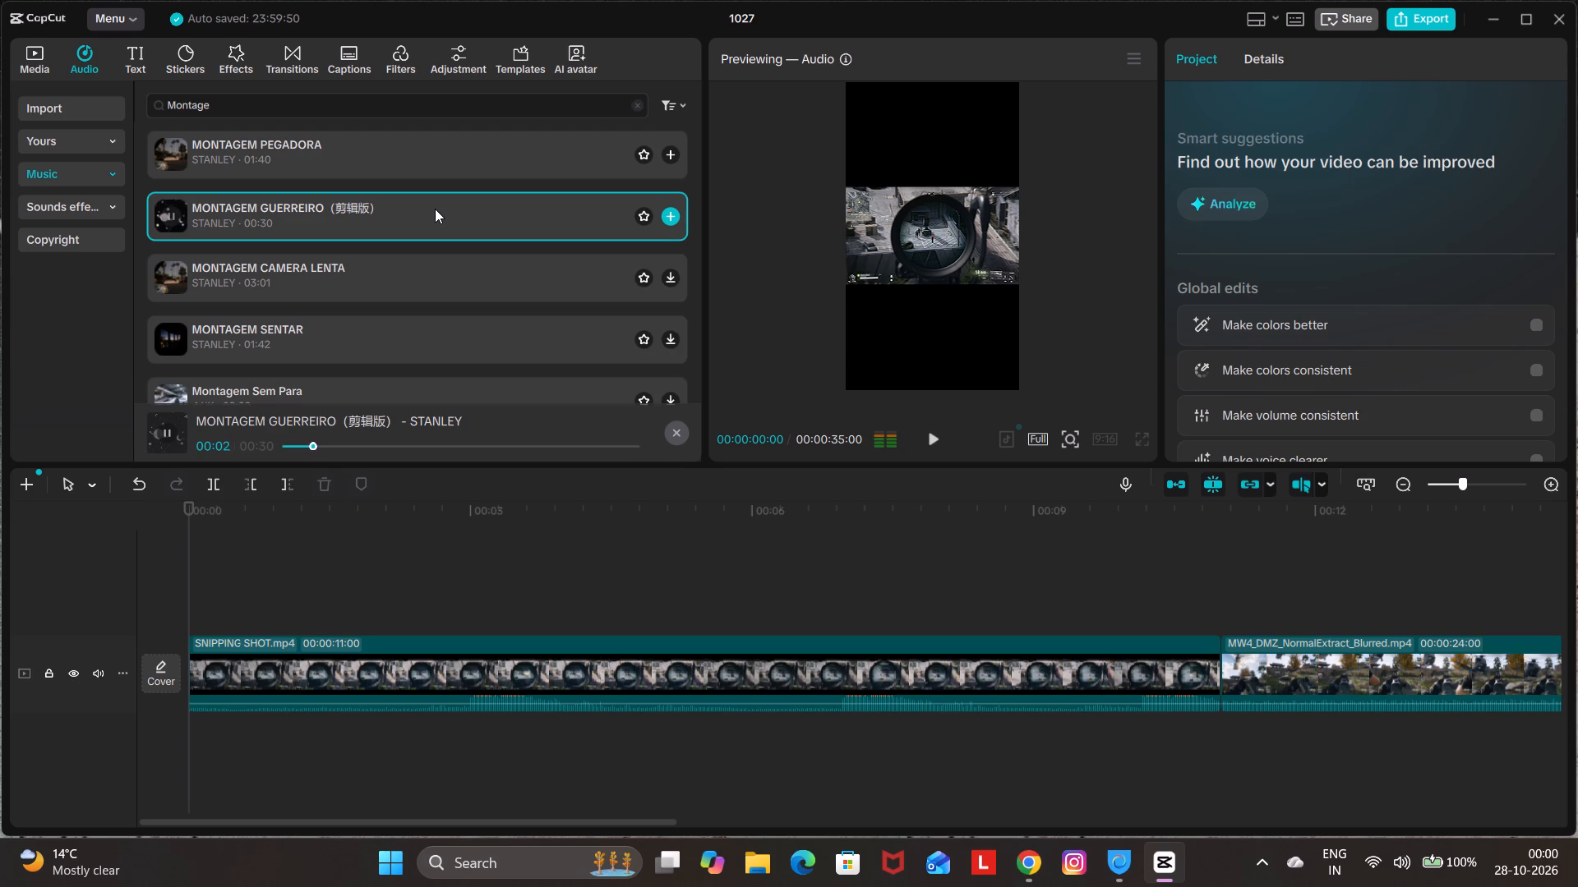
{"action": "double_click", "coordinate": [414, 281]}
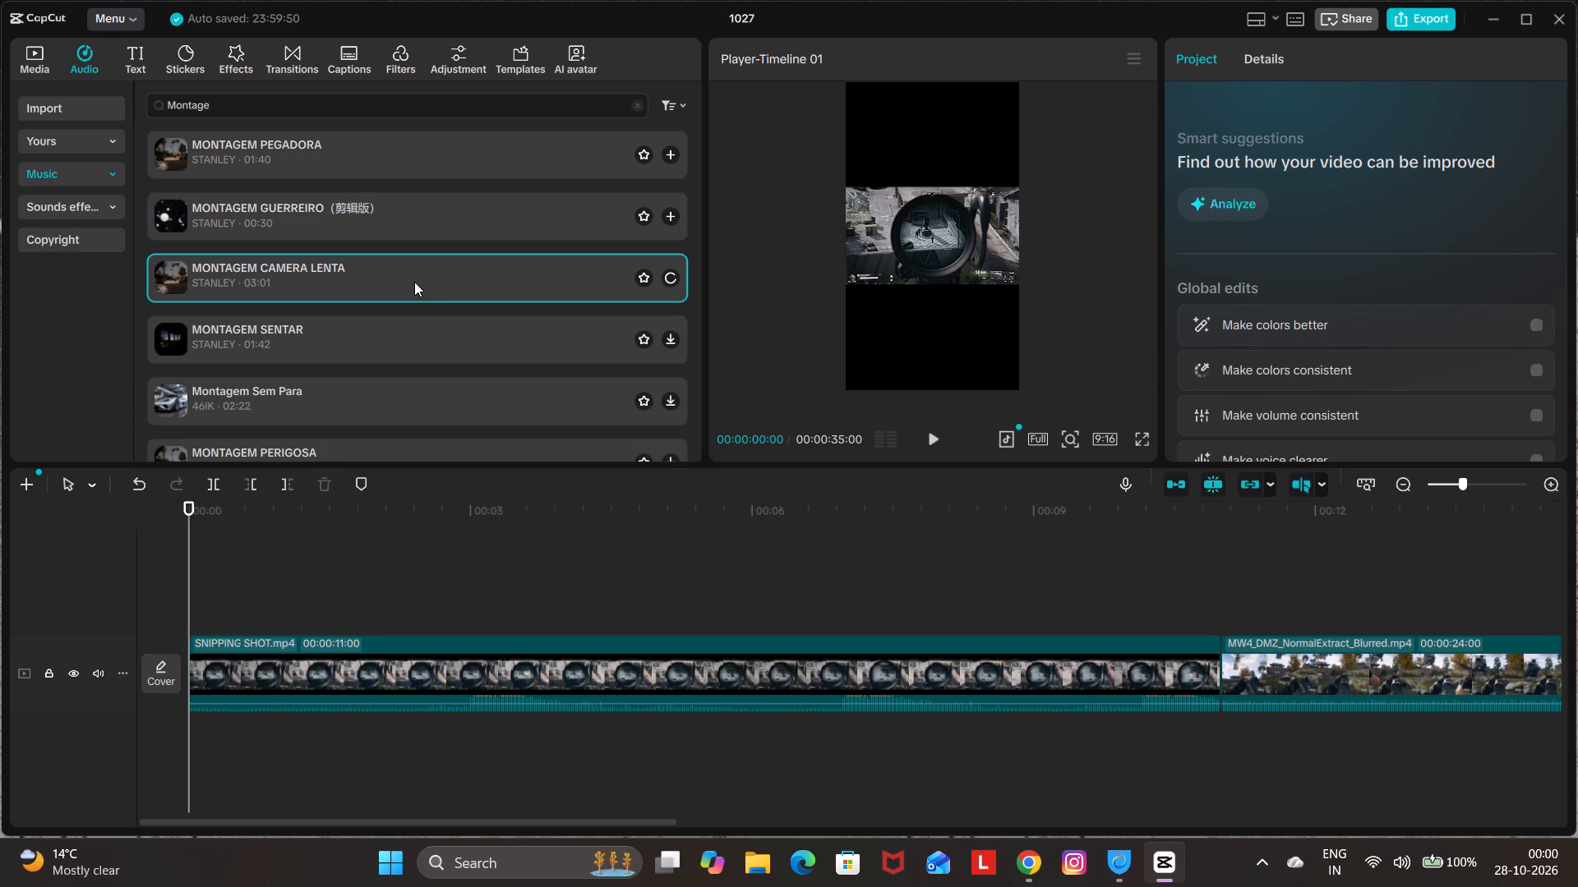
{"action": "scroll", "coordinate": [417, 273], "scroll_direction": "down", "scroll_amount": 1}
{"action": "scroll", "coordinate": [417, 273], "scroll_direction": "up", "scroll_amount": 1}
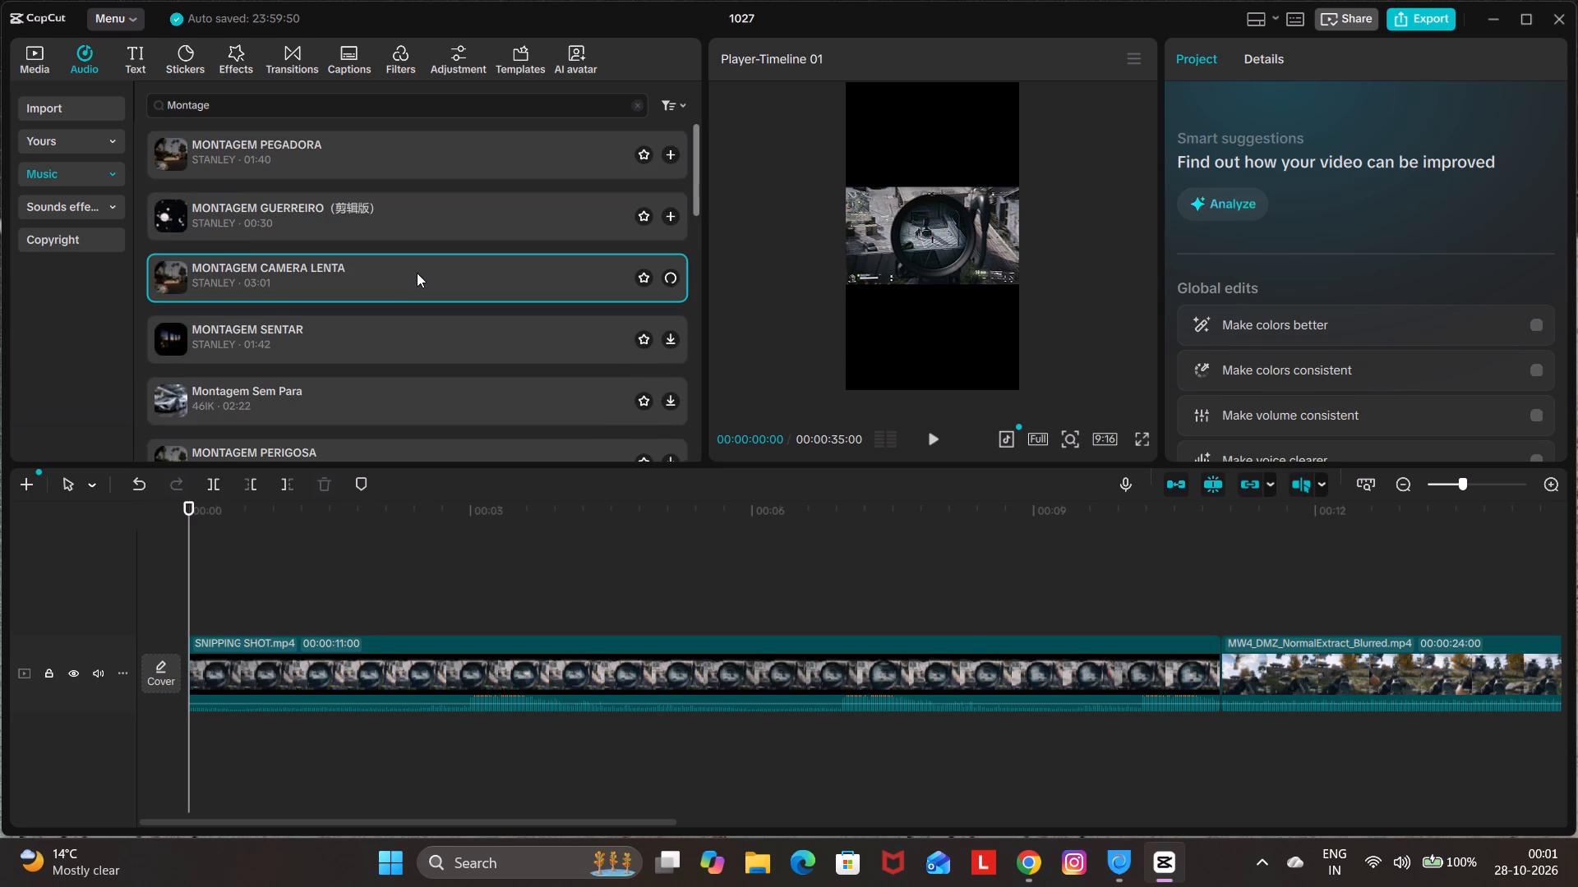
Replace the music library search with "no copyright montage" and run it.
{"action": "left_click", "coordinate": [556, 106]}
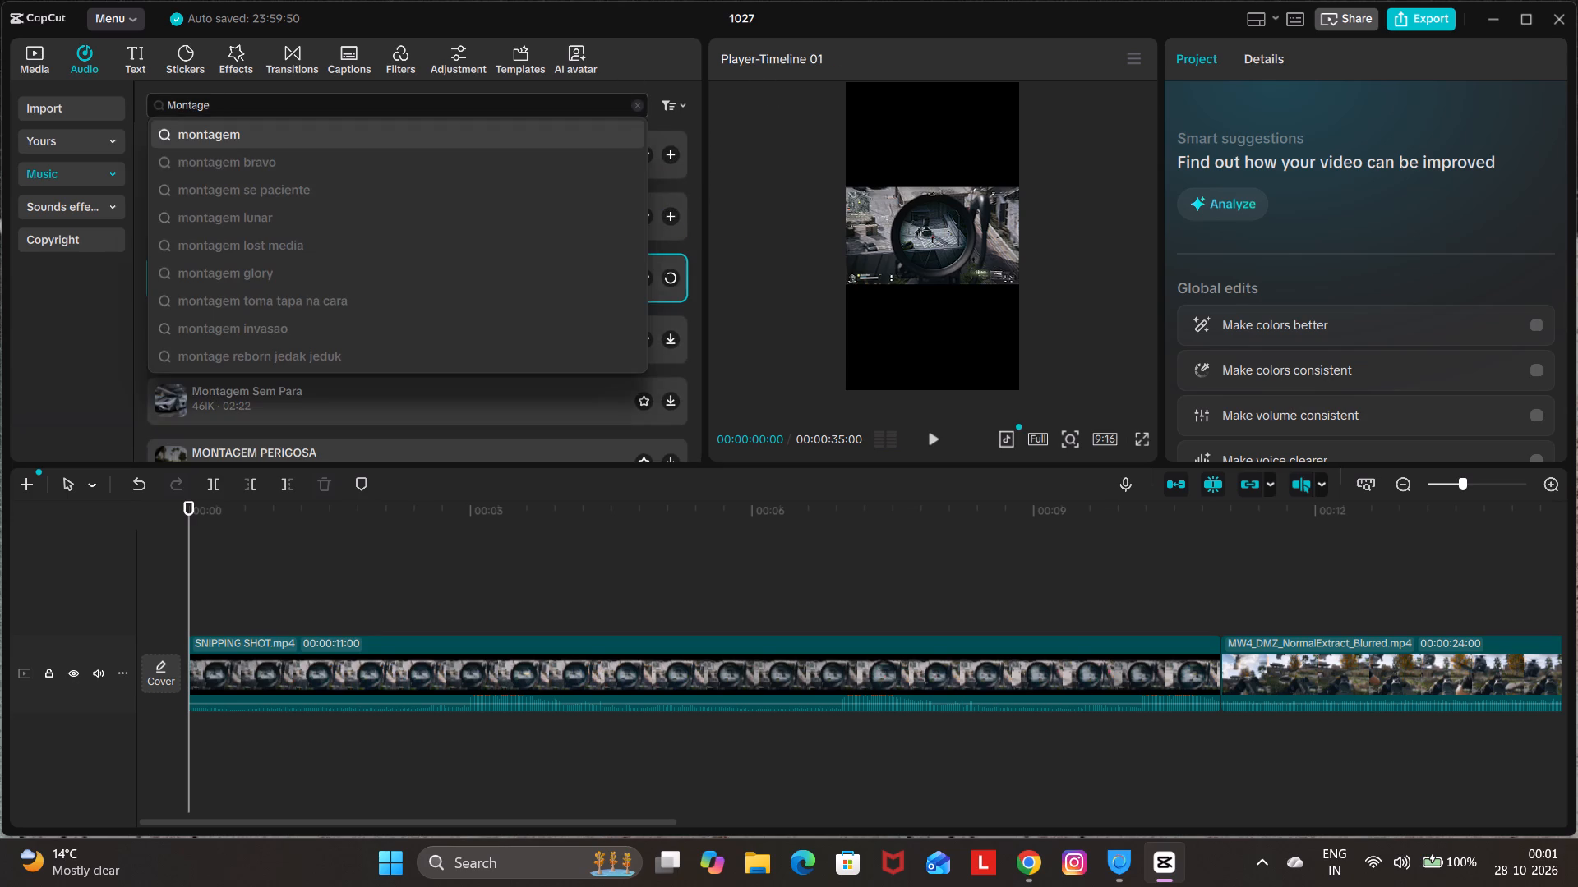
{"action": "key", "text": "BackSpace"}
{"action": "key", "text": "BackSpace"}
{"action": "key", "text": "BackSpace"}
{"action": "key", "text": "BackSpace"}
{"action": "key", "text": "BackSpace"}
{"action": "key", "text": "BackSpace"}
{"action": "key", "text": "BackSpace"}
{"action": "key", "text": "BackSpace"}
{"action": "key", "text": "BackSpace"}
{"action": "key", "text": "BackSpace"}
{"action": "key", "text": "BackSpace"}
{"action": "key", "text": "BackSpace"}
{"action": "key", "text": "BackSpace"}
{"action": "key", "text": "BackSpace"}
{"action": "key", "text": "BackSpace"}
{"action": "key", "text": "BackSpace"}
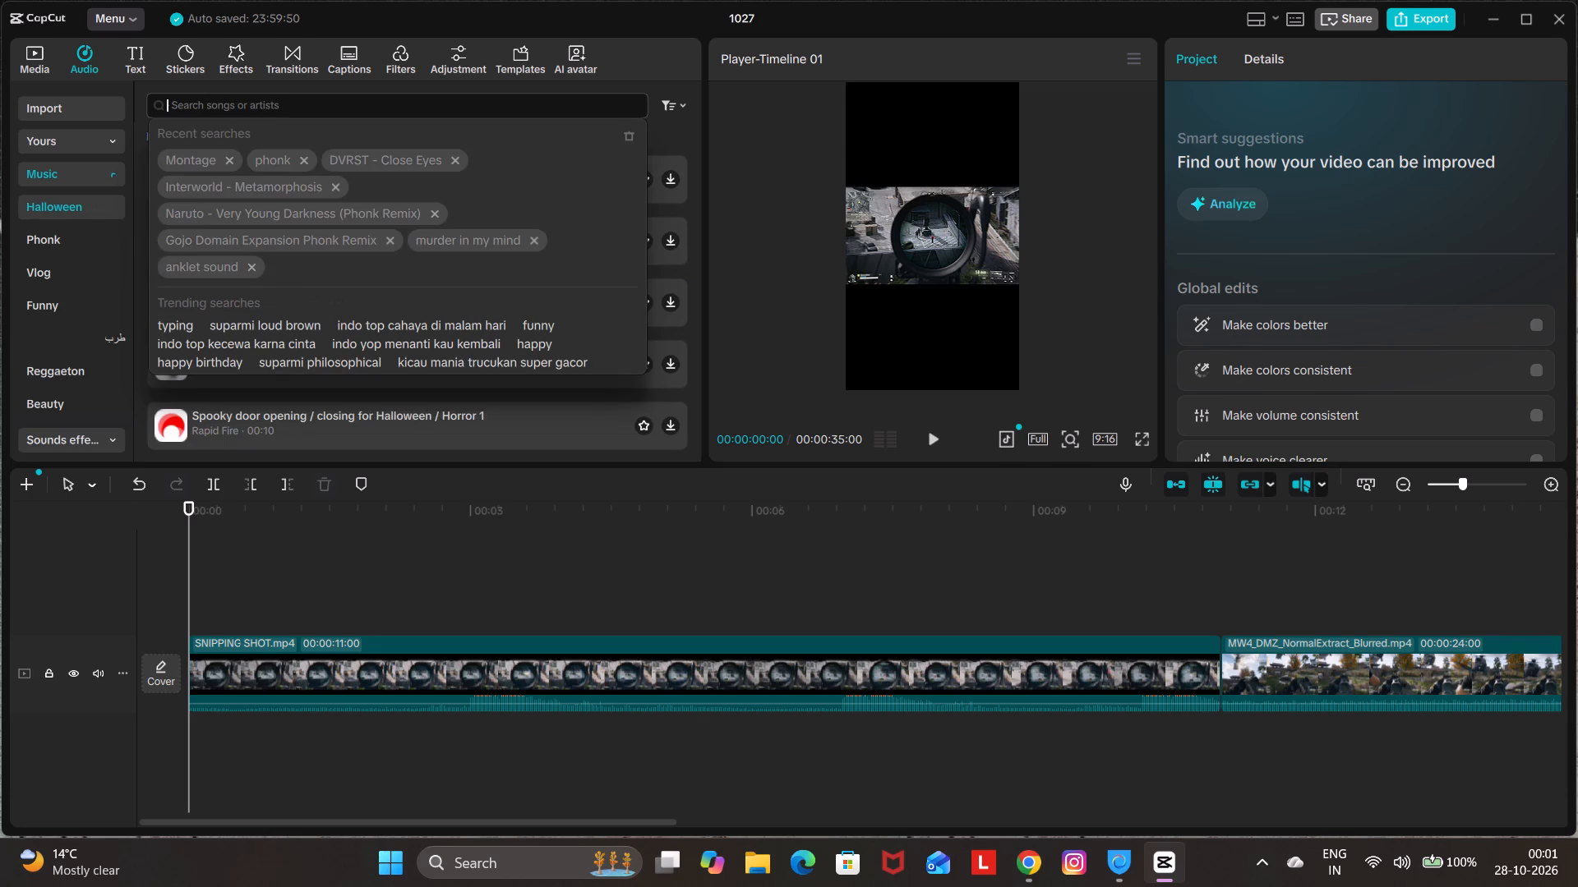
{"action": "type", "text": "mo"}
{"action": "key", "text": "space"}
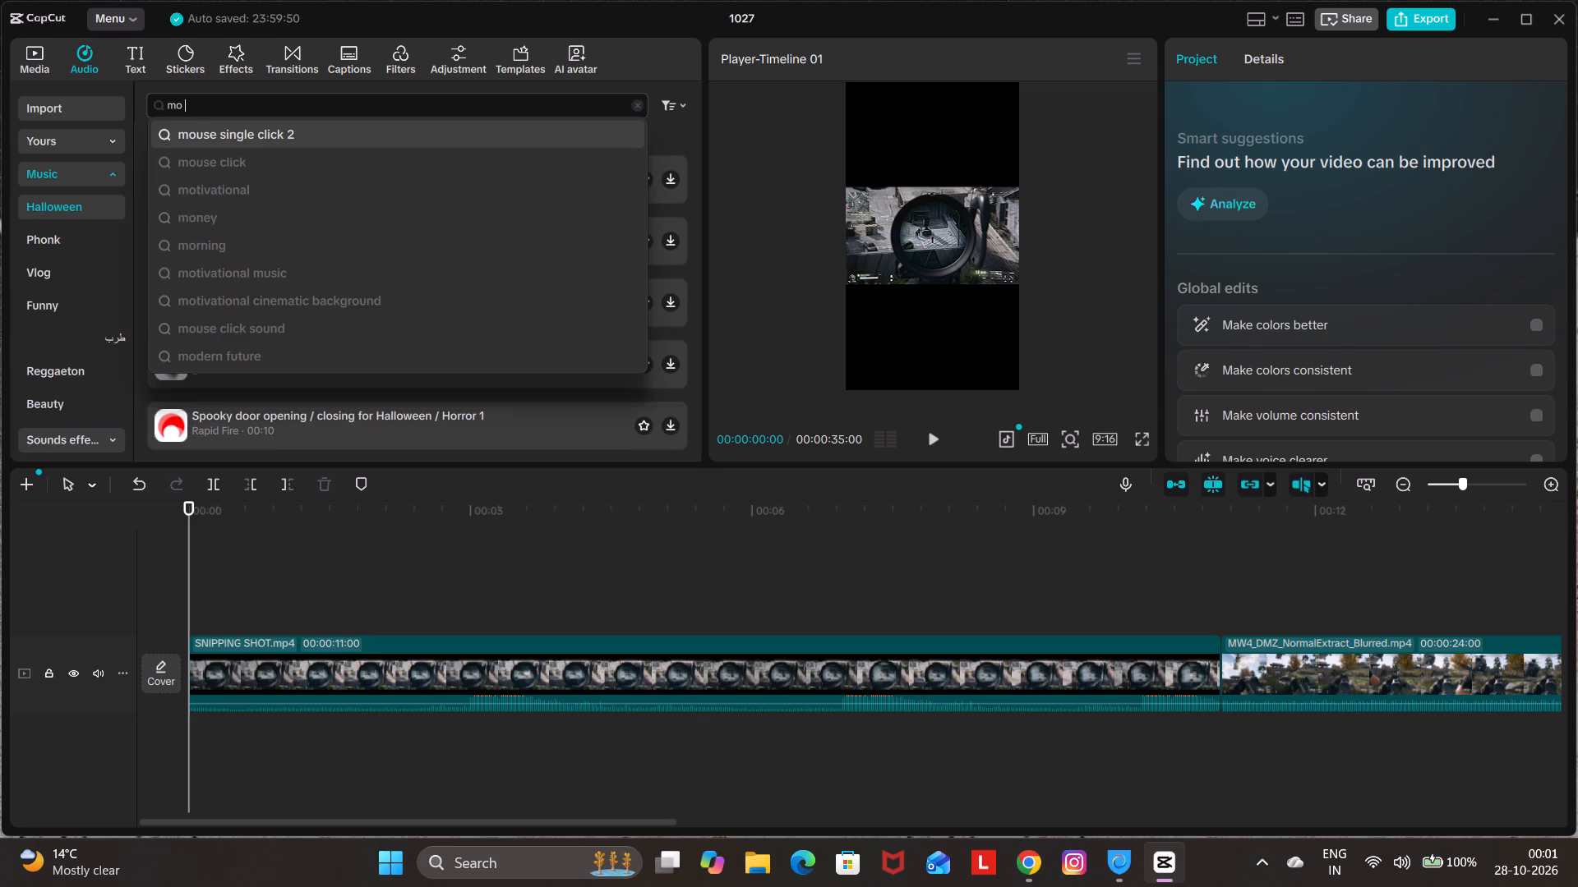
{"action": "key", "text": "BackSpace"}
{"action": "key", "text": "BackSpace"}
{"action": "key", "text": "BackSpace"}
{"action": "key", "text": "BackSpace"}
{"action": "key", "text": "BackSpace"}
{"action": "key", "text": "BackSpace"}
{"action": "type", "text": "no co"}
{"action": "key", "text": "p"}
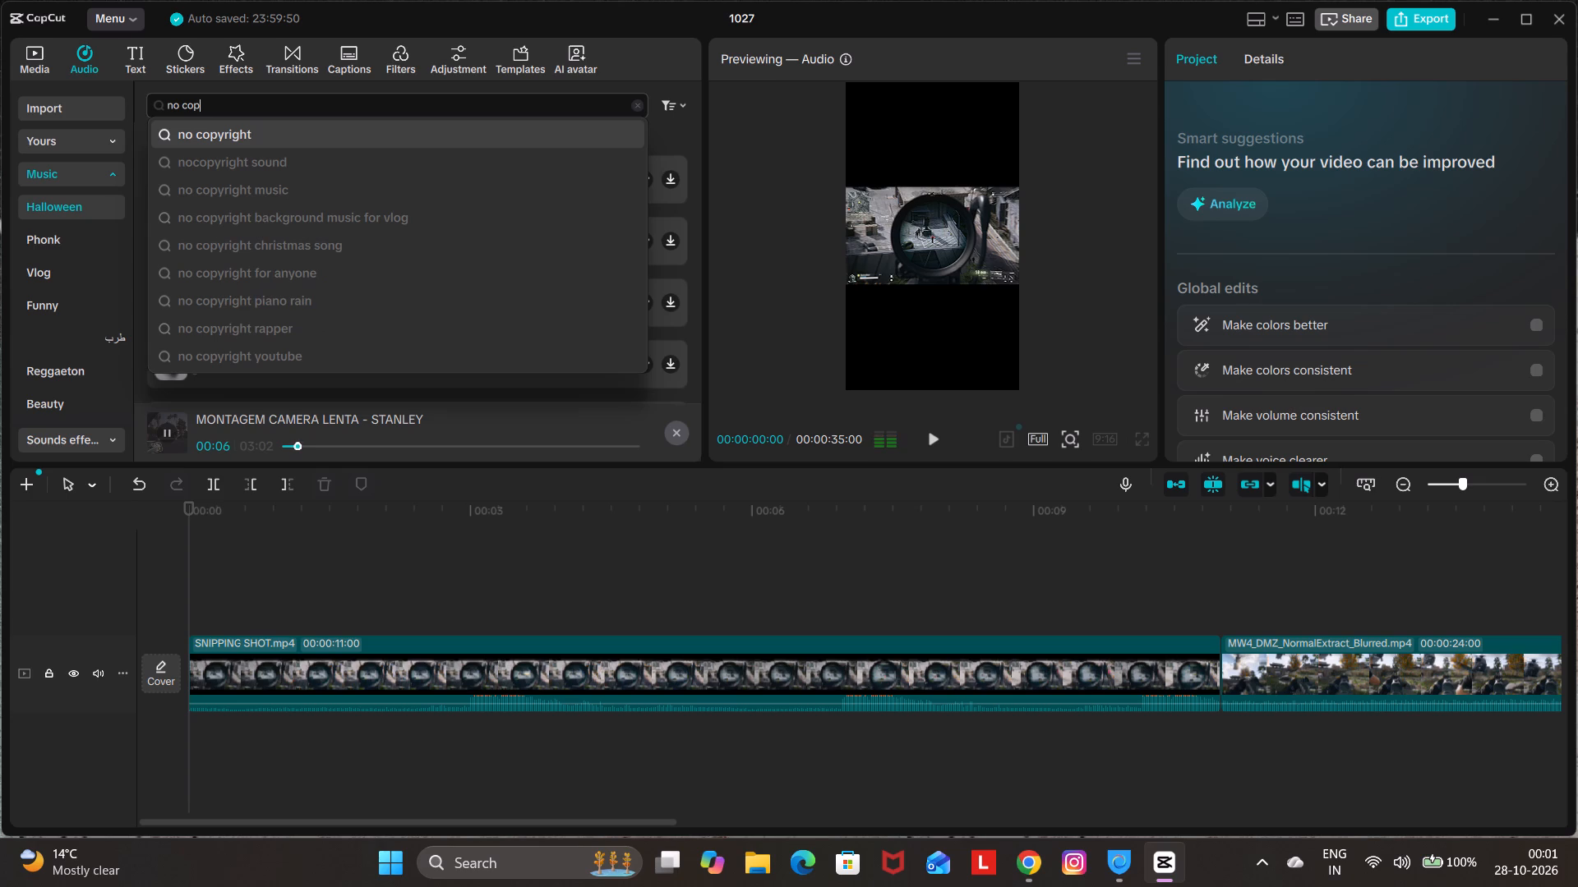
{"action": "type", "text": "yright"}
{"action": "key", "text": "space"}
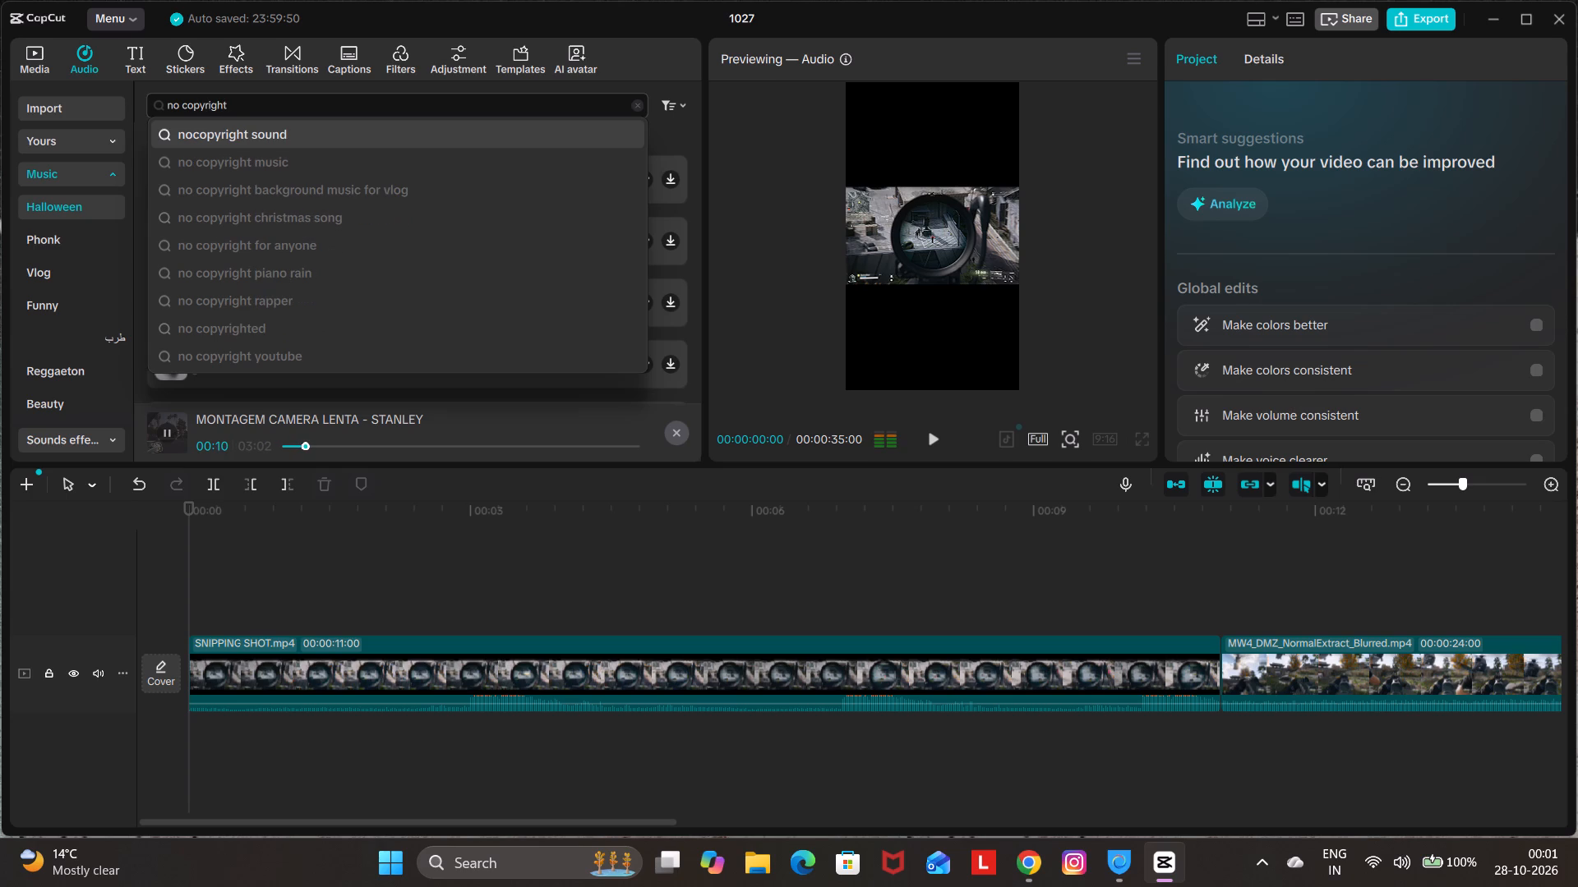
{"action": "type", "text": "montage"}
{"action": "key", "text": "Return"}
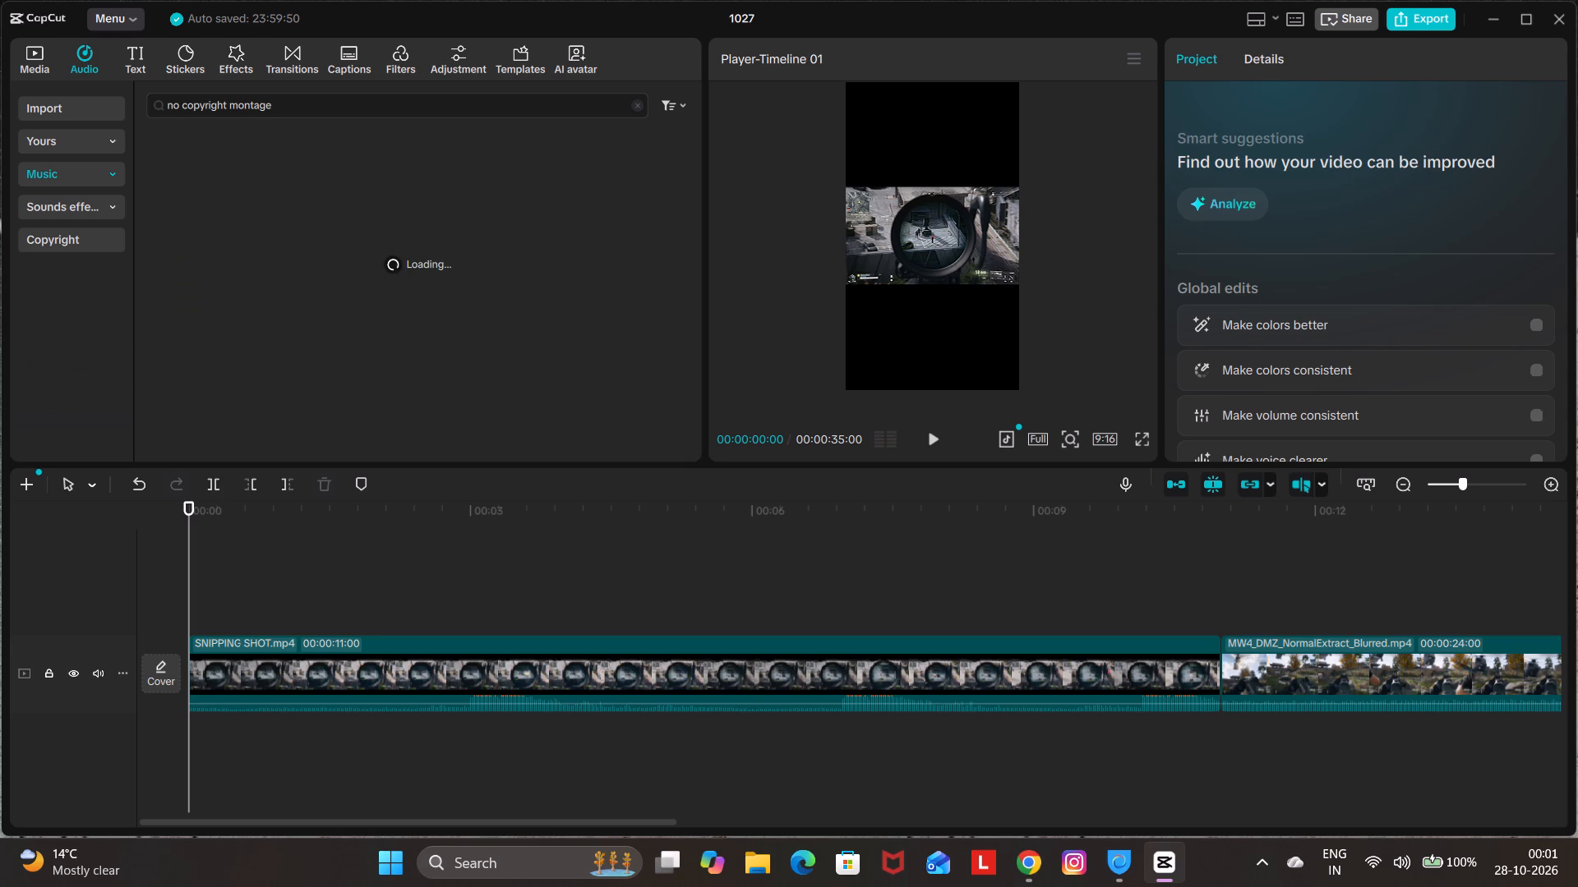
Audition tracks from the no copyright montage results, including No Copy (Phonk), Viagem no Filtro and Makeup Montage Groove, ending with Montagem lunar diamante.
{"action": "double_click", "coordinate": [356, 162]}
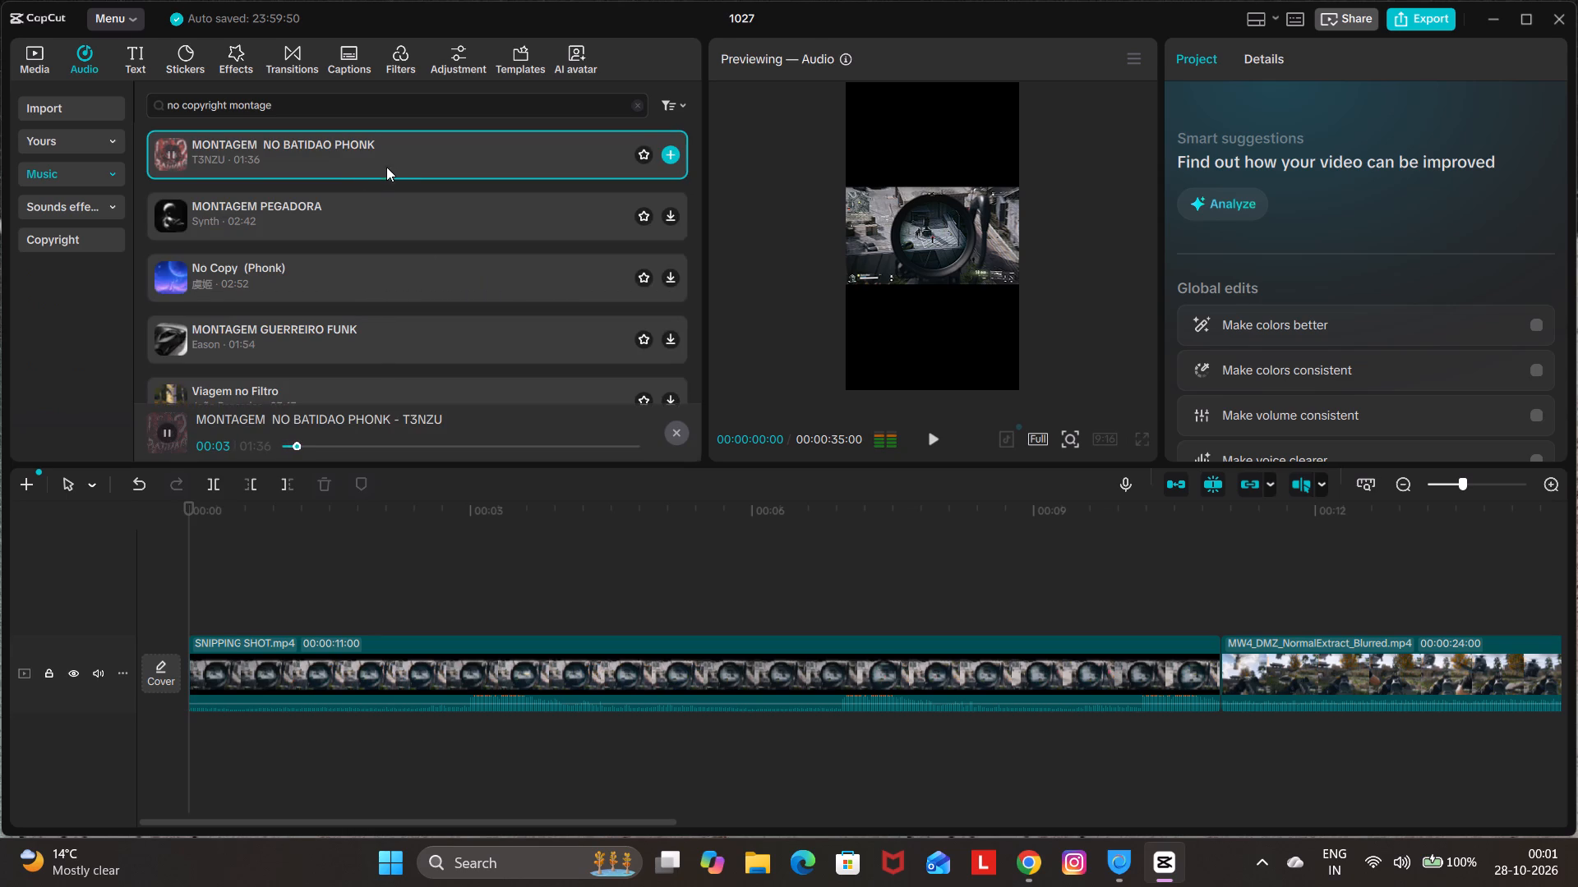
{"action": "double_click", "coordinate": [362, 217]}
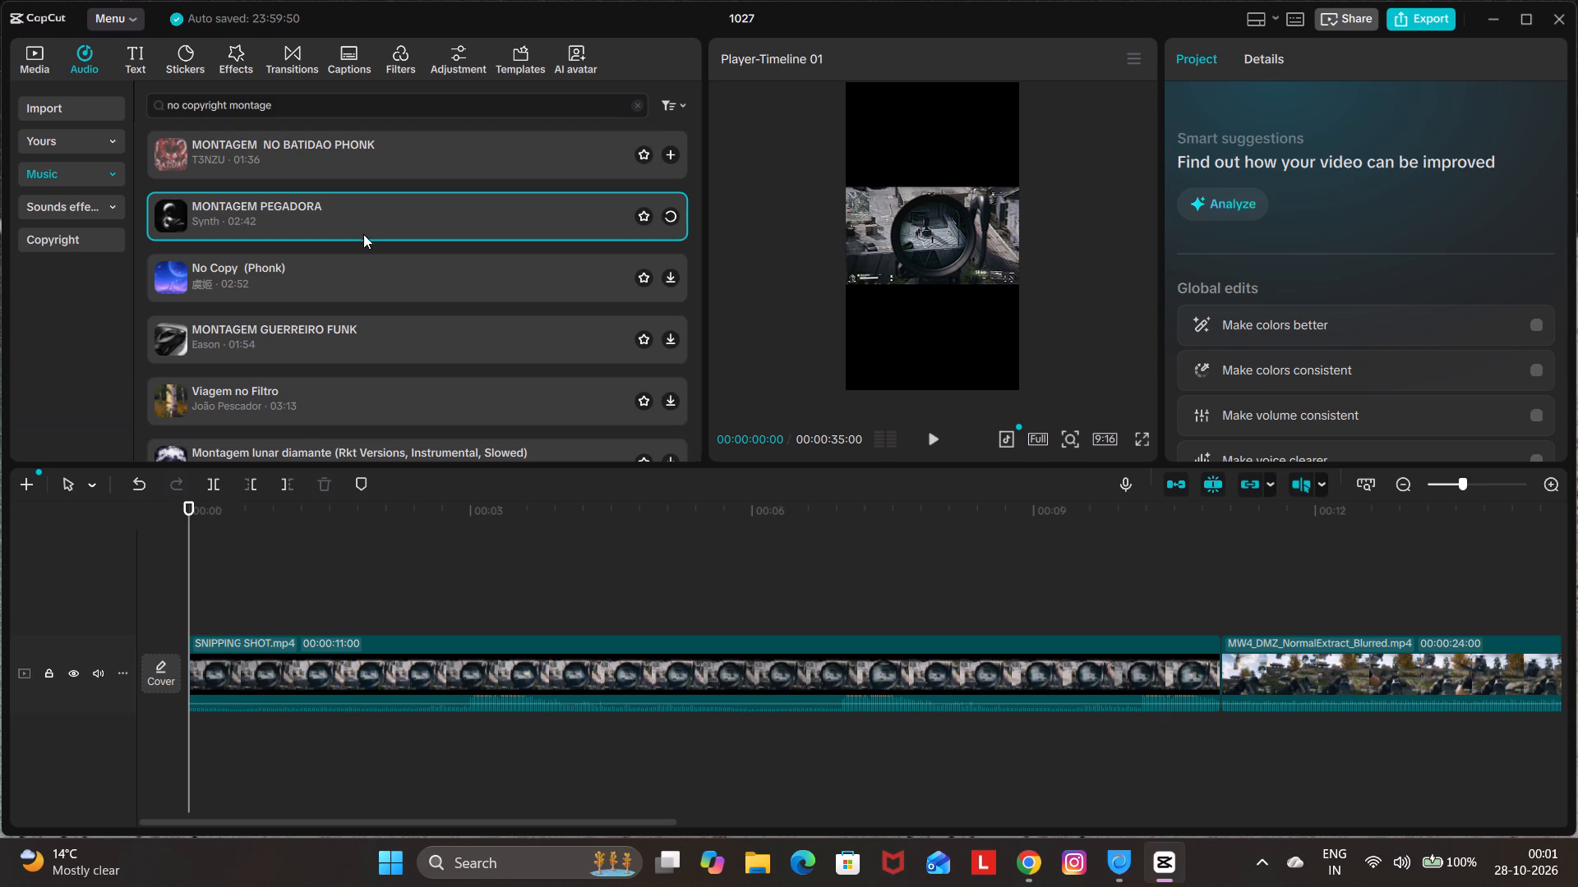
{"action": "double_click", "coordinate": [347, 283]}
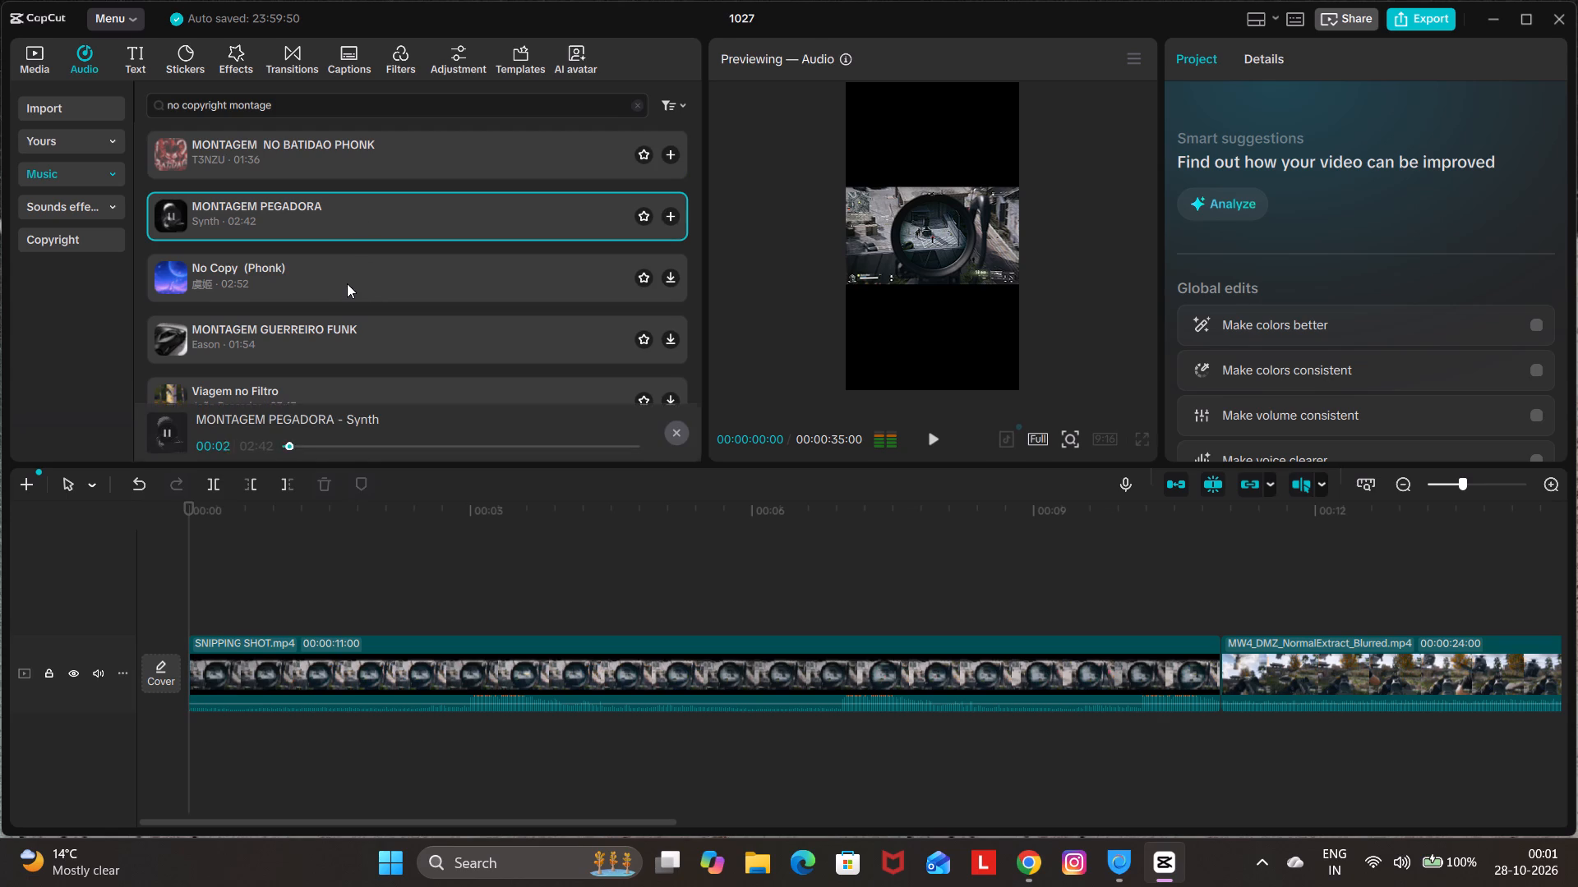
{"action": "scroll", "coordinate": [358, 287], "scroll_direction": "down", "scroll_amount": 1}
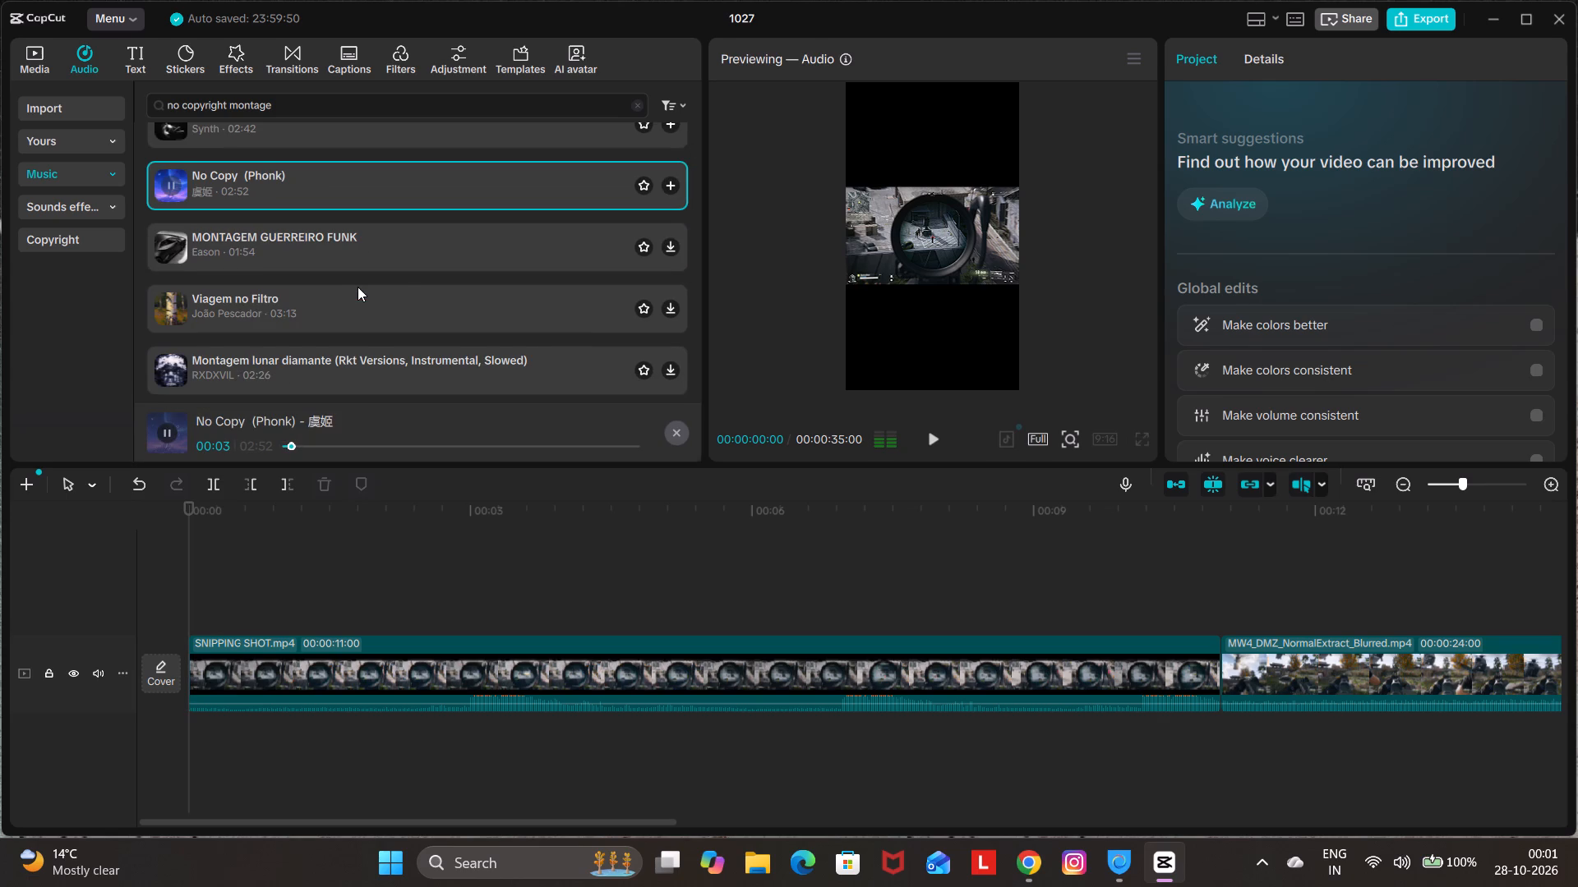
{"action": "double_click", "coordinate": [410, 260]}
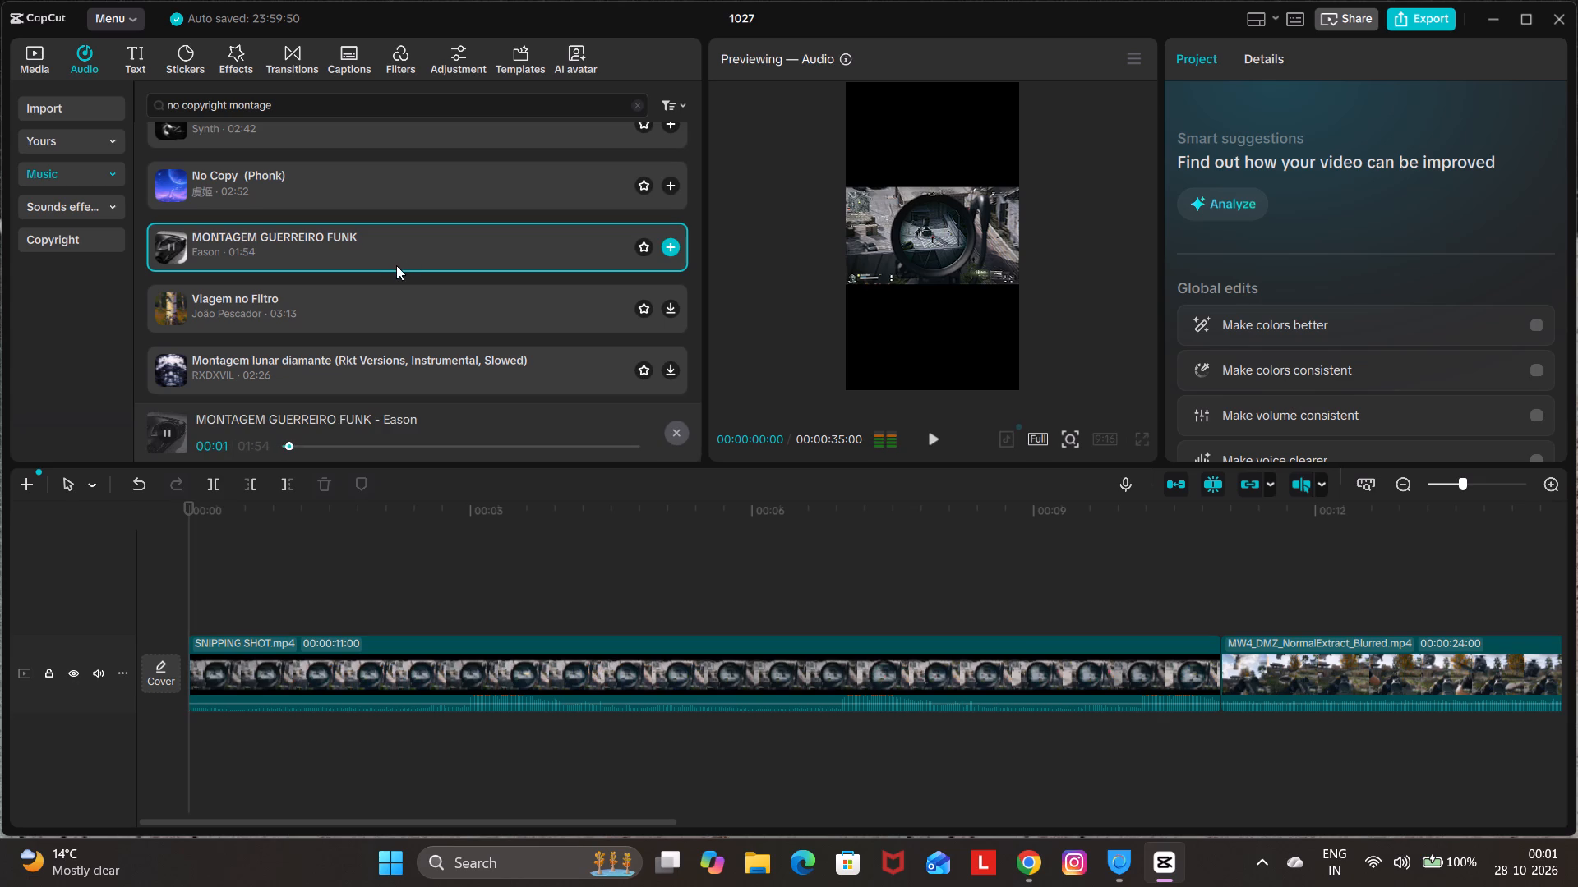
{"action": "scroll", "coordinate": [389, 275], "scroll_direction": "down", "scroll_amount": 1}
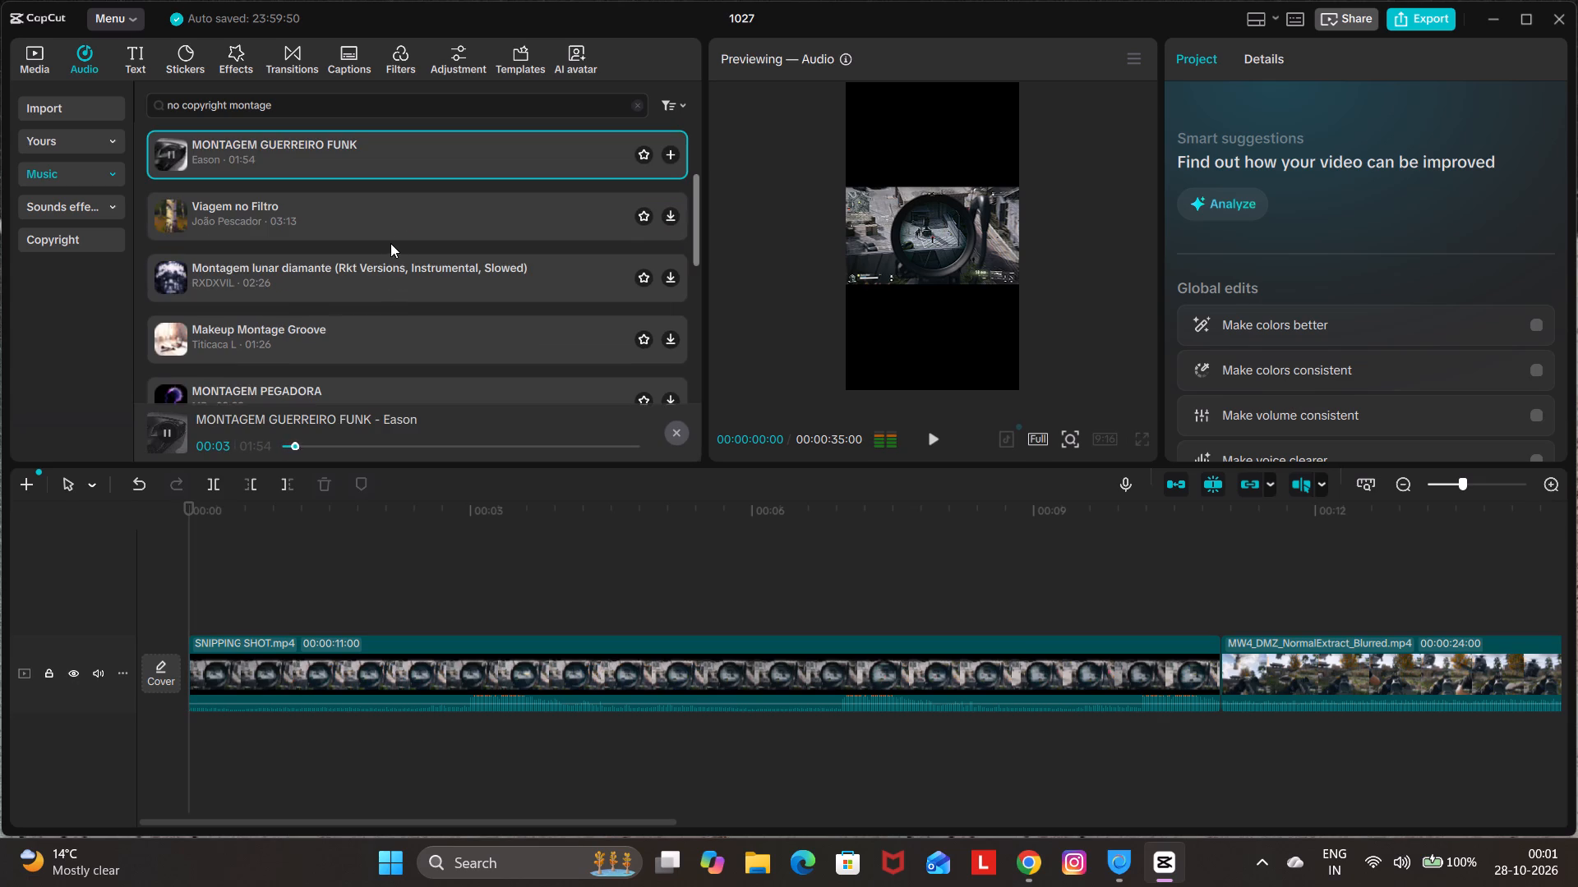
{"action": "double_click", "coordinate": [381, 233]}
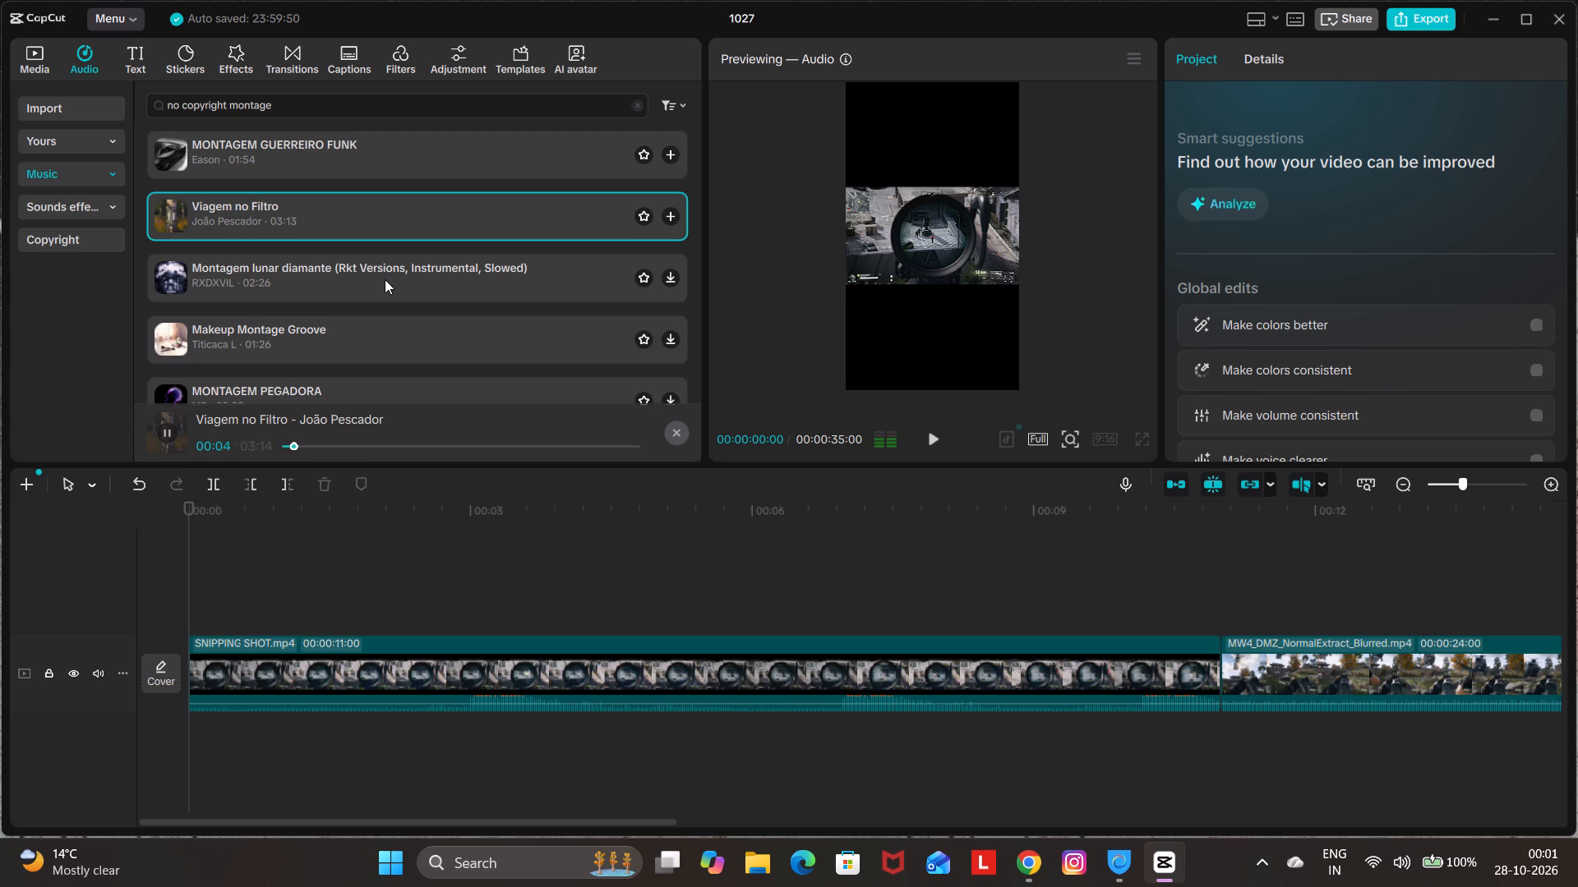
{"action": "double_click", "coordinate": [385, 279]}
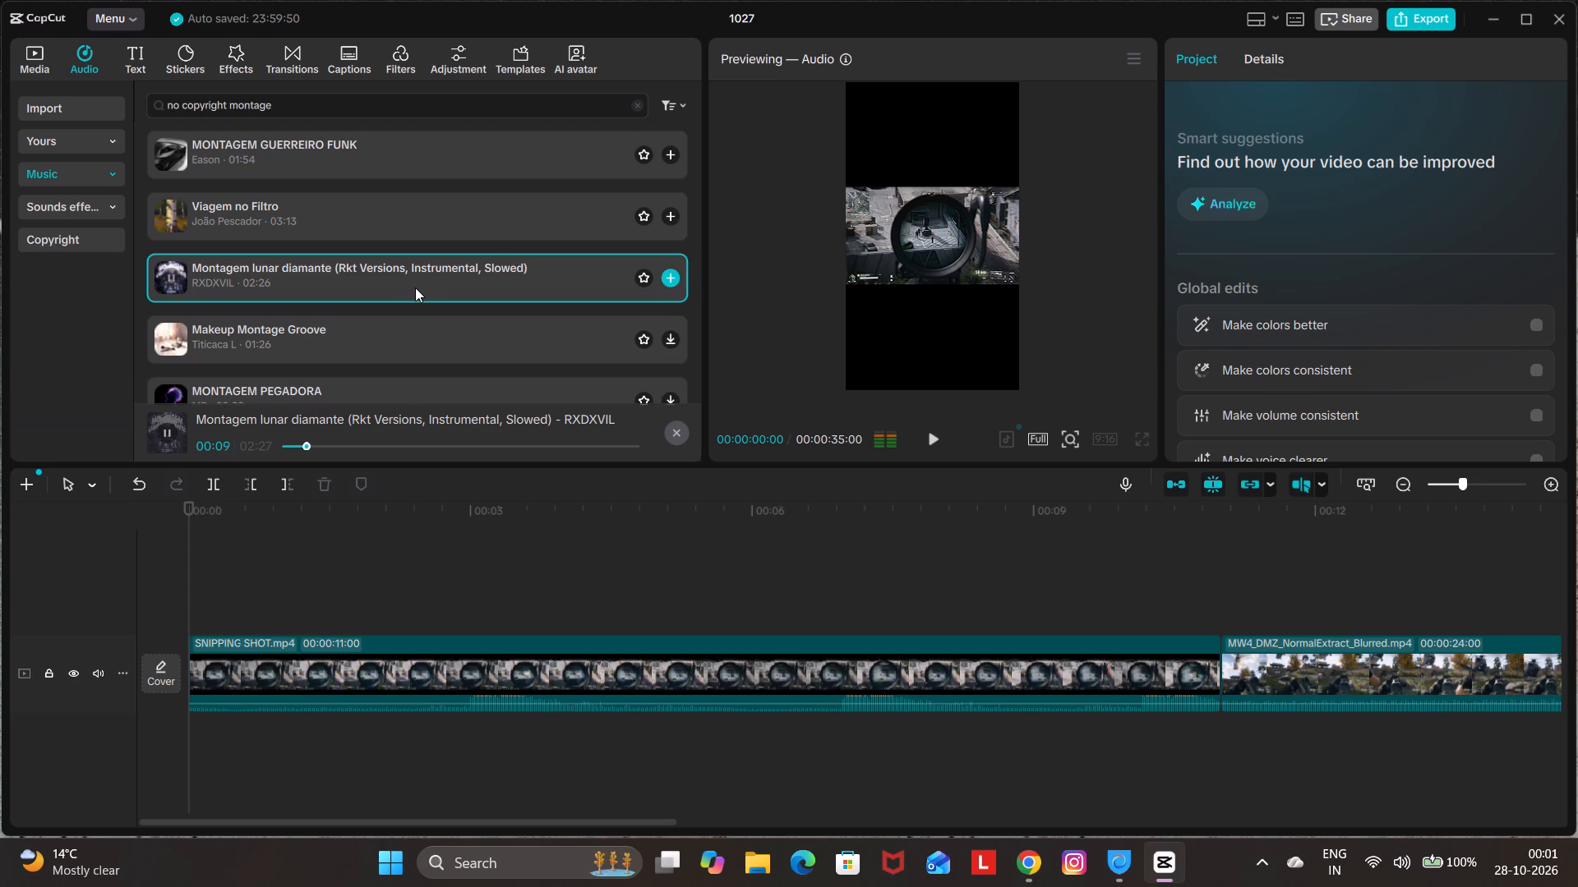
{"action": "scroll", "coordinate": [417, 292], "scroll_direction": "down", "scroll_amount": 1}
{"action": "double_click", "coordinate": [302, 304]}
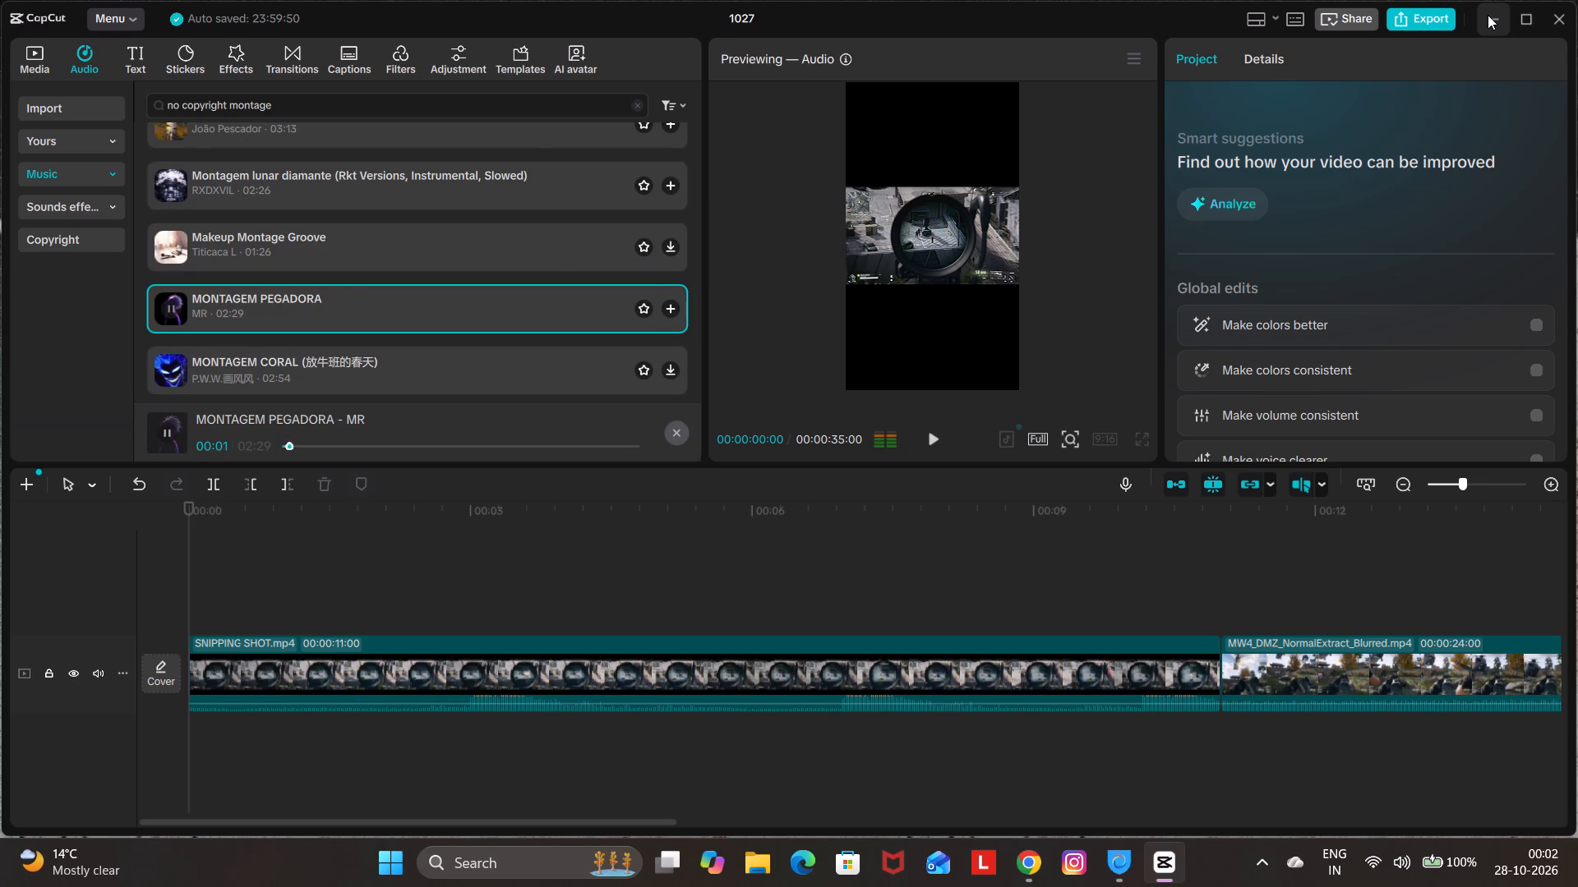
{"action": "double_click", "coordinate": [345, 233]}
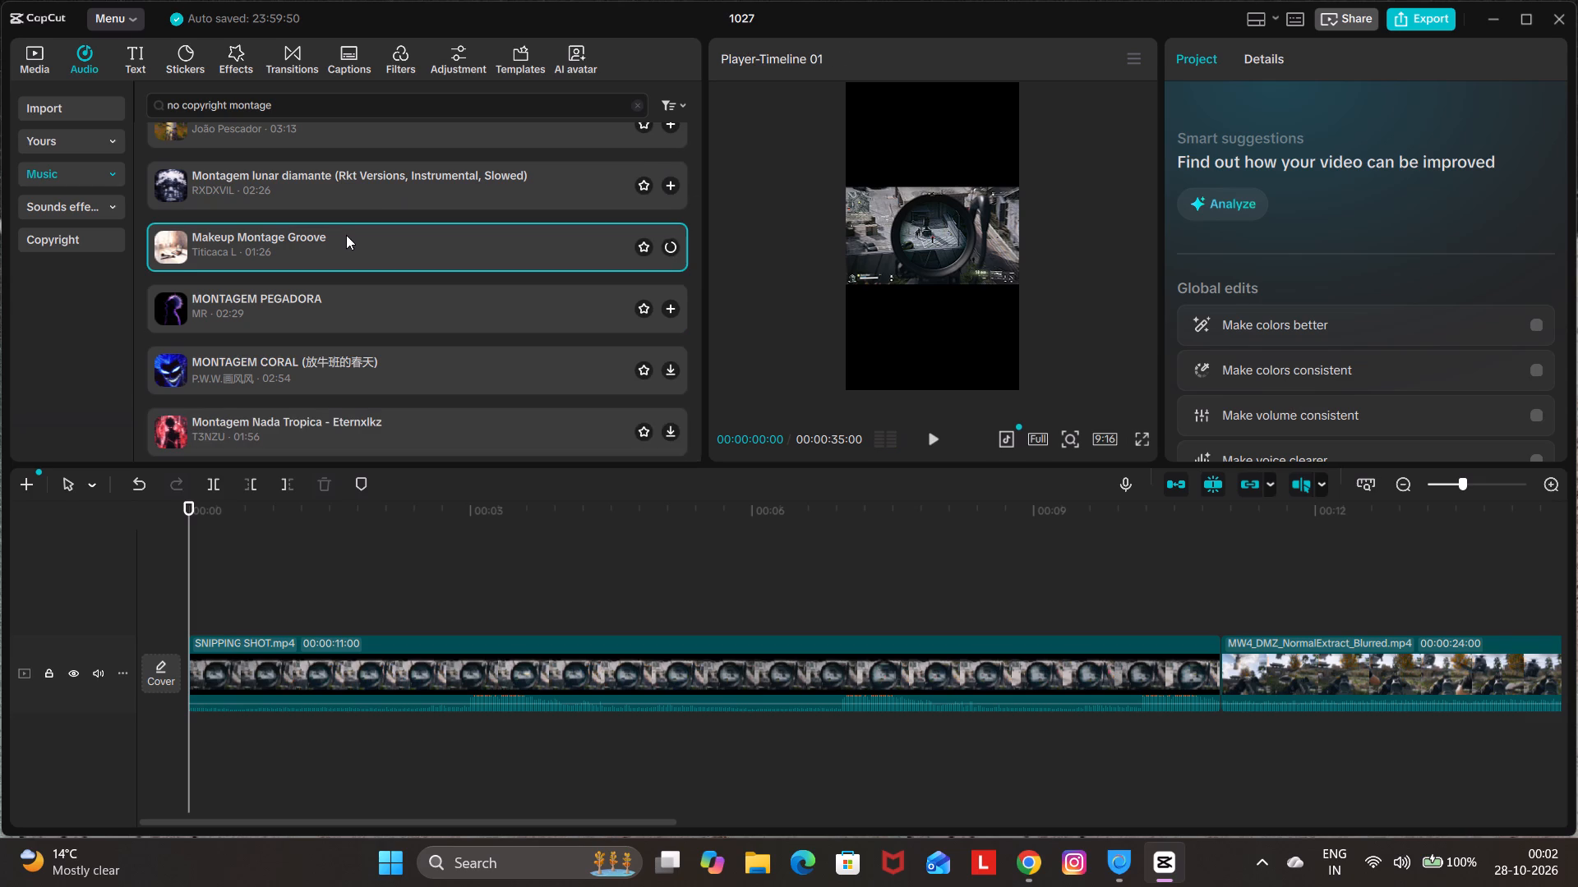
{"action": "double_click", "coordinate": [387, 180]}
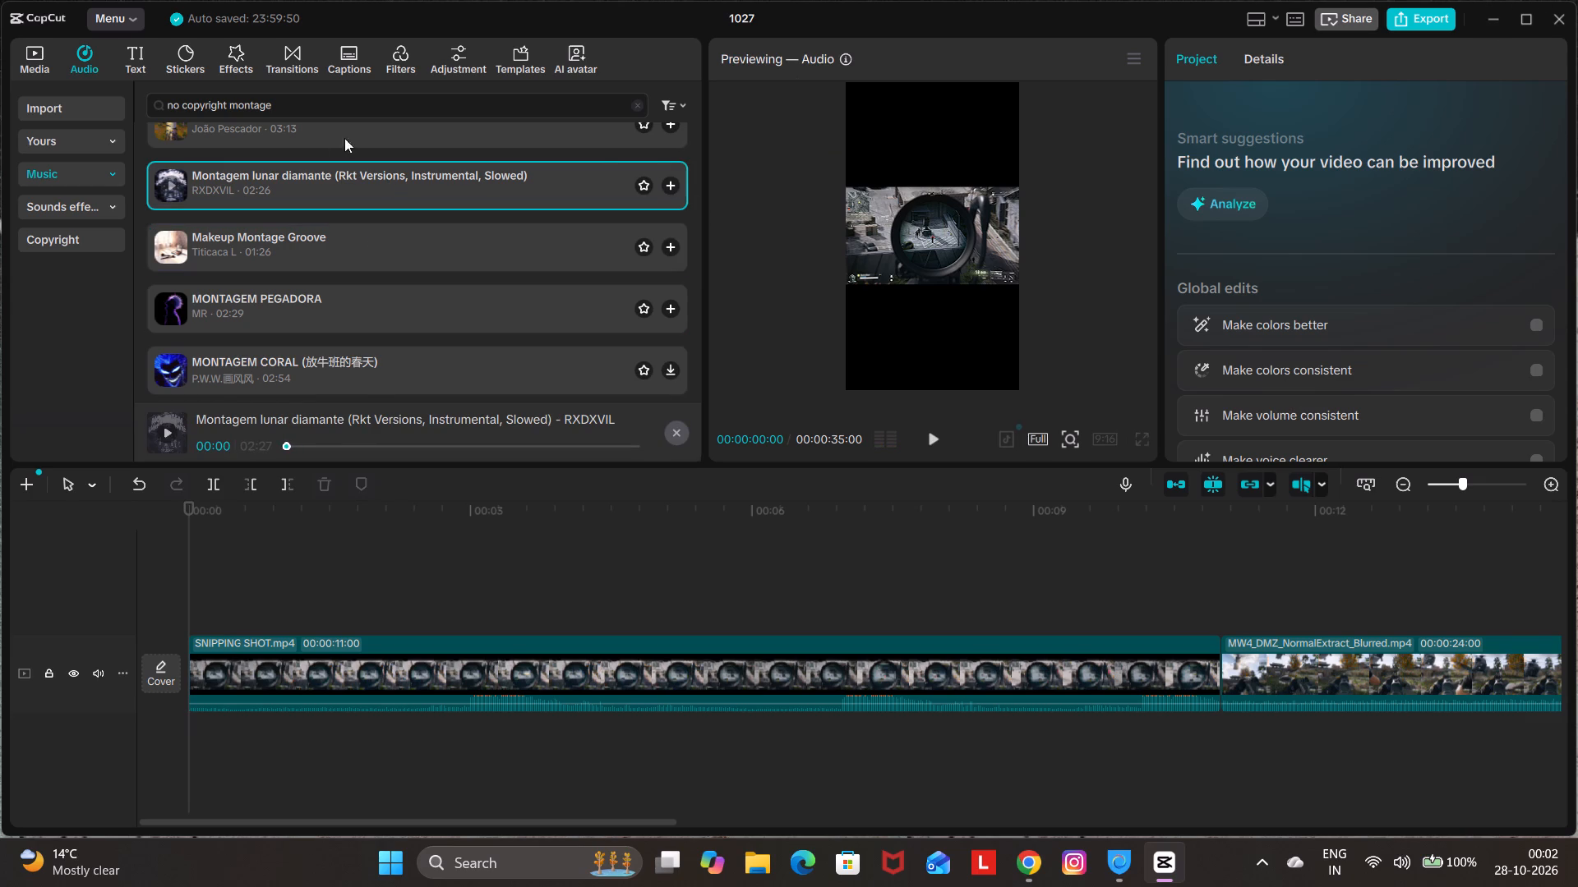
{"action": "left_click", "coordinate": [327, 176]}
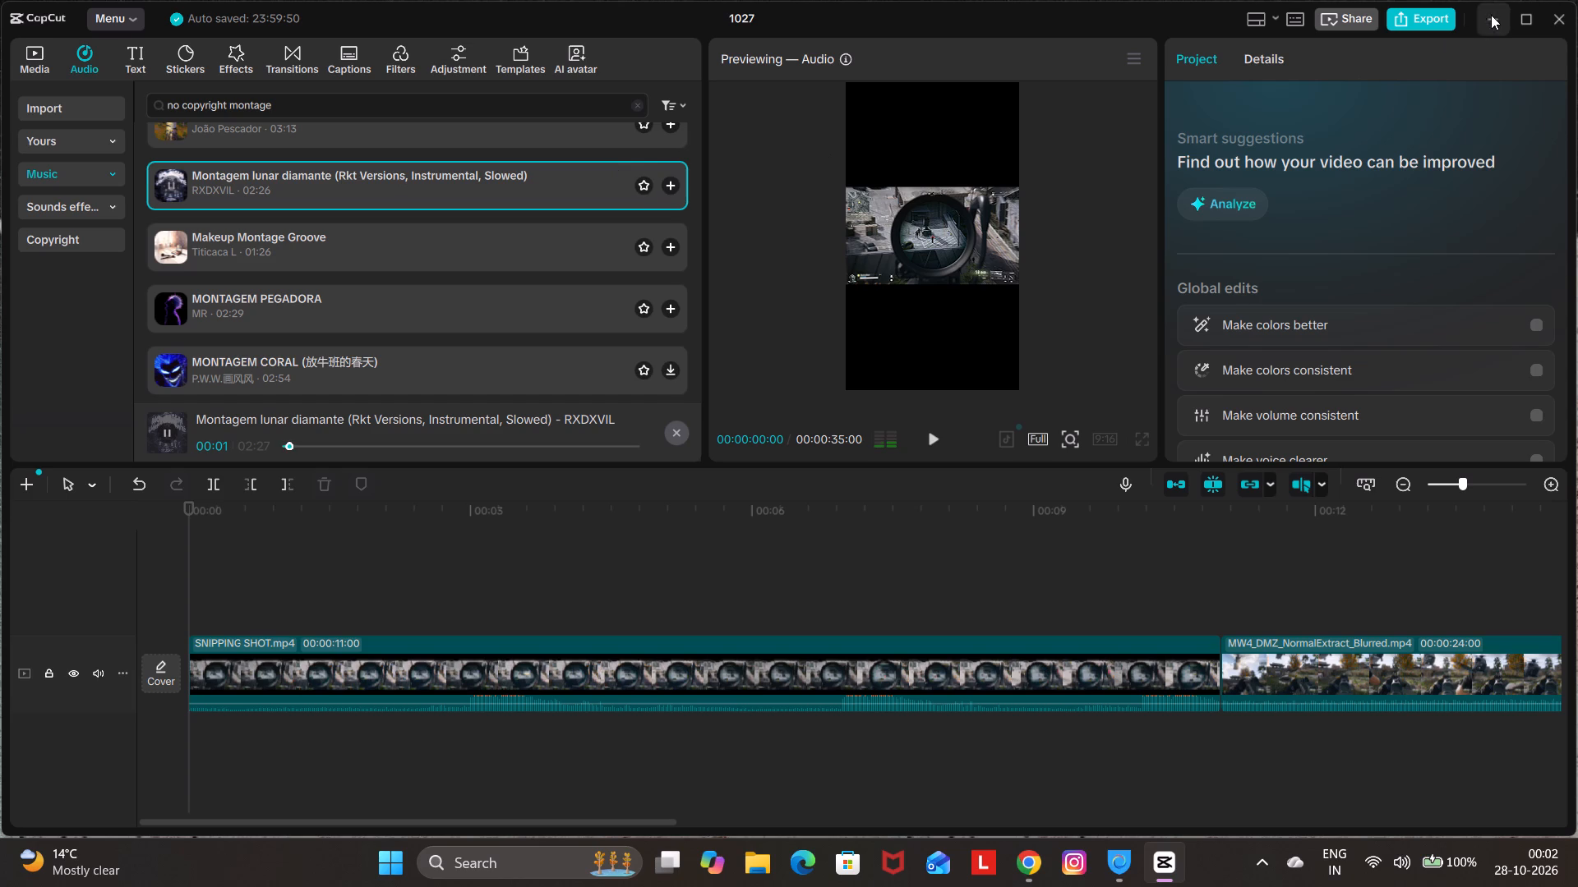
Switch to Google Chrome and search Google for "no copyright montage music".
{"action": "left_click", "coordinate": [1492, 15]}
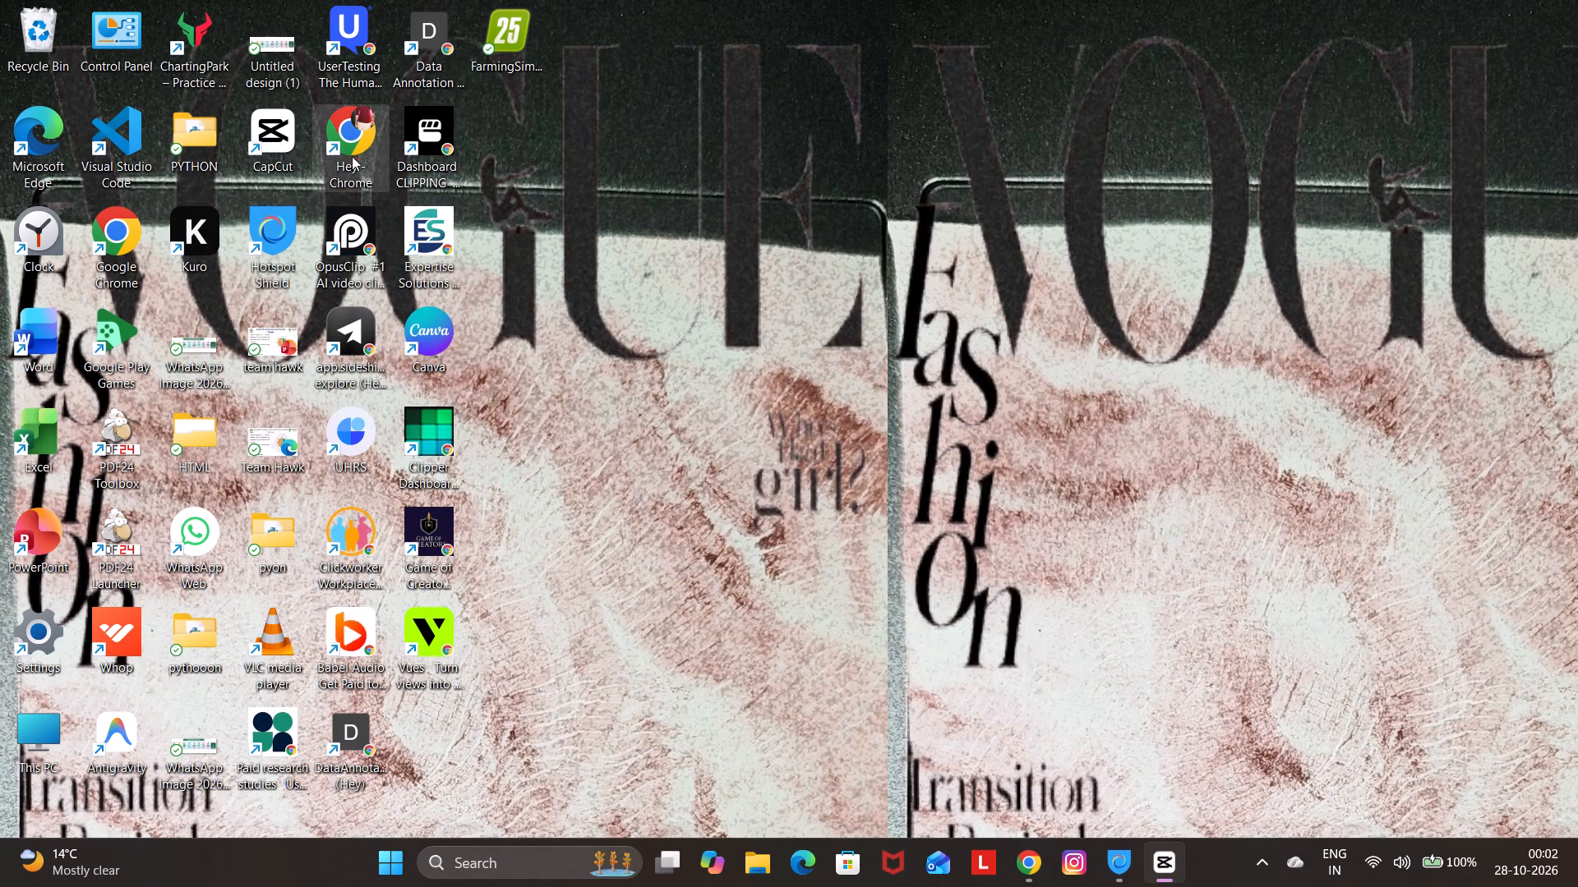
{"action": "double_click", "coordinate": [353, 147]}
{"action": "left_click", "coordinate": [593, 48]}
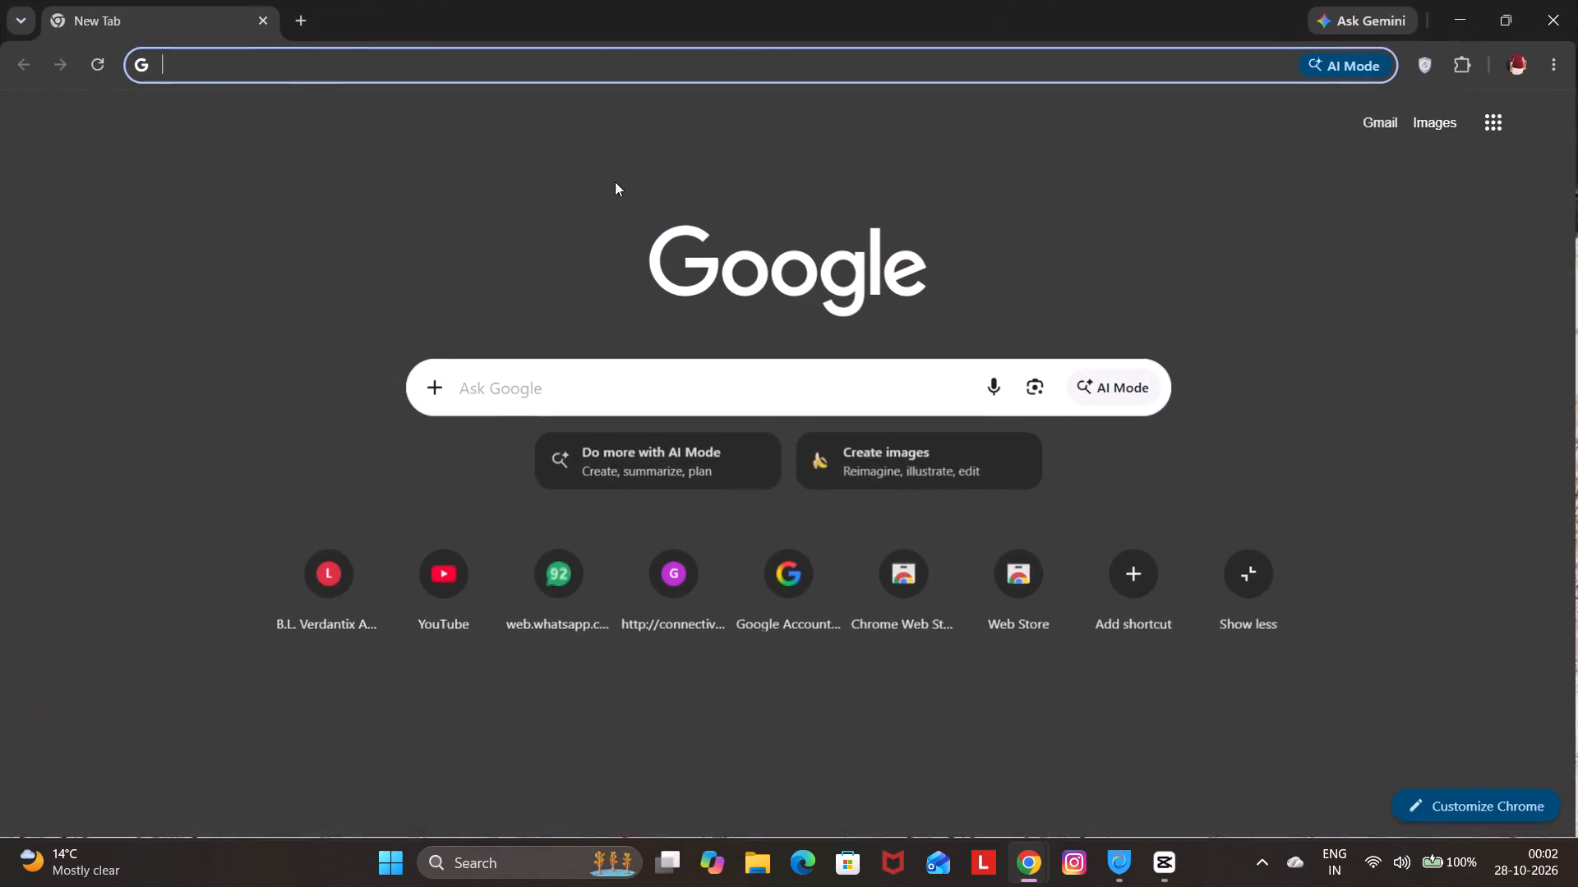
{"action": "left_click", "coordinate": [620, 408]}
{"action": "type", "text": "no copr"}
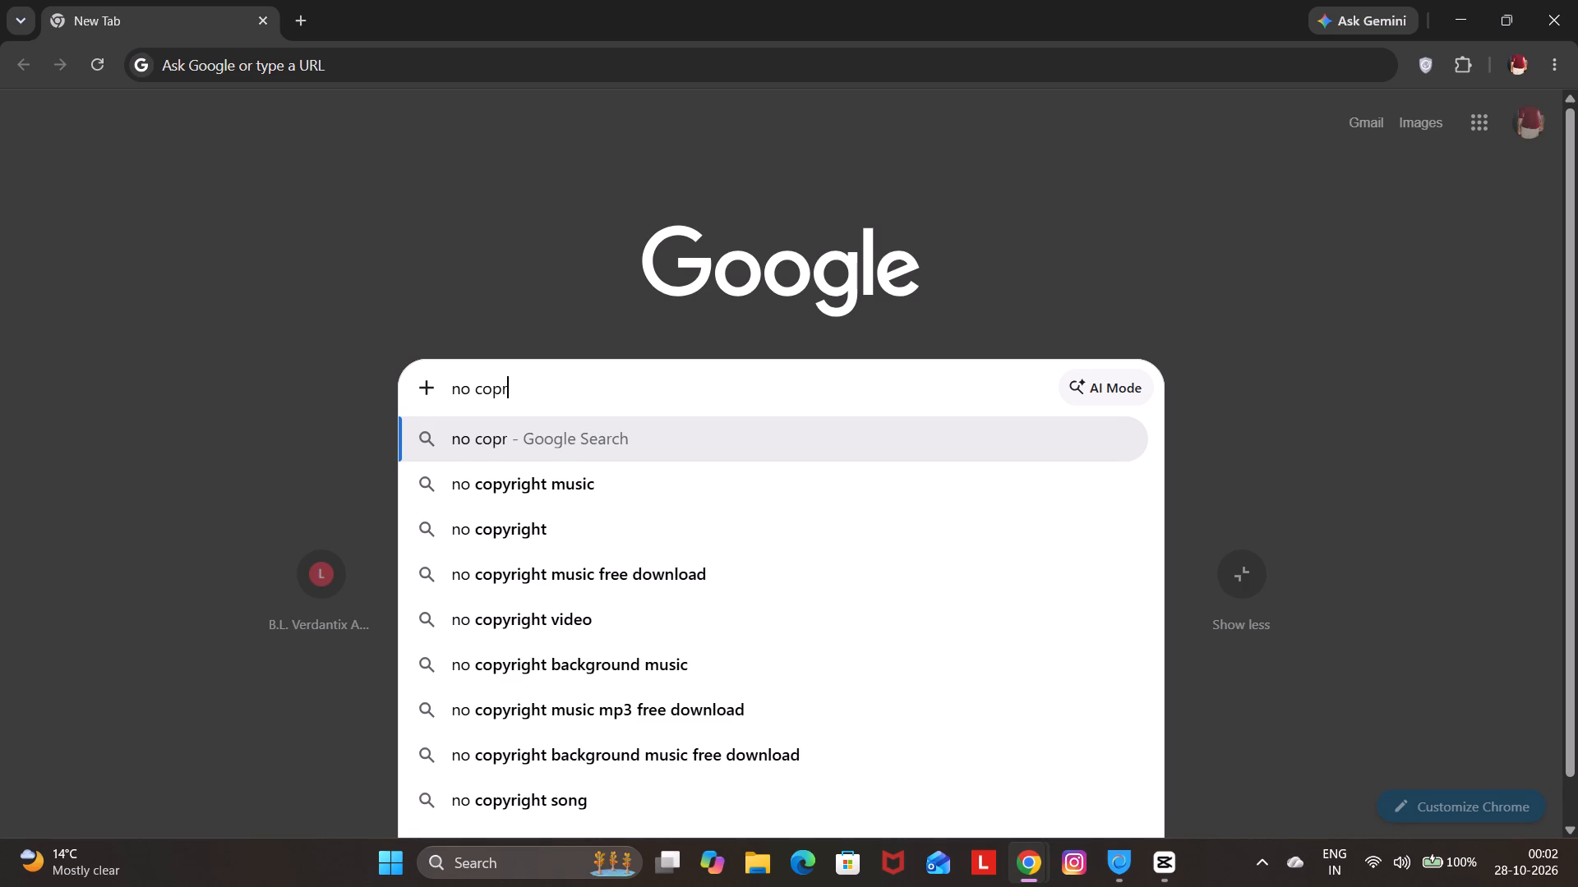
{"action": "key", "text": "y"}
{"action": "key", "text": "BackSpace"}
{"action": "key", "text": "BackSpace"}
{"action": "type", "text": "yrigth"}
{"action": "key", "text": "space"}
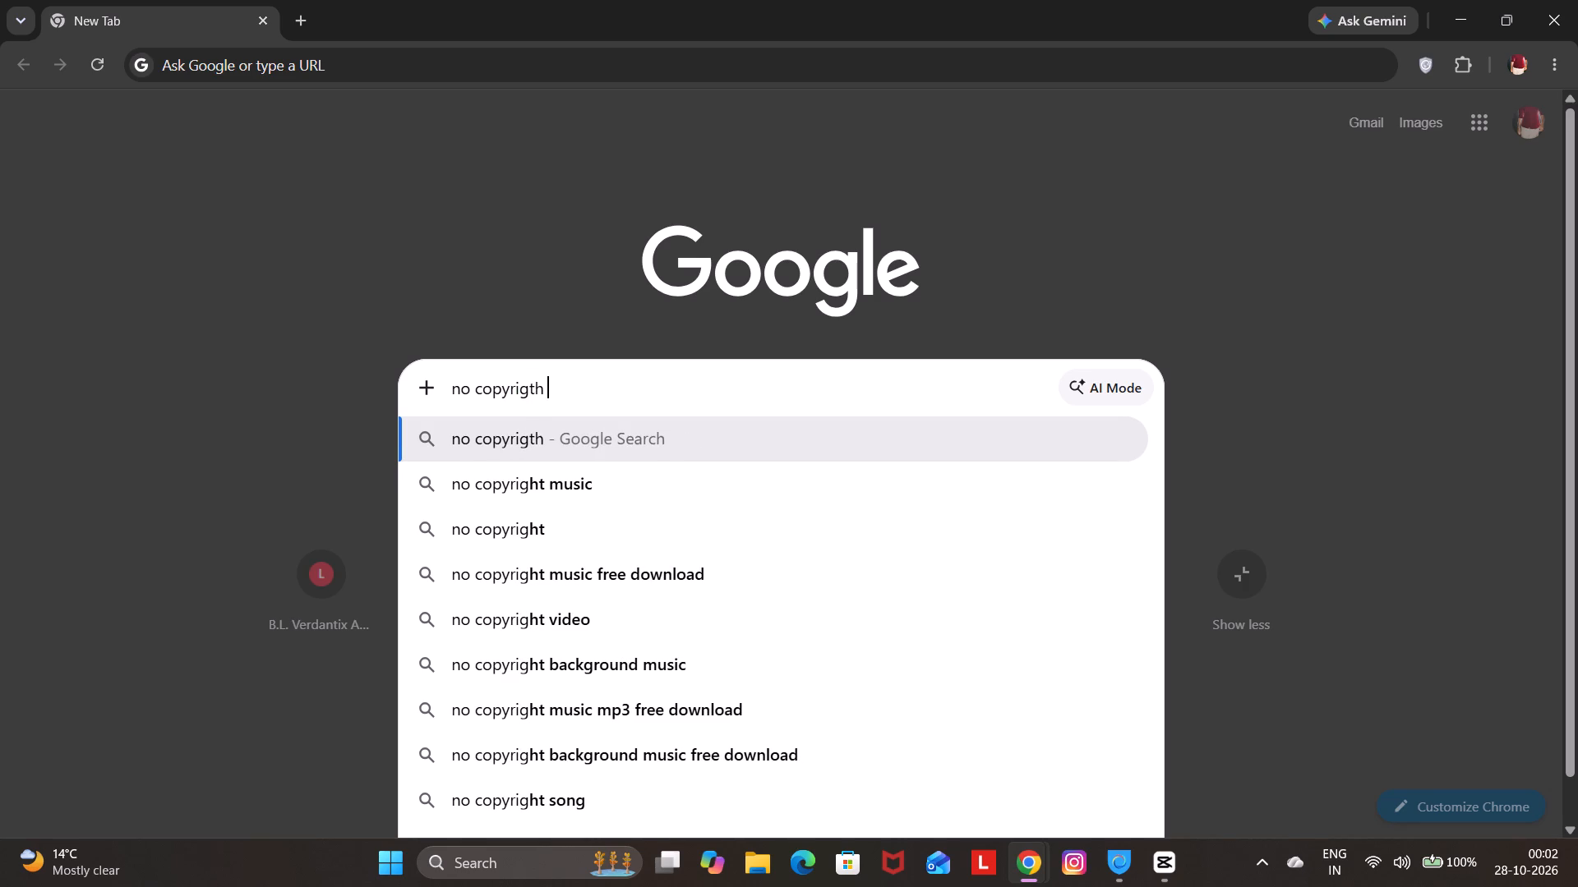
{"action": "key", "text": "BackSpace"}
{"action": "key", "text": "BackSpace"}
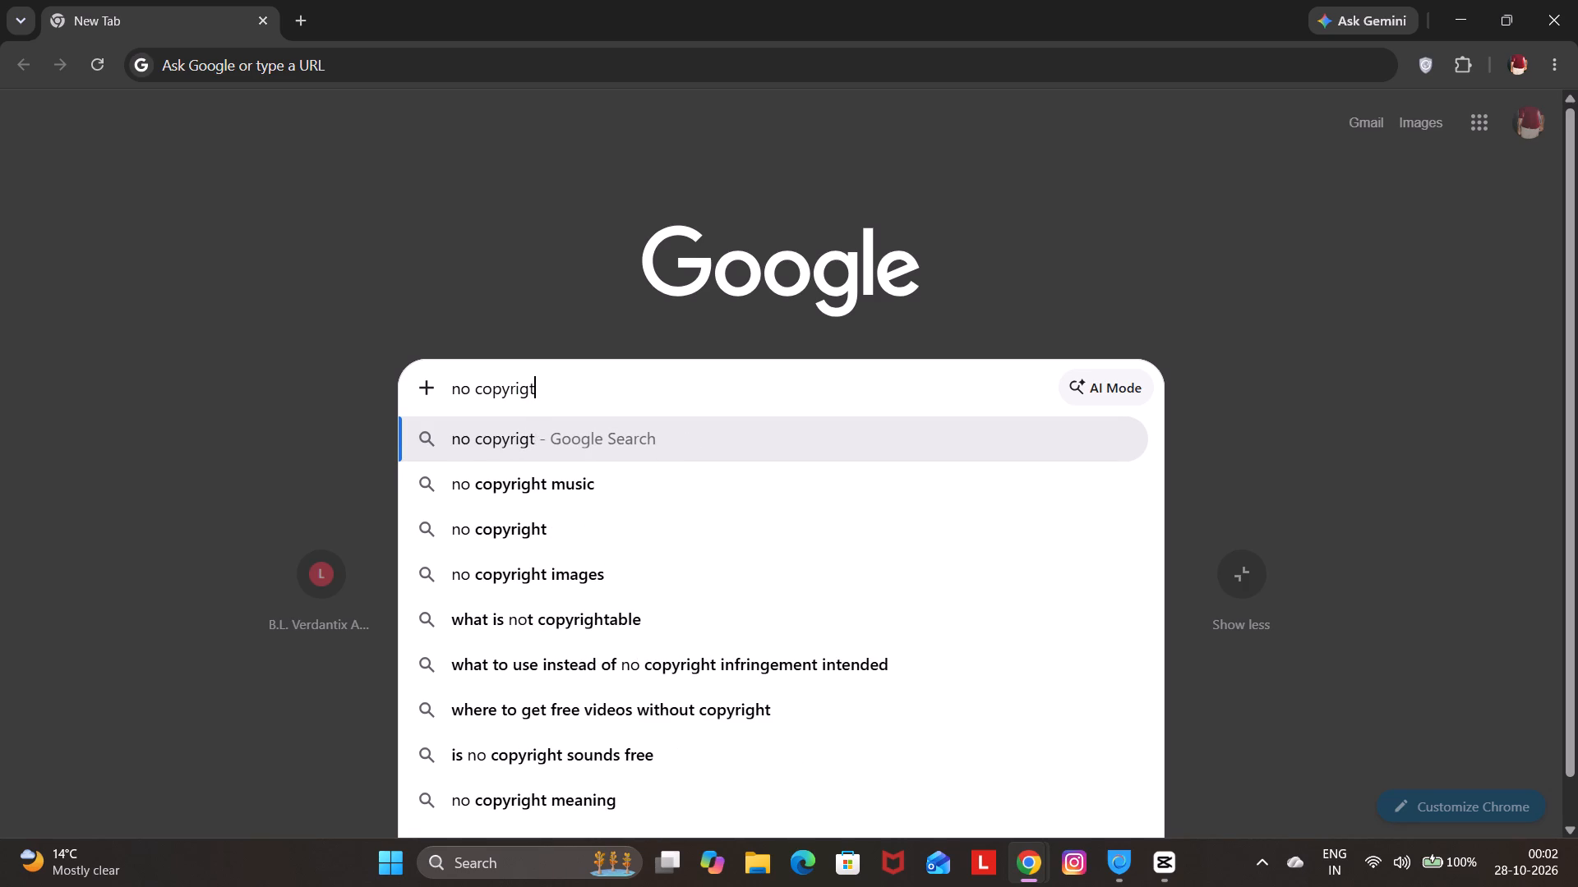
{"action": "key", "text": "BackSpace"}
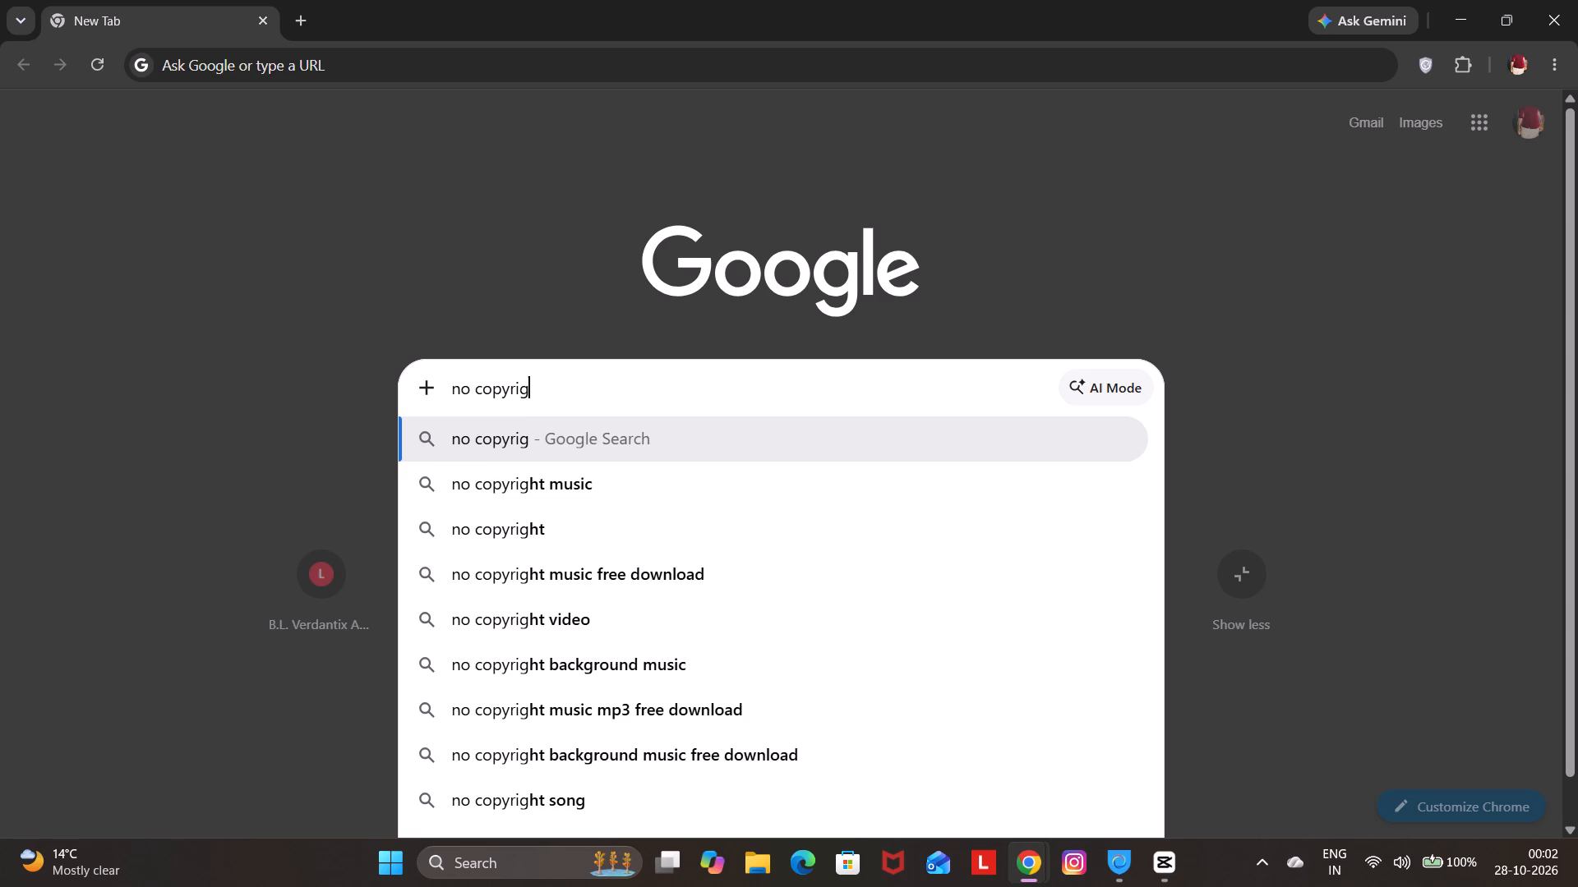
{"action": "type", "text": "ht"}
{"action": "key", "text": "space"}
{"action": "type", "text": "montage"}
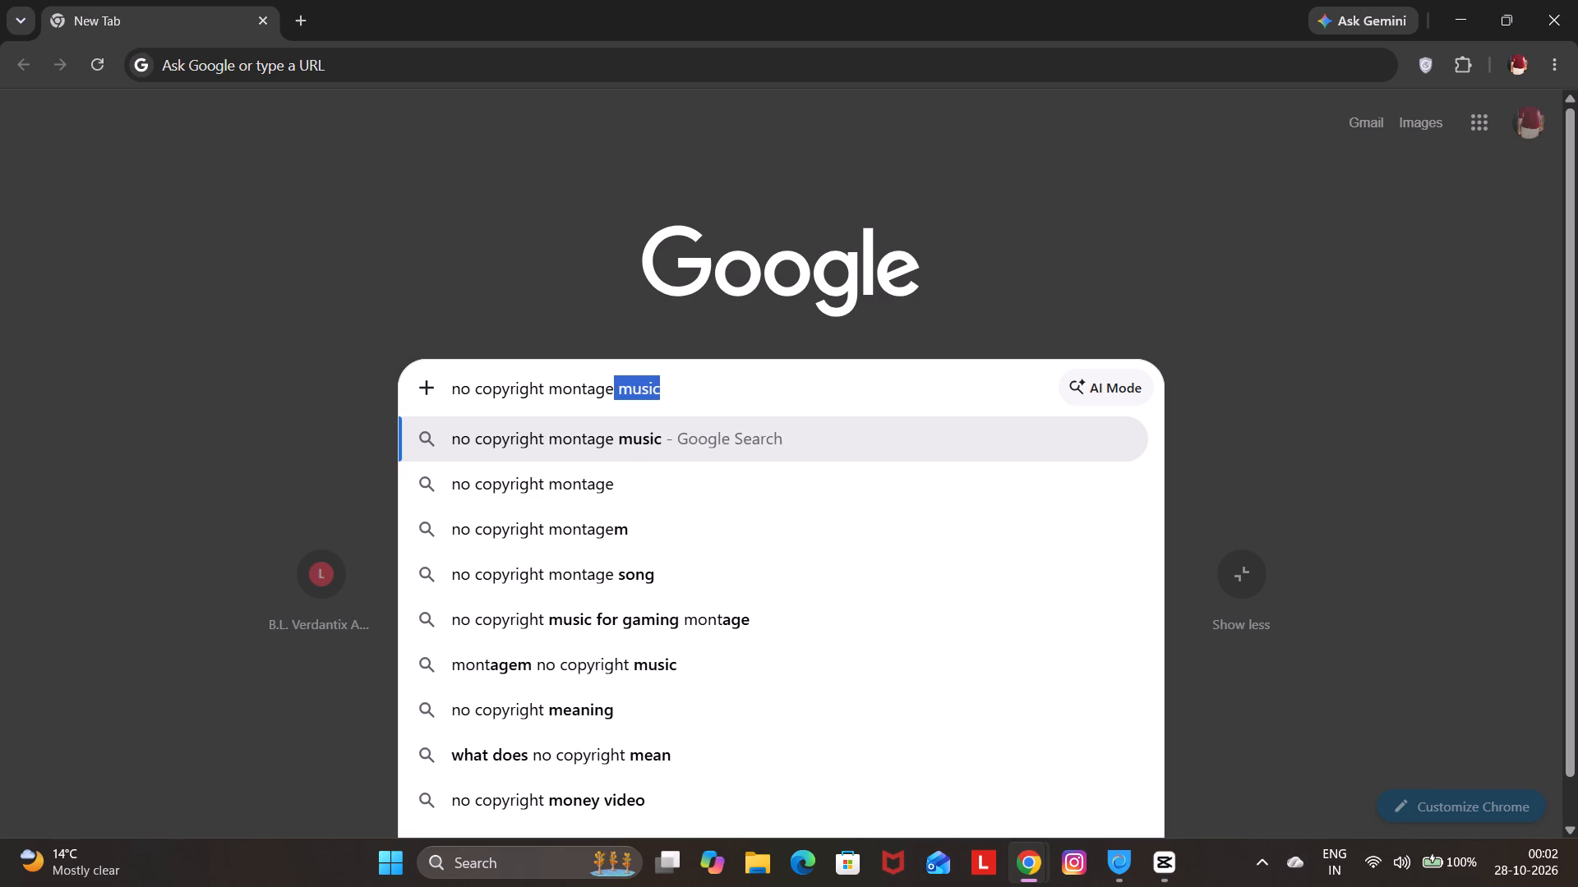
{"action": "key", "text": "Return"}
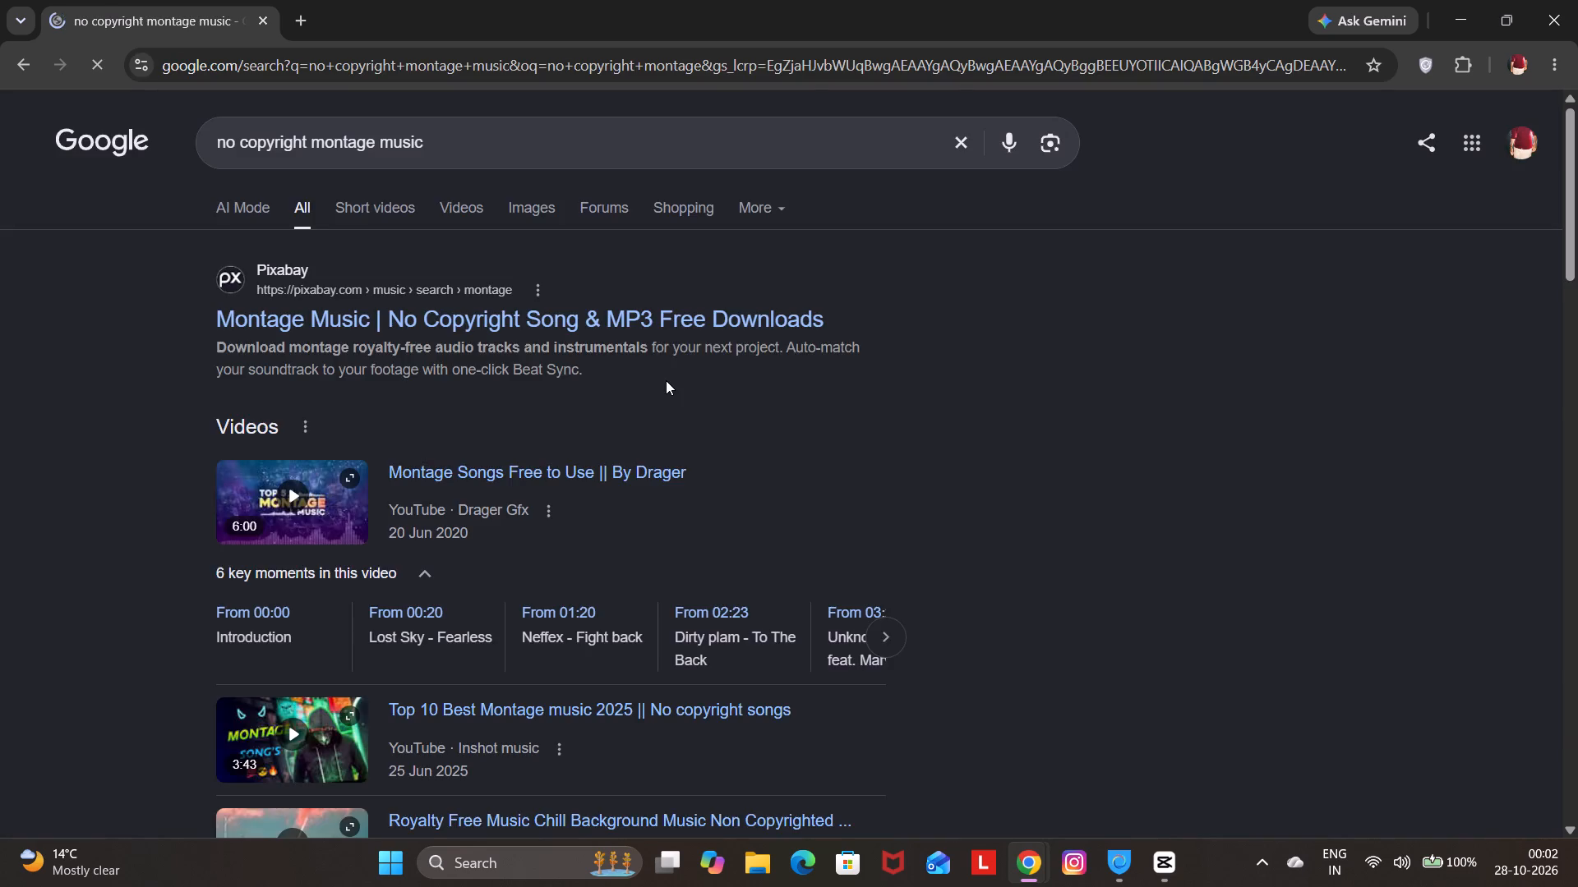
Open the Pixabay result for montage music from the Google search results.
{"action": "left_click", "coordinate": [627, 331]}
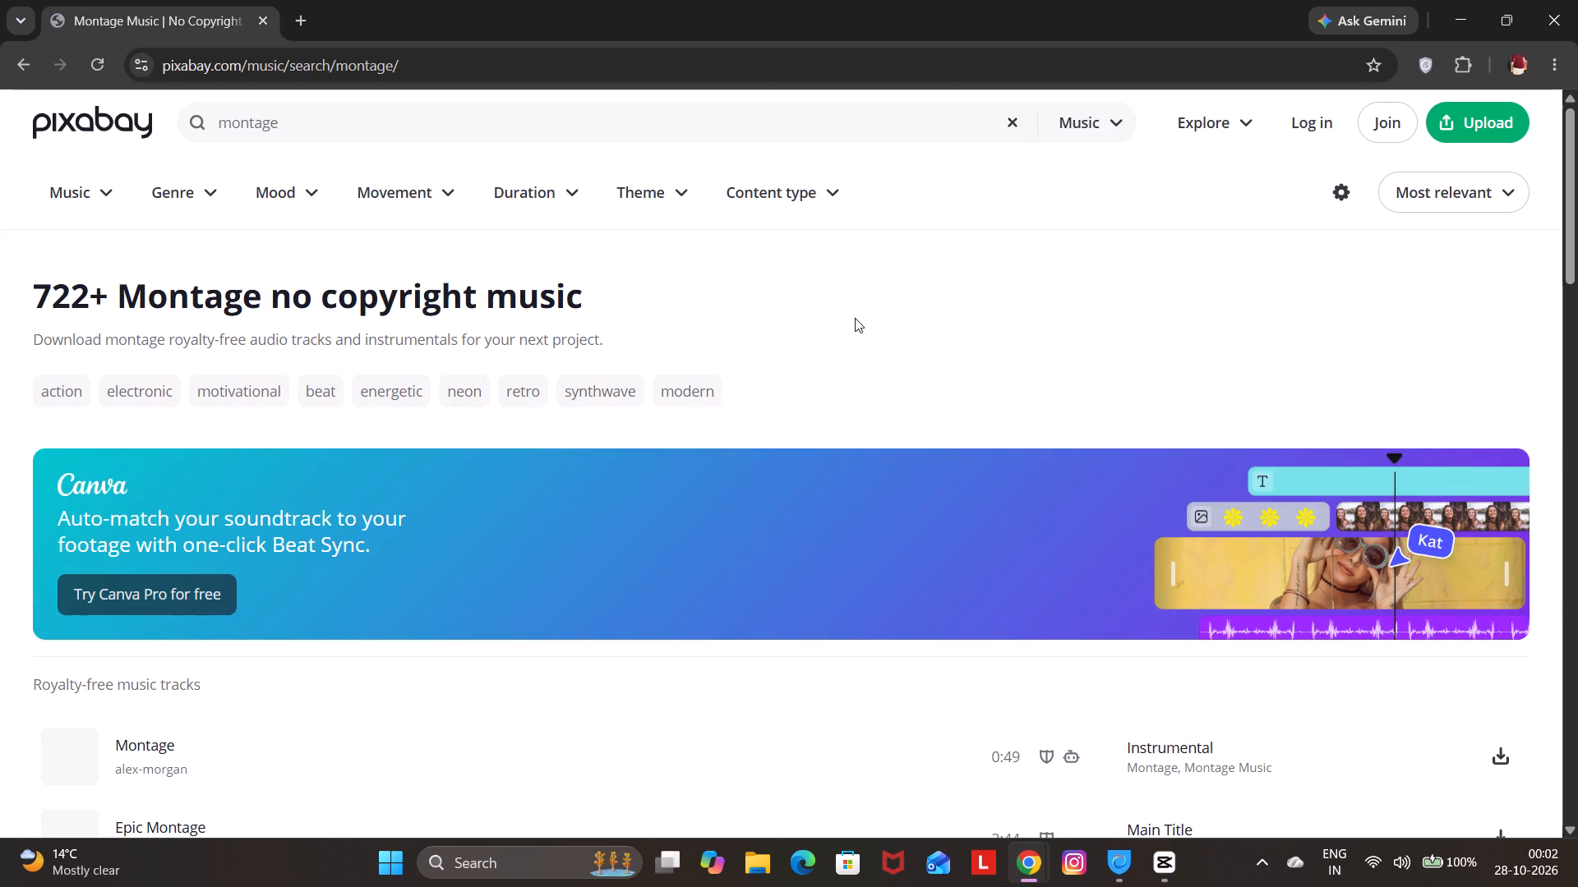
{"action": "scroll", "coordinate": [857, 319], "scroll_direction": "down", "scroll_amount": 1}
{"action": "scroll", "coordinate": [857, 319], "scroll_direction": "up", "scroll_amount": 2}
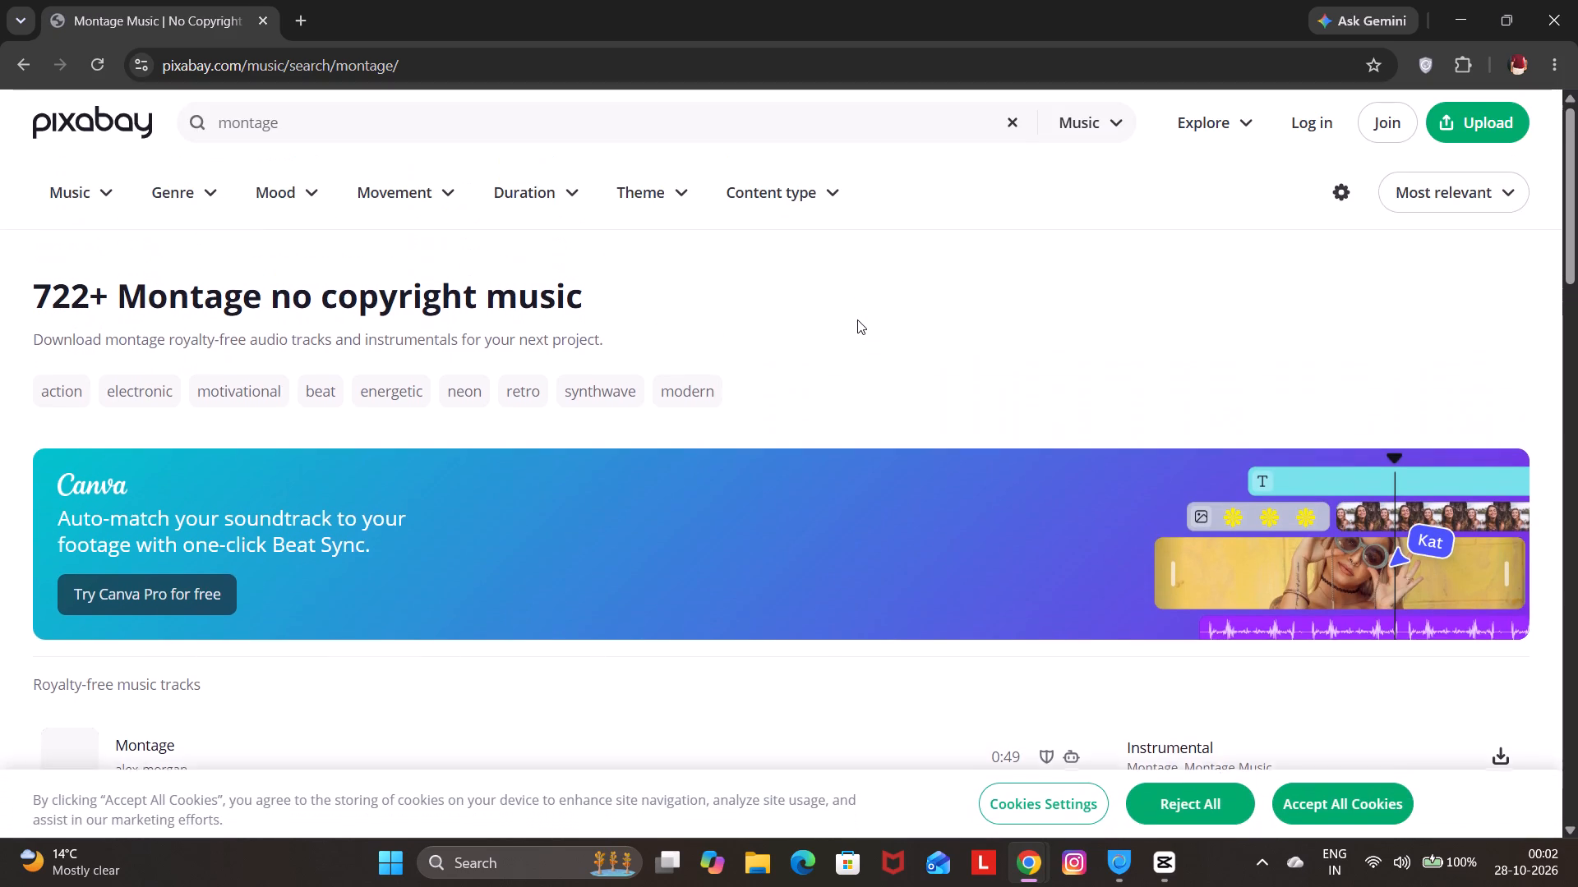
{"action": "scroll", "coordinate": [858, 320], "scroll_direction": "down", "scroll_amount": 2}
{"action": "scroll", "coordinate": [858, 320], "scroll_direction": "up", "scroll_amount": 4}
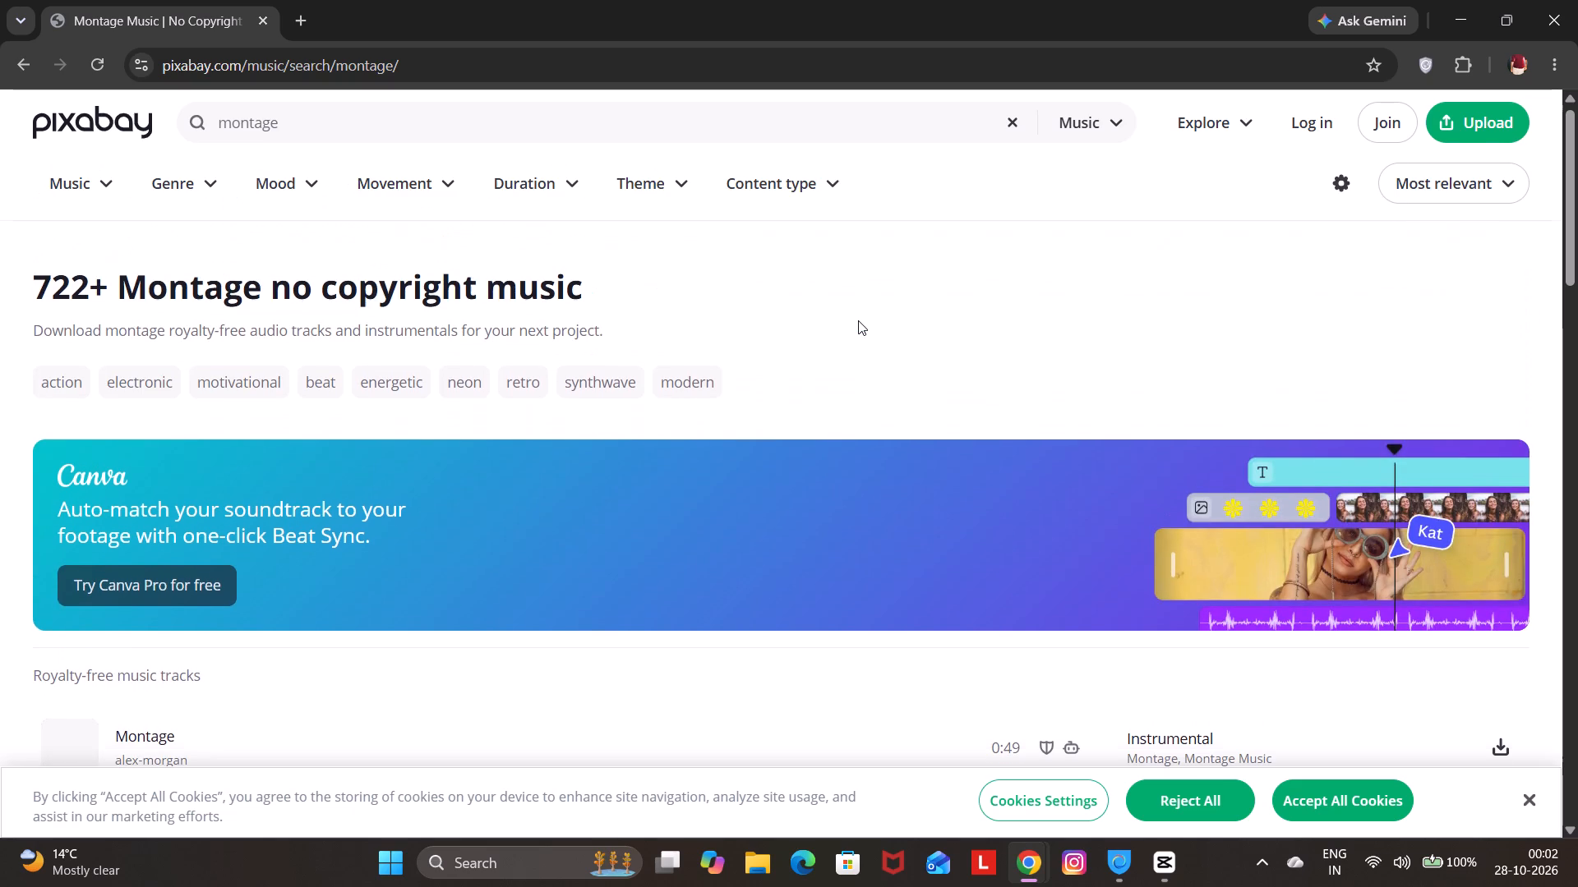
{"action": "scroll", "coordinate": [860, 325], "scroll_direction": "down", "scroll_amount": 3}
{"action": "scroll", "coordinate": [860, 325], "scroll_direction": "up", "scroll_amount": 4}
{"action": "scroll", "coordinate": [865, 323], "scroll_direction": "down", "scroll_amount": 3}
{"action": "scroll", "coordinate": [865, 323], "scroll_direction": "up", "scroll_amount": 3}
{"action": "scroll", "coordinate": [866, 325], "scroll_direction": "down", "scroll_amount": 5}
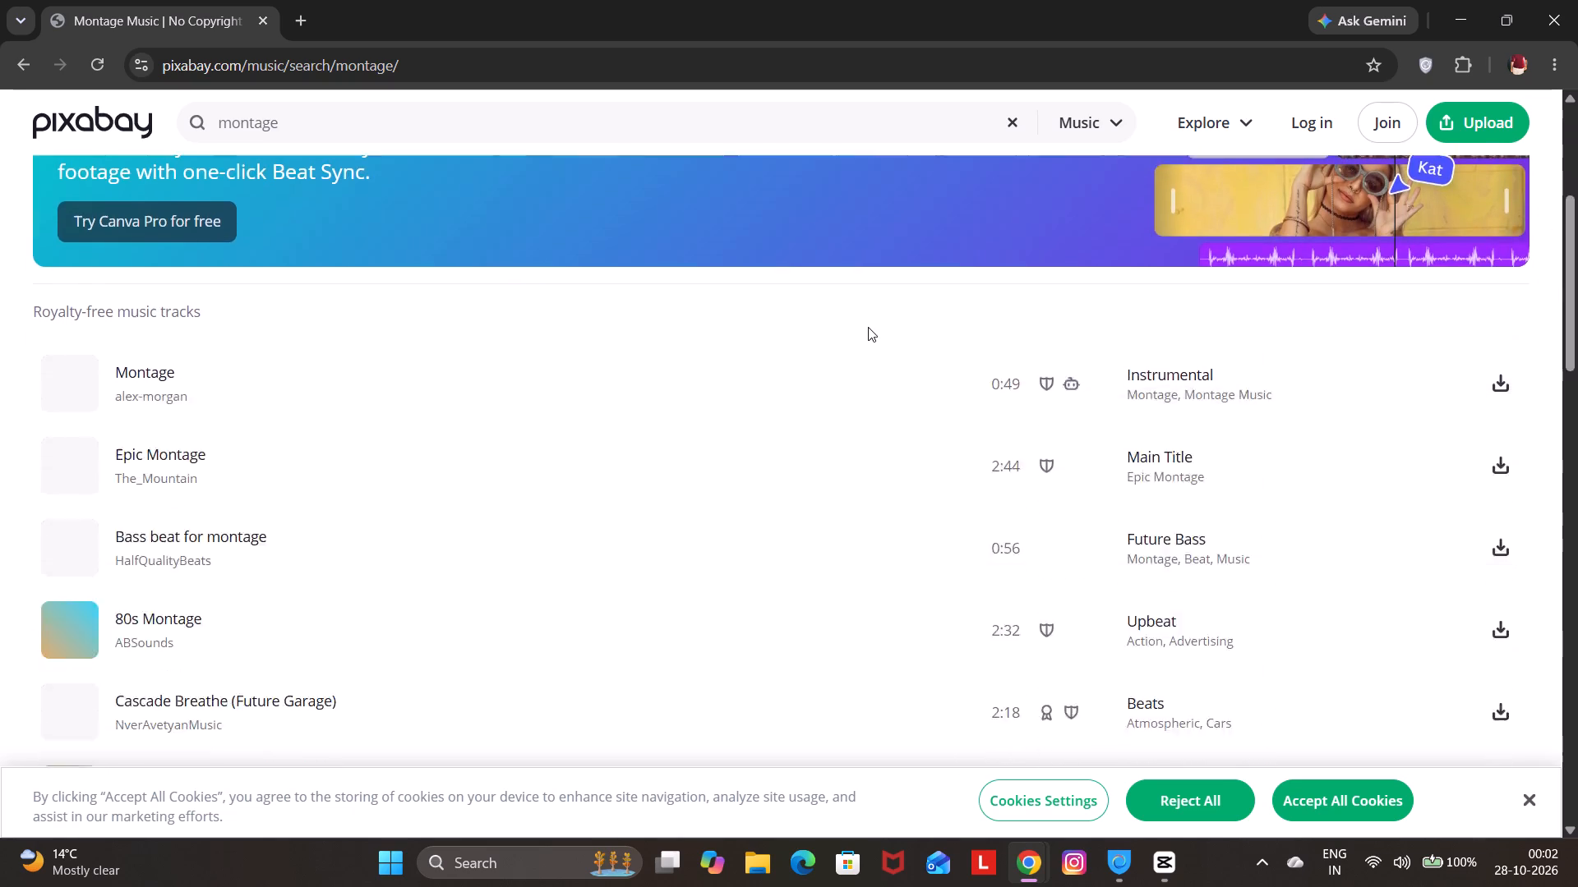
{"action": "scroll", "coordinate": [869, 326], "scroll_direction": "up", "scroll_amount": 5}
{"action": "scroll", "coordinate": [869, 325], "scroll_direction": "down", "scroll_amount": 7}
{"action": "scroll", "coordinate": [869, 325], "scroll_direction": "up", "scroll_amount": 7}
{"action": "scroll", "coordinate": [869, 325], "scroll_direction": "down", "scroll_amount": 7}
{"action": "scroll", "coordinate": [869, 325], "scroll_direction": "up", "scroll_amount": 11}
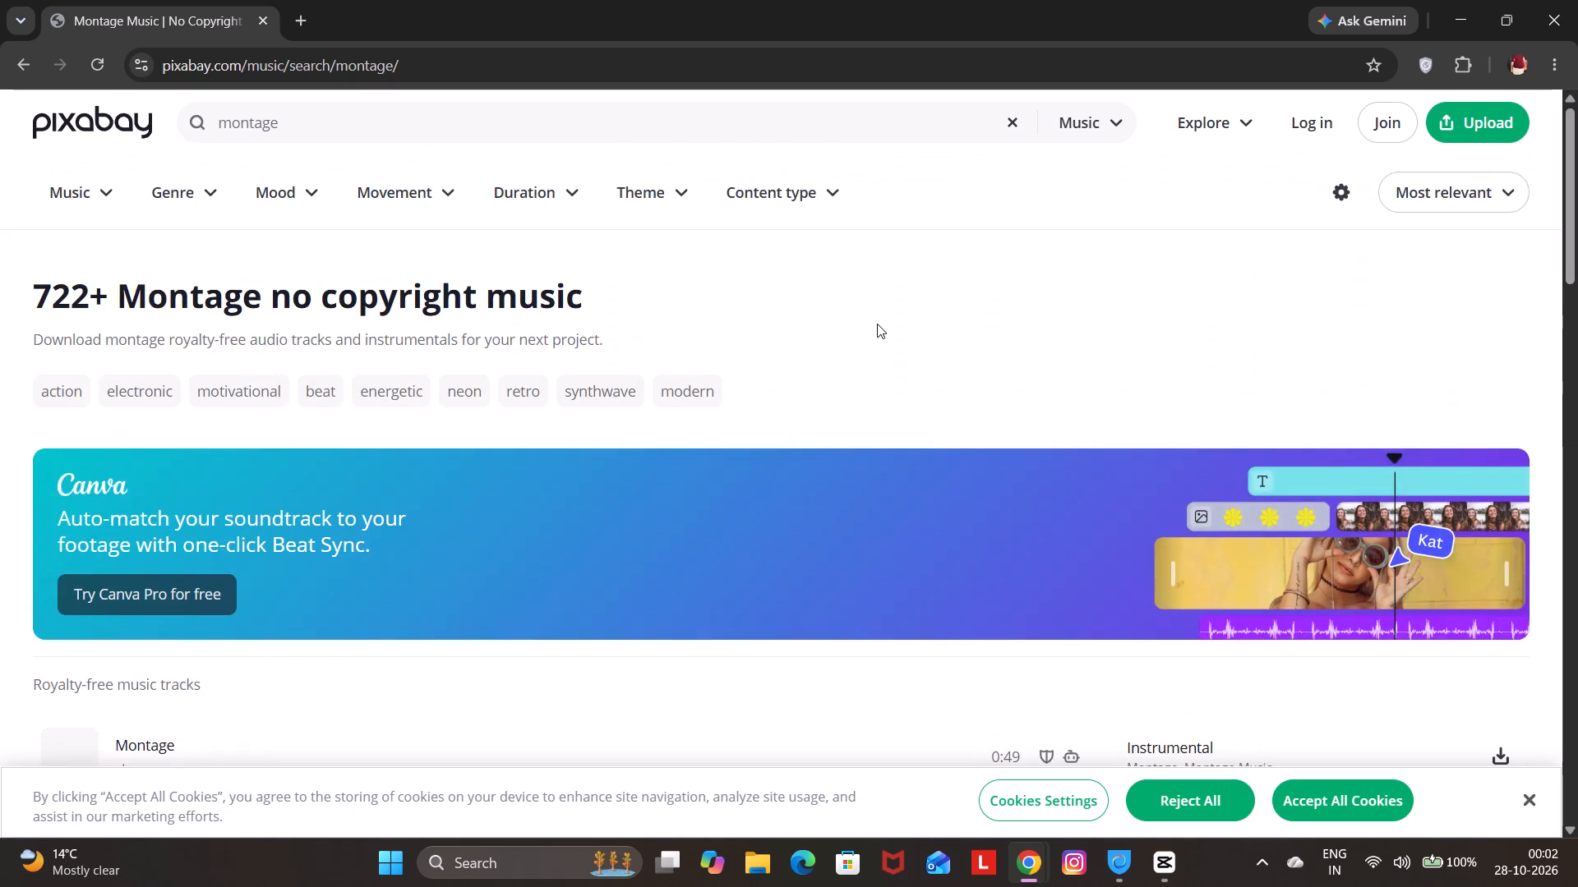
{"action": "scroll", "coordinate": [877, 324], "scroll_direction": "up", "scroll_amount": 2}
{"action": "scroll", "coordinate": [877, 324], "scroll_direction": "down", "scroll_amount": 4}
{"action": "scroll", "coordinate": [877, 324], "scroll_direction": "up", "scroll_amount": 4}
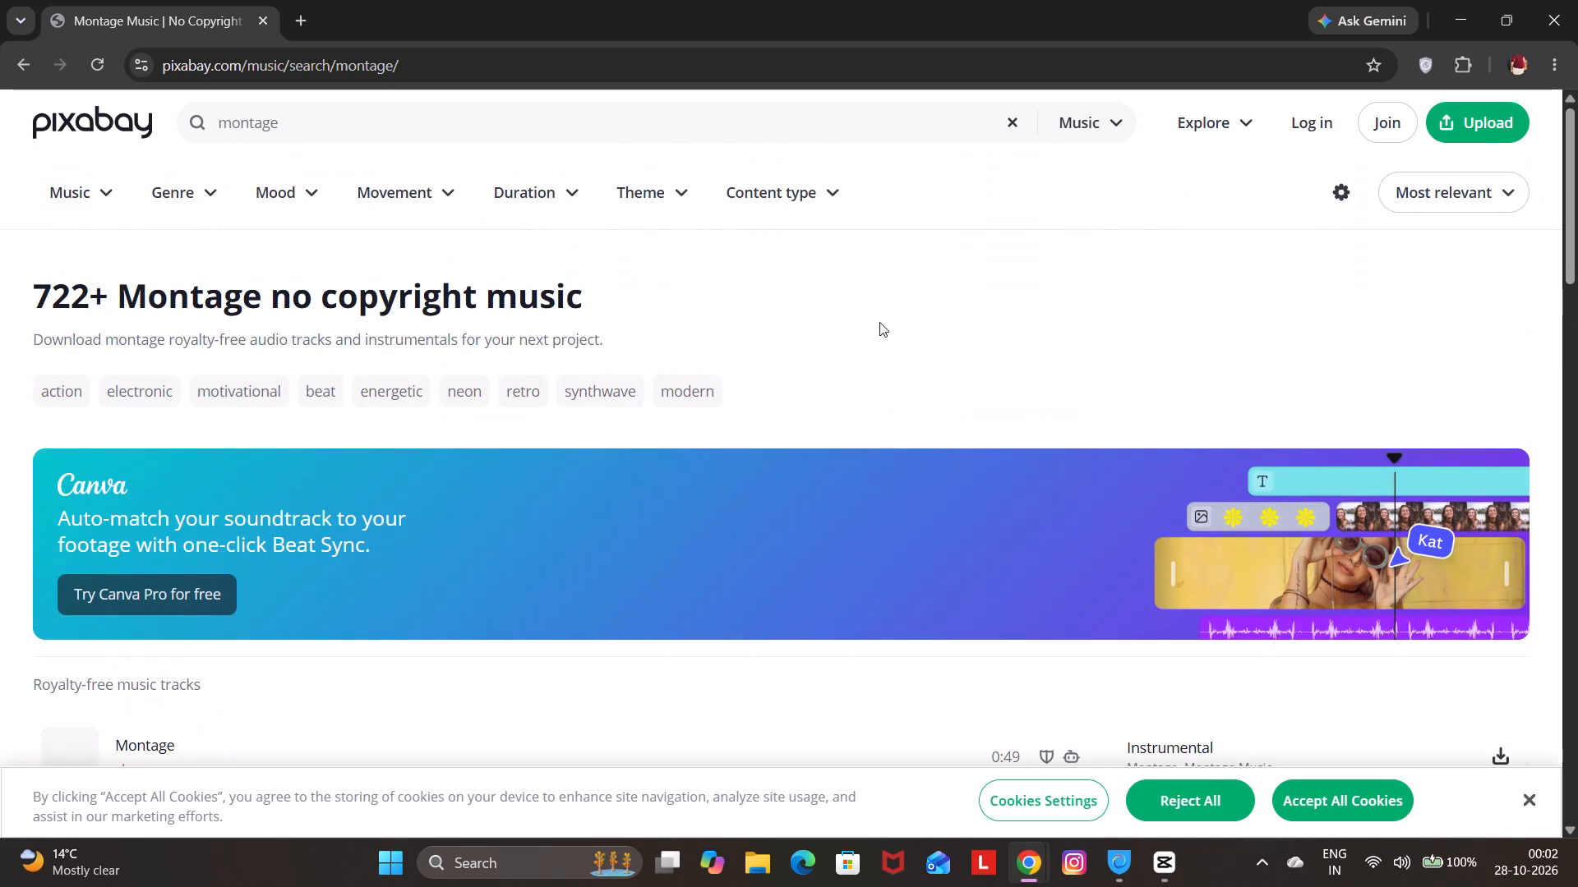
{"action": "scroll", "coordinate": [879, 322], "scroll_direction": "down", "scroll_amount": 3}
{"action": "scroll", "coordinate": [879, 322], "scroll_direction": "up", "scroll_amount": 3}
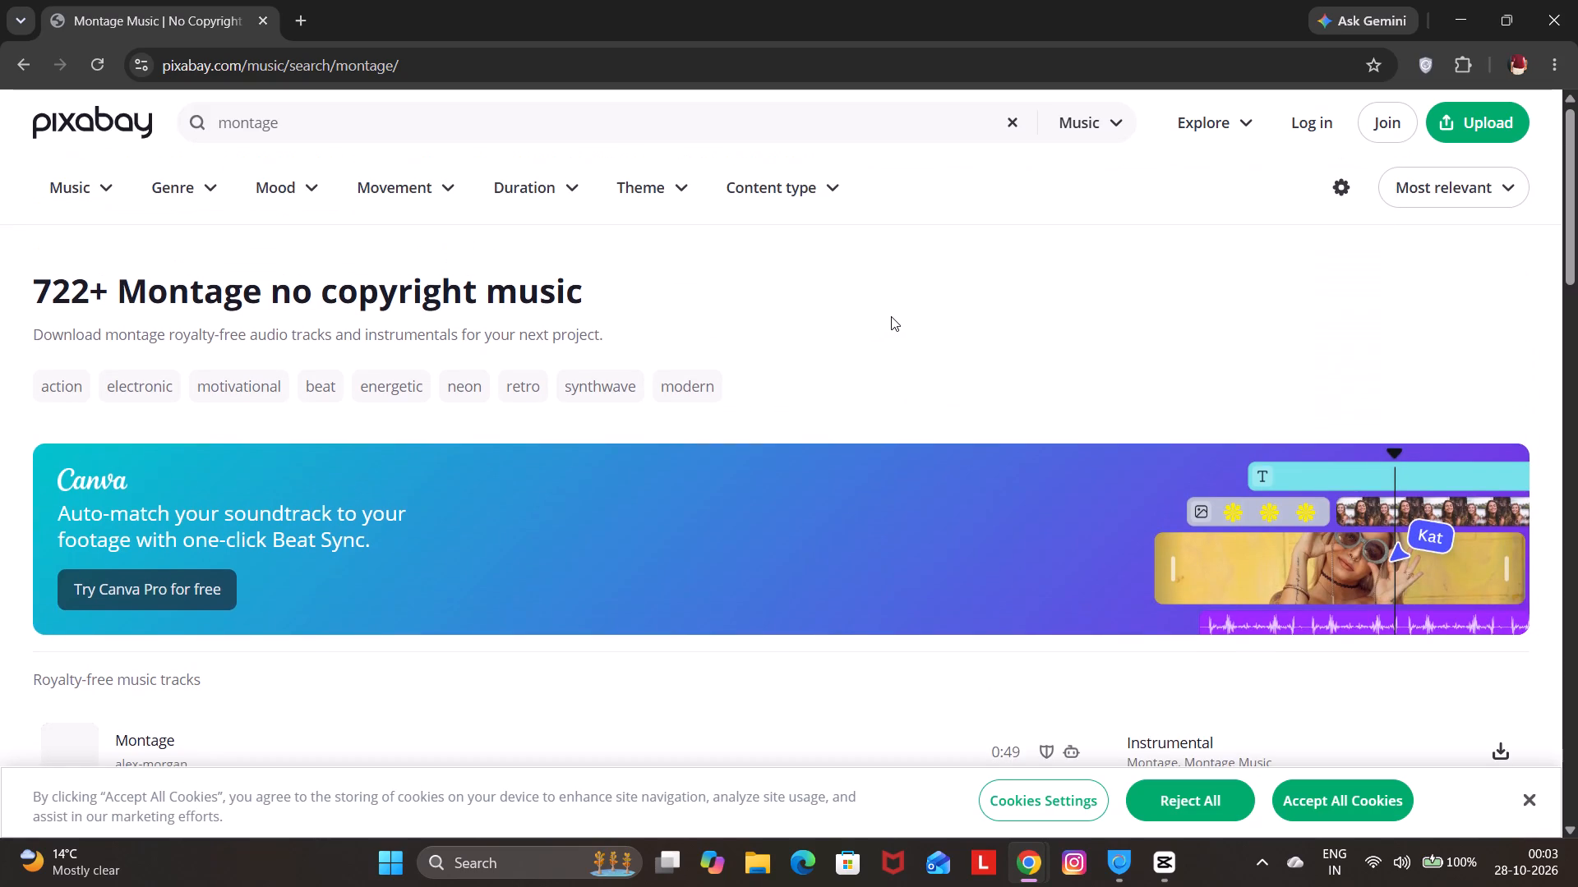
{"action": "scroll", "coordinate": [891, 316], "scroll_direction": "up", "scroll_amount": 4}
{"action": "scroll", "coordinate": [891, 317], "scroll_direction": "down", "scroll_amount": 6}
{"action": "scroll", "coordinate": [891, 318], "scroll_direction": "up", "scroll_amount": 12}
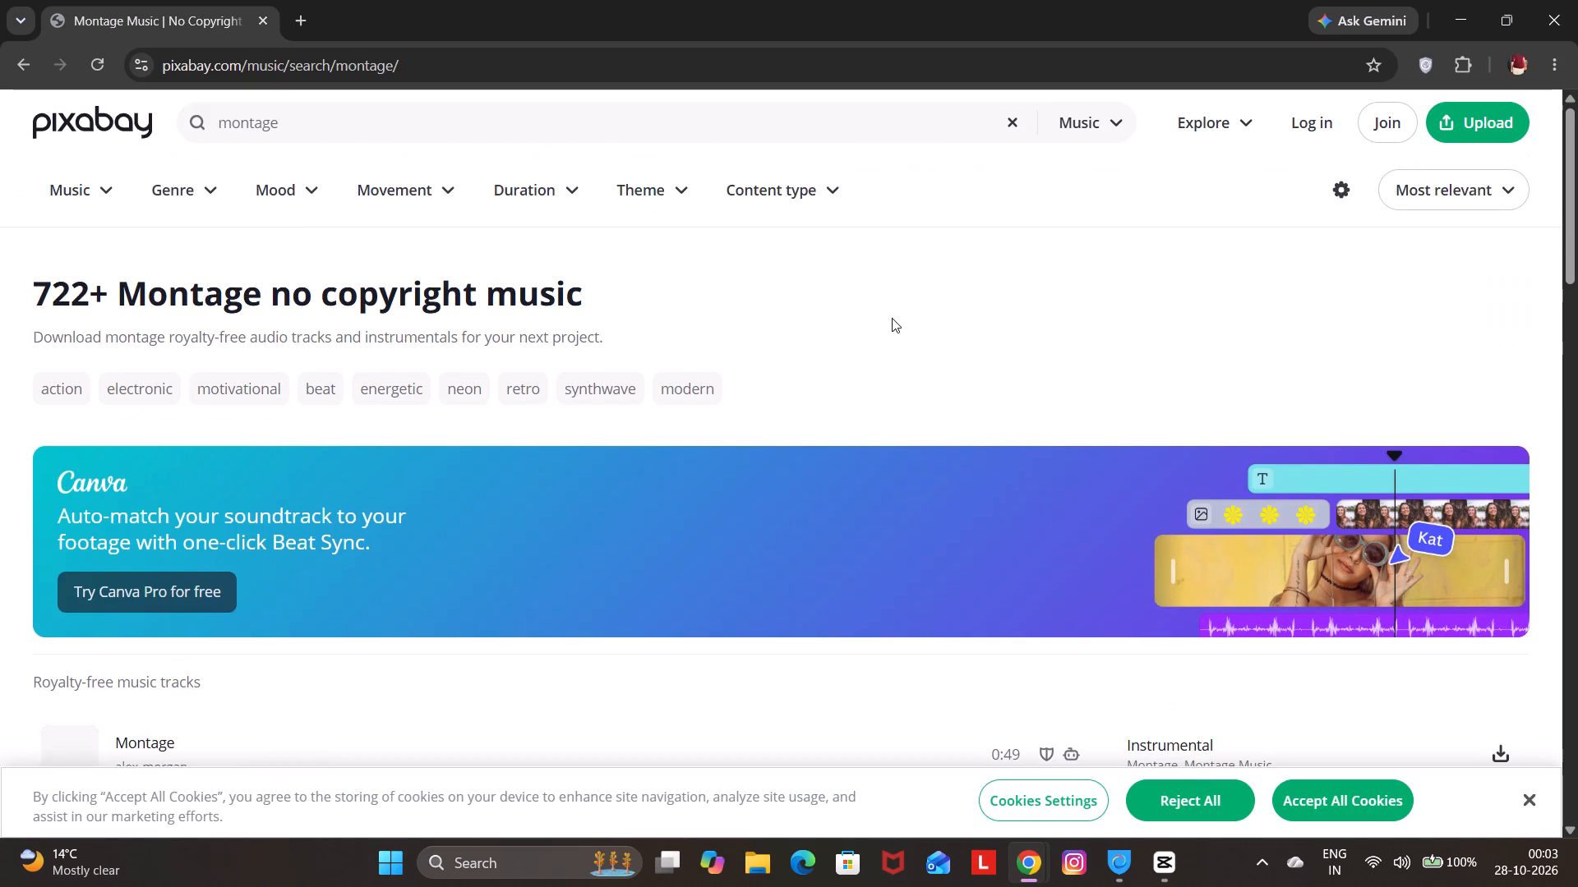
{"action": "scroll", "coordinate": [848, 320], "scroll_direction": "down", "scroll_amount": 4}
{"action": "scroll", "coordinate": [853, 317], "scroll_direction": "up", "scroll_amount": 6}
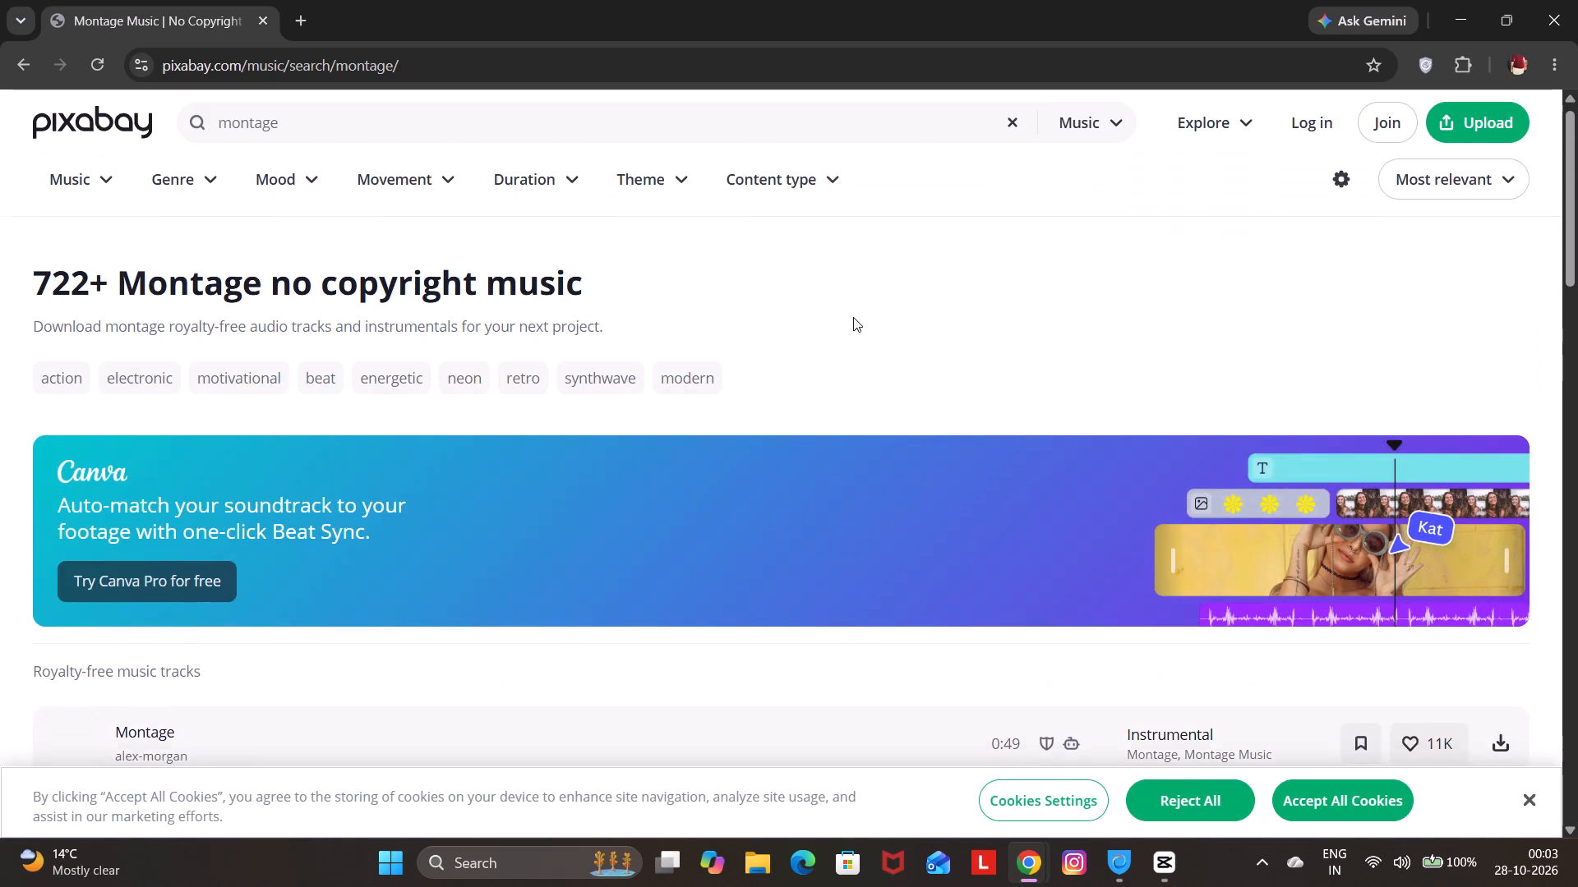
Try to preview the 0:49 instrumental track Montage in Pixabay's royalty-free music list.
{"action": "scroll", "coordinate": [858, 315], "scroll_direction": "down", "scroll_amount": 5}
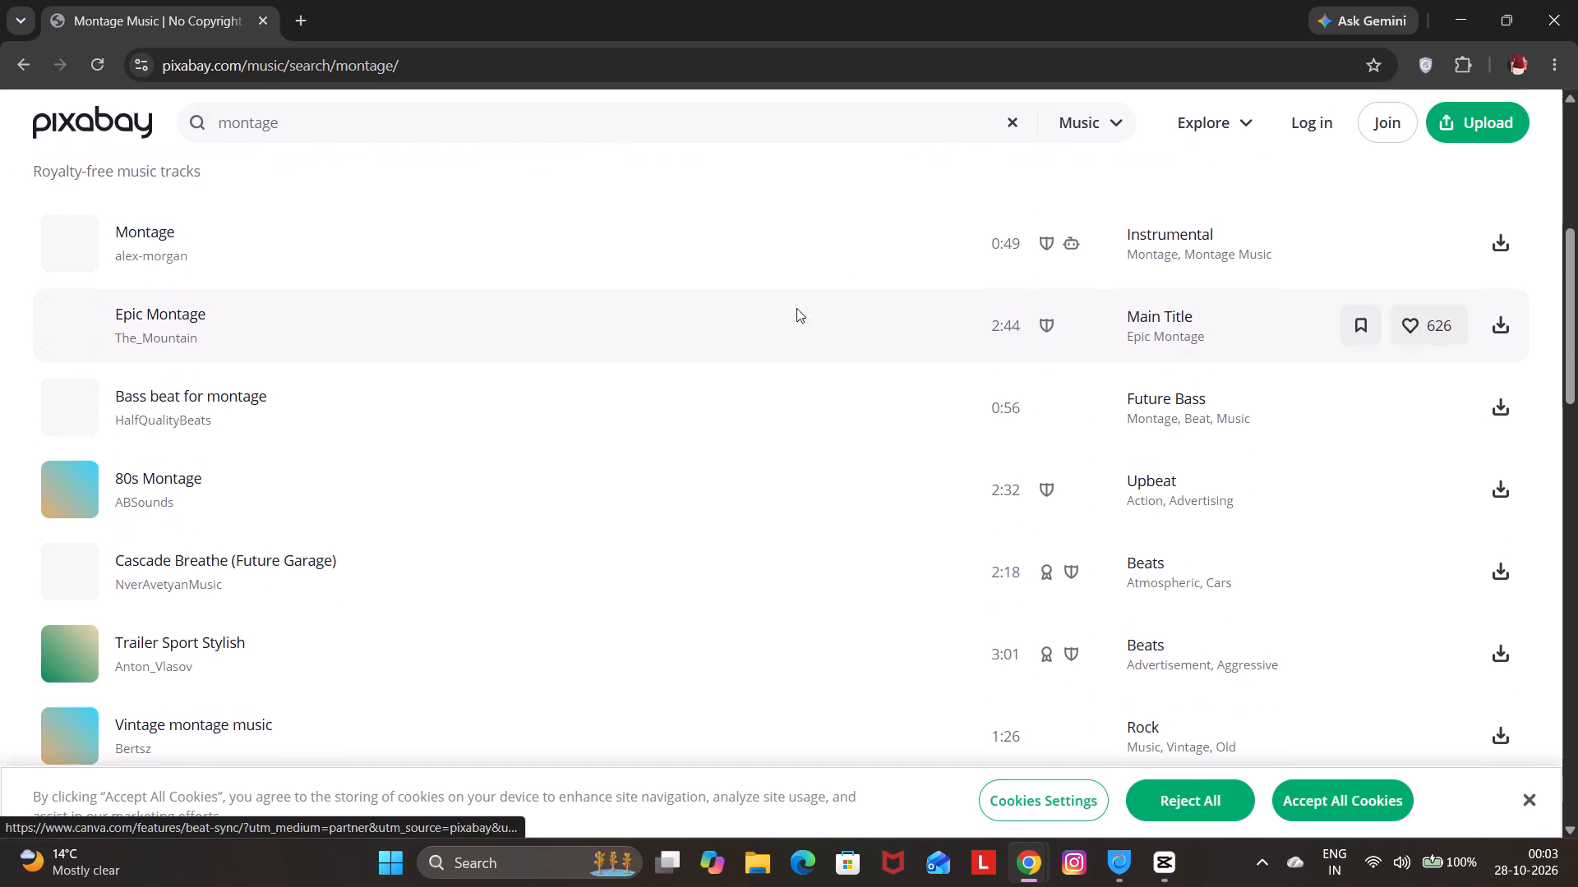
{"action": "left_click", "coordinate": [249, 278]}
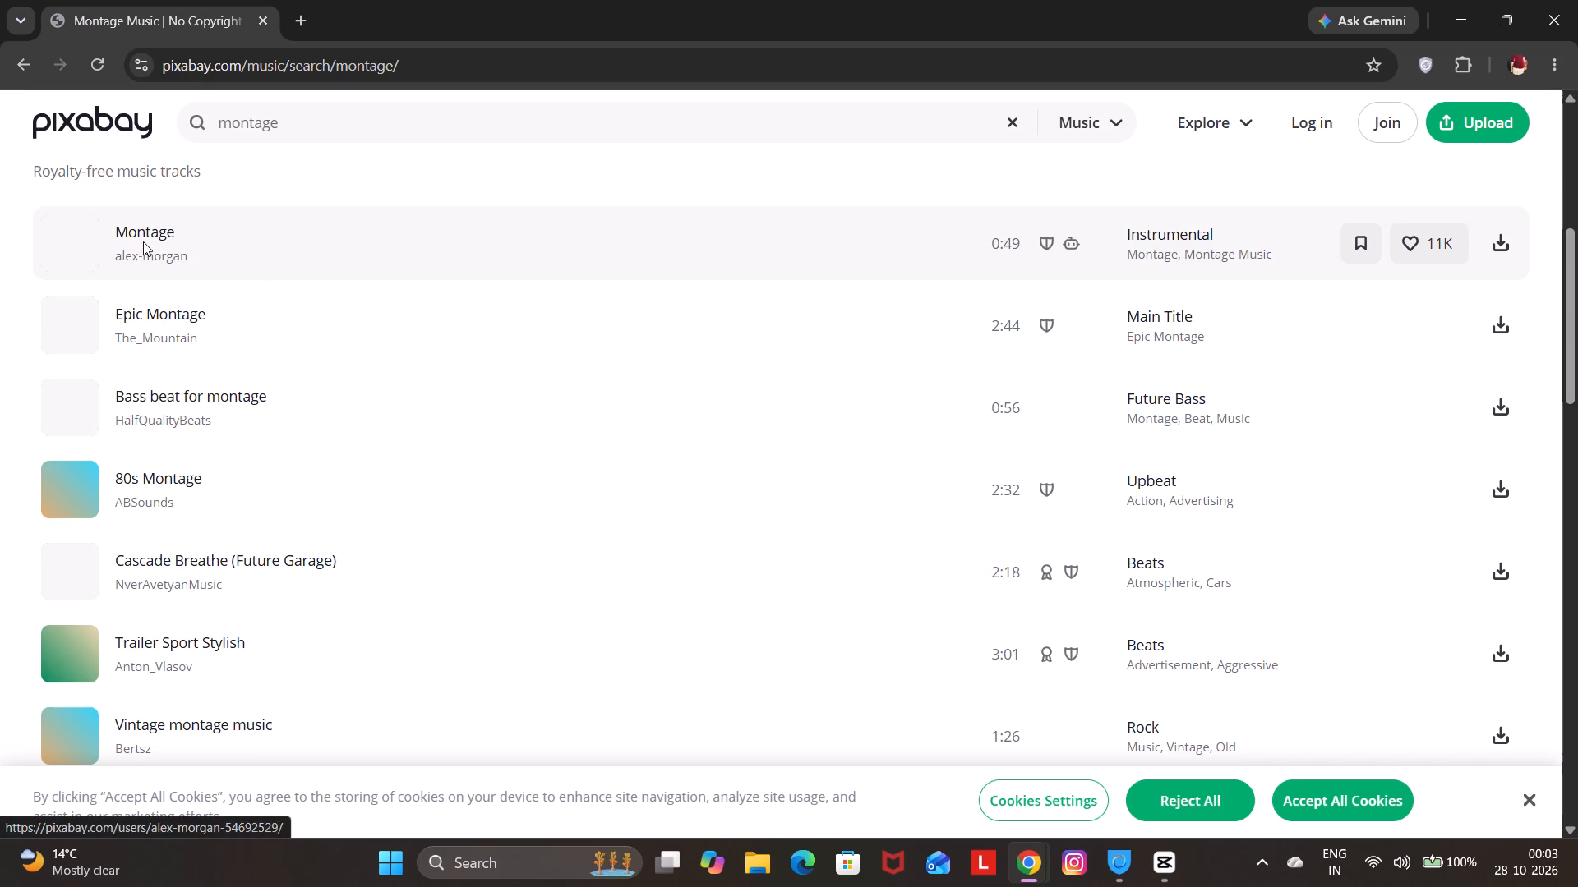
{"action": "left_click", "coordinate": [187, 232]}
{"action": "left_click", "coordinate": [85, 249]}
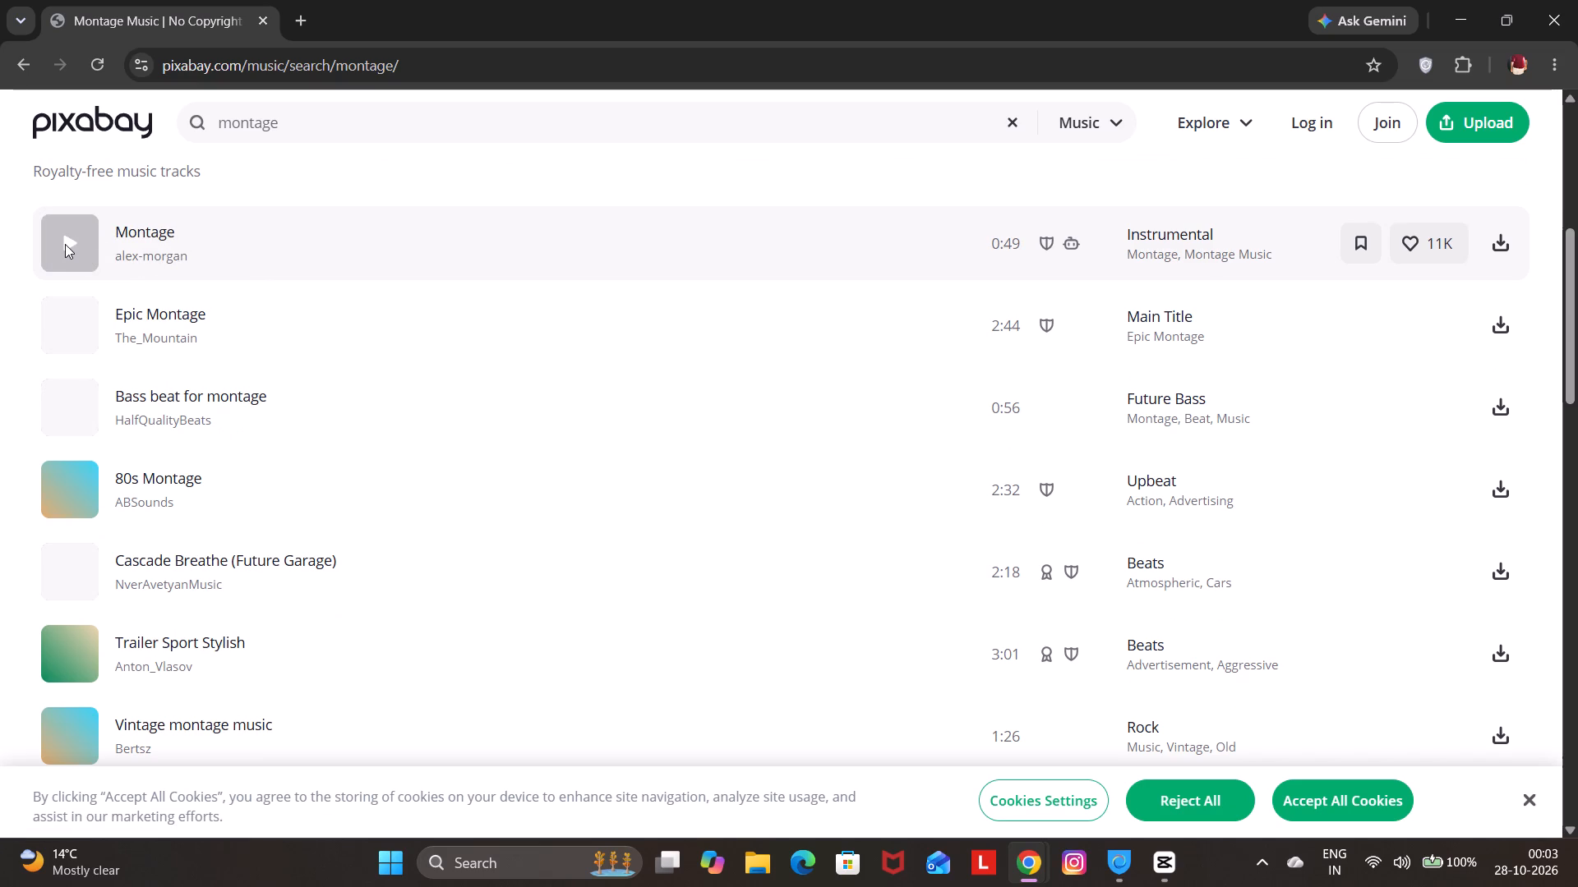
{"action": "left_click", "coordinate": [65, 244]}
{"action": "double_click", "coordinate": [65, 244]}
Try to preview the track Epic Montage by The_Mountain, dismissing the cookie notice.
{"action": "left_click", "coordinate": [305, 329]}
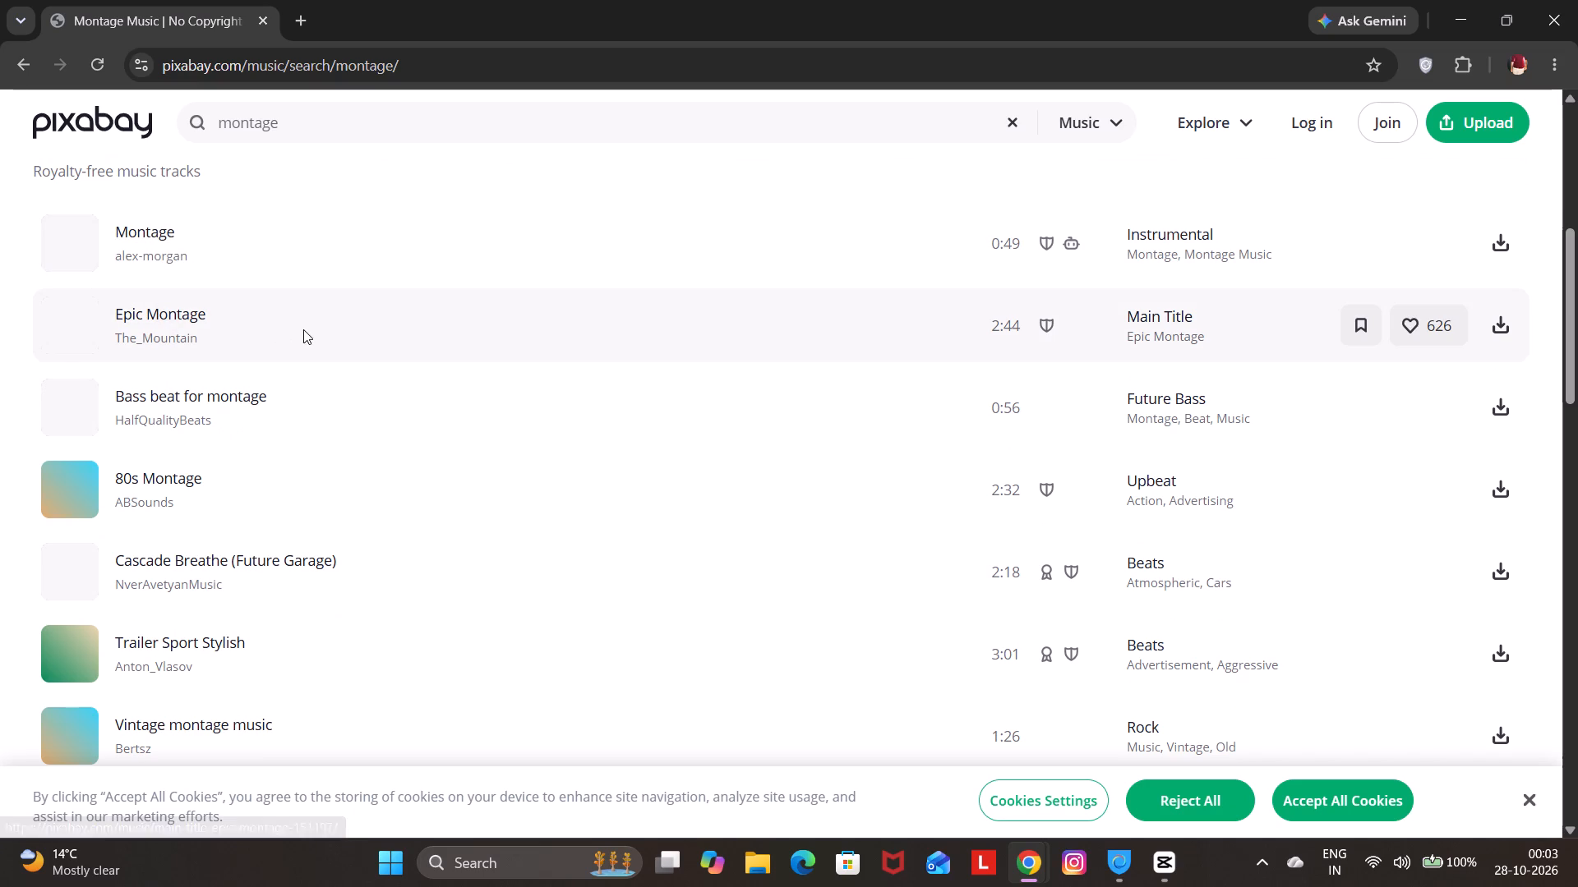
{"action": "triple_click", "coordinate": [77, 329]}
{"action": "double_click", "coordinate": [76, 327]}
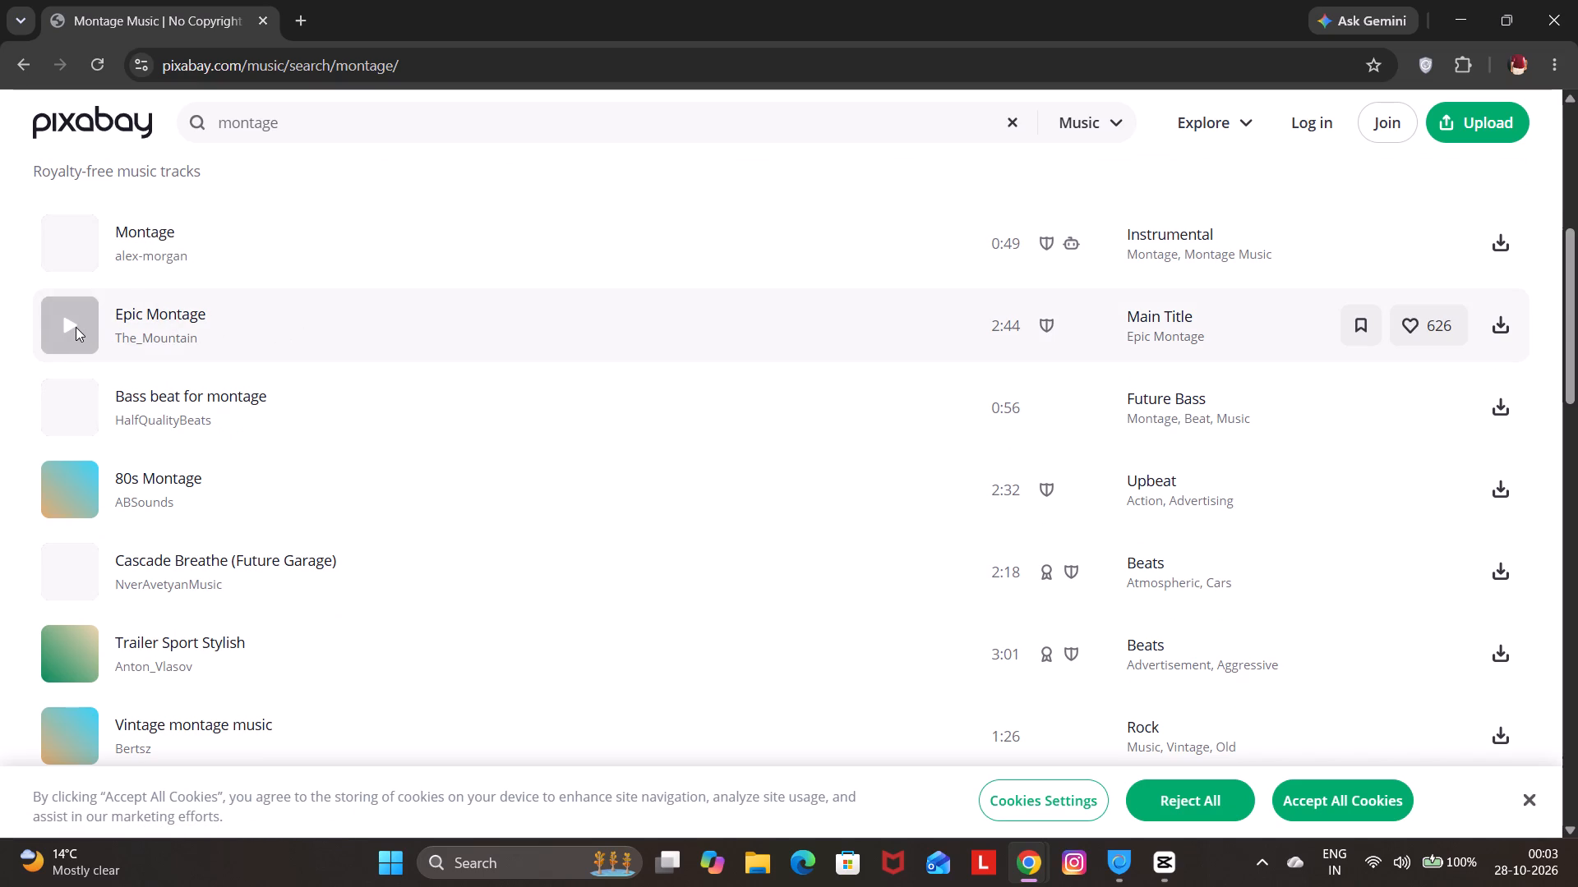
{"action": "left_click", "coordinate": [76, 327]}
{"action": "left_click", "coordinate": [76, 327]}
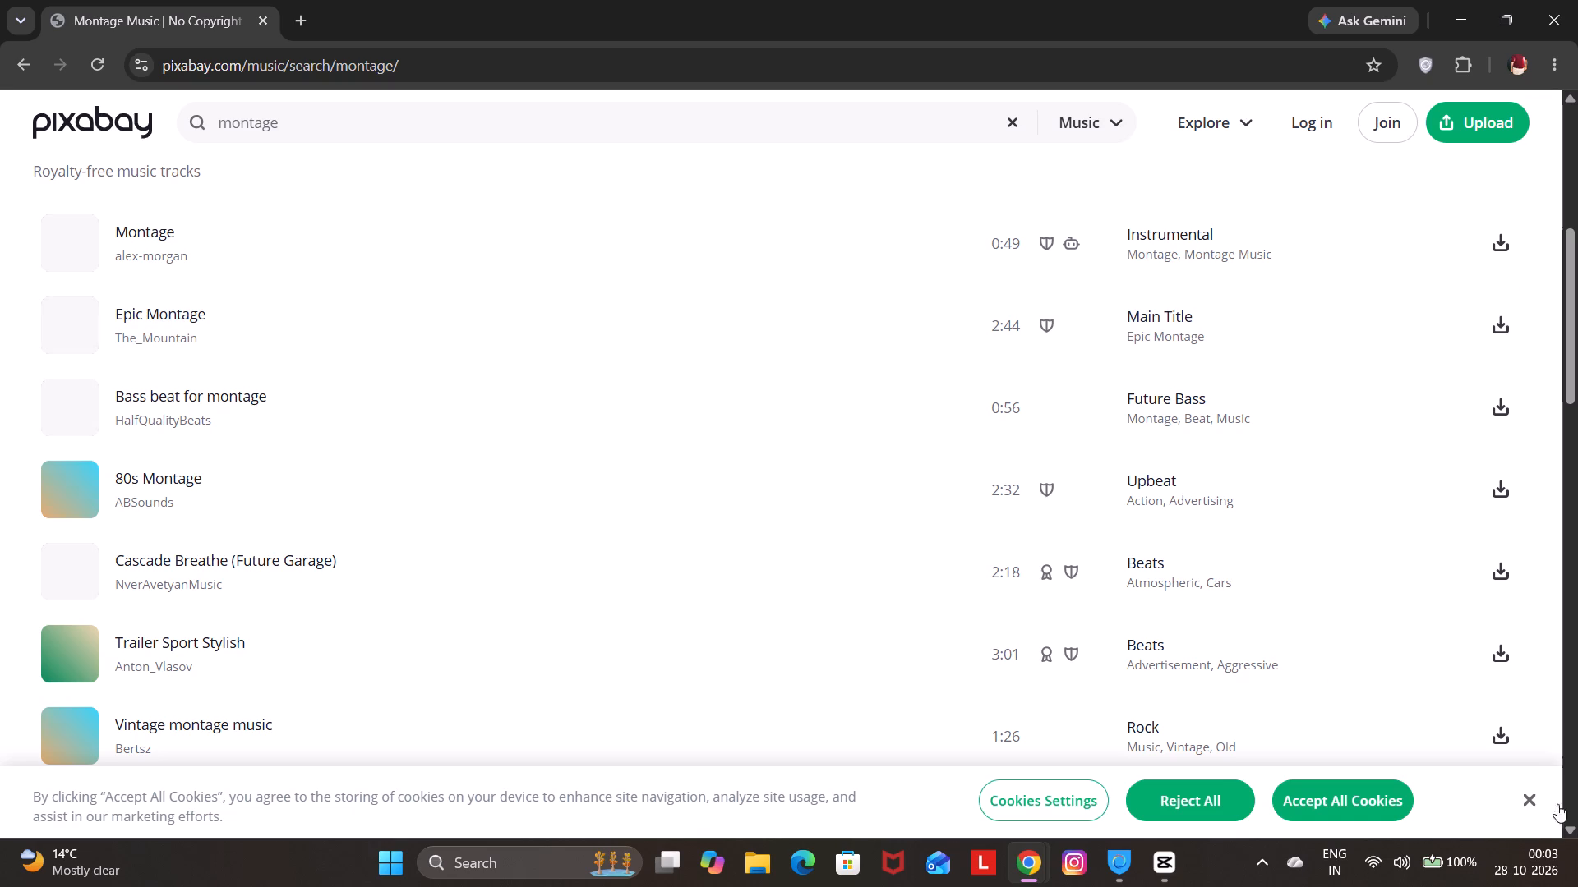
{"action": "left_click", "coordinate": [1530, 801]}
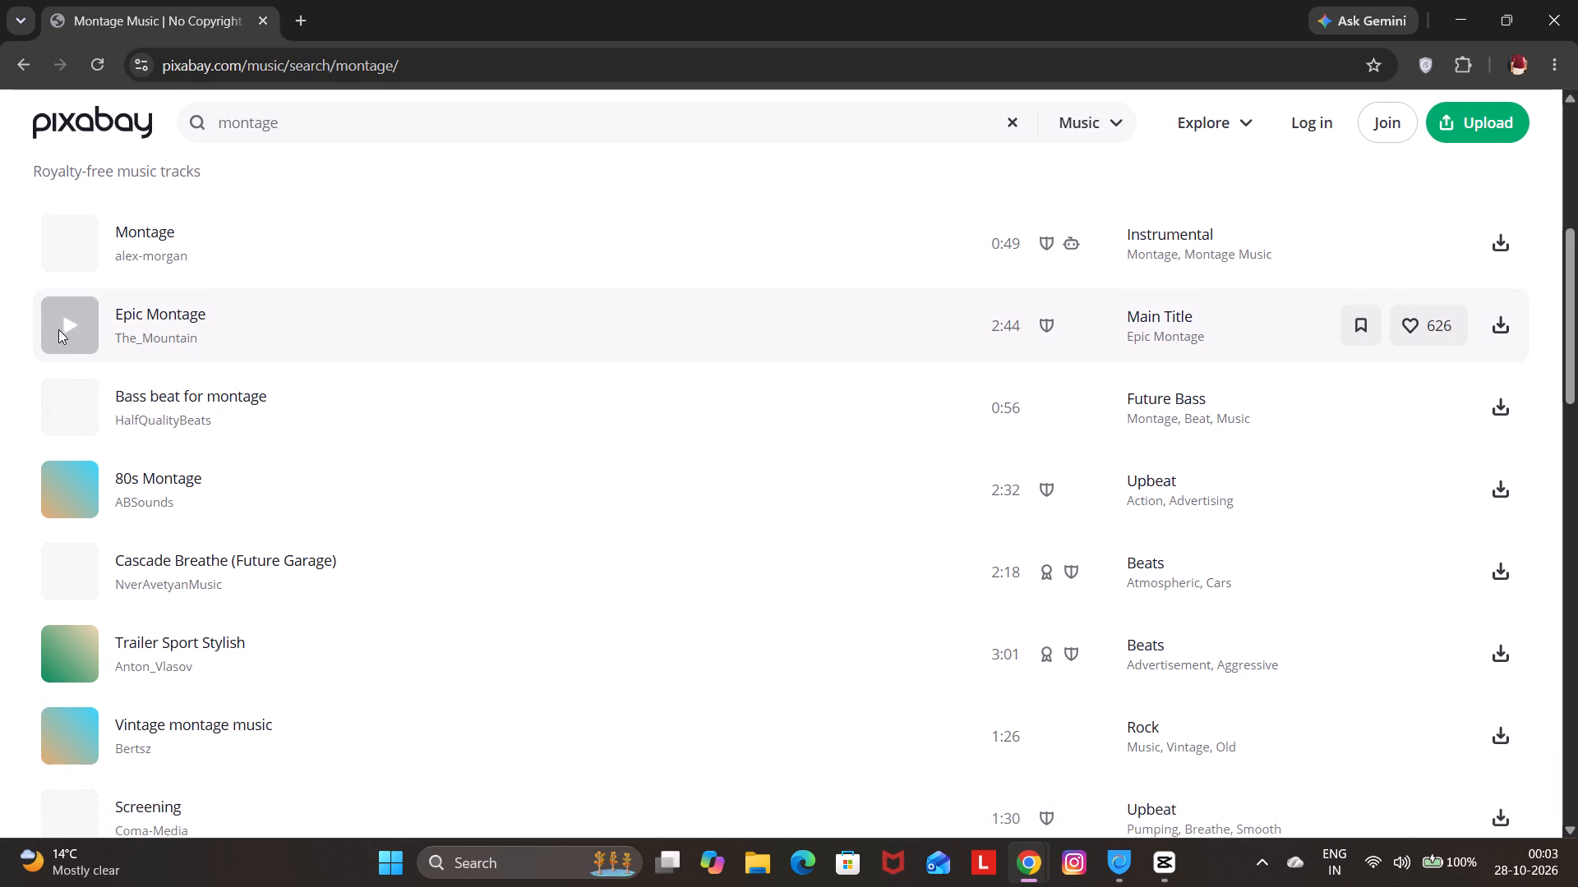
{"action": "double_click", "coordinate": [62, 329]}
{"action": "triple_click", "coordinate": [64, 329]}
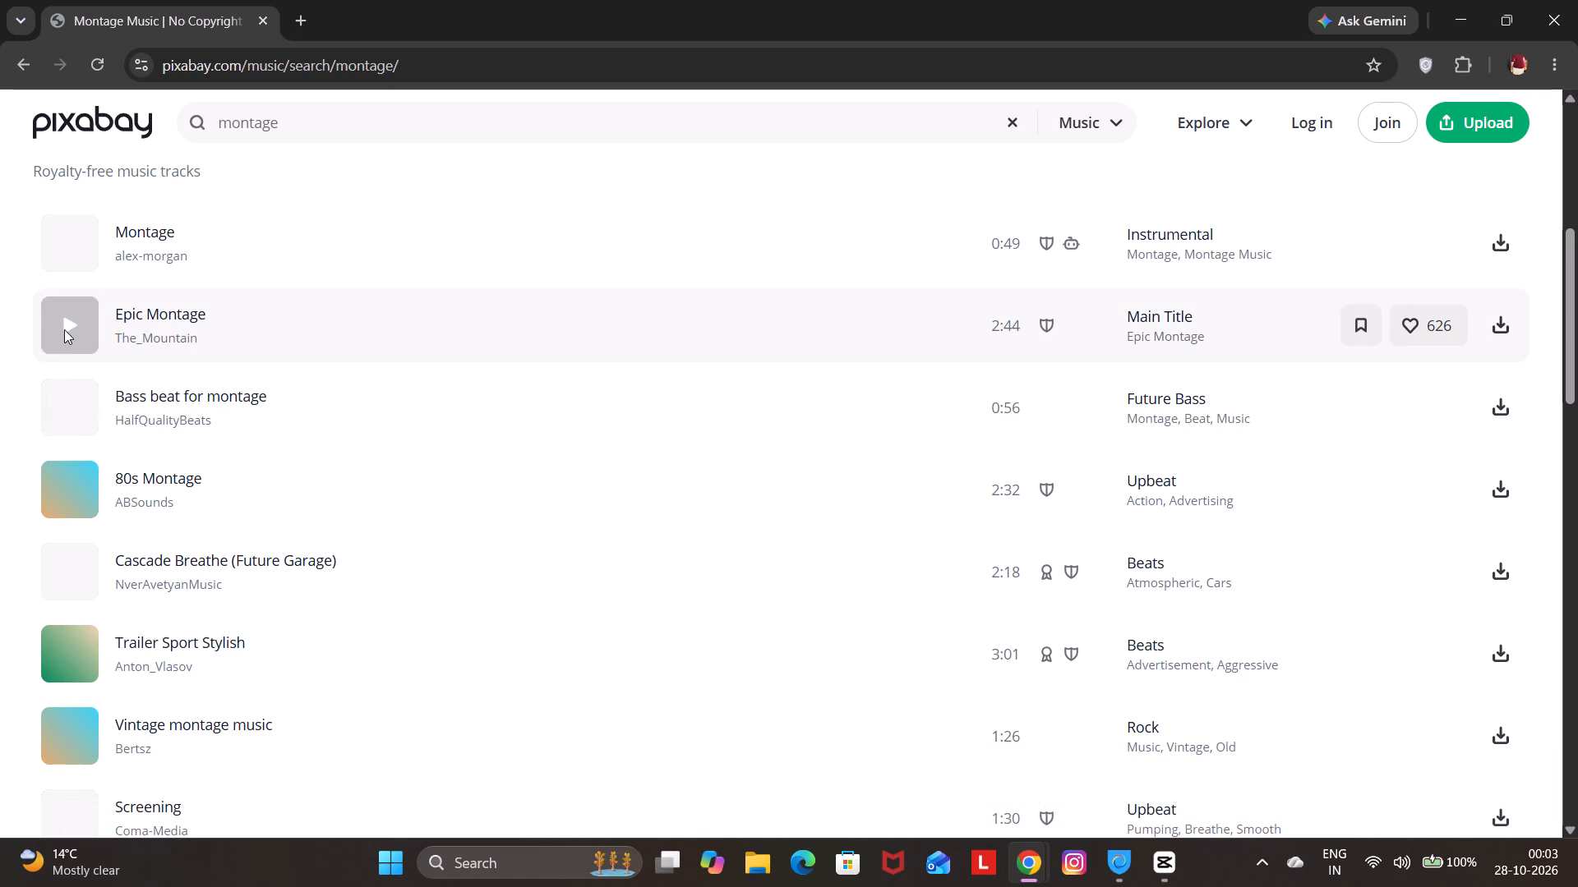
{"action": "double_click", "coordinate": [64, 329]}
Try to preview the track Bass beat for montage by HalfQualityBeats.
{"action": "double_click", "coordinate": [52, 416]}
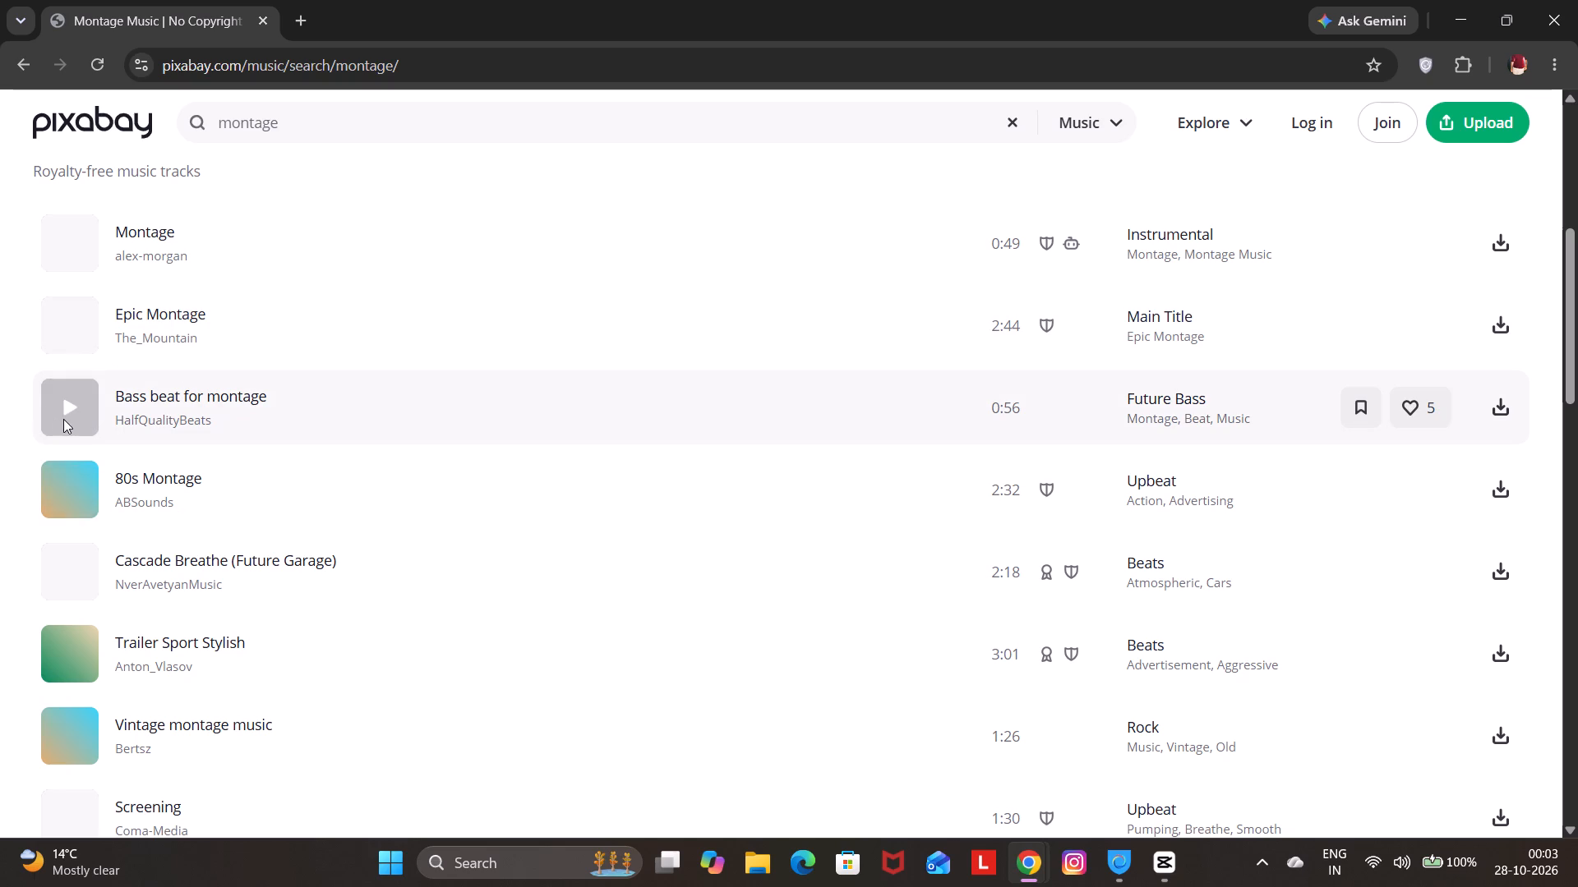
{"action": "double_click", "coordinate": [63, 419]}
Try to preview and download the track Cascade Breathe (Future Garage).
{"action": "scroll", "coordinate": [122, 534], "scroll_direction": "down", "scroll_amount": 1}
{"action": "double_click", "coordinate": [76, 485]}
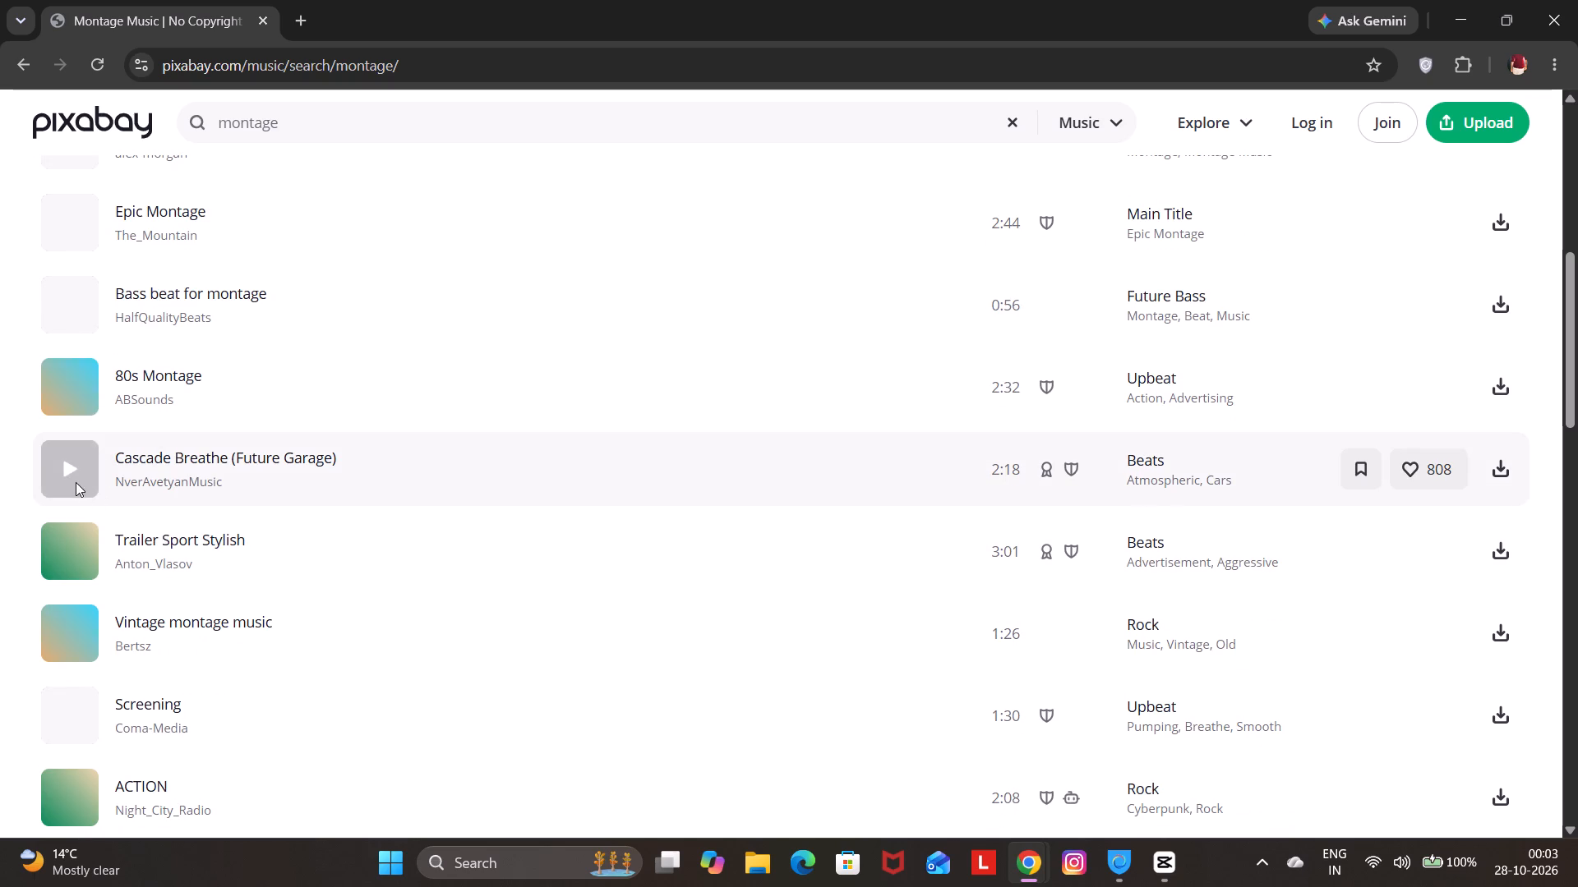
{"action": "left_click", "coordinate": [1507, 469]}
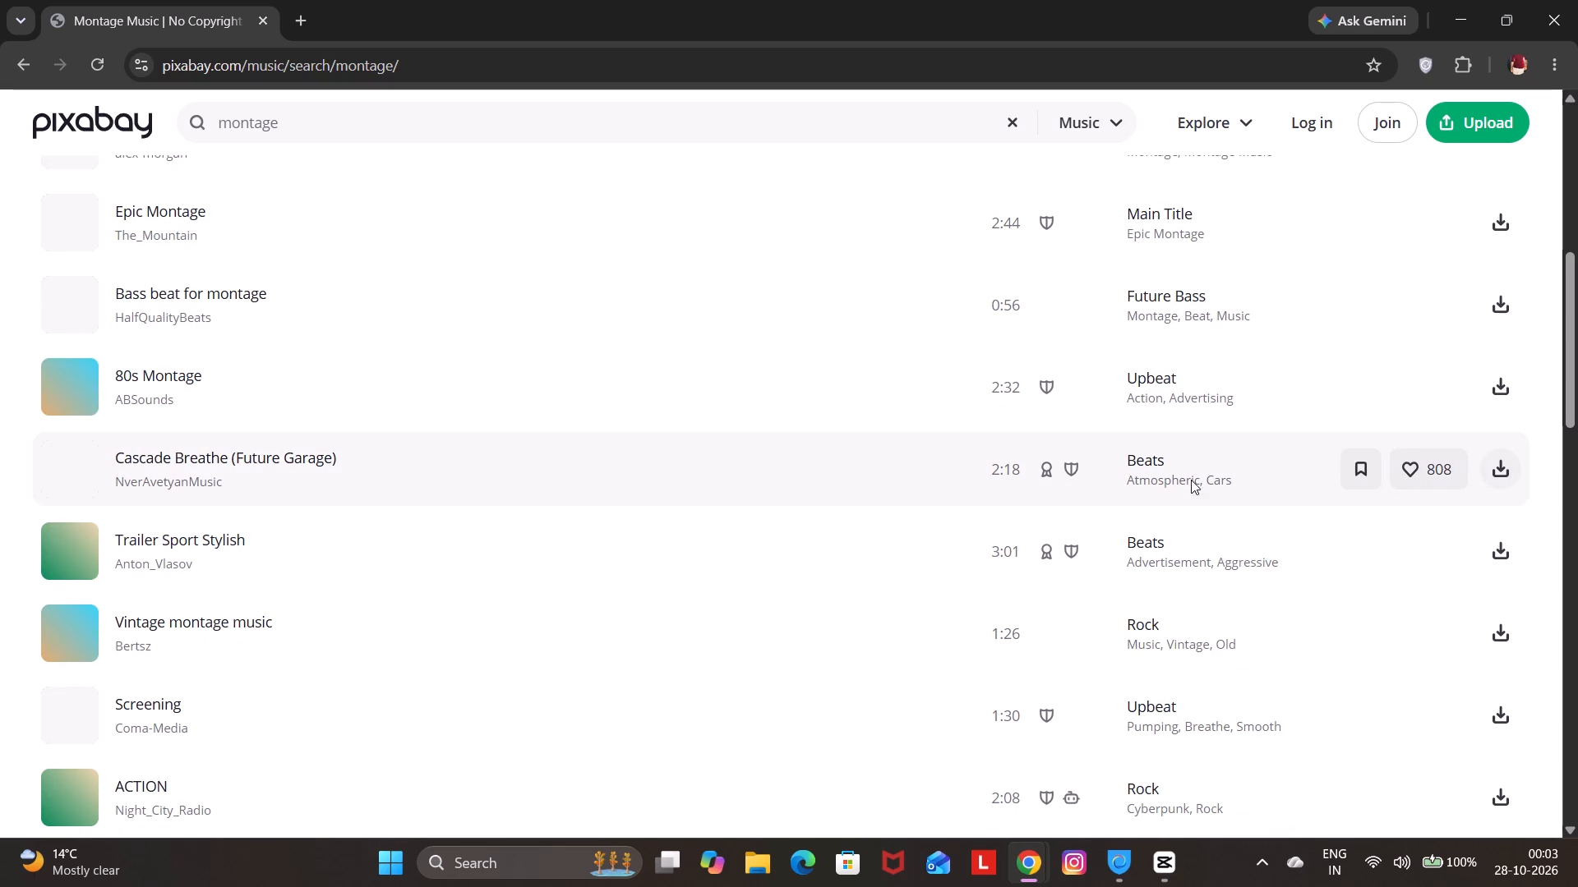
Reload the Pixabay montage page and try to preview the track 80s Montage by ABSounds.
{"action": "scroll", "coordinate": [722, 494], "scroll_direction": "up", "scroll_amount": 5}
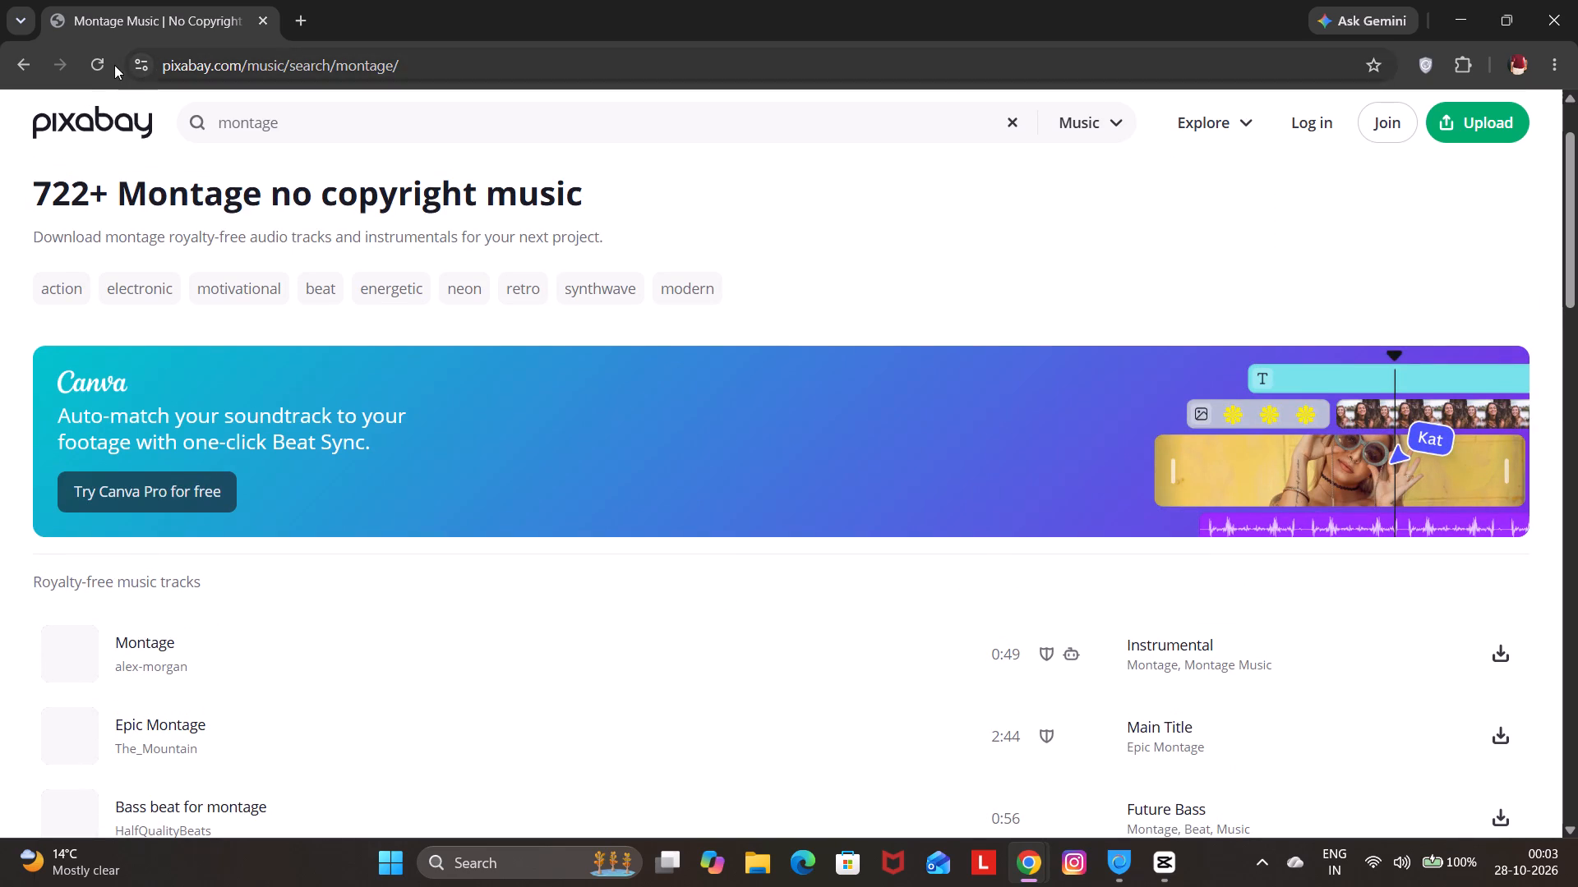
{"action": "left_click", "coordinate": [104, 66]}
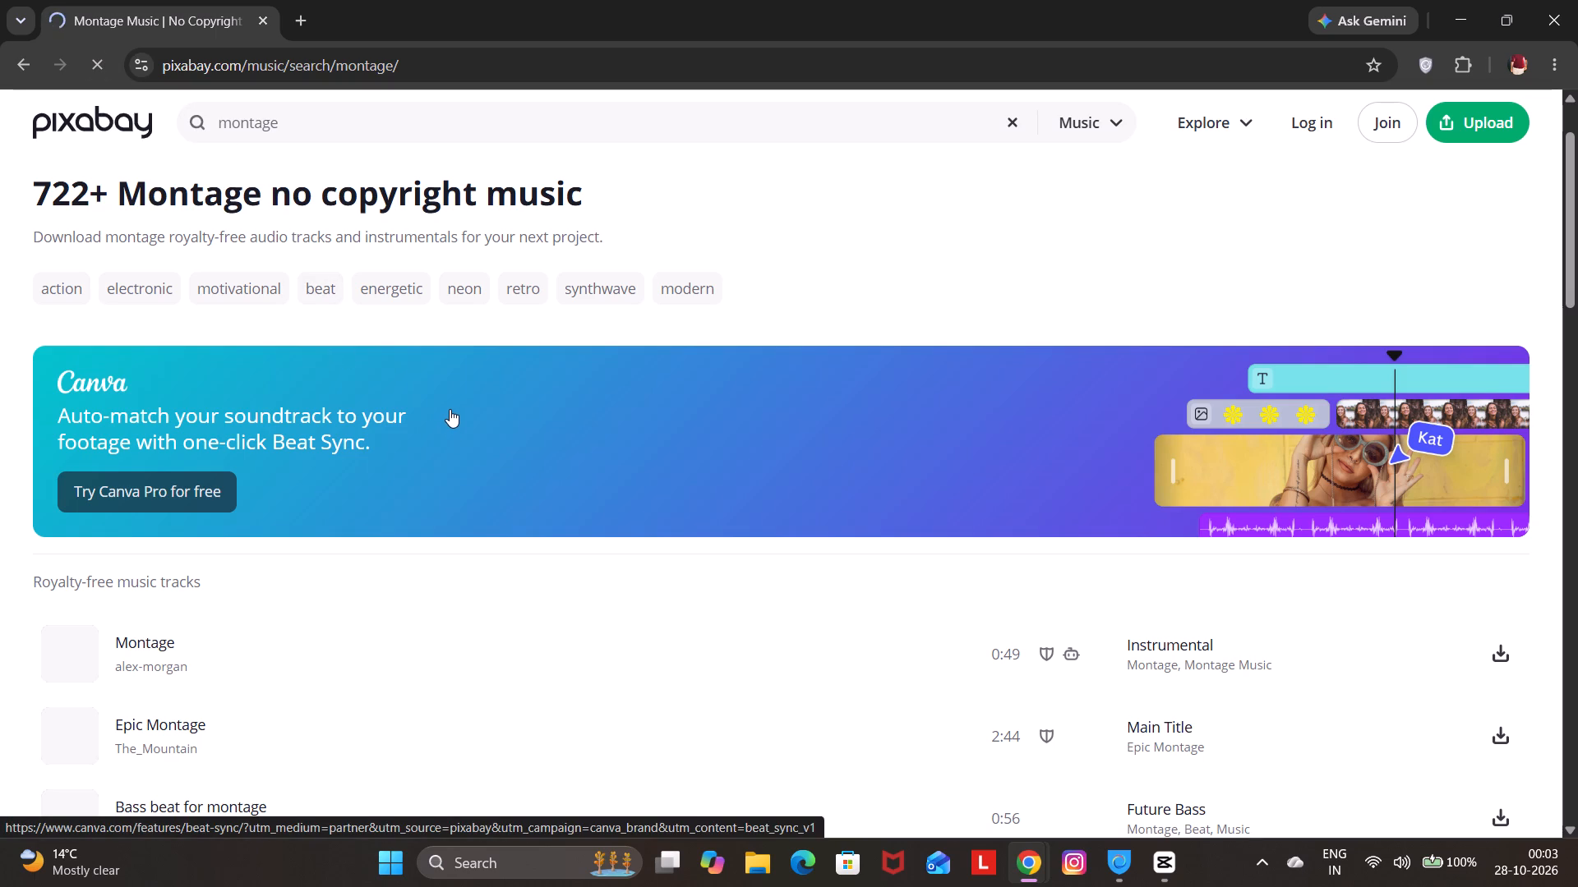
{"action": "scroll", "coordinate": [450, 408], "scroll_direction": "down", "scroll_amount": 3}
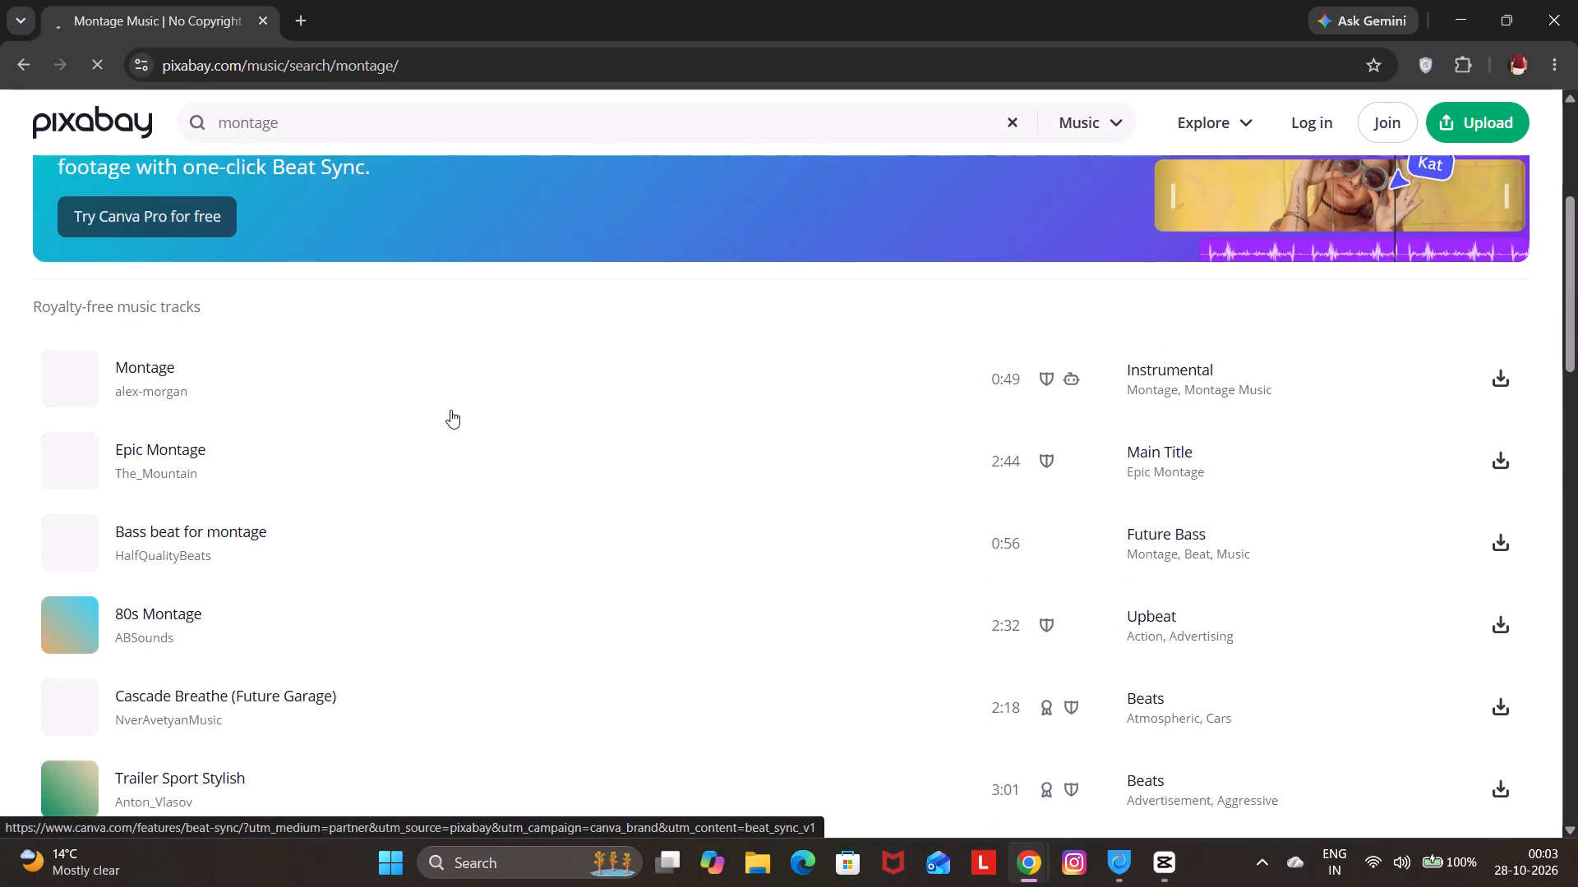
{"action": "scroll", "coordinate": [450, 410], "scroll_direction": "up", "scroll_amount": 7}
{"action": "scroll", "coordinate": [454, 411], "scroll_direction": "down", "scroll_amount": 5}
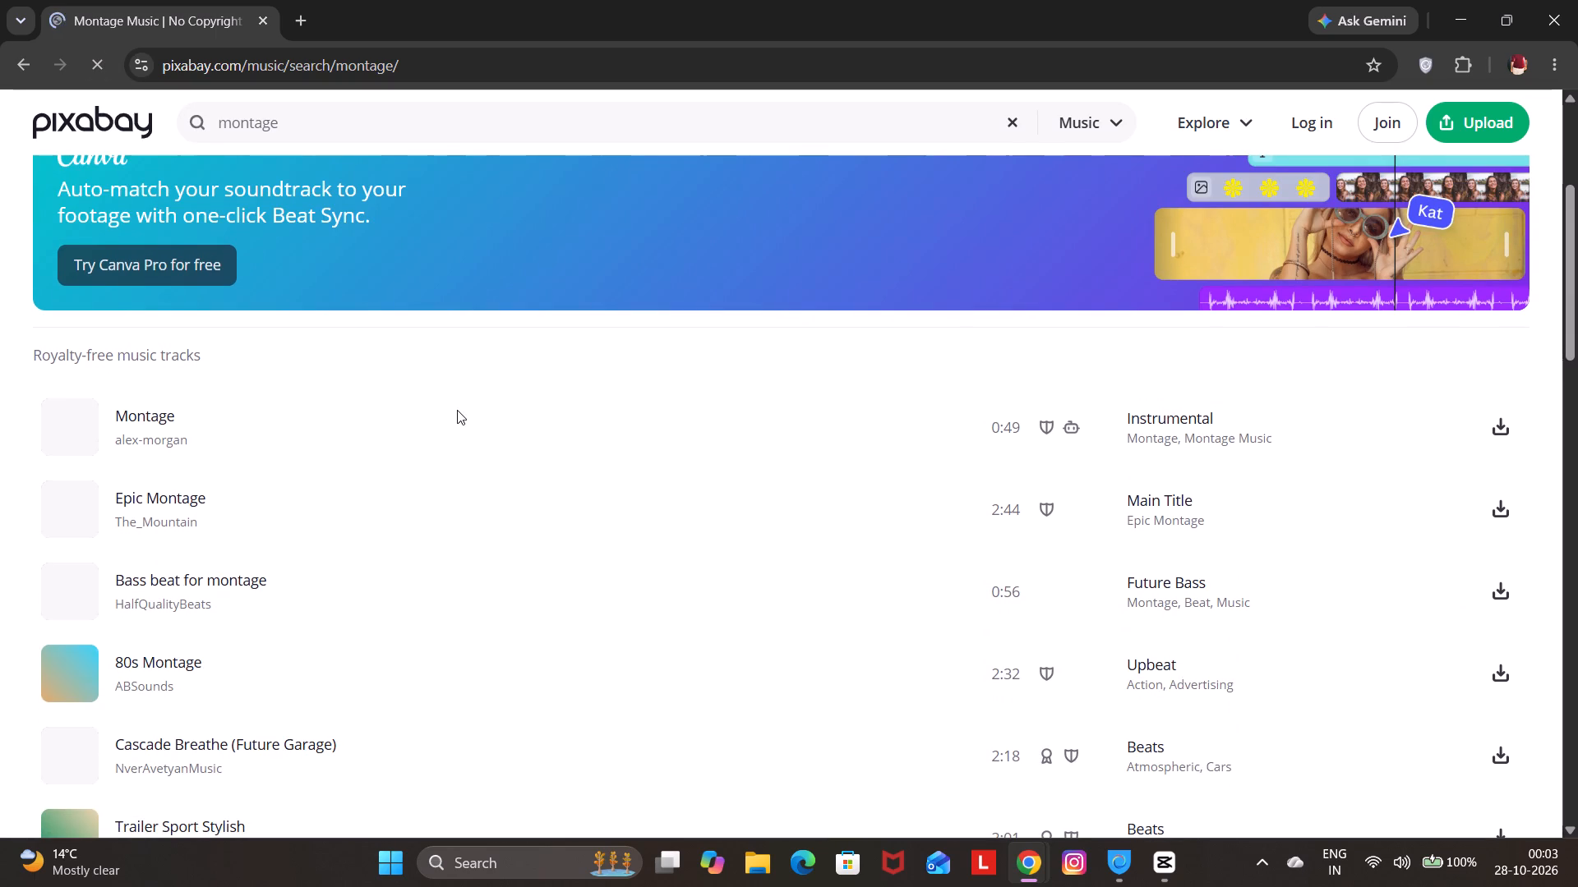
{"action": "scroll", "coordinate": [457, 410], "scroll_direction": "up", "scroll_amount": 5}
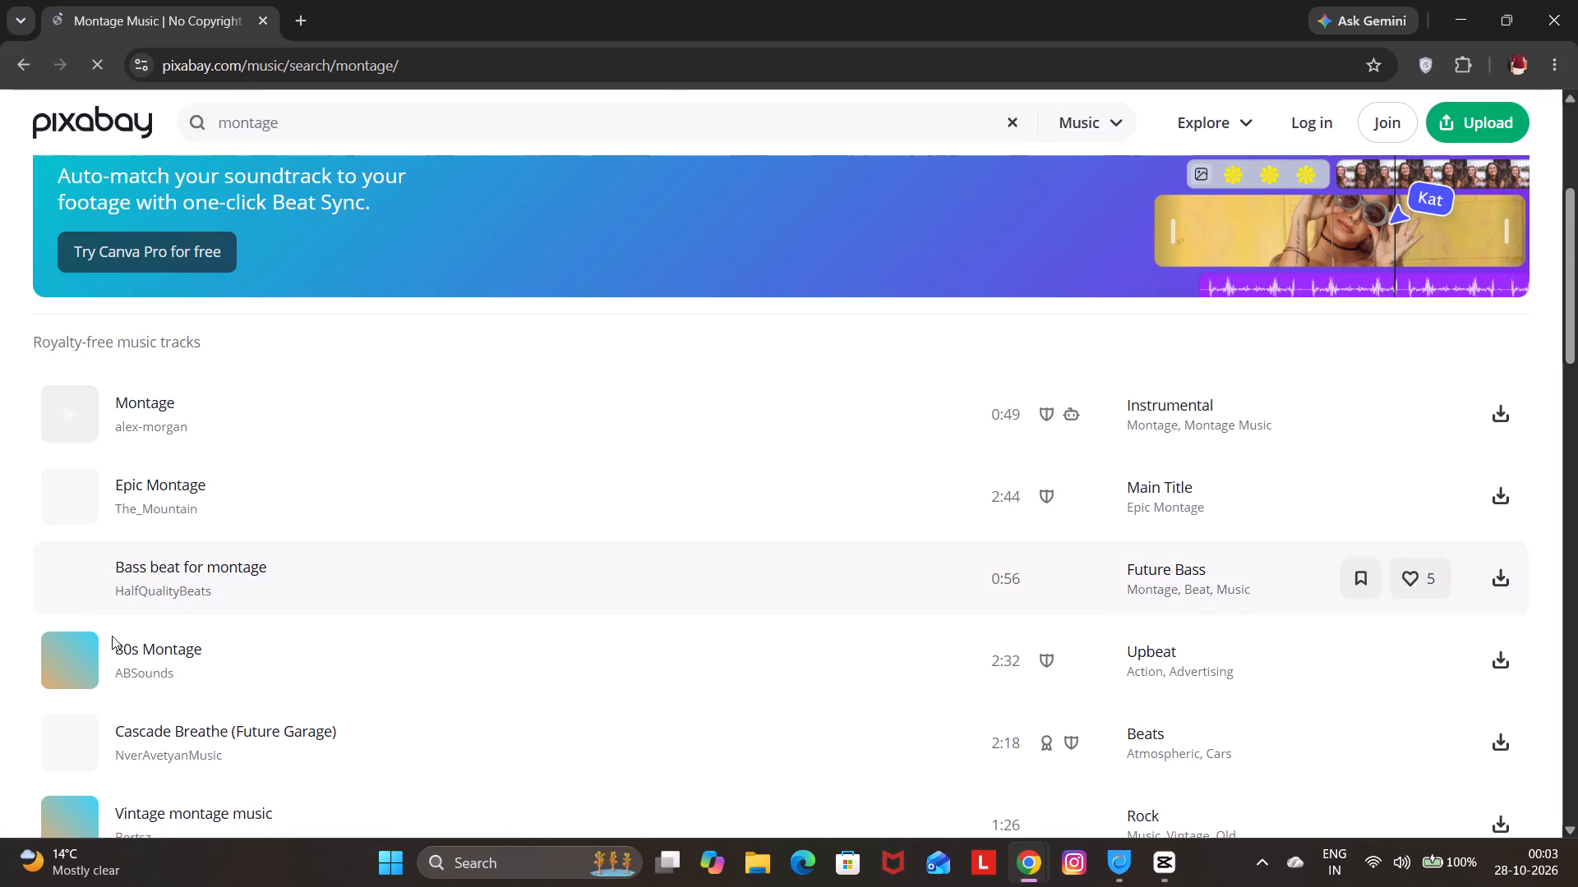
{"action": "left_click", "coordinate": [101, 670]}
{"action": "left_click", "coordinate": [67, 660]}
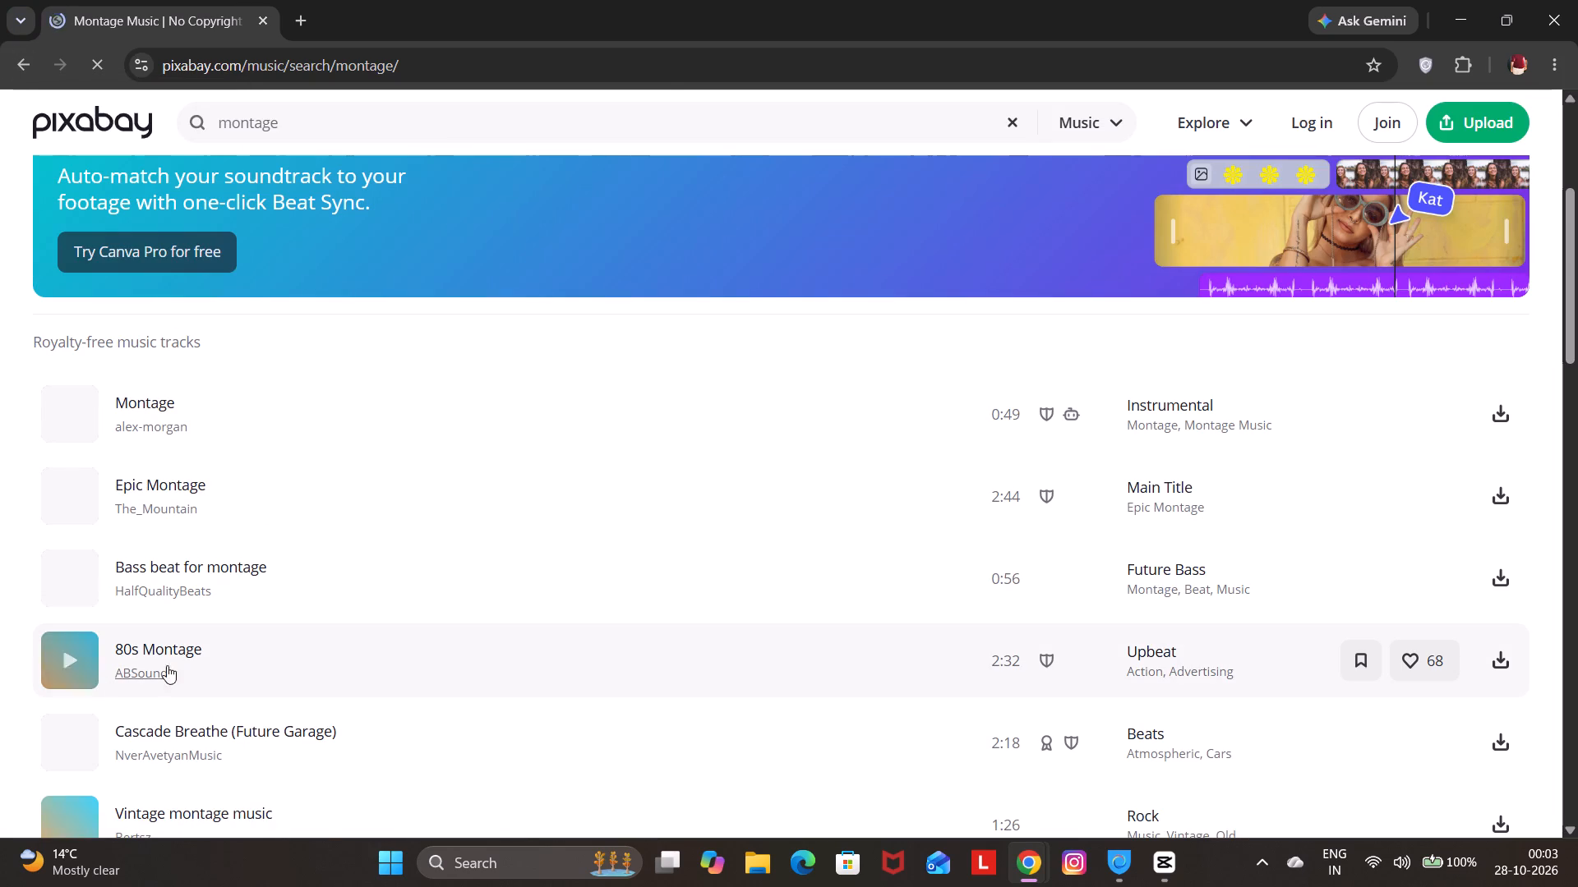
{"action": "double_click", "coordinate": [71, 650]}
{"action": "left_click", "coordinate": [55, 653]}
{"action": "left_click", "coordinate": [58, 658]}
Return to the Google results and open Uppbeat's Free Montage Music – Royalty Free Download page.
{"action": "left_click", "coordinate": [22, 64]}
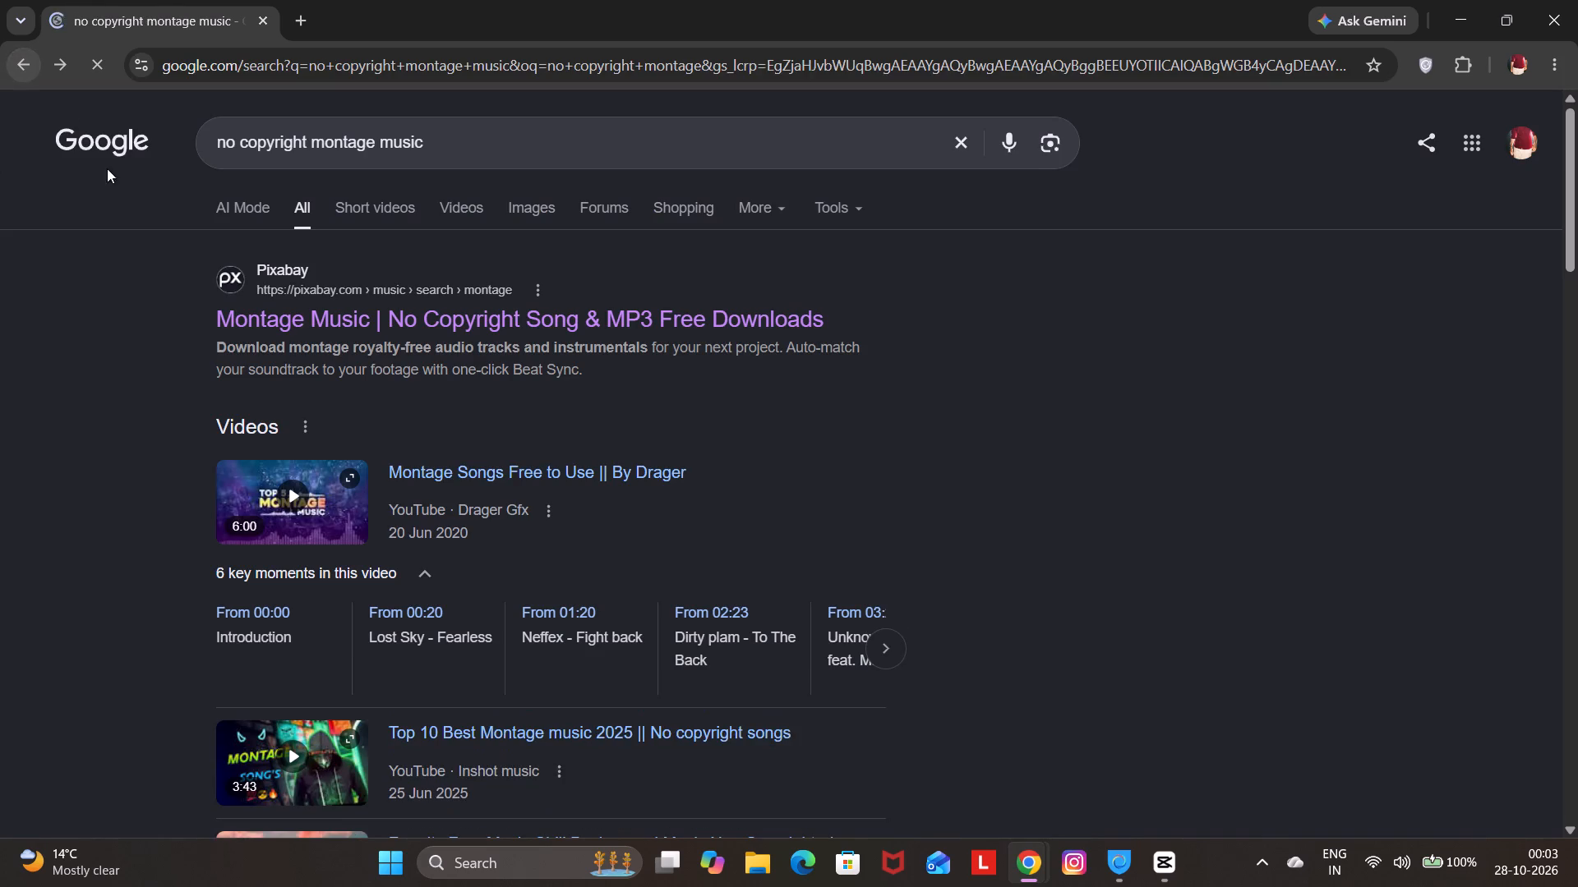
{"action": "scroll", "coordinate": [422, 412], "scroll_direction": "down", "scroll_amount": 8}
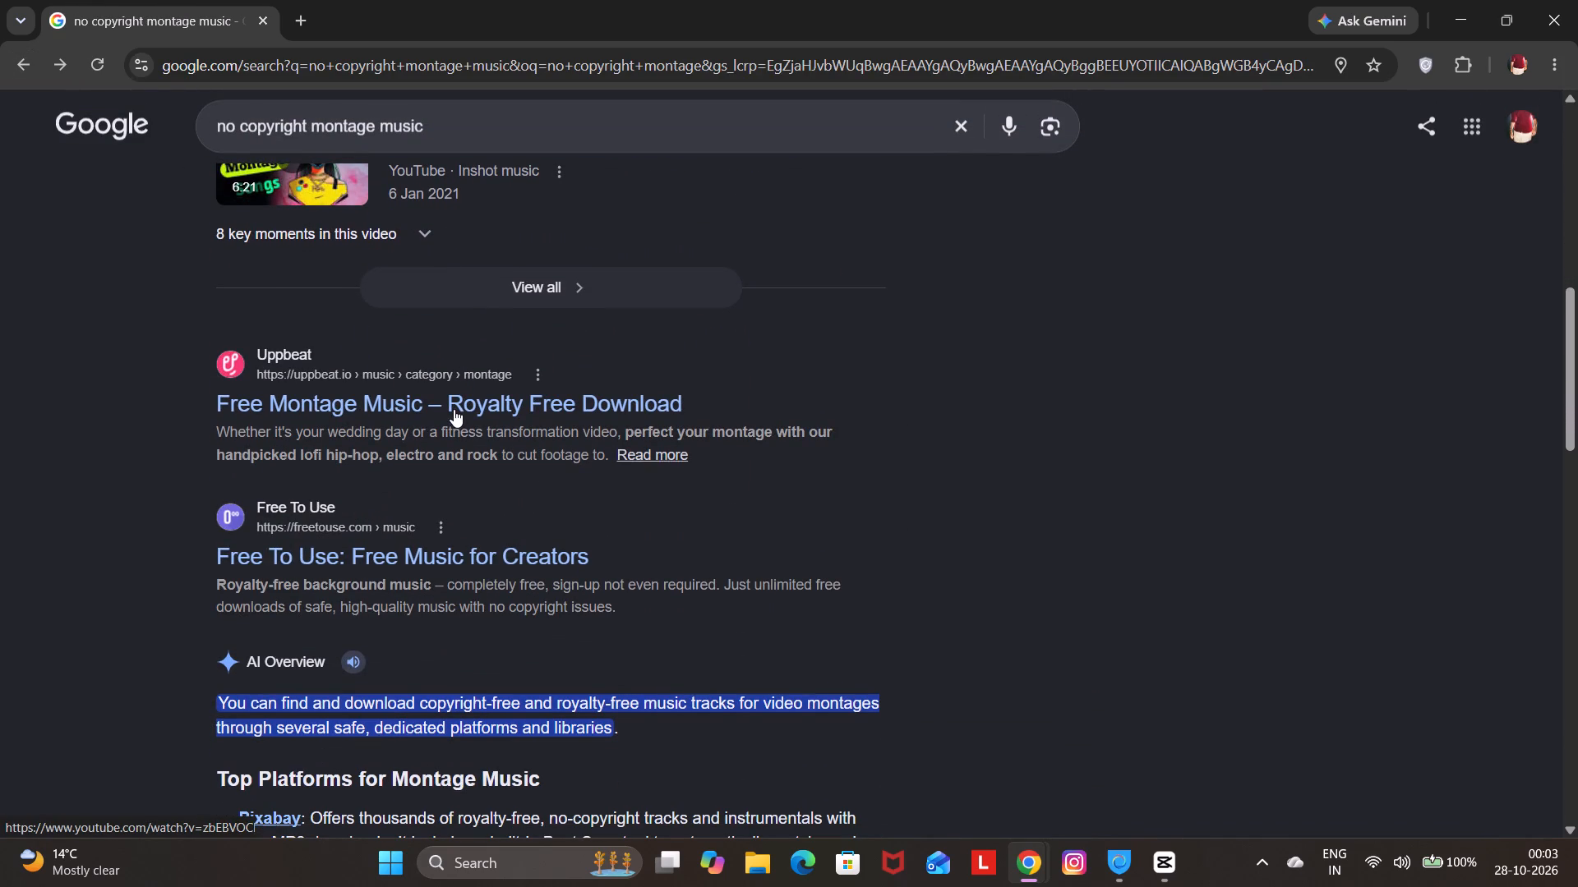
{"action": "left_click", "coordinate": [446, 400]}
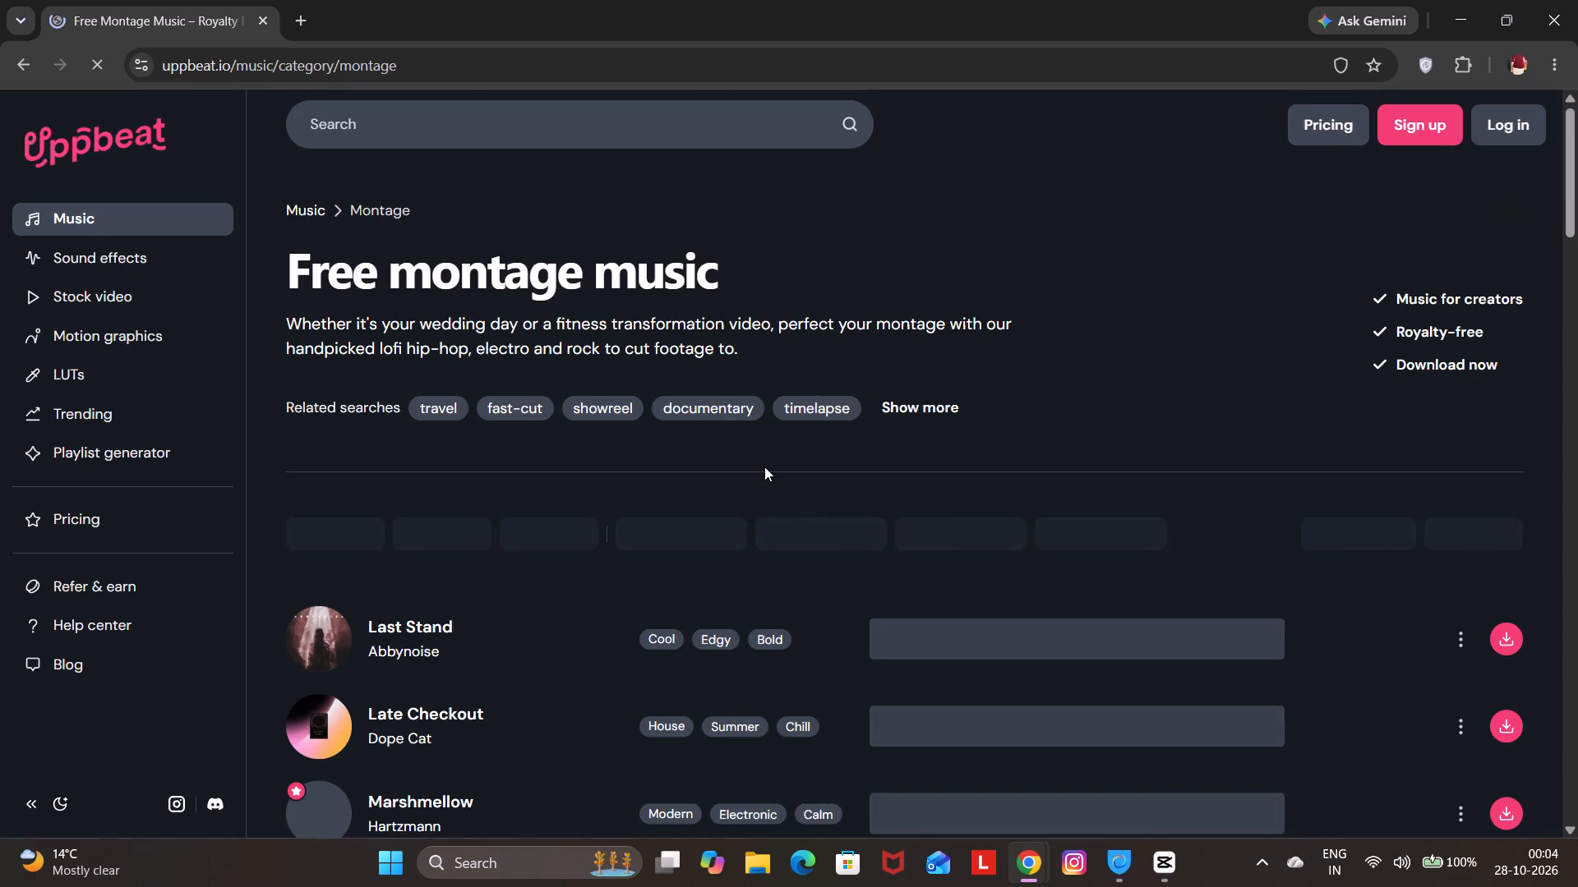
Play the track Last Stand by Abbynoise from Uppbeat's popular montage music list.
{"action": "scroll", "coordinate": [495, 552], "scroll_direction": "down", "scroll_amount": 2}
{"action": "scroll", "coordinate": [538, 443], "scroll_direction": "down", "scroll_amount": 1}
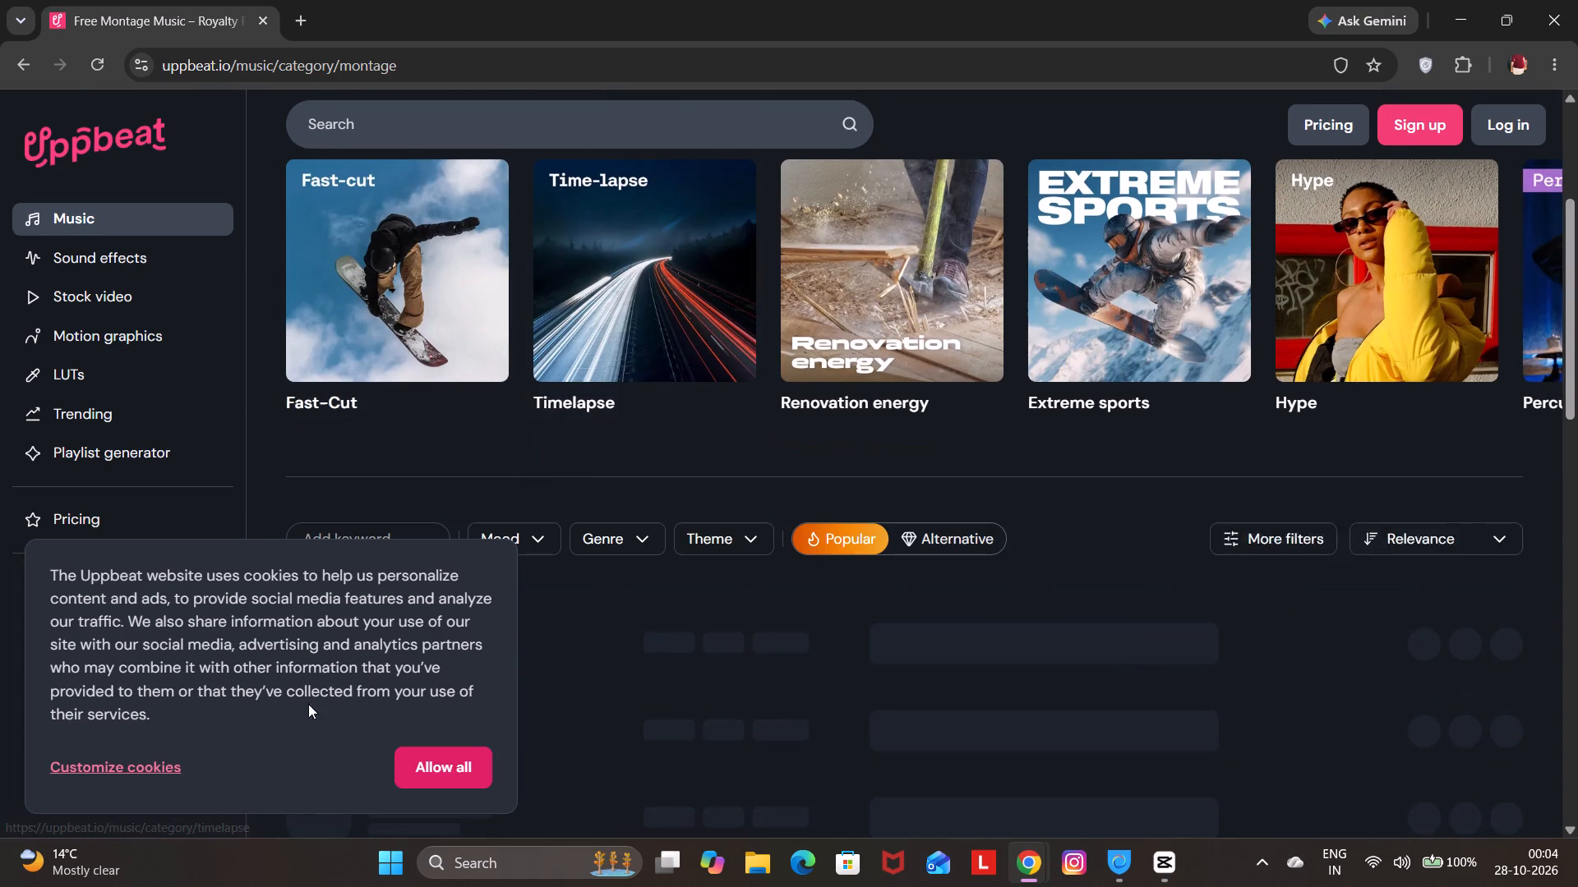
{"action": "scroll", "coordinate": [706, 649], "scroll_direction": "down", "scroll_amount": 3}
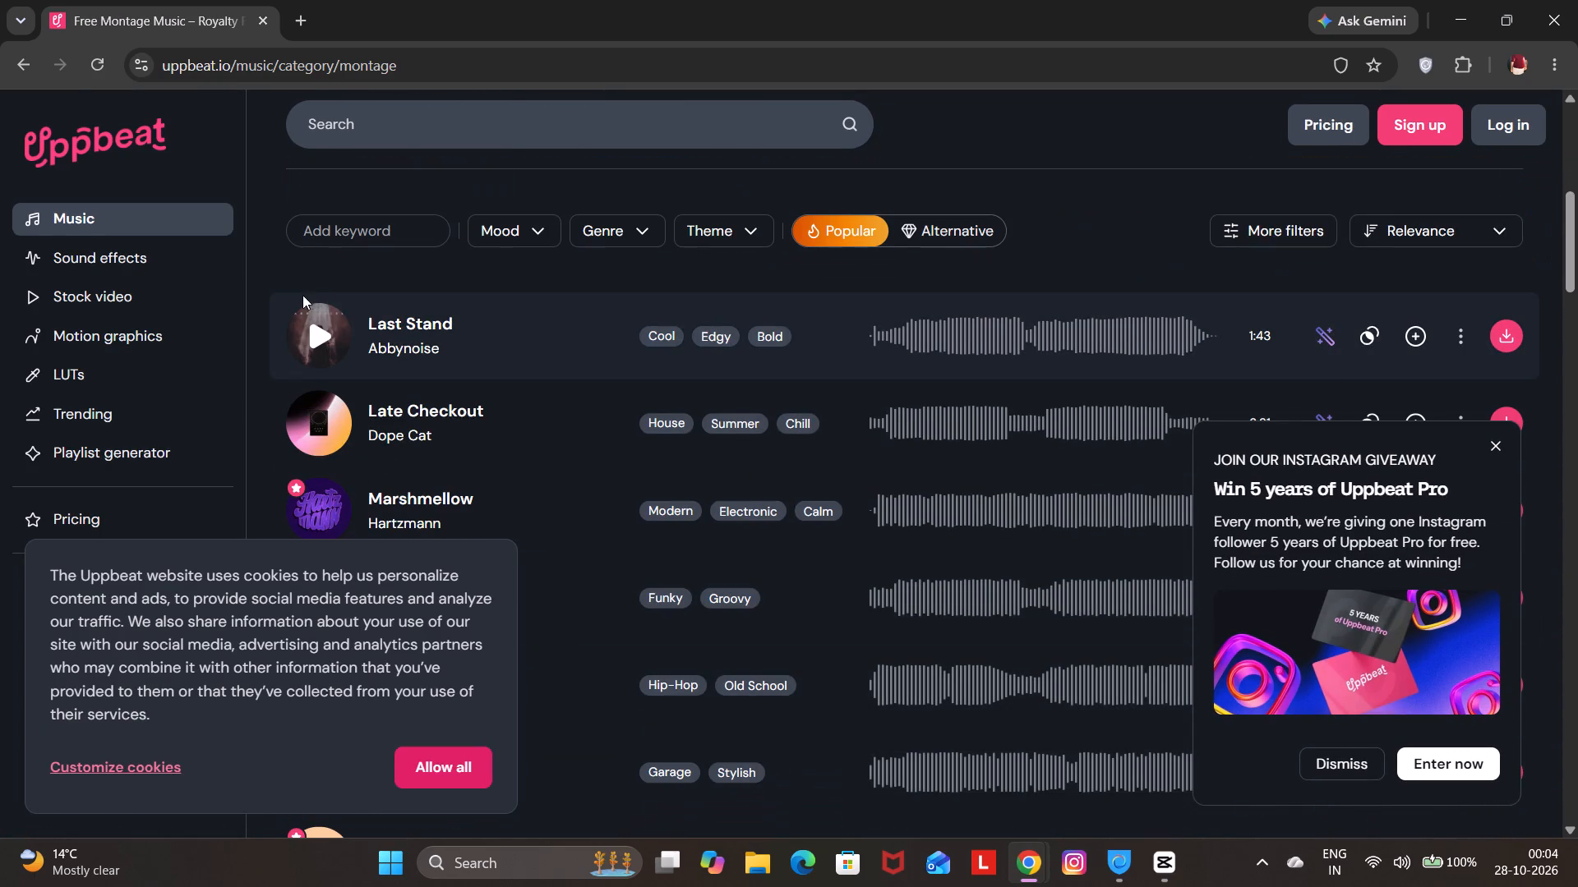
{"action": "left_click", "coordinate": [326, 324]}
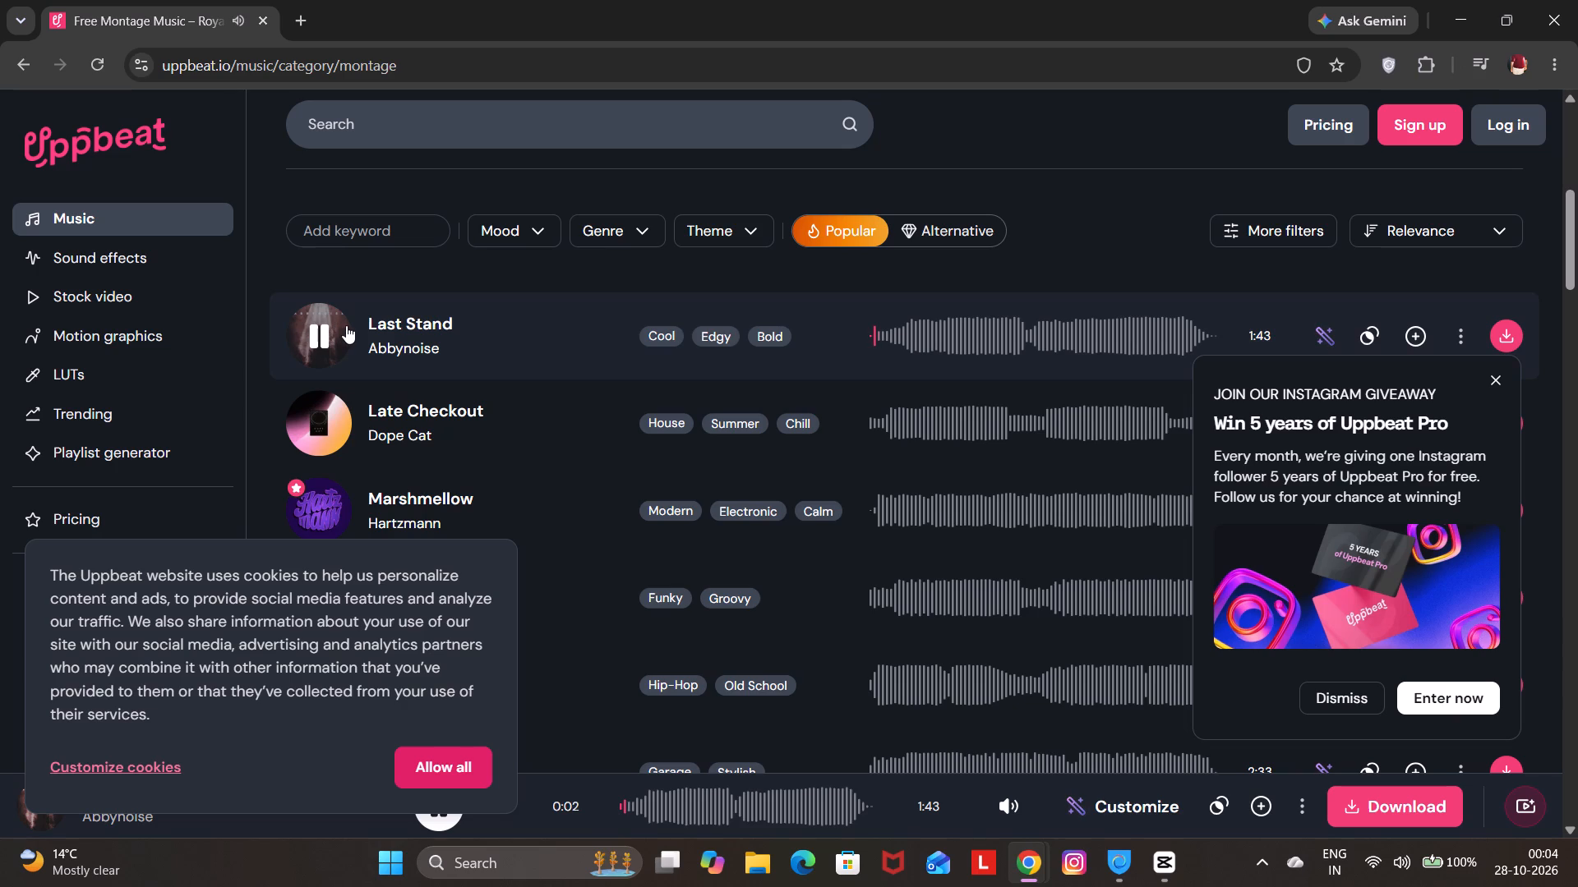
{"action": "scroll", "coordinate": [485, 351], "scroll_direction": "down", "scroll_amount": 1}
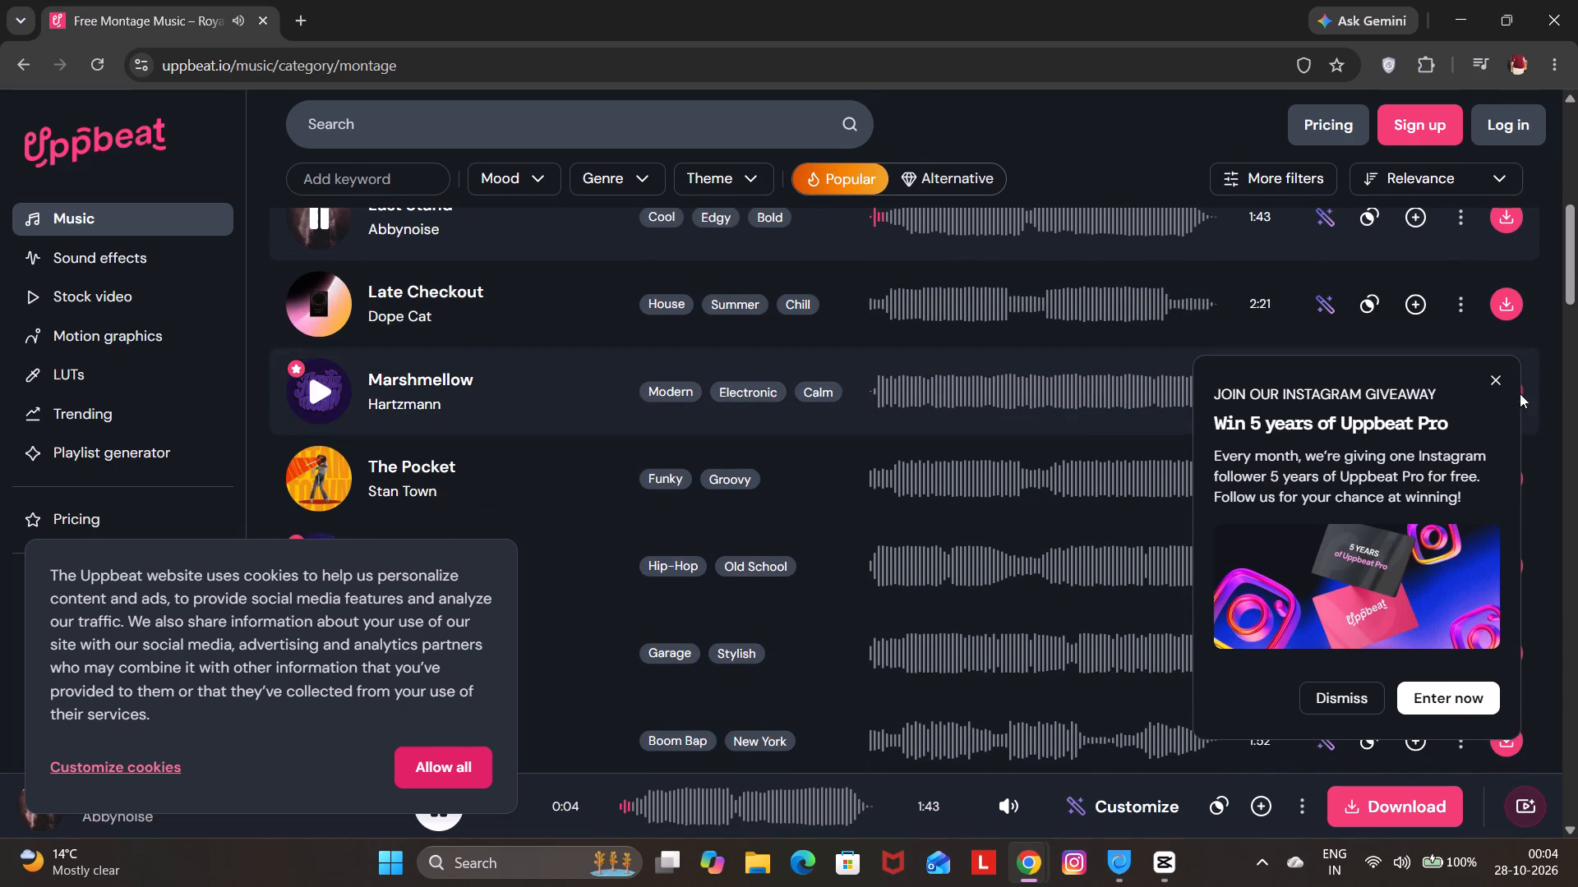
Dismiss the Instagram giveaway pop-up and request the download of Last Stand by Abbynoise.
{"action": "left_click", "coordinate": [1506, 386]}
{"action": "scroll", "coordinate": [1119, 391], "scroll_direction": "up", "scroll_amount": 2}
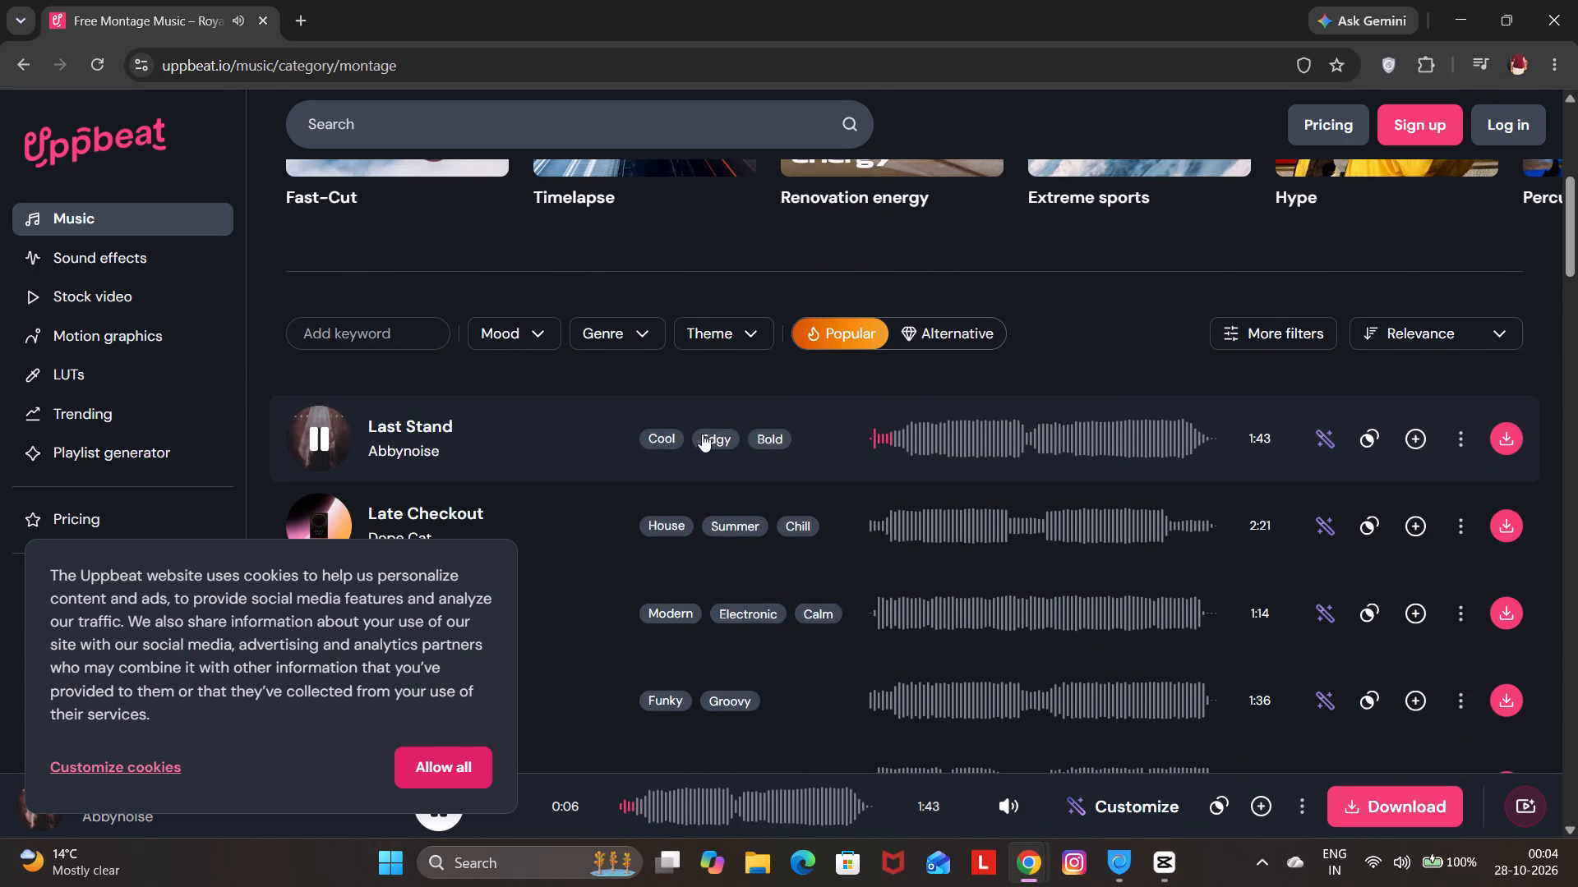
{"action": "left_click", "coordinate": [1510, 441]}
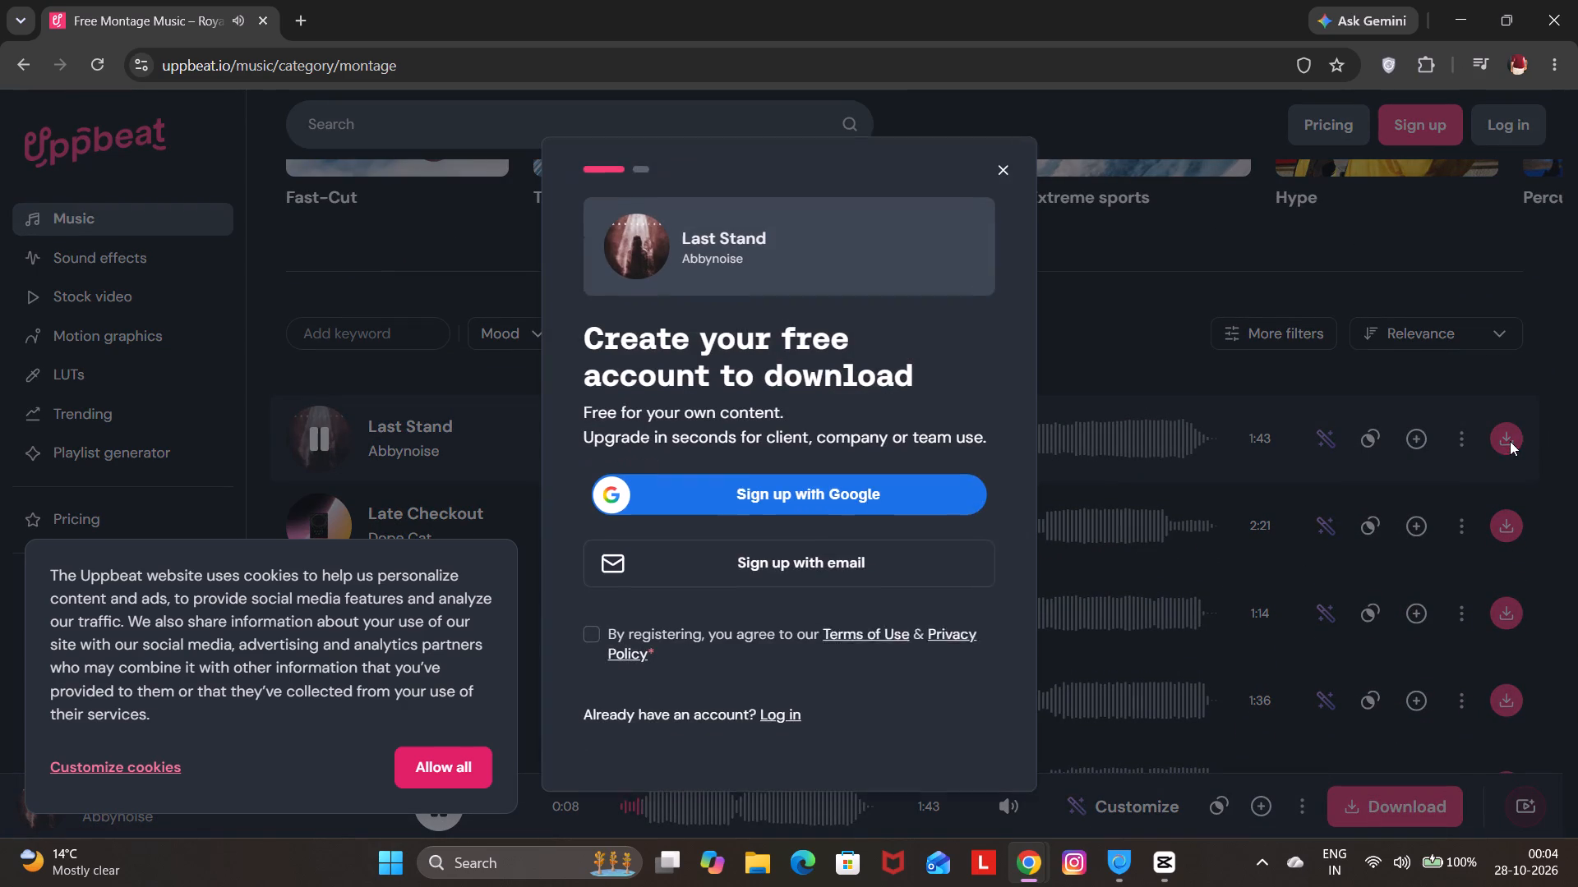
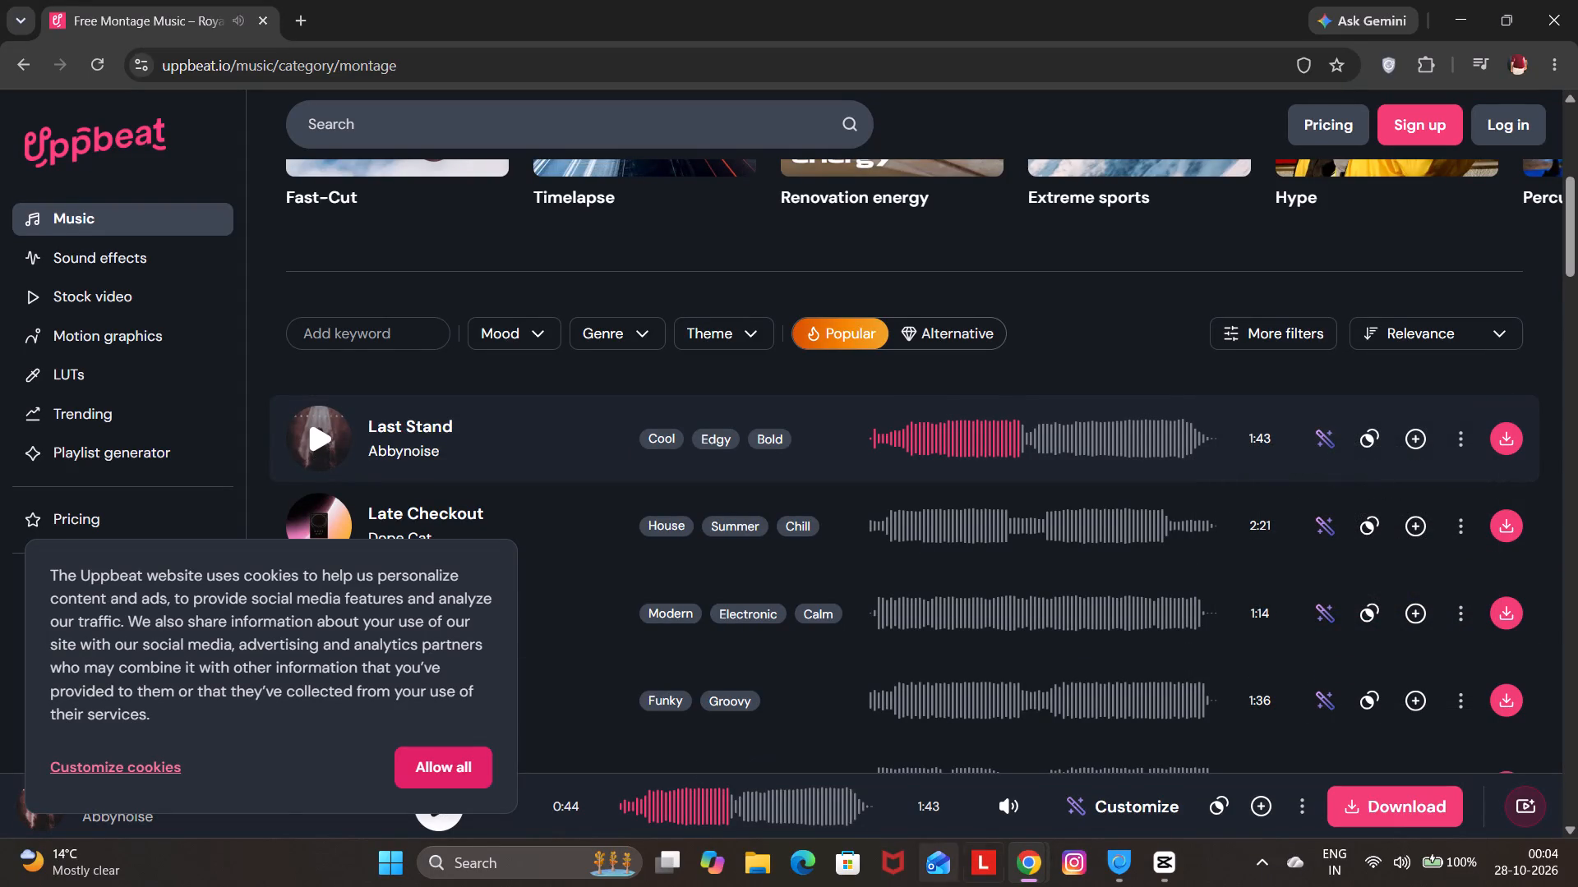
Switch to CapCut and replace the music library search with last stand.
{"action": "left_click", "coordinate": [1156, 876]}
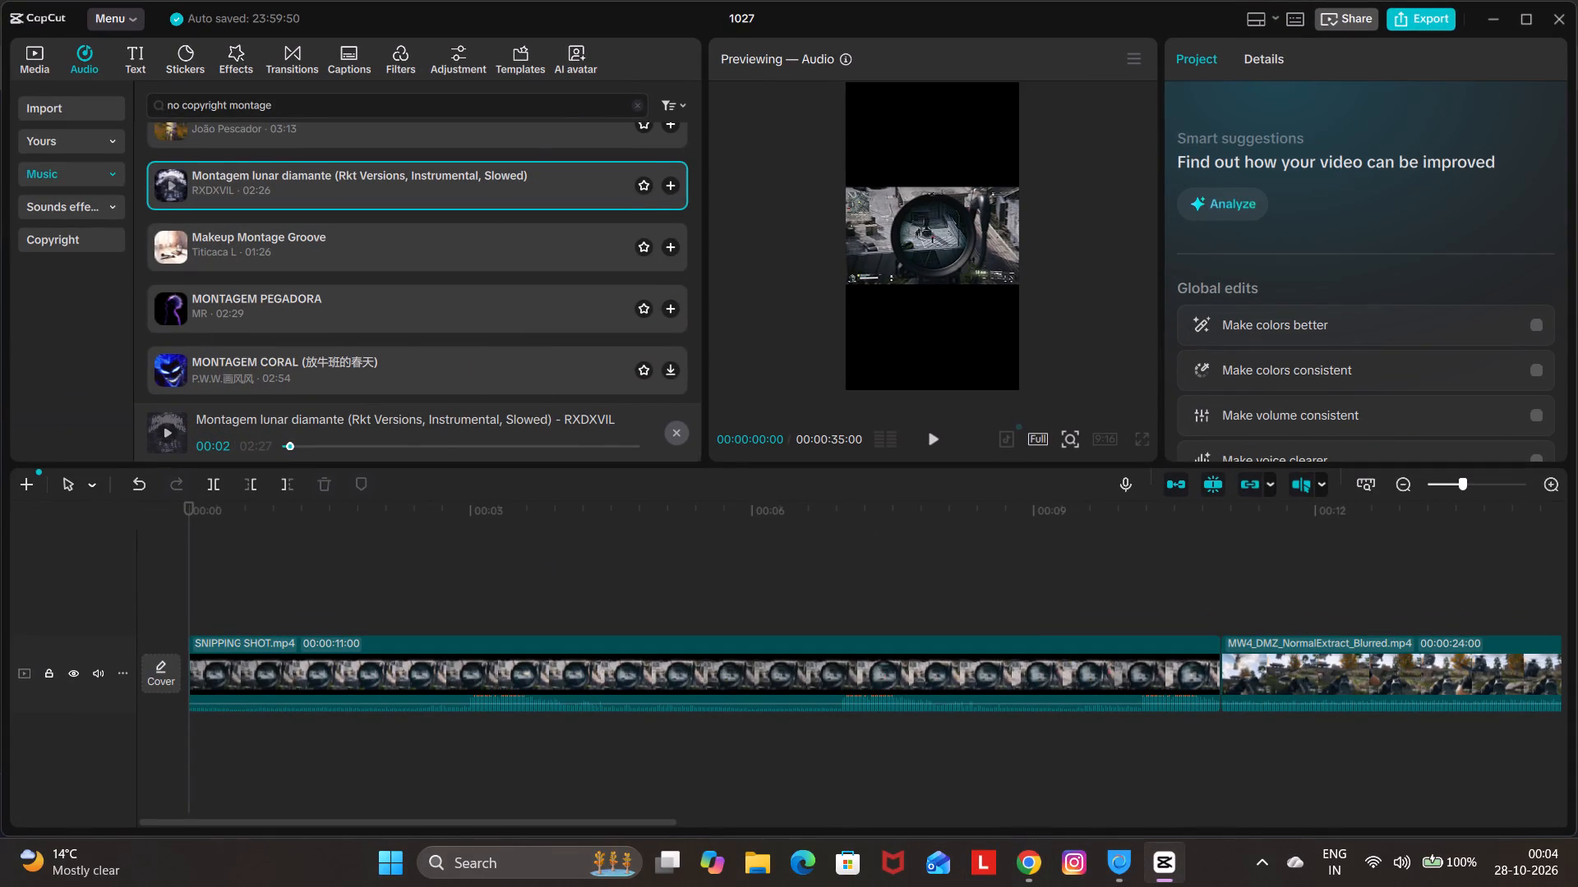
{"action": "left_click", "coordinate": [639, 105]}
{"action": "left_click", "coordinate": [385, 101]}
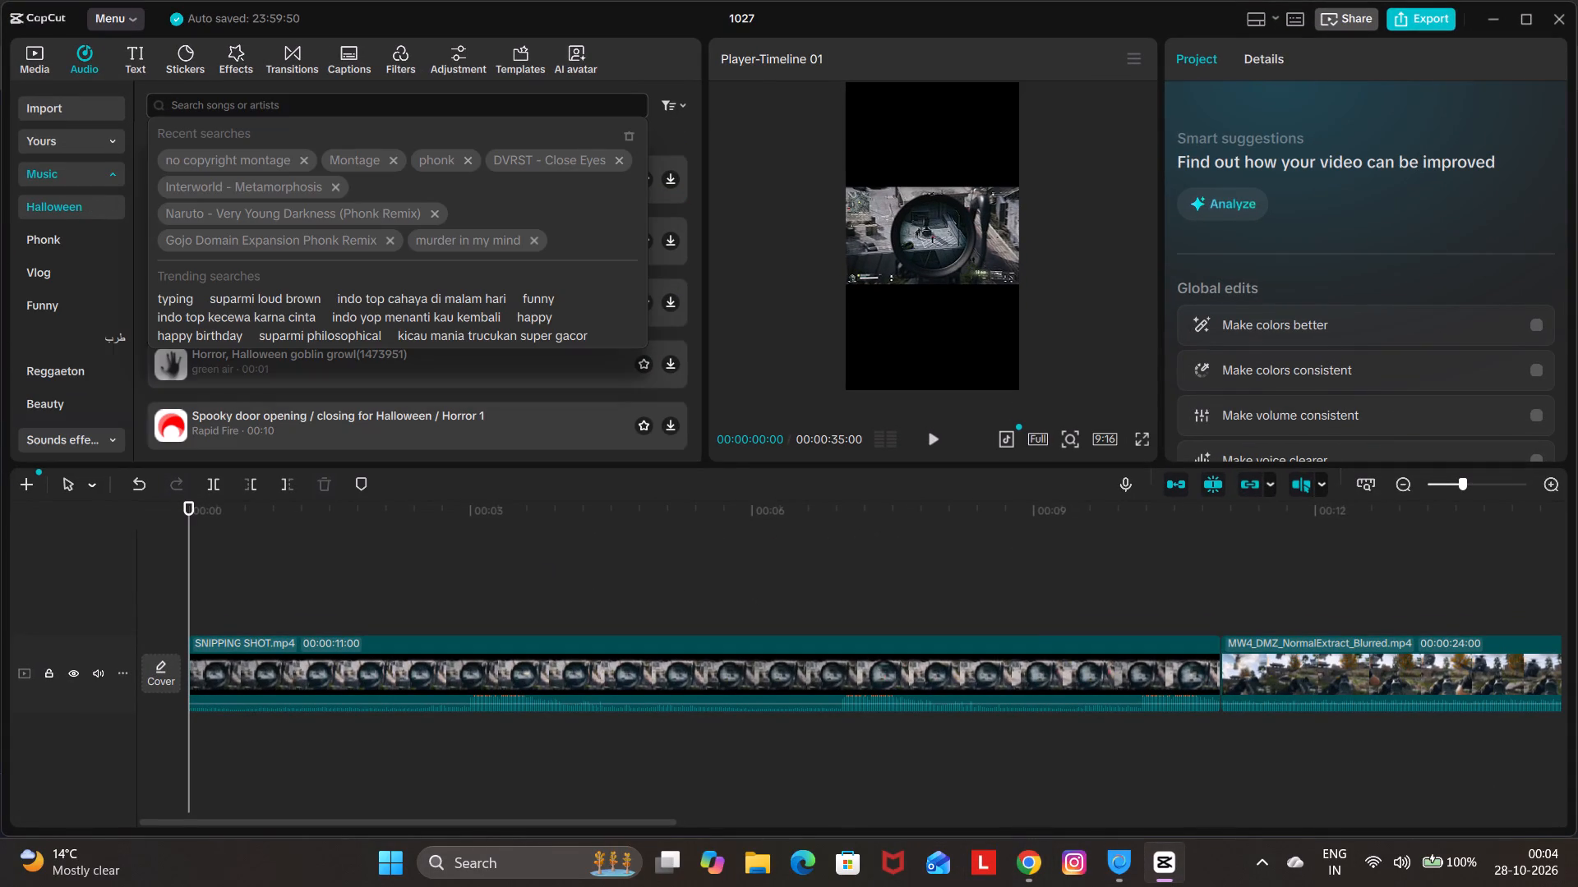
{"action": "type", "text": "lastbstand"}
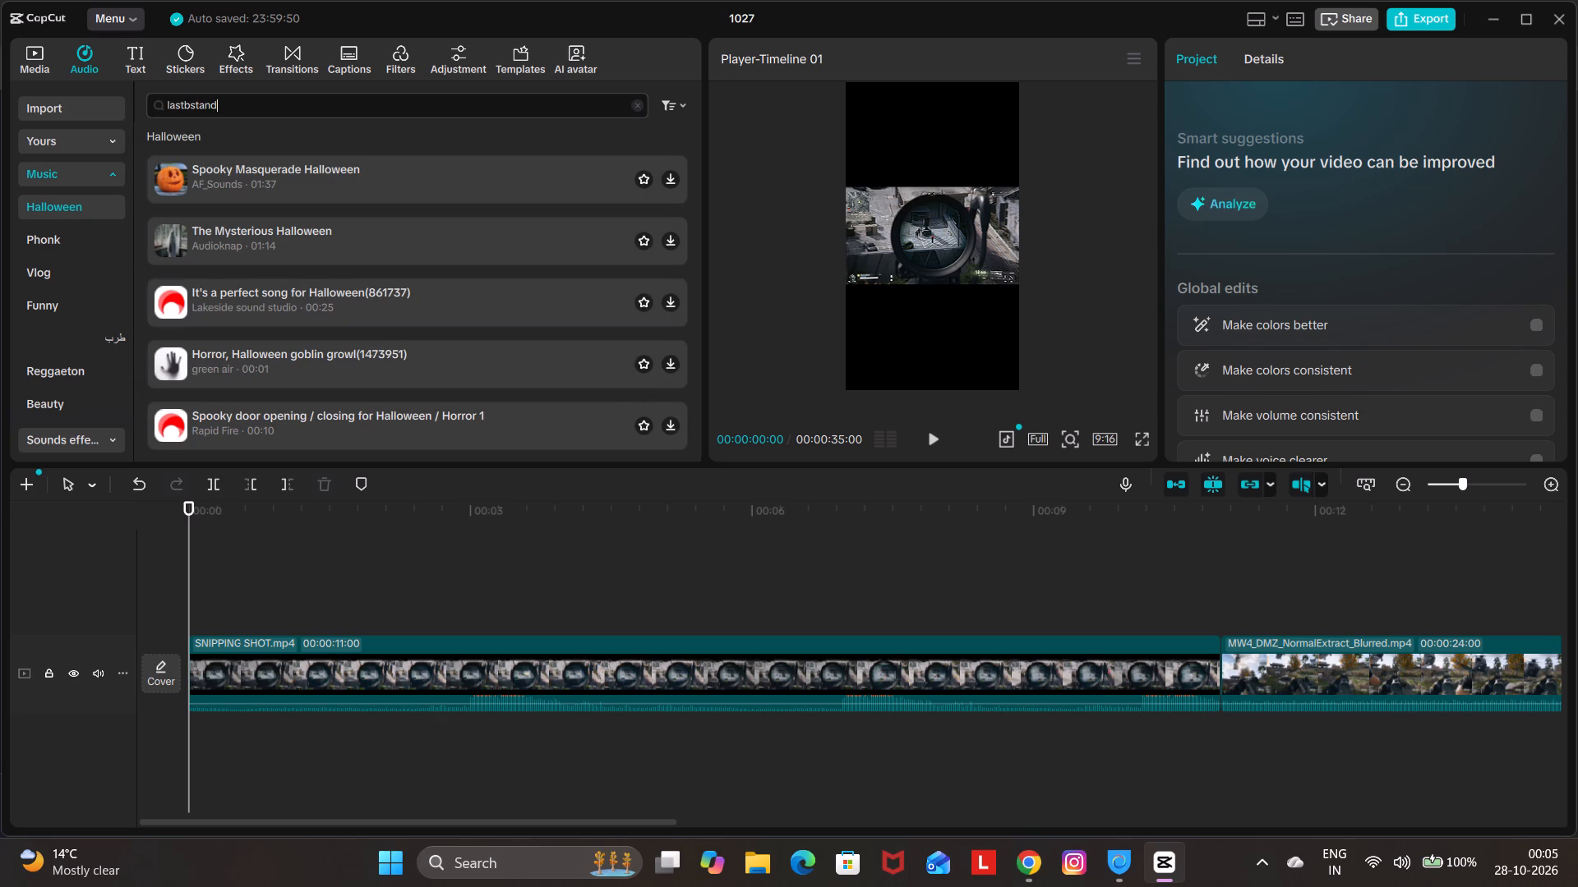
{"action": "key", "text": "BackSpace"}
{"action": "key", "text": "BackSpace"}
{"action": "key", "text": "BackSpace"}
{"action": "key", "text": "BackSpace"}
{"action": "key", "text": "BackSpace"}
{"action": "key", "text": "BackSpace"}
{"action": "key", "text": "space"}
{"action": "type", "text": "stand"}
{"action": "key", "text": "Return"}
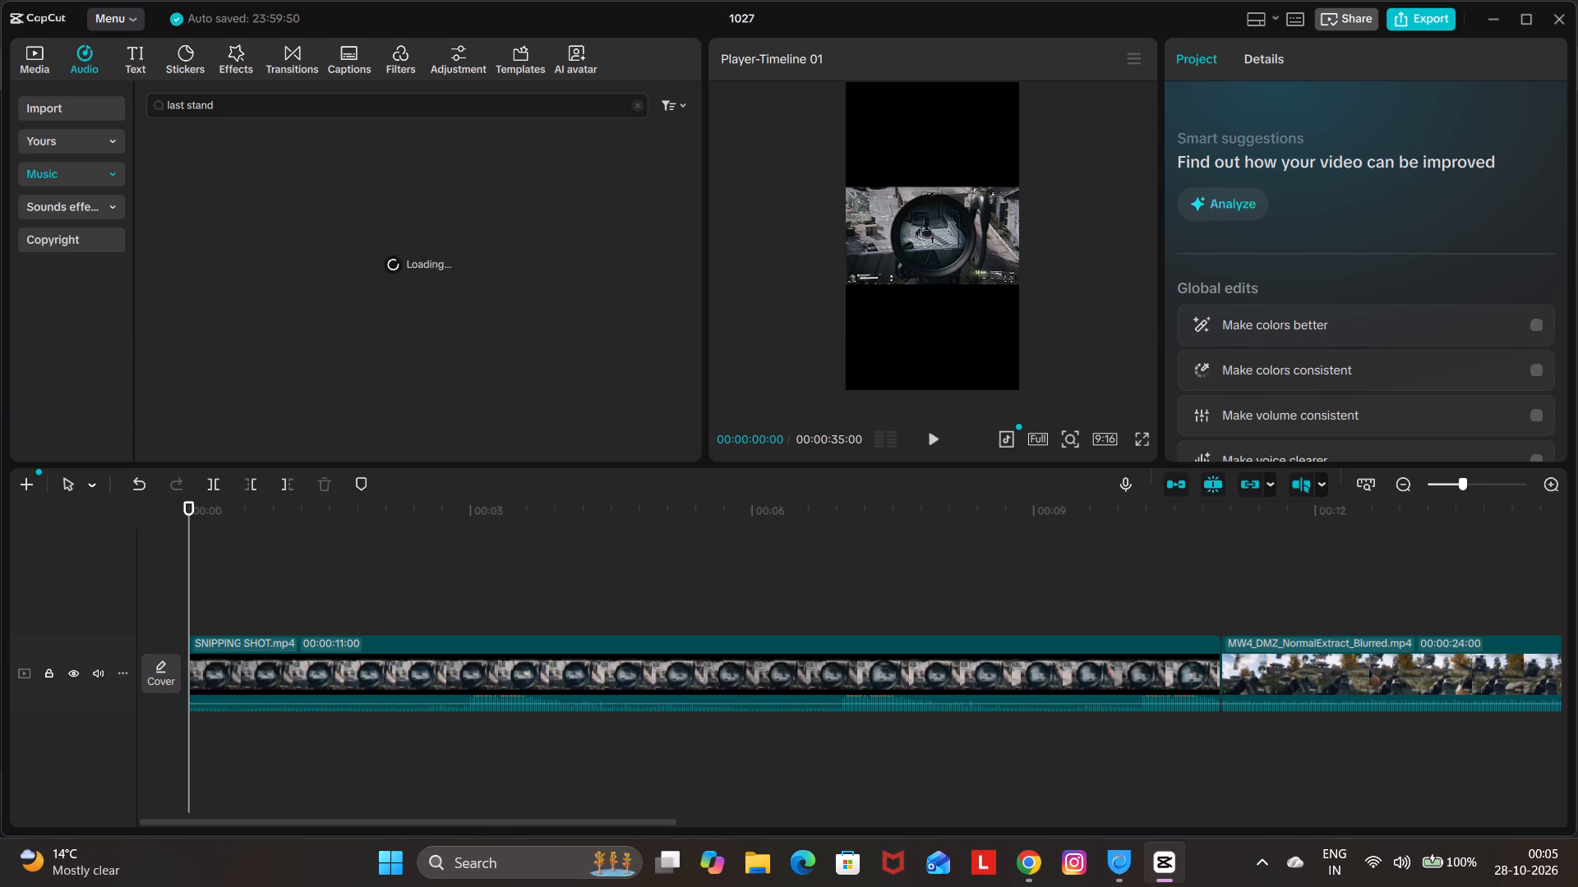
Play the timeline from the start to review the SNIPPING SHOT.mp4 clip.
{"action": "scroll", "coordinate": [422, 309], "scroll_direction": "up", "scroll_amount": 3}
{"action": "key", "text": "space"}
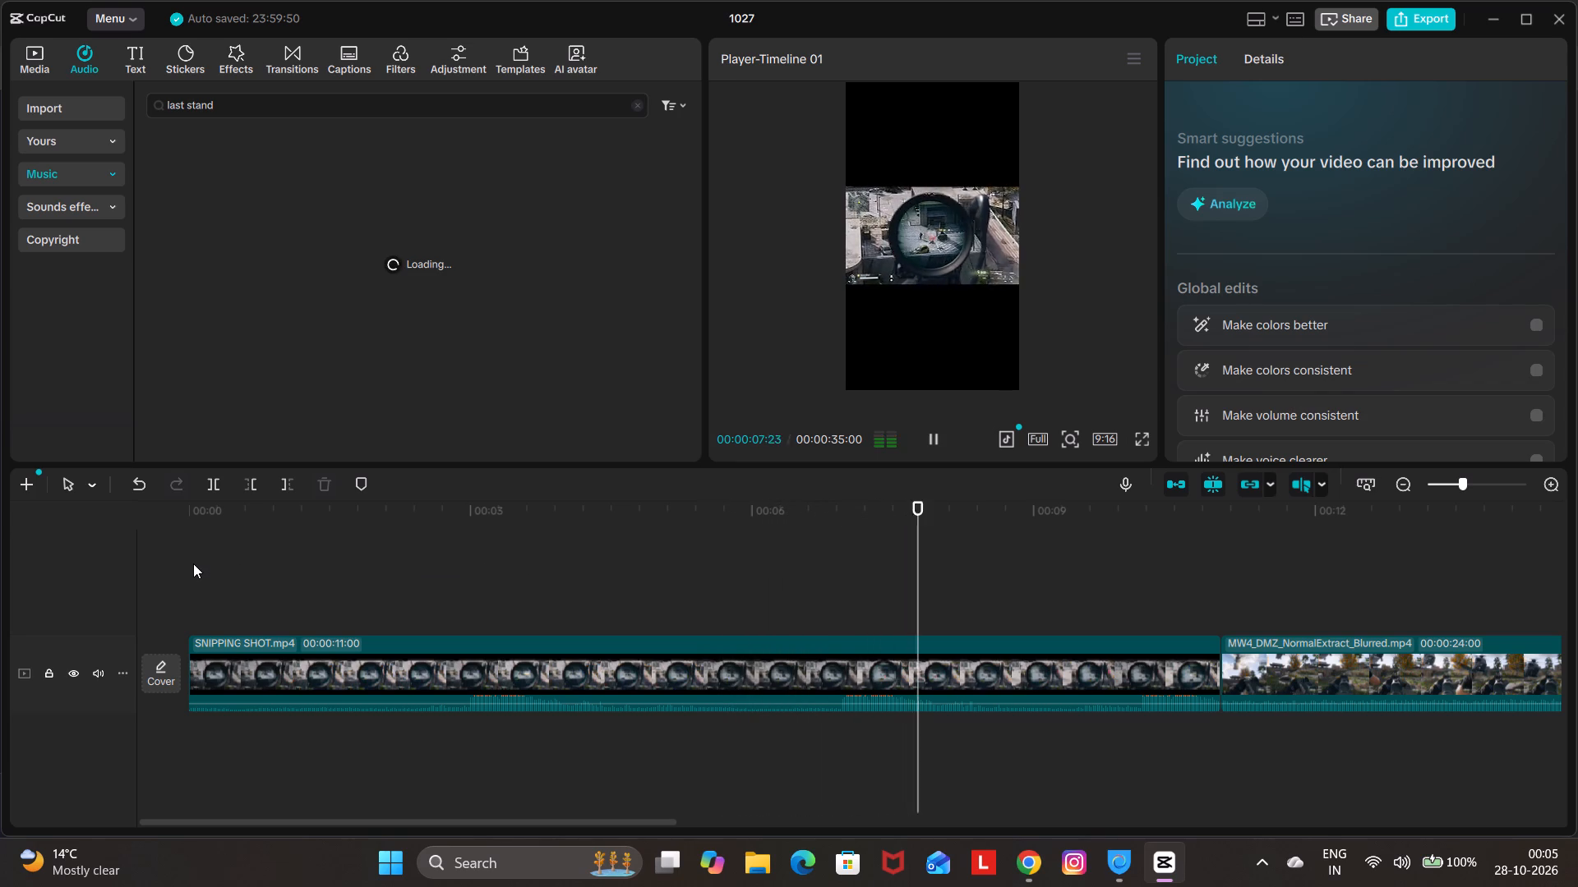
{"action": "key", "text": "space"}
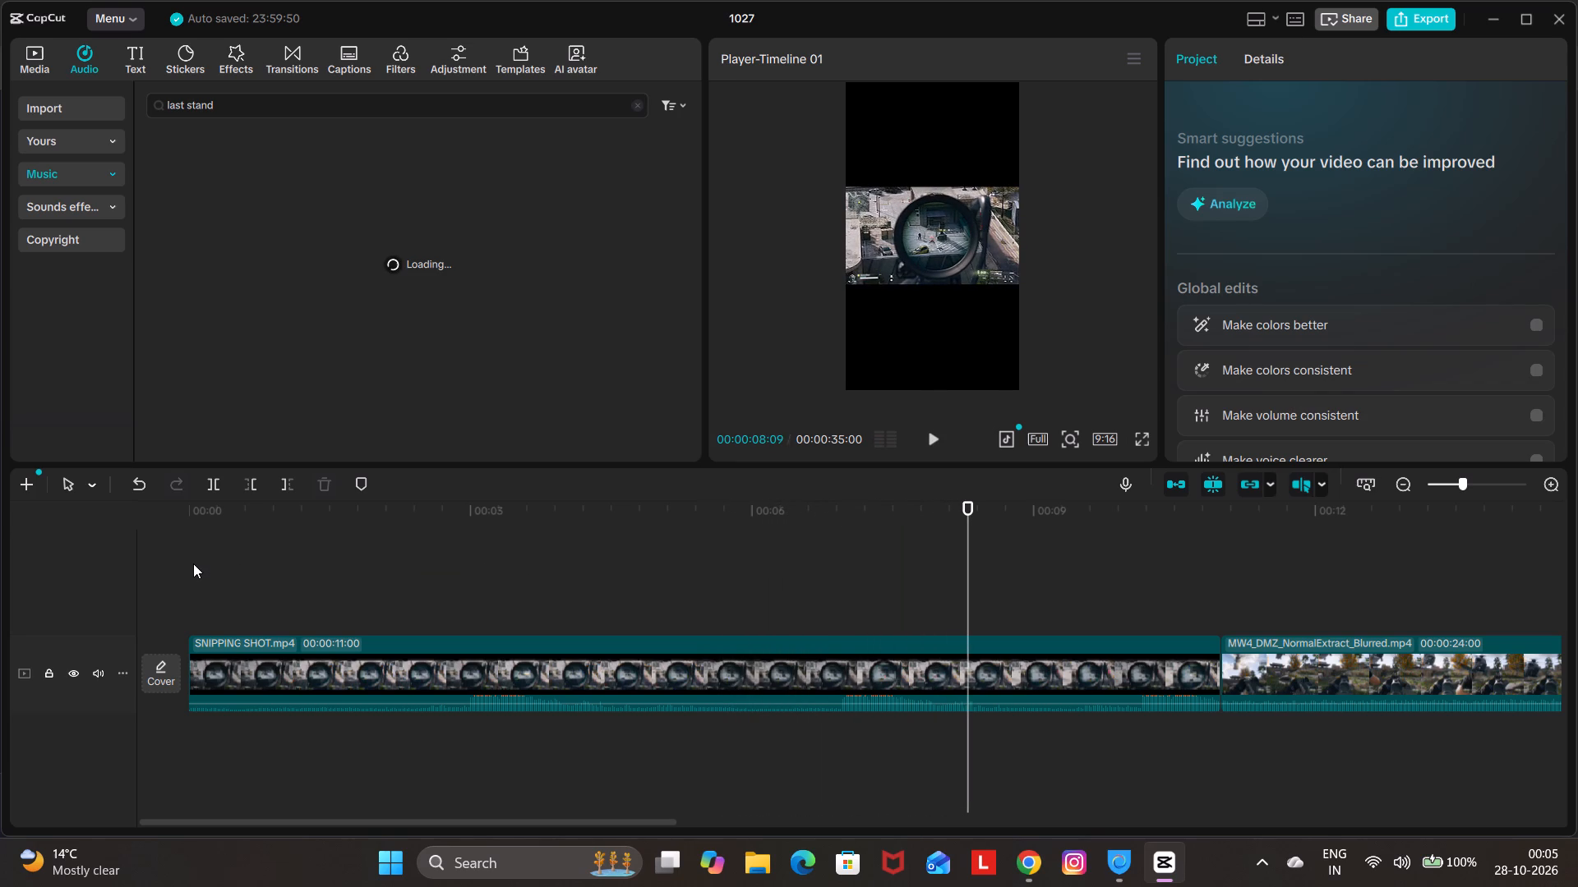
{"action": "left_click", "coordinate": [193, 563]}
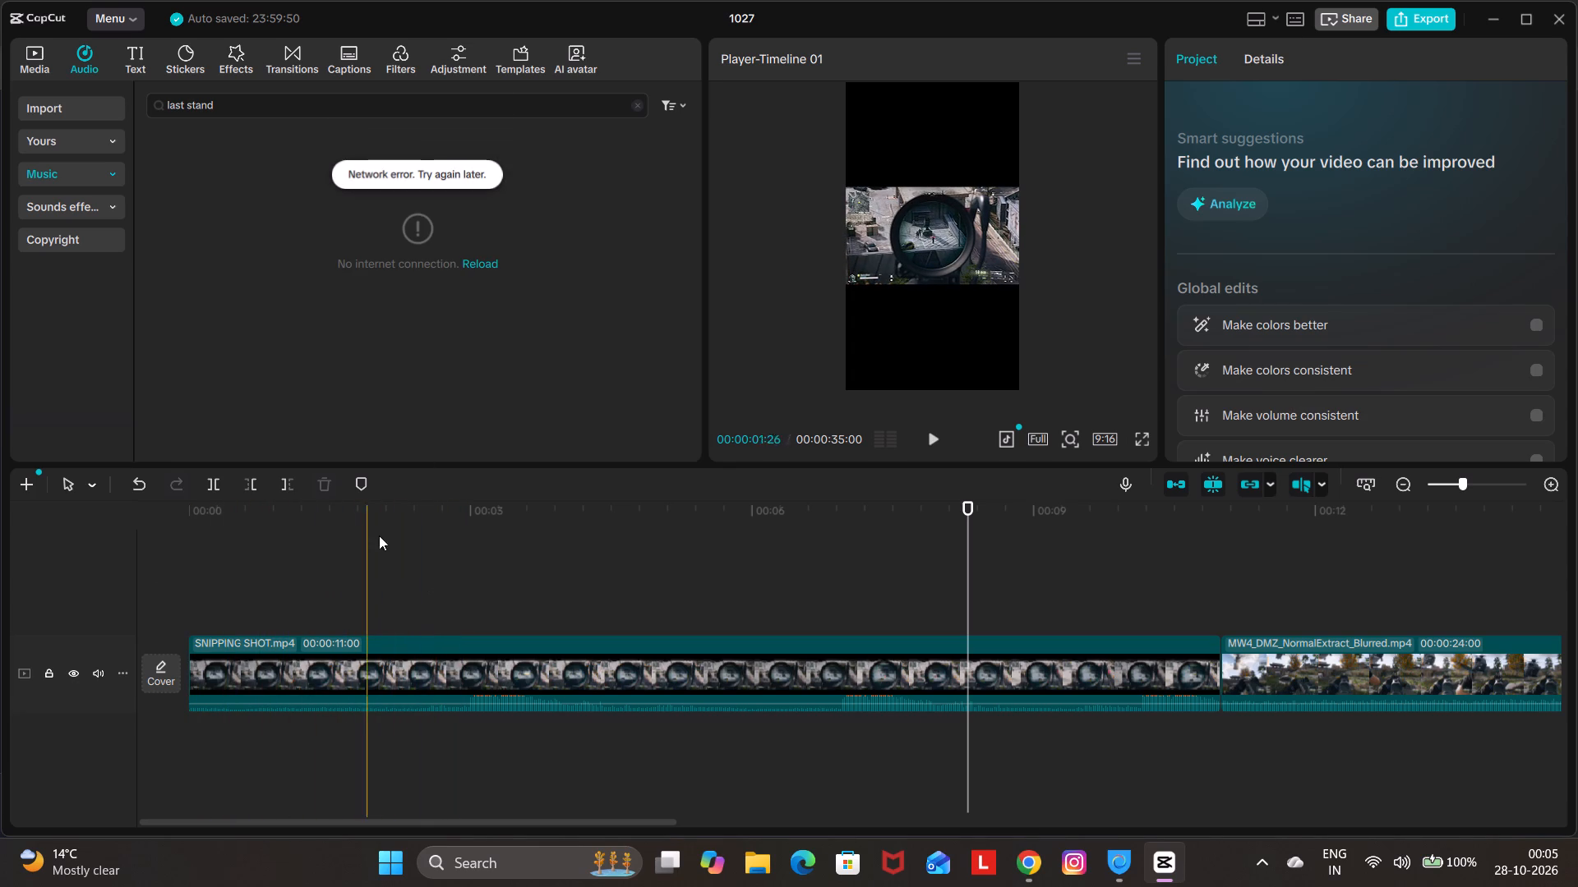
Reload the music library results for last stand.
{"action": "left_click", "coordinate": [485, 259]}
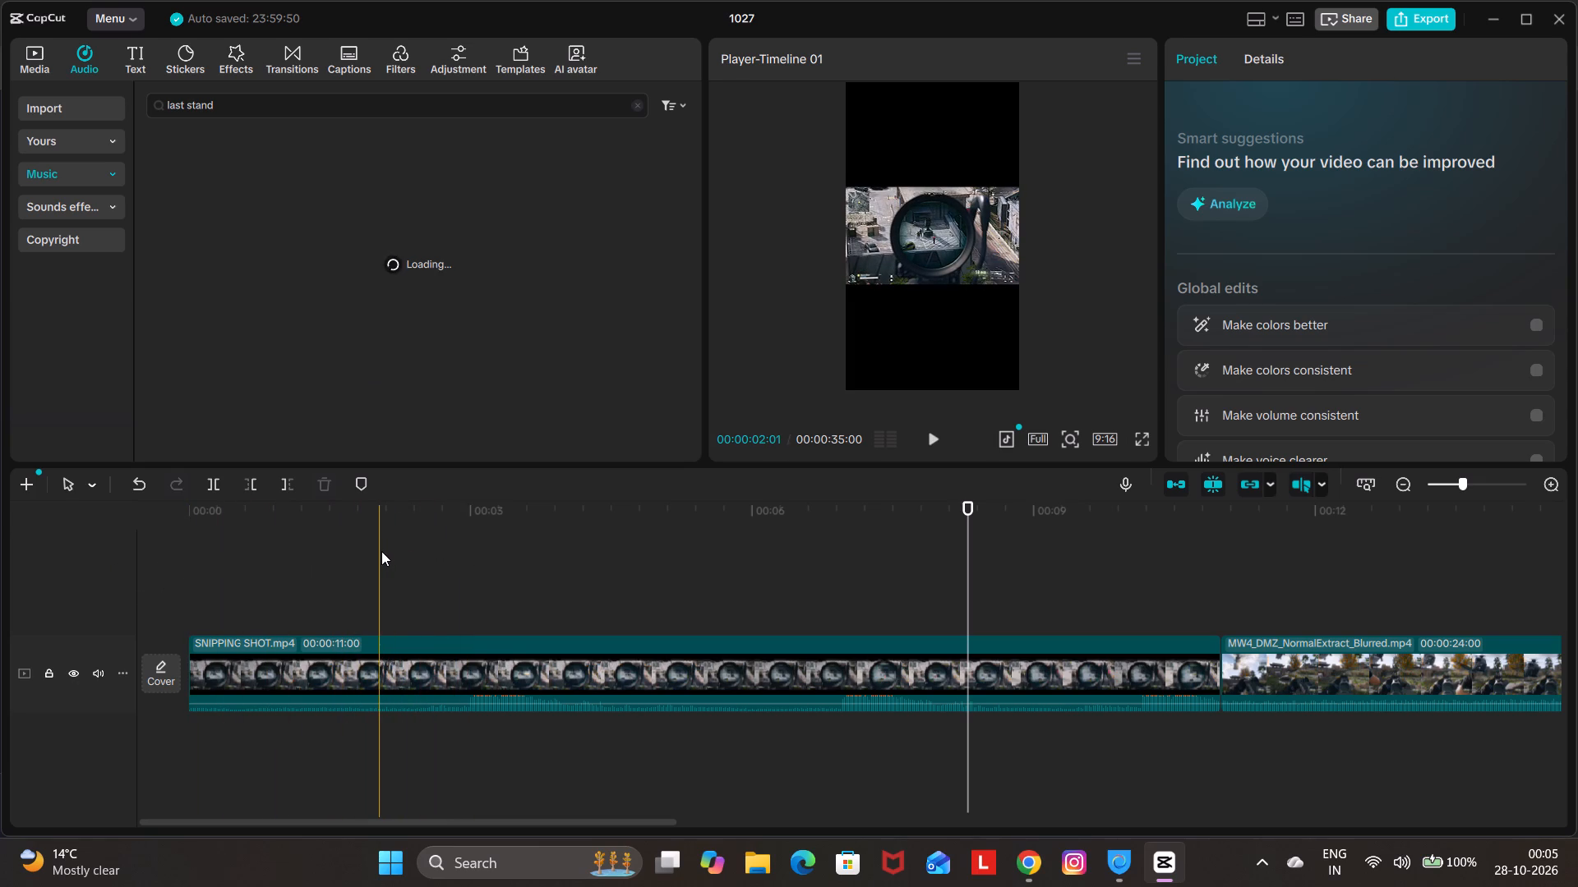
Trim off the beginning of SNIPPING SHOT.mp4 up to 00:00:02:01 and play the shortened clip.
{"action": "key", "text": "q"}
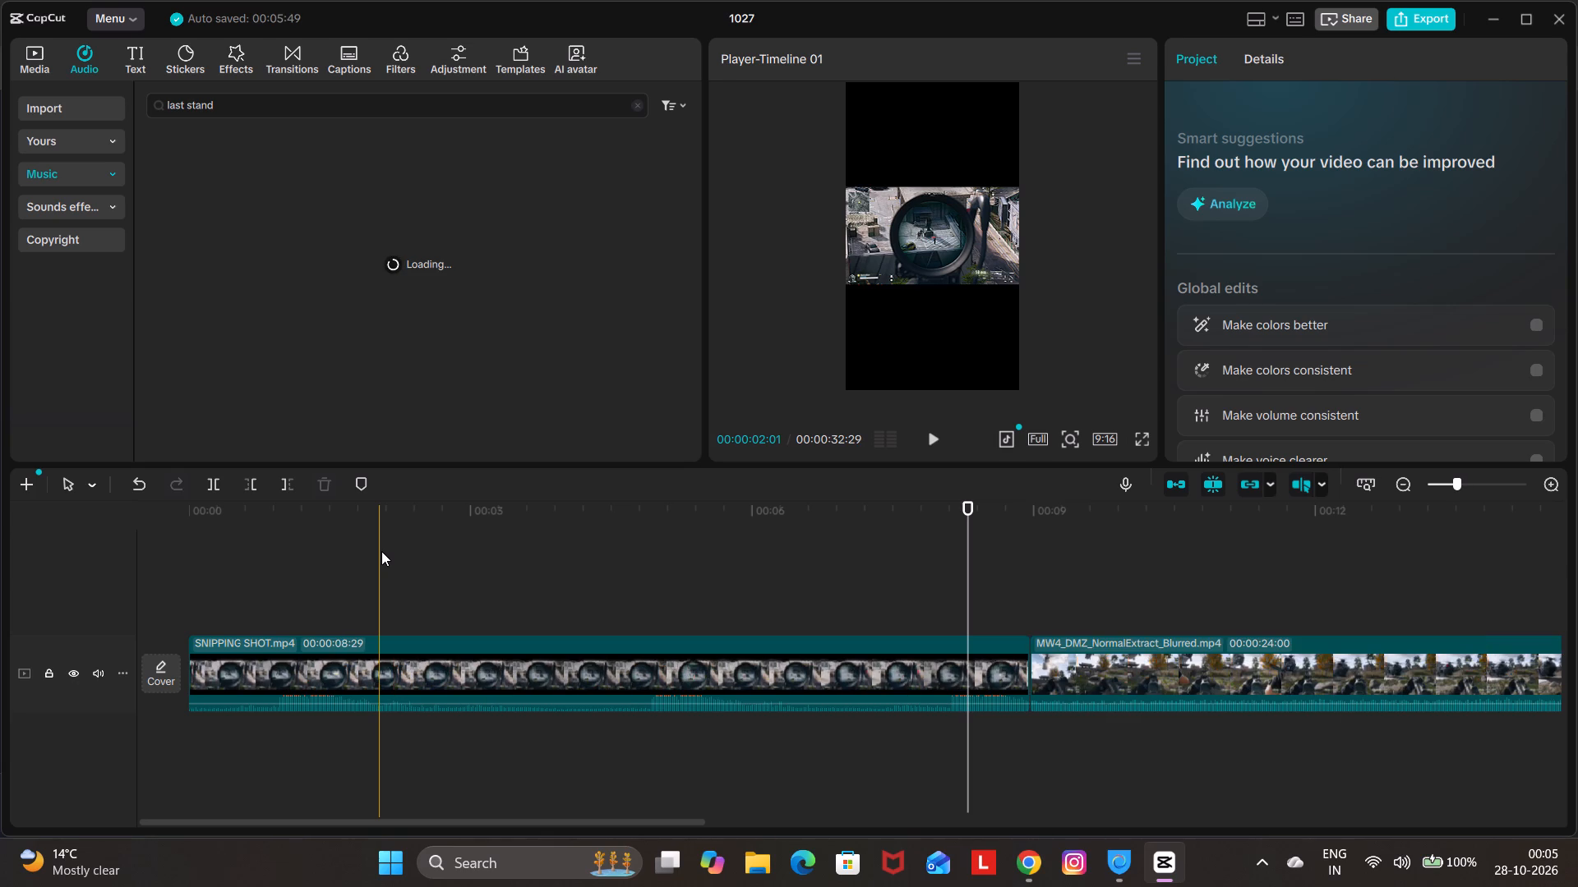
{"action": "key", "text": "space"}
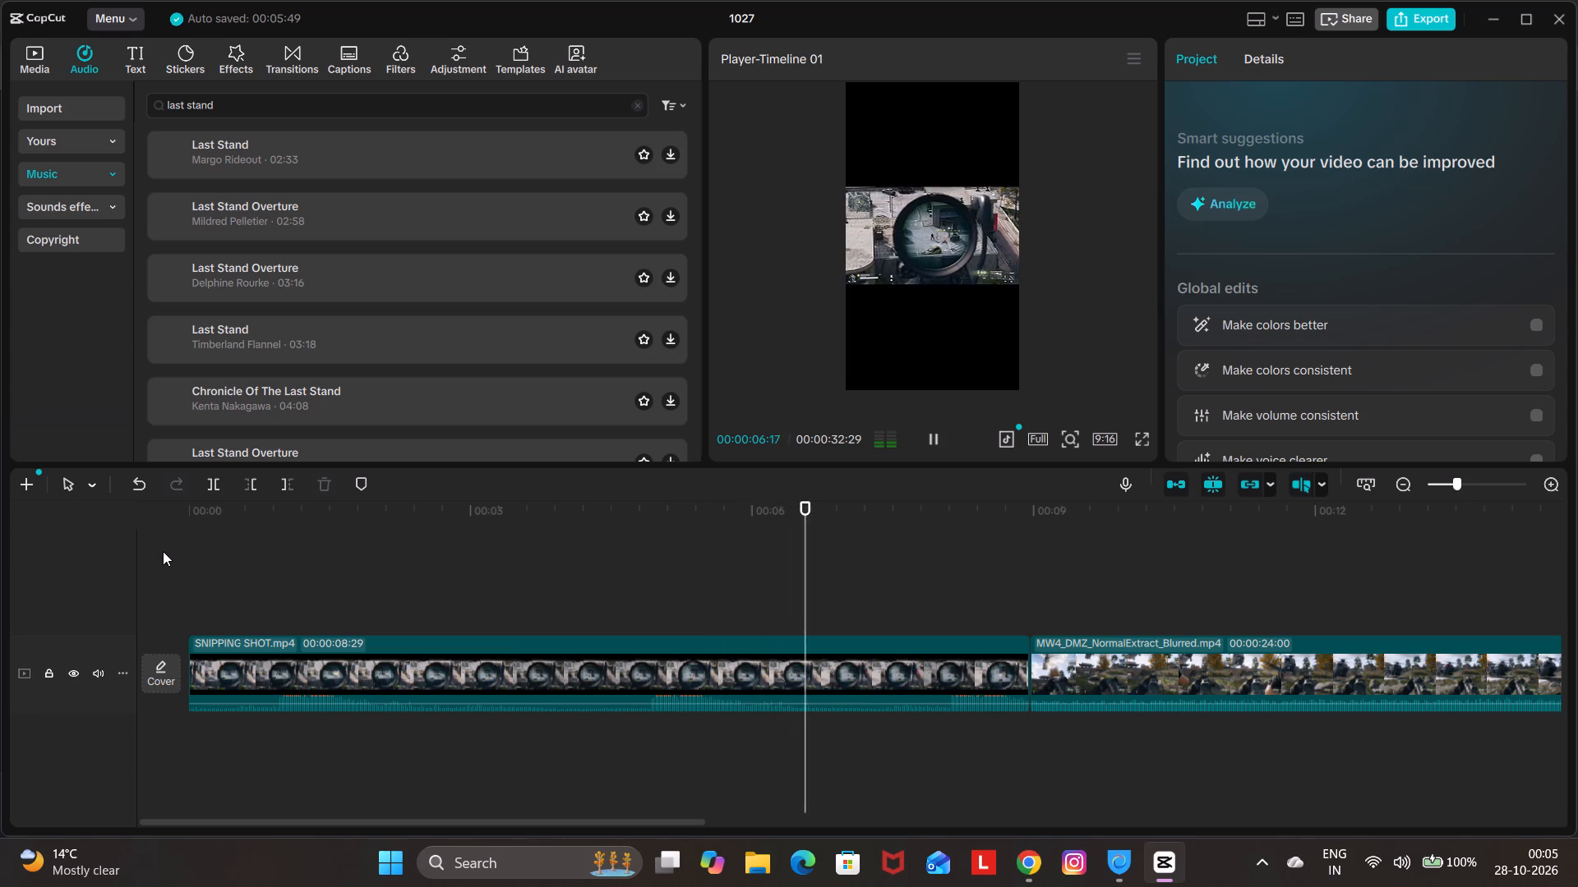
Add the 02:33 Last Stand track to an audio track below the clips, starting at the beginning of the timeline.
{"action": "left_click", "coordinate": [251, 156]}
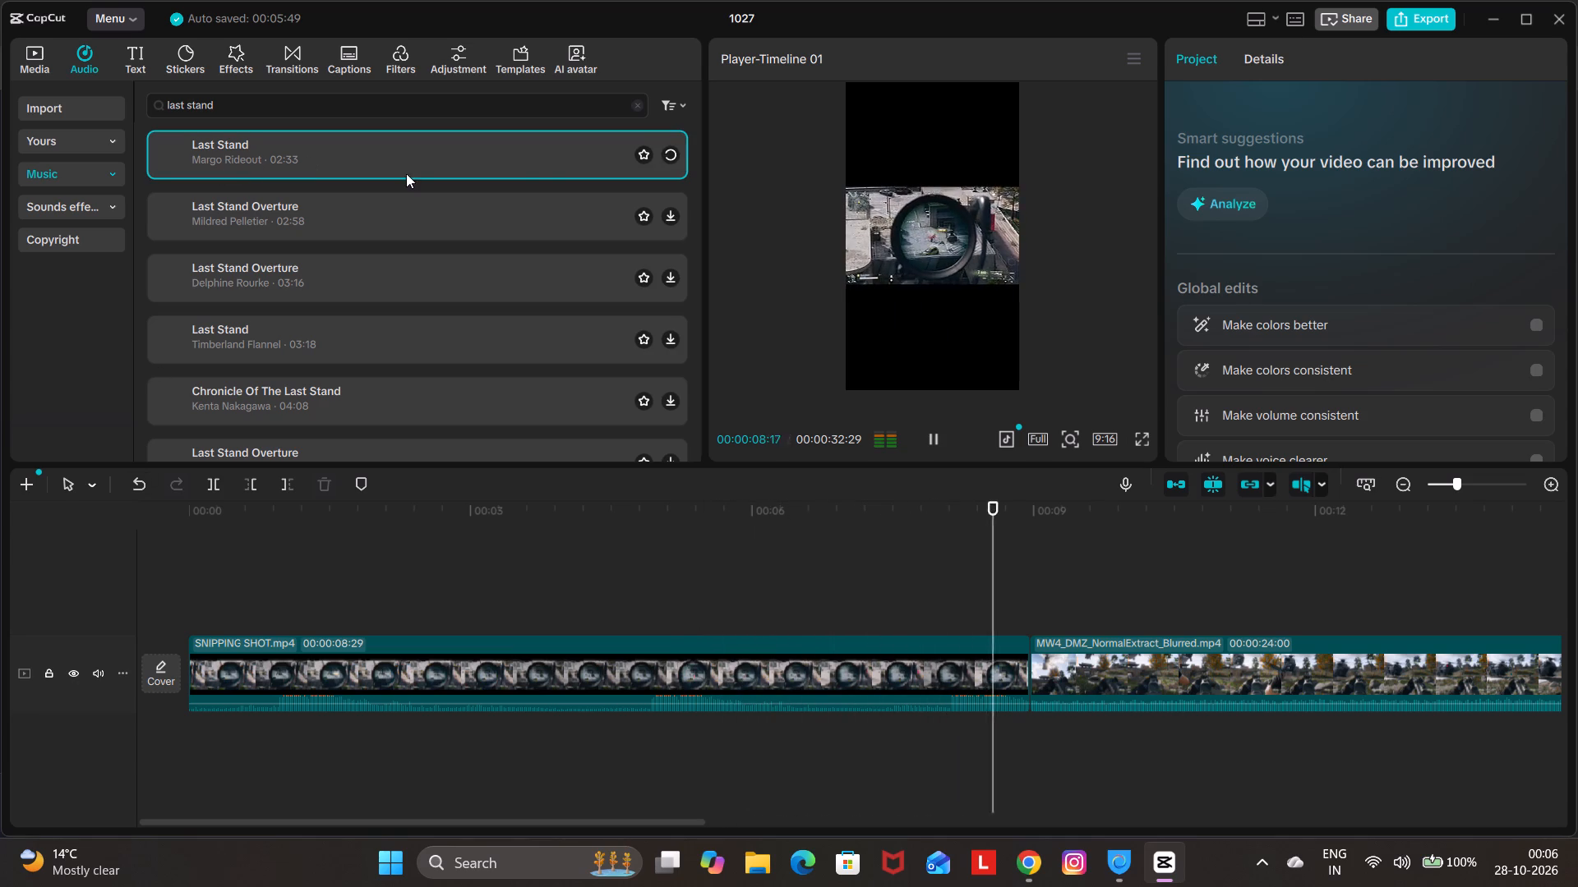
{"action": "left_click", "coordinate": [419, 163]}
{"action": "left_click_drag", "start_coordinate": [419, 163], "coordinate": [378, 708]}
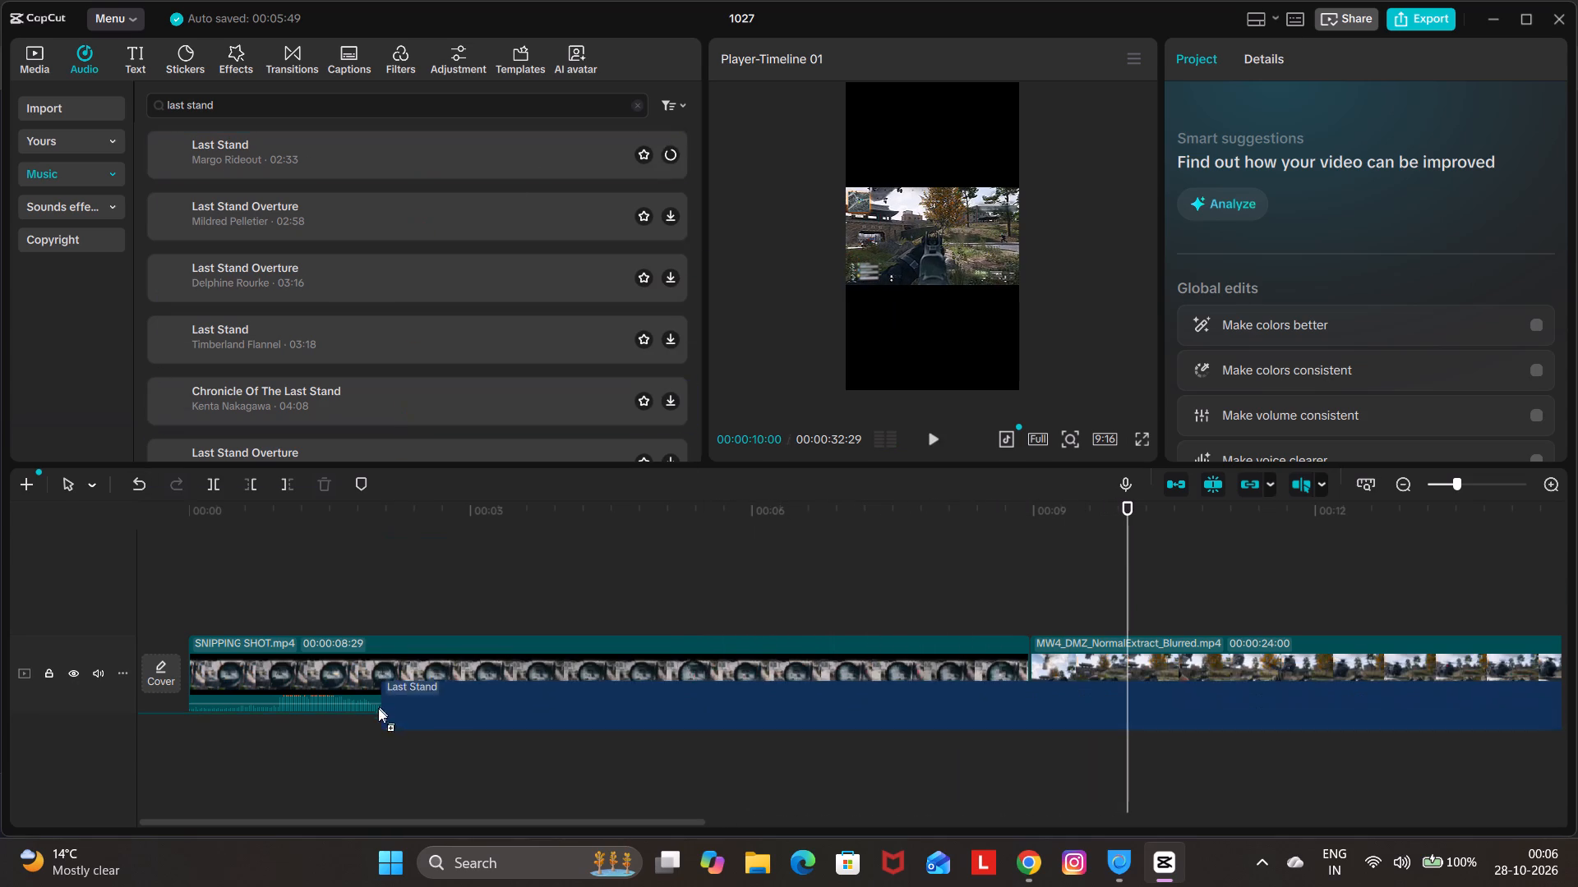
{"action": "left_click_drag", "start_coordinate": [378, 708], "coordinate": [184, 742]}
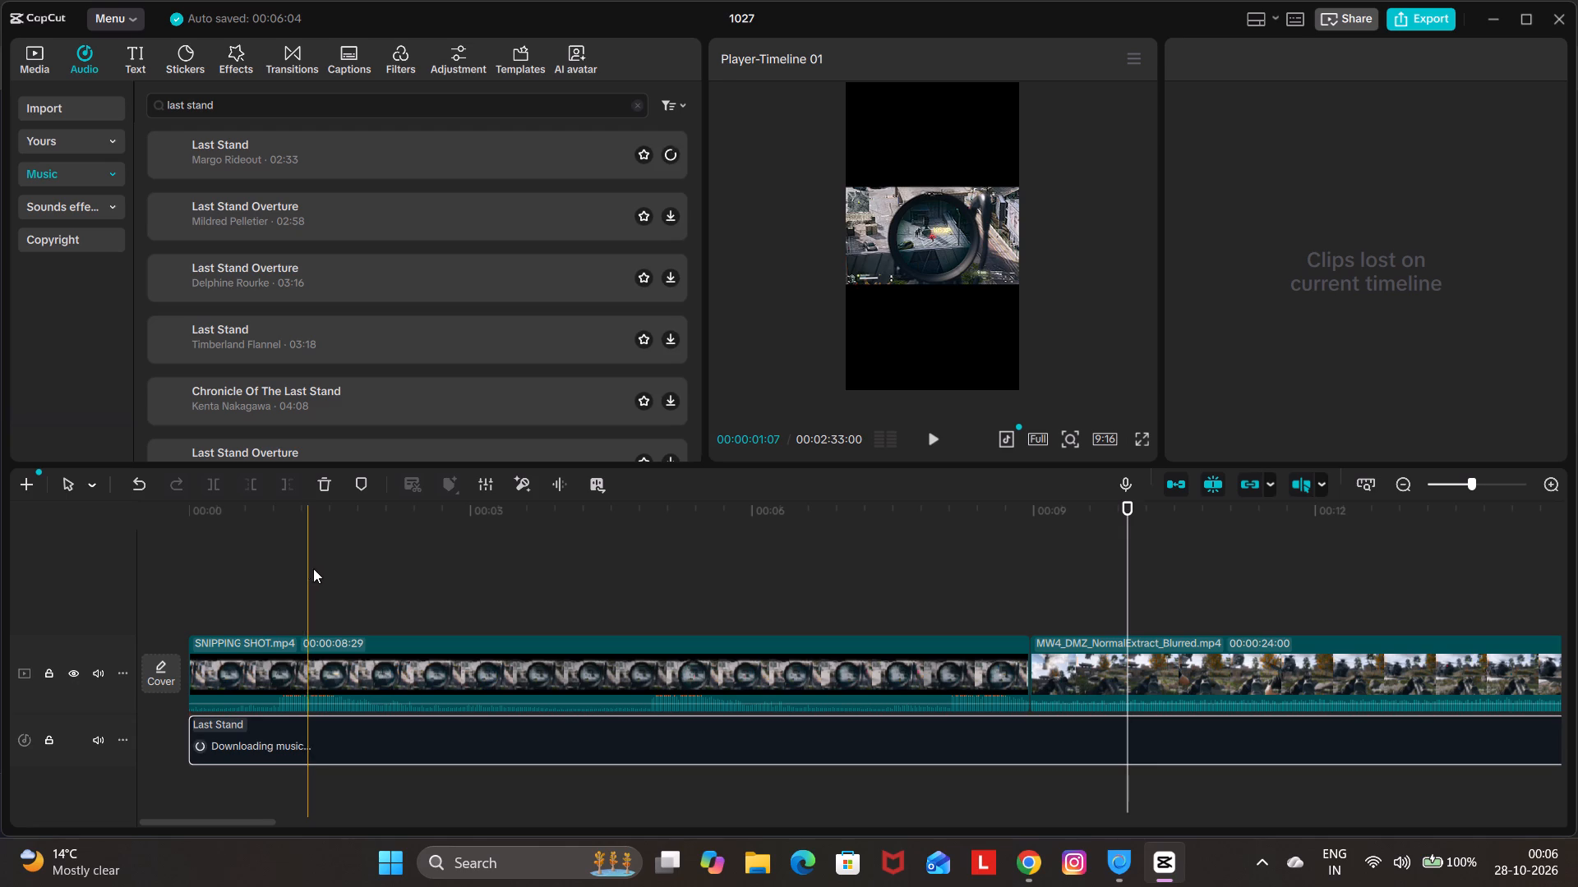
{"action": "left_click", "coordinate": [188, 578]}
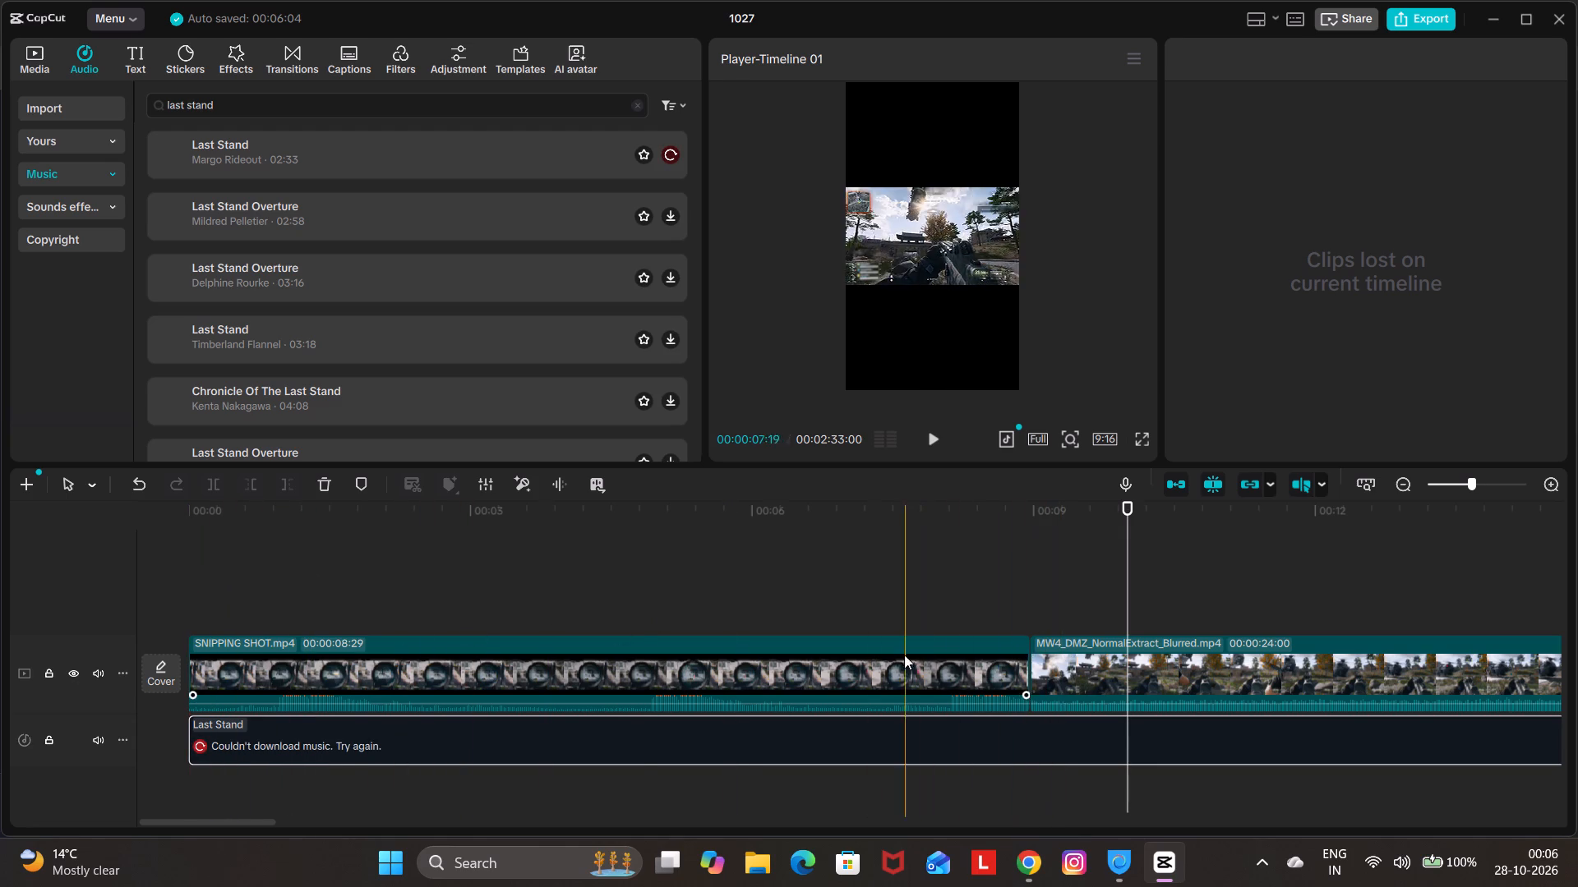
Add the first Blur Zoom transition at the cut between SNIPPING SHOT.mp4 and MW4_DMZ_NormalExtract_Blurred.mp4, accepting duplicate frames.
{"action": "left_click", "coordinate": [1028, 657]}
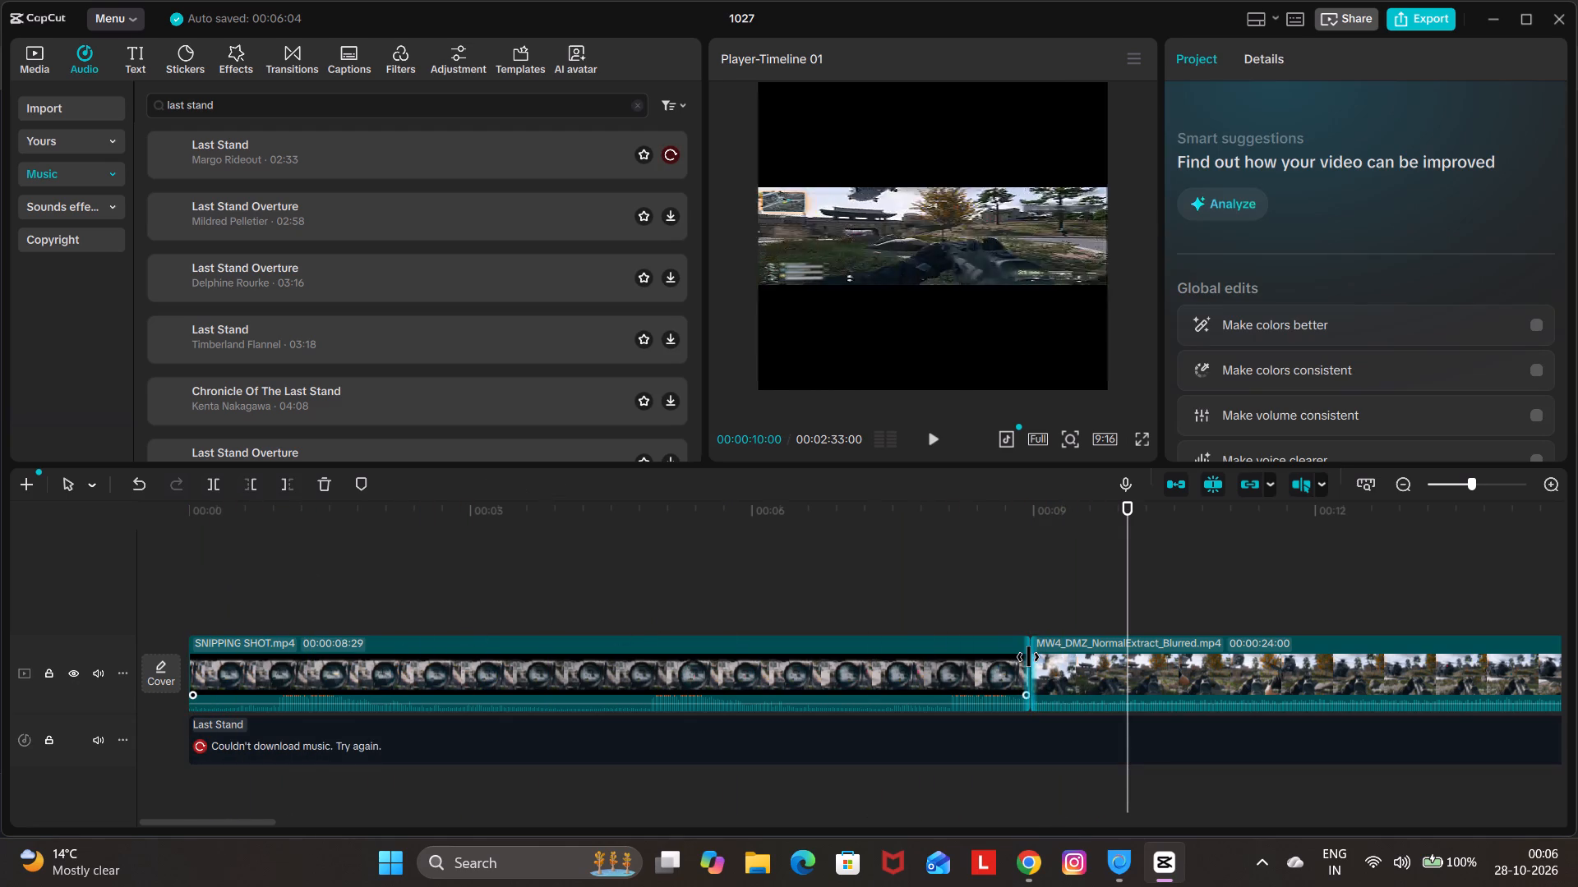
{"action": "double_click", "coordinate": [1030, 666]}
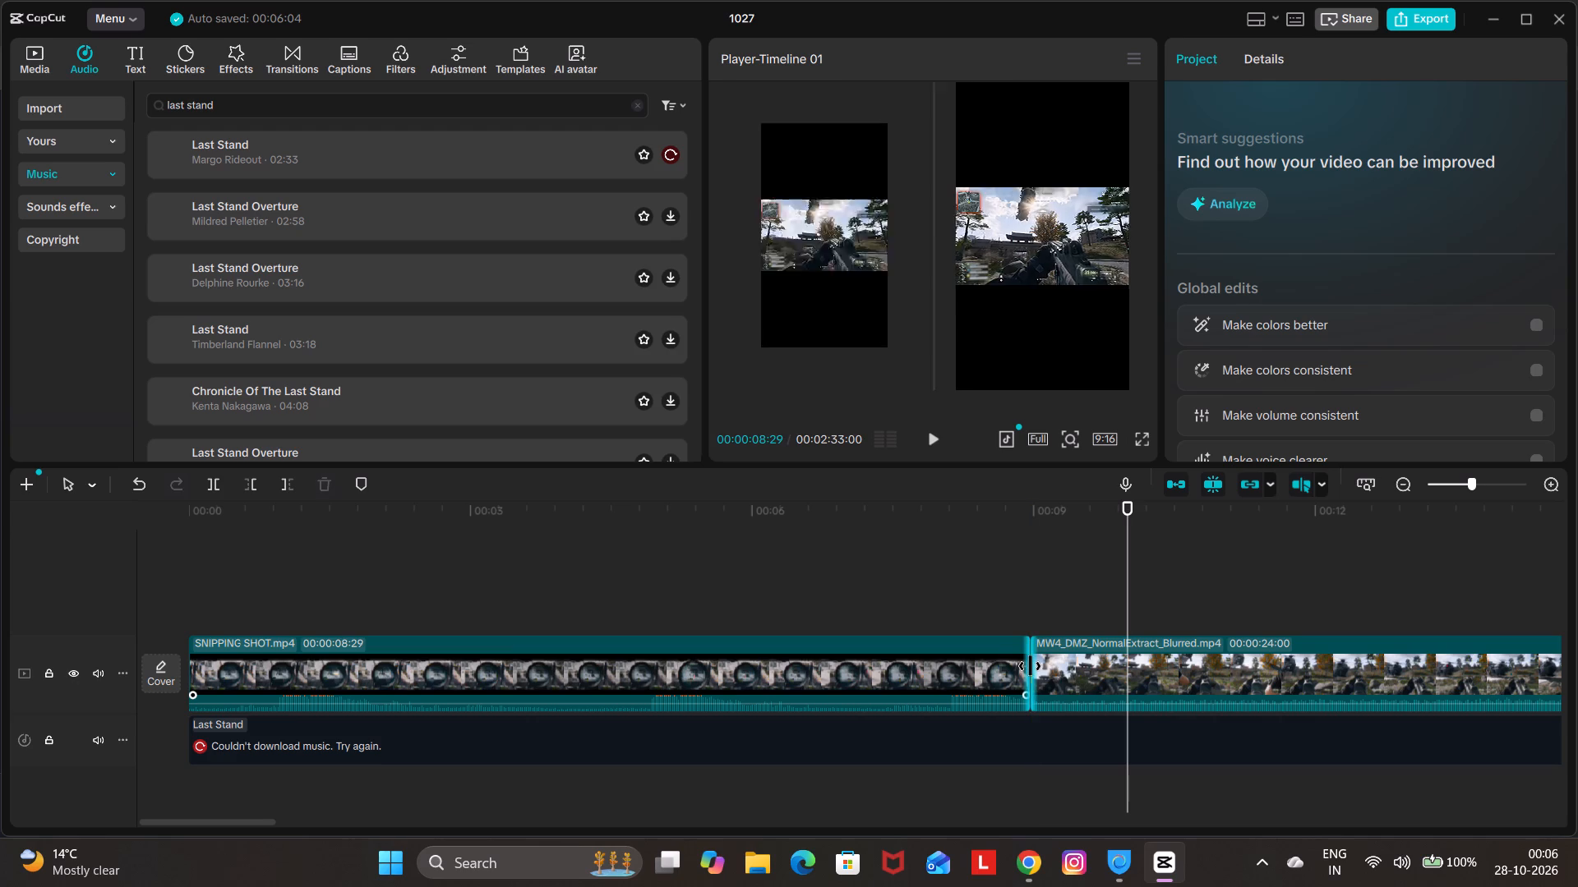
{"action": "left_click", "coordinate": [1030, 666]}
{"action": "triple_click", "coordinate": [1030, 666]}
{"action": "triple_click", "coordinate": [1030, 666]}
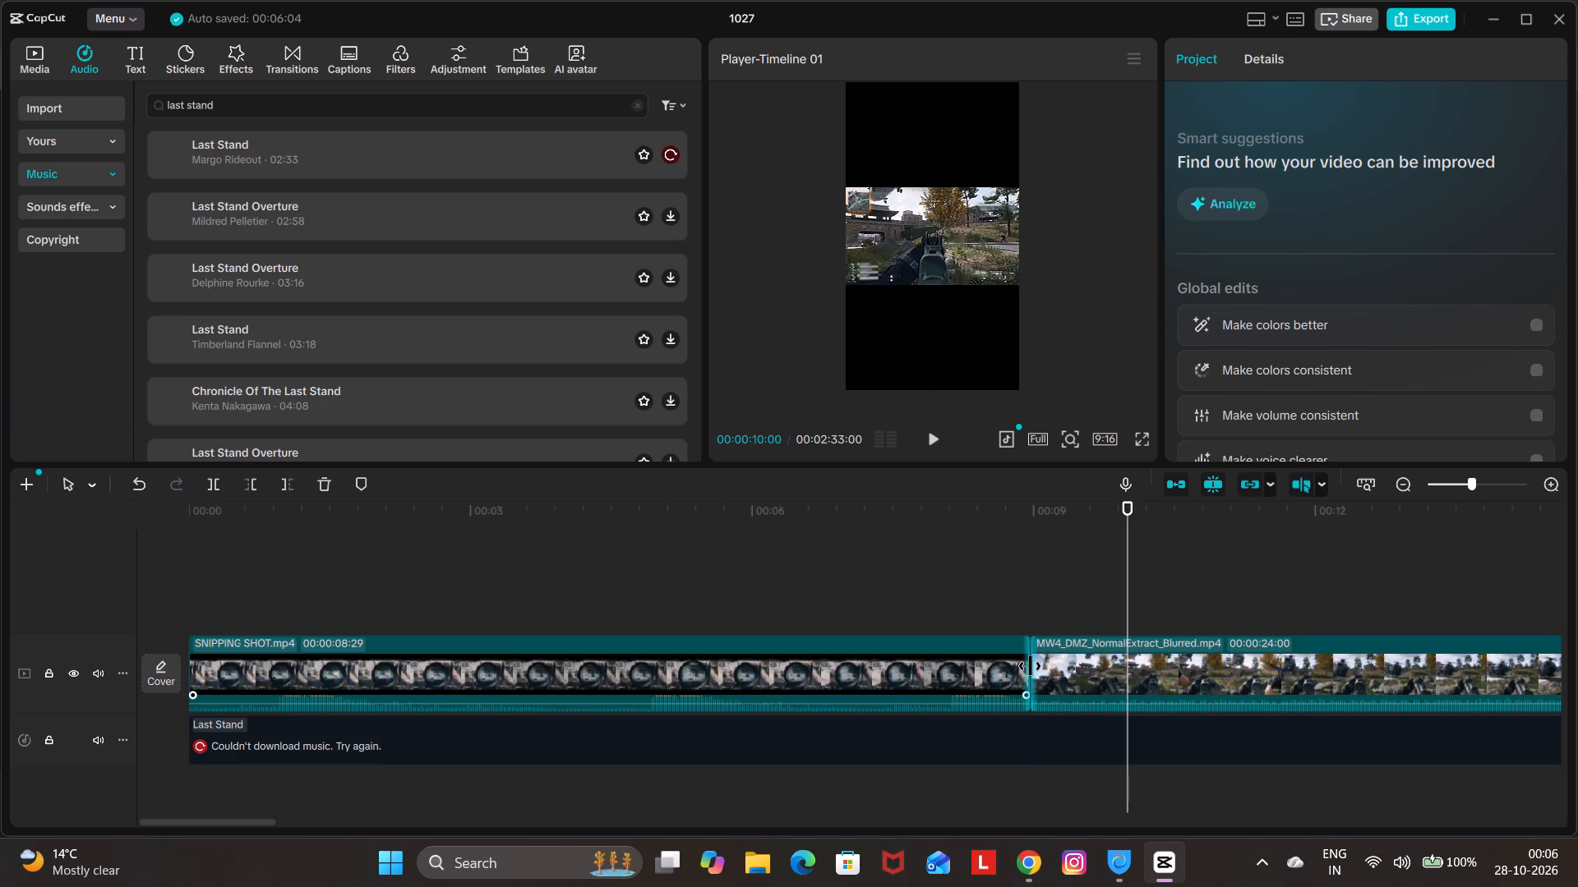
{"action": "left_click", "coordinate": [1030, 666]}
{"action": "left_click", "coordinate": [280, 54]}
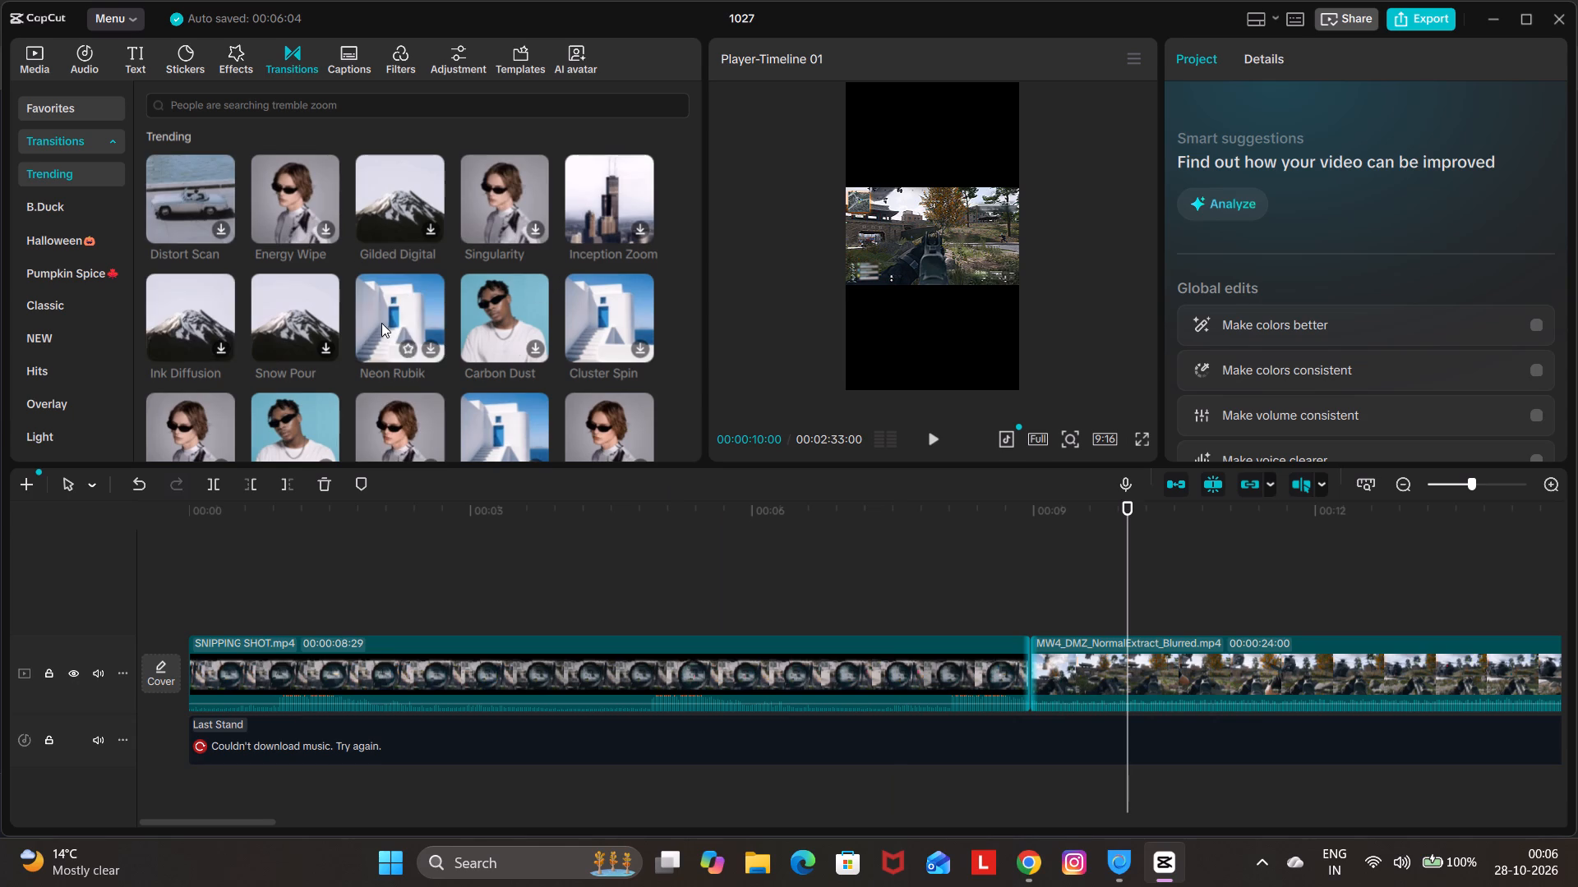
{"action": "scroll", "coordinate": [381, 323], "scroll_direction": "down", "scroll_amount": 1}
{"action": "scroll", "coordinate": [391, 317], "scroll_direction": "up", "scroll_amount": 2}
{"action": "left_click", "coordinate": [242, 104]}
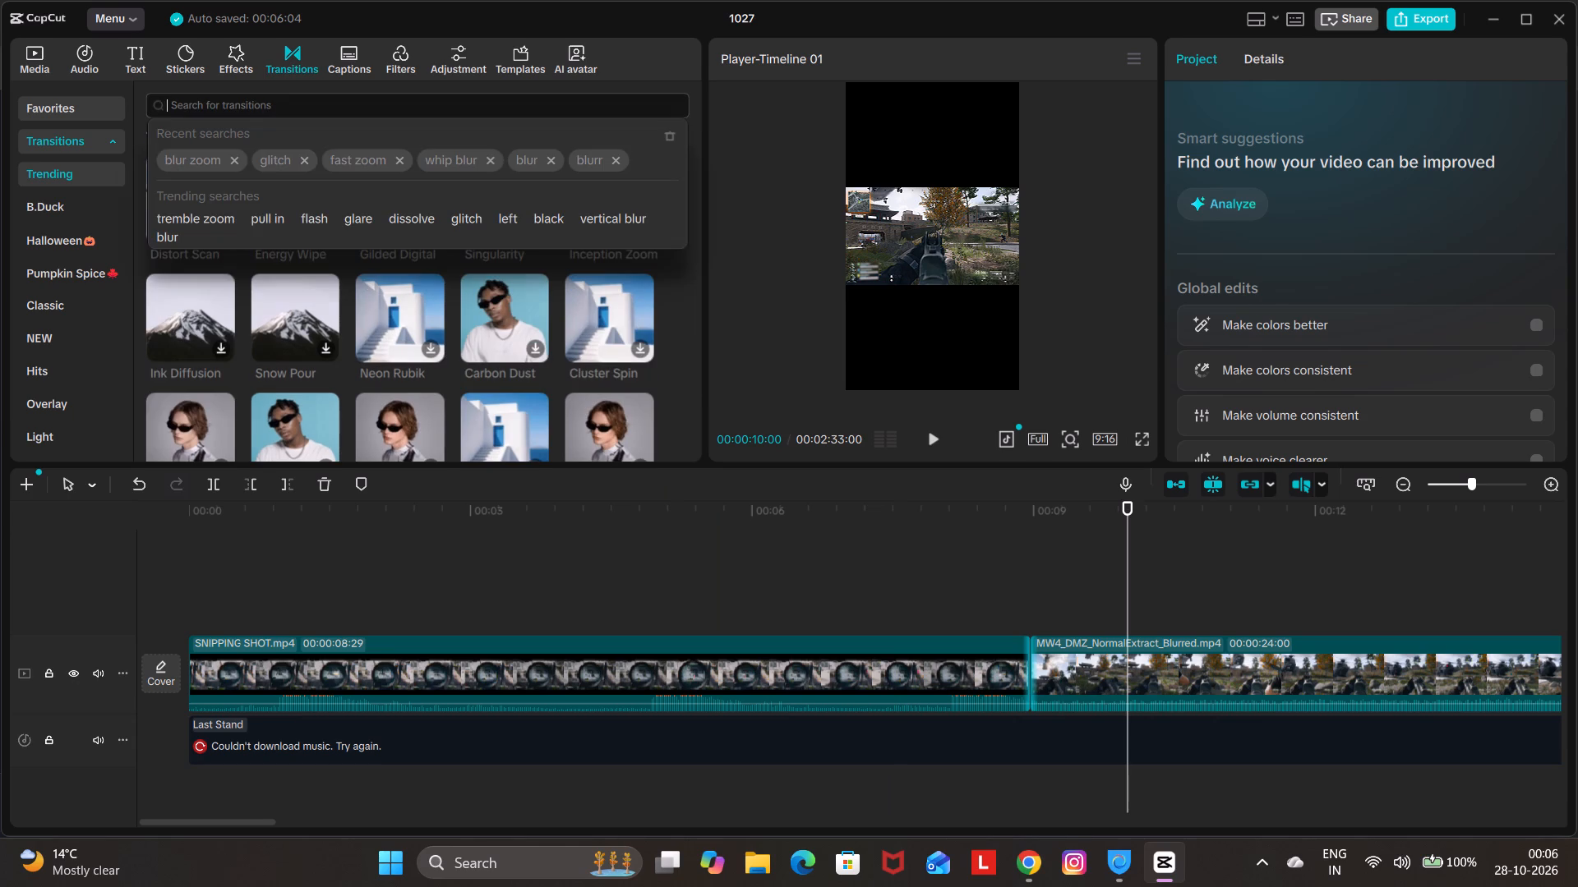
{"action": "left_click", "coordinate": [212, 166]}
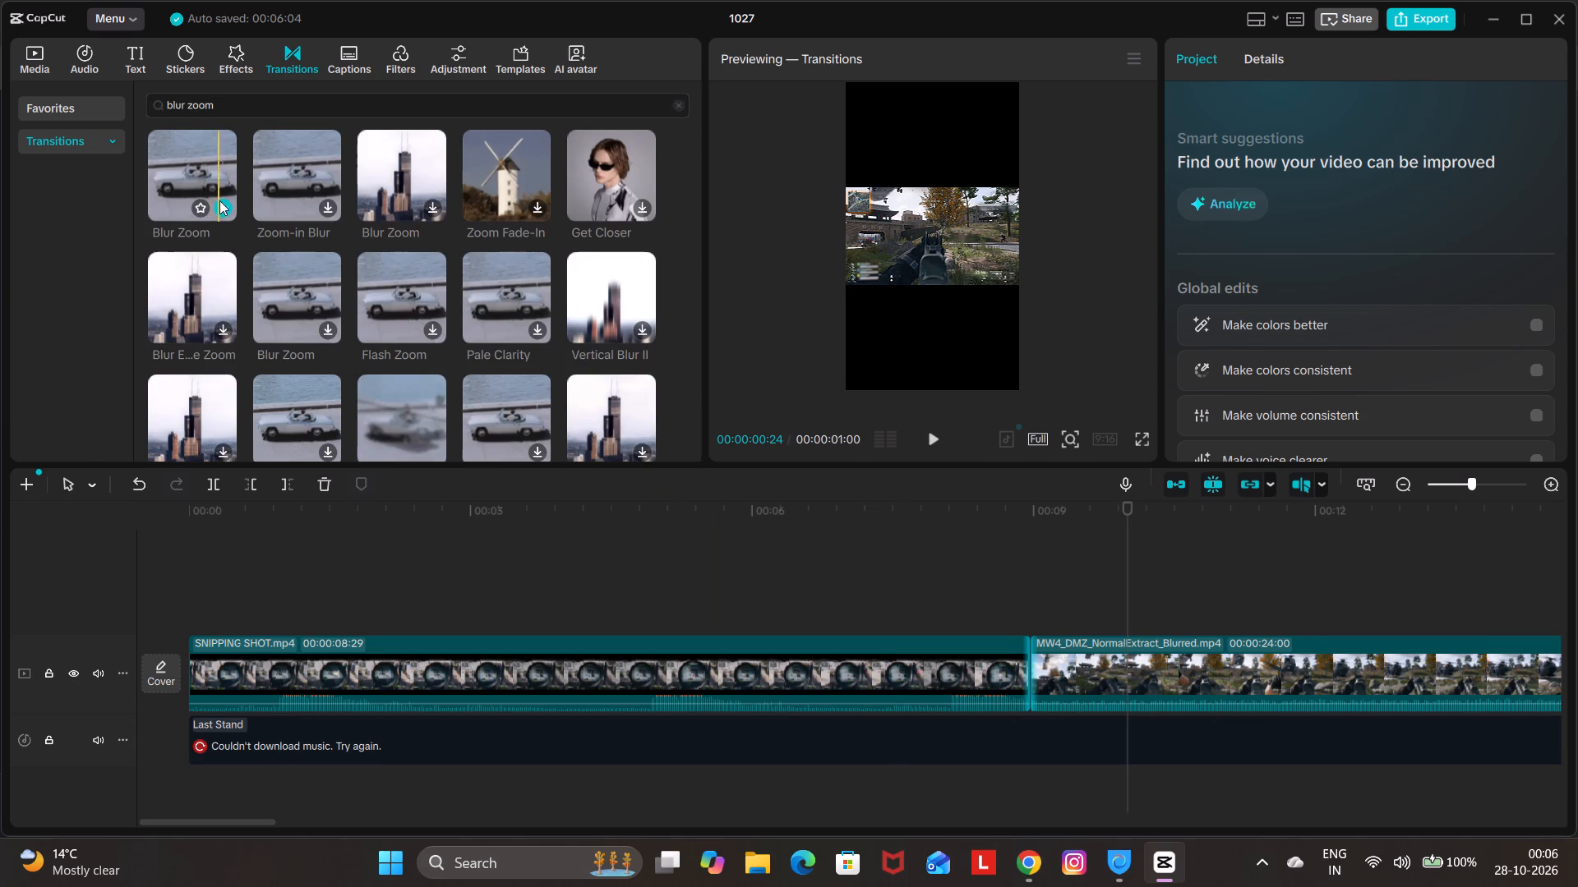
{"action": "left_click", "coordinate": [219, 200]}
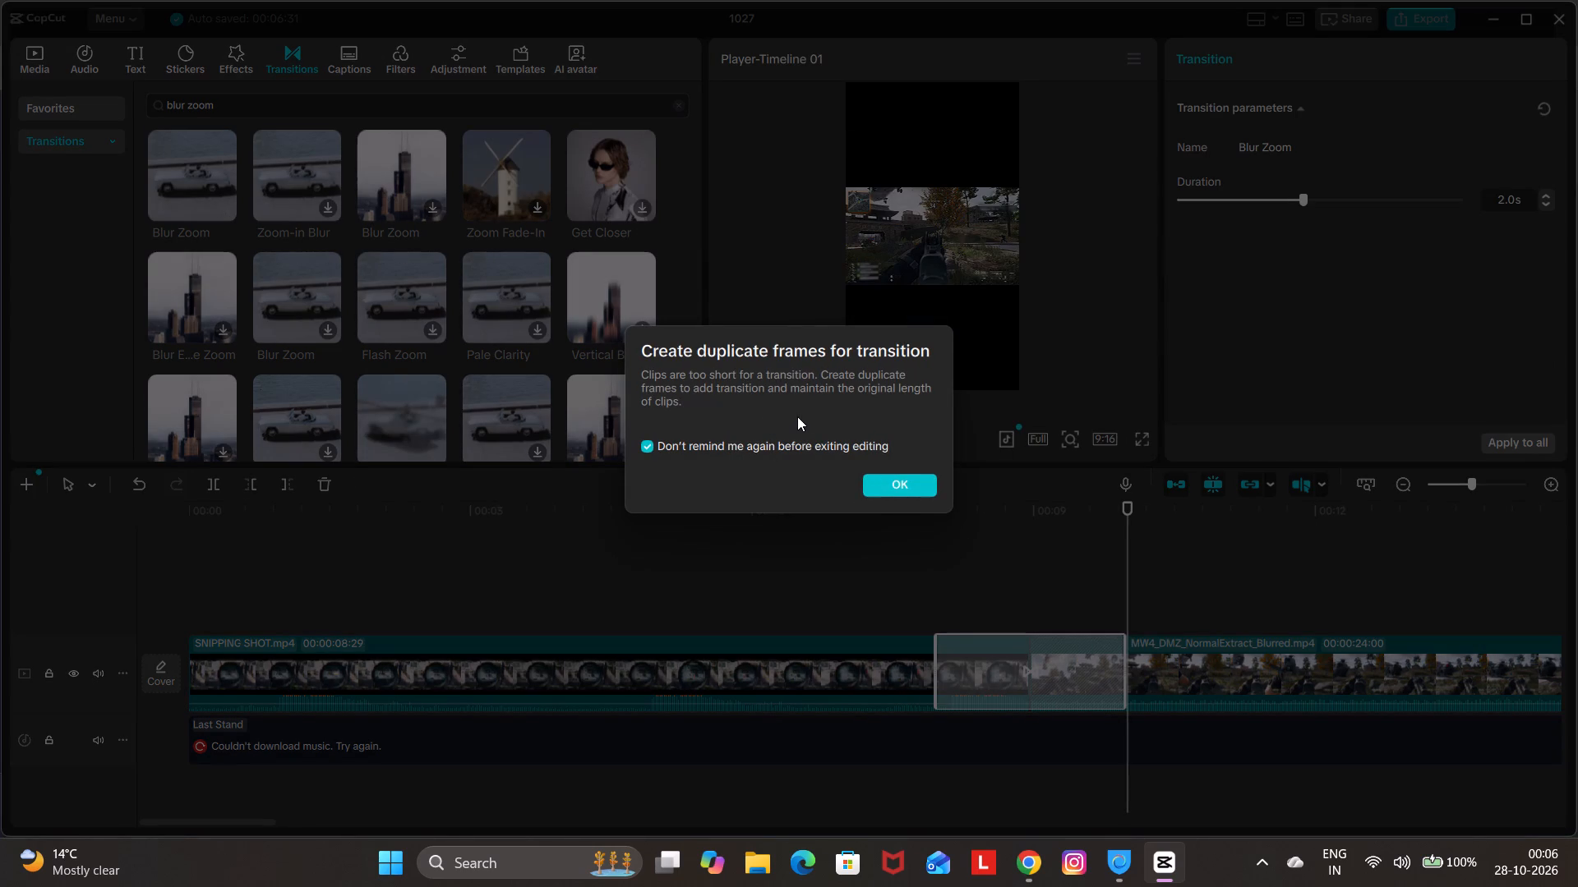
{"action": "left_click", "coordinate": [786, 548]}
{"action": "left_click", "coordinate": [899, 487]}
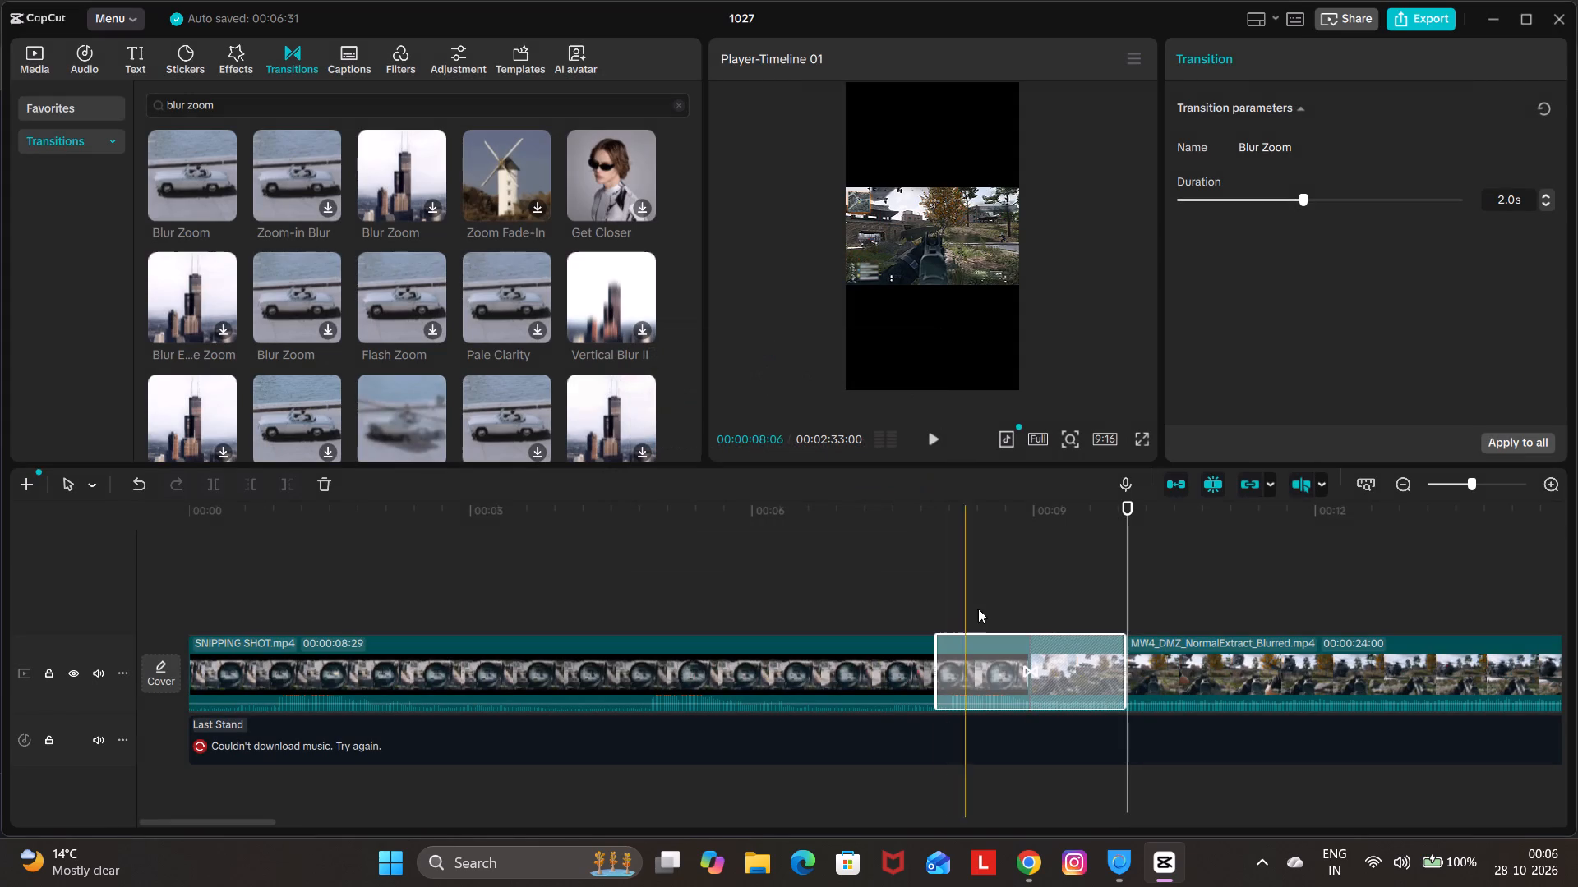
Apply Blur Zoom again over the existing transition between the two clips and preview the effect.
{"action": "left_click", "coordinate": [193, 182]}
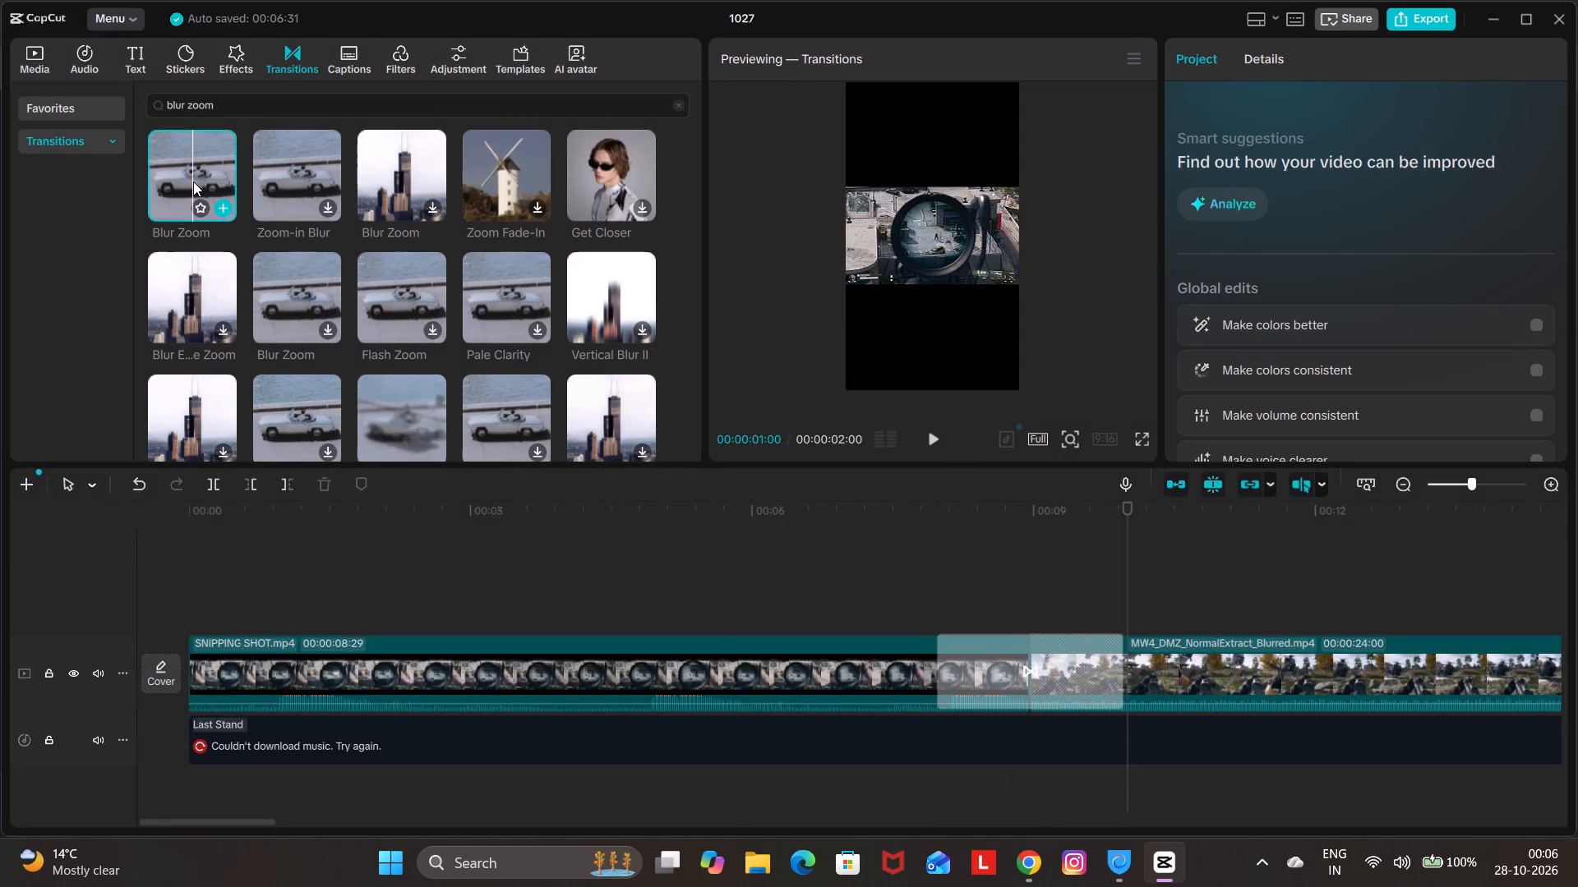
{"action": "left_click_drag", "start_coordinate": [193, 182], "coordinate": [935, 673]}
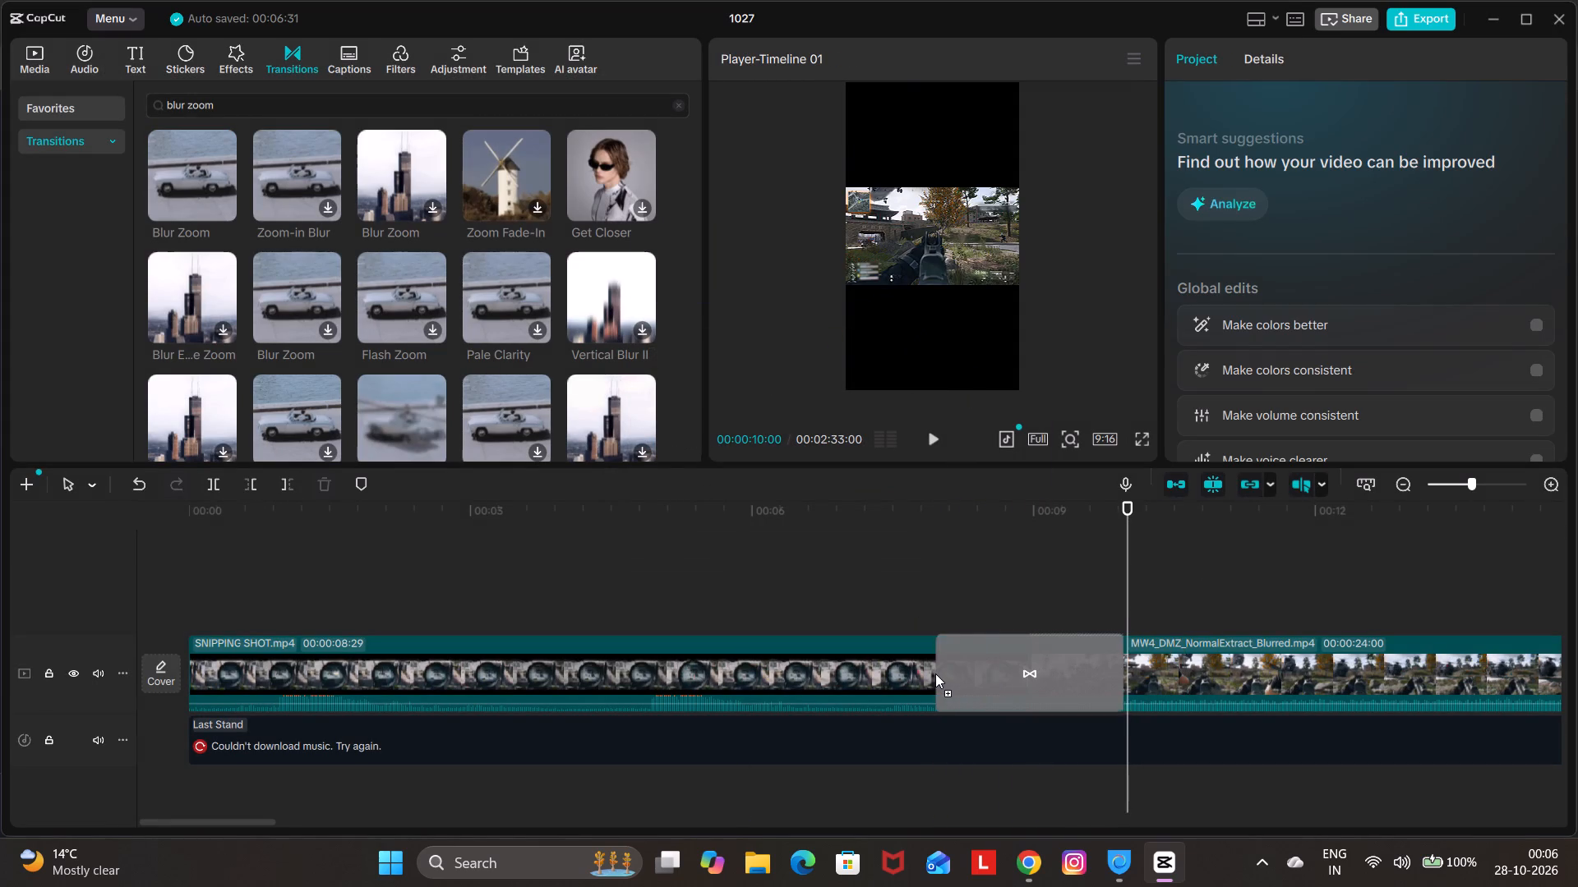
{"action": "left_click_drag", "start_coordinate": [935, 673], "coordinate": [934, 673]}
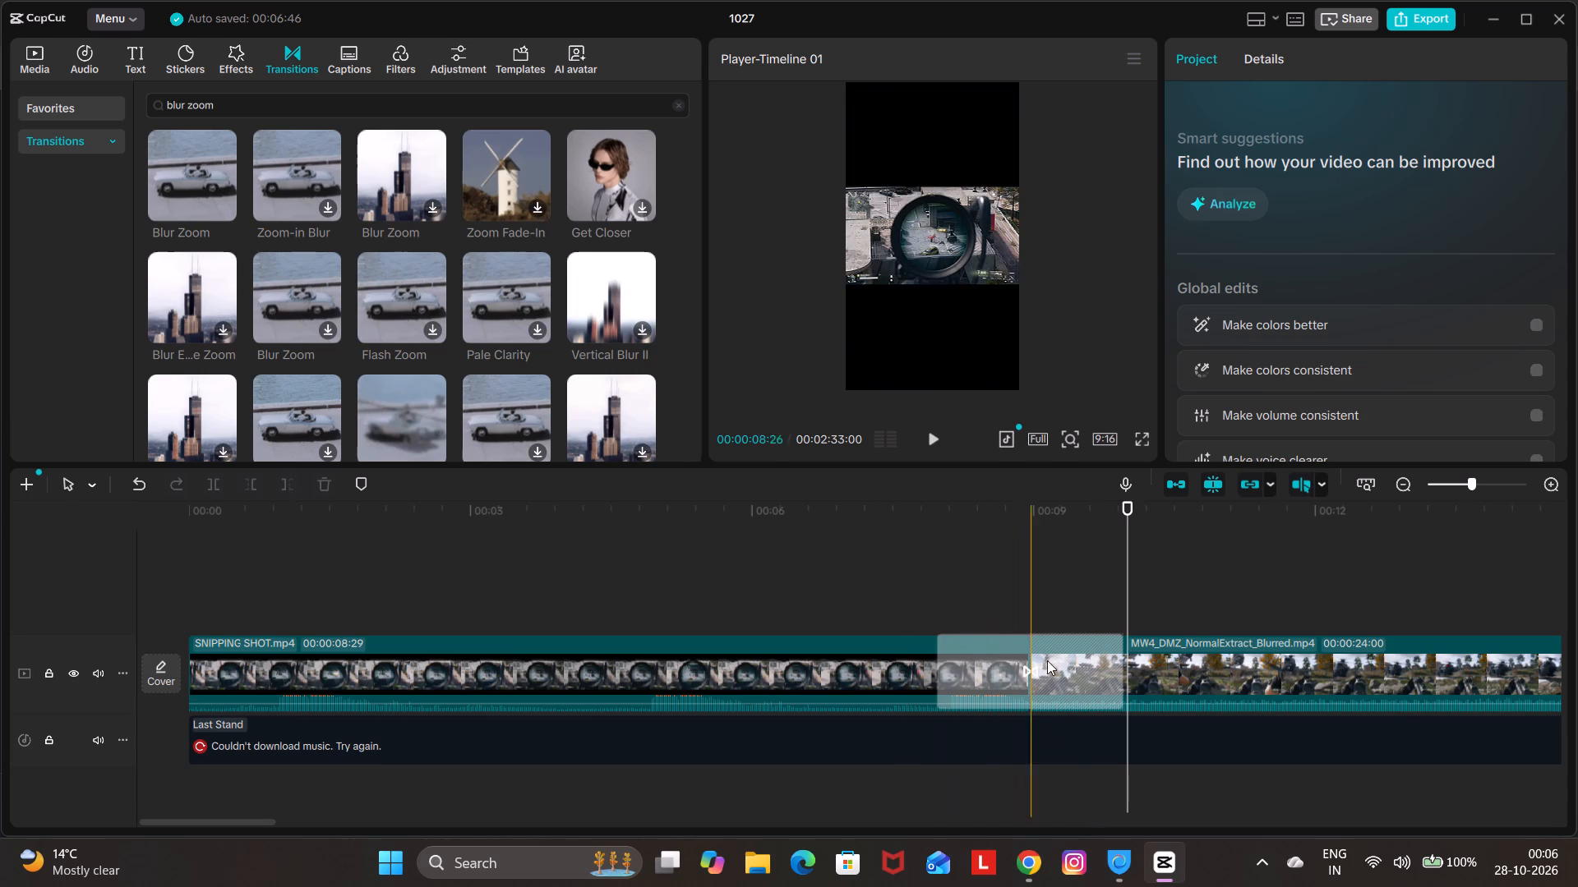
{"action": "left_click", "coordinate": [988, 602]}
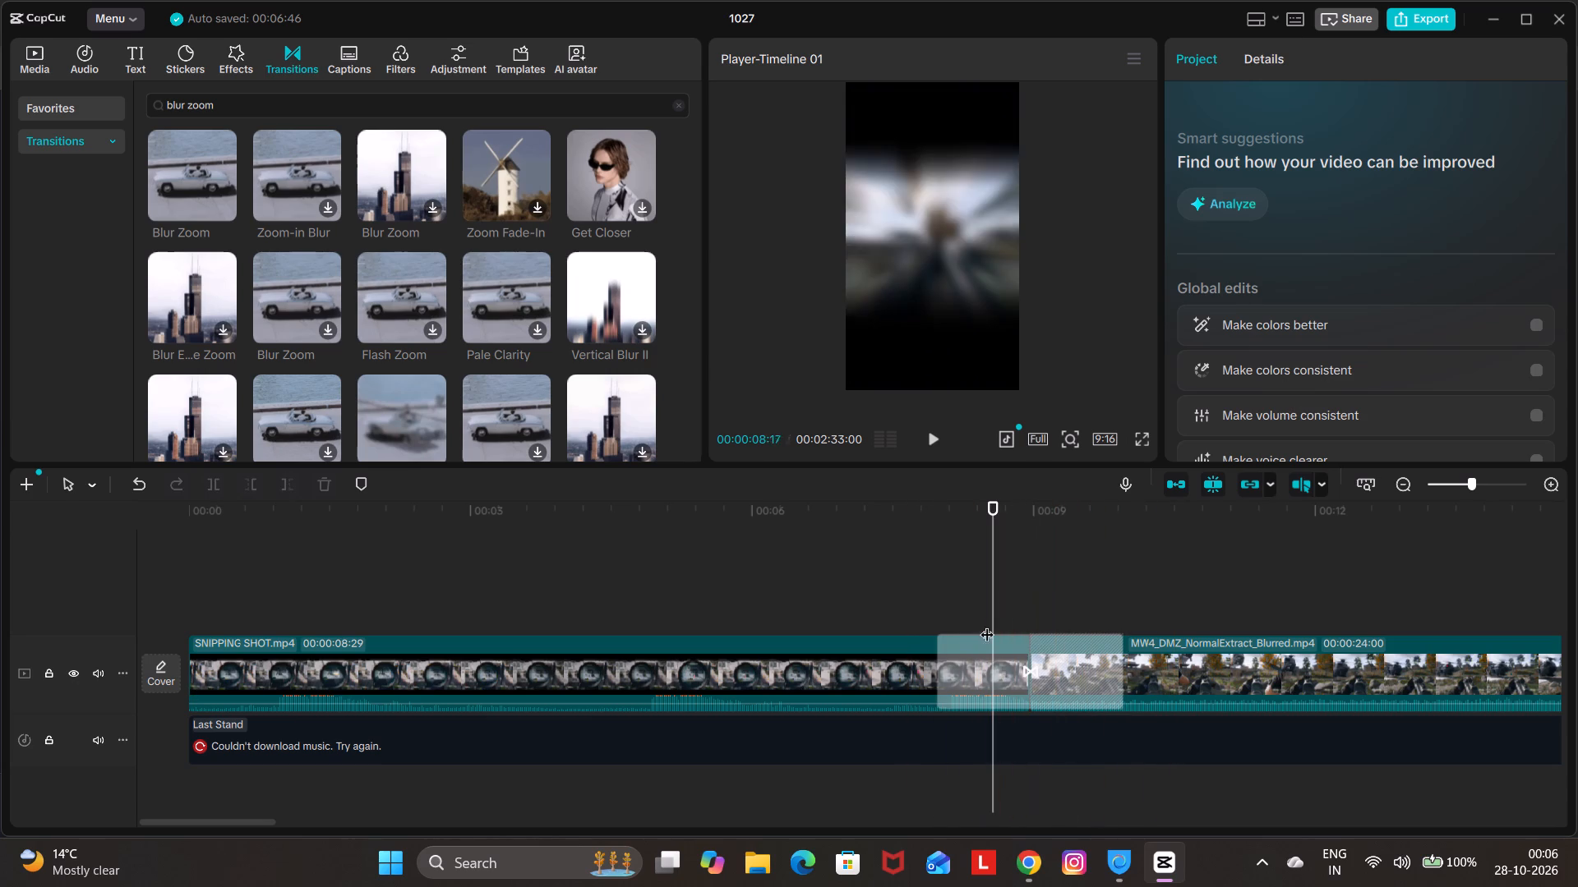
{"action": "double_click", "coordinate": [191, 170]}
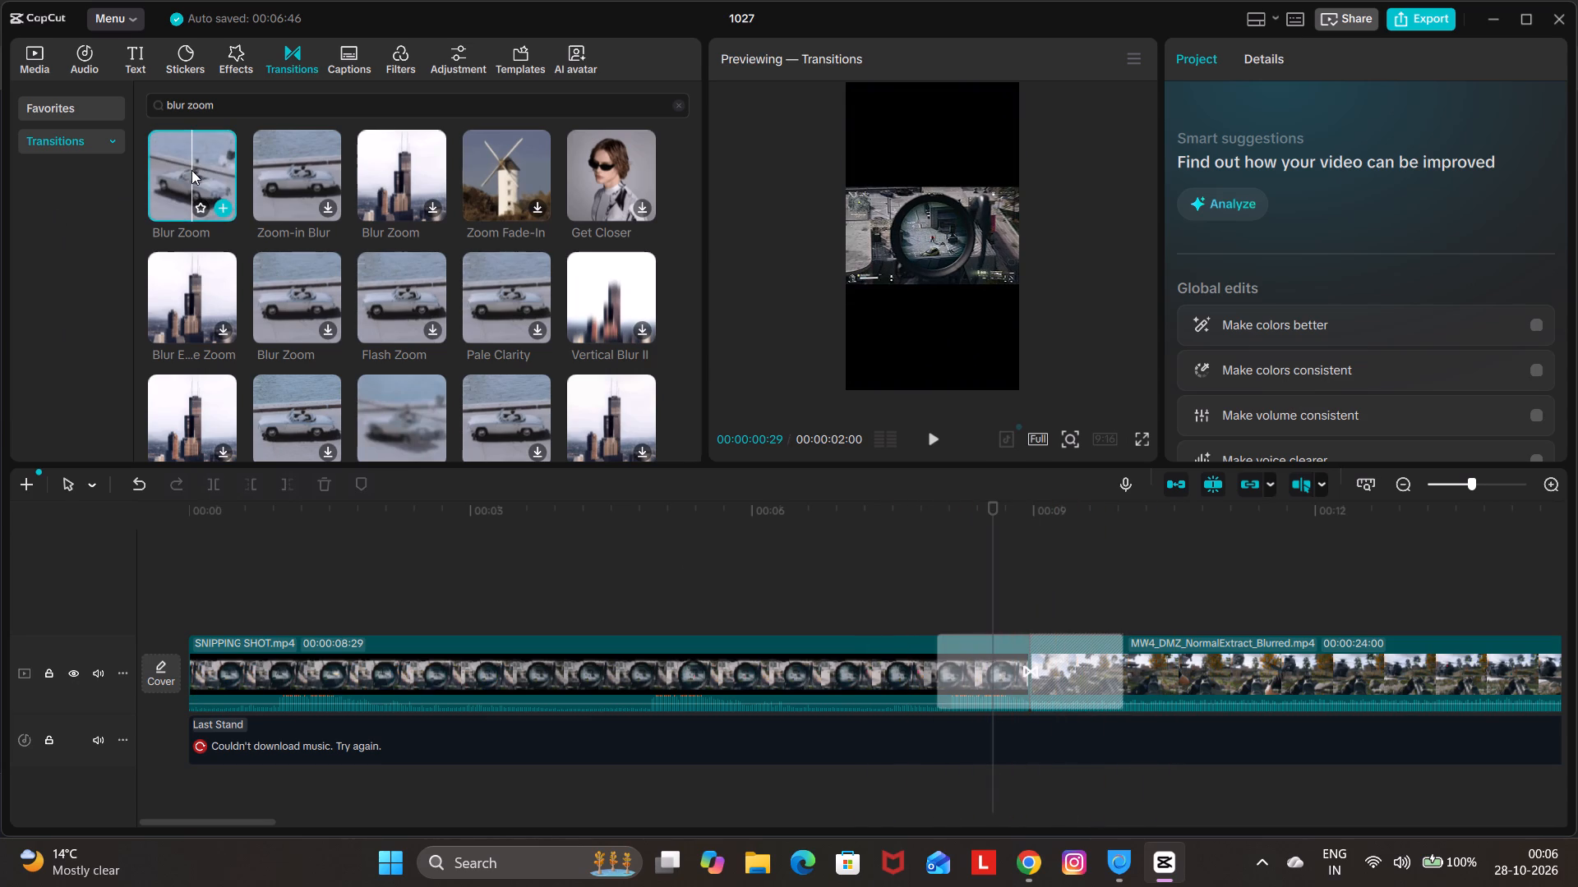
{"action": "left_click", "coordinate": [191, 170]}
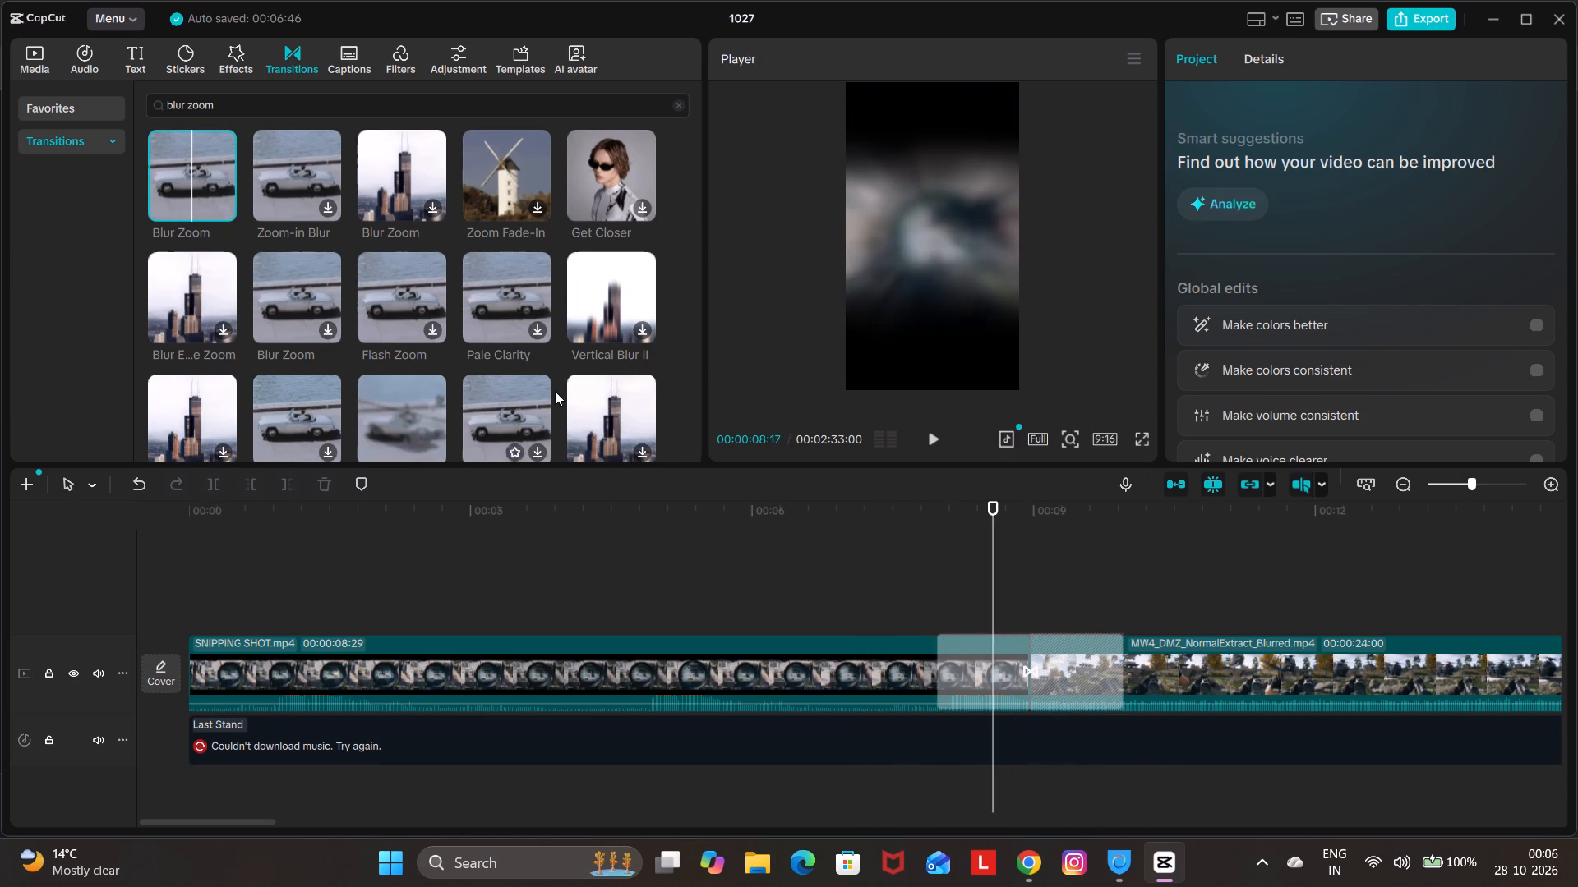
Shorten the Blur Zoom transition between the two clips to a duration of 0.4 s.
{"action": "left_click", "coordinate": [989, 660]}
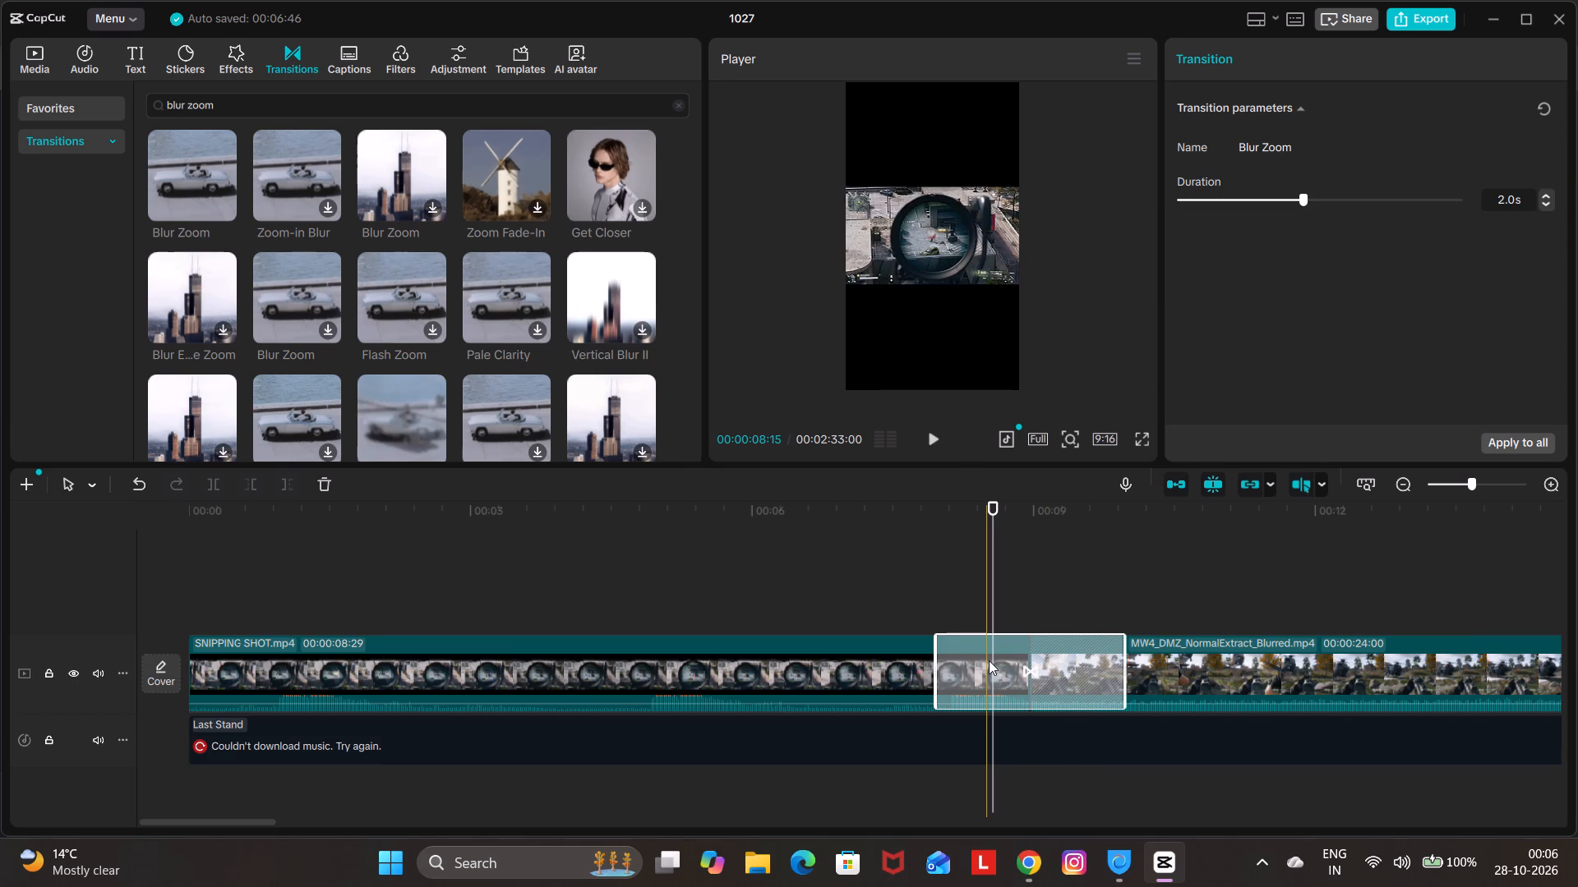
{"action": "left_click_drag", "start_coordinate": [1304, 200], "coordinate": [1239, 230]}
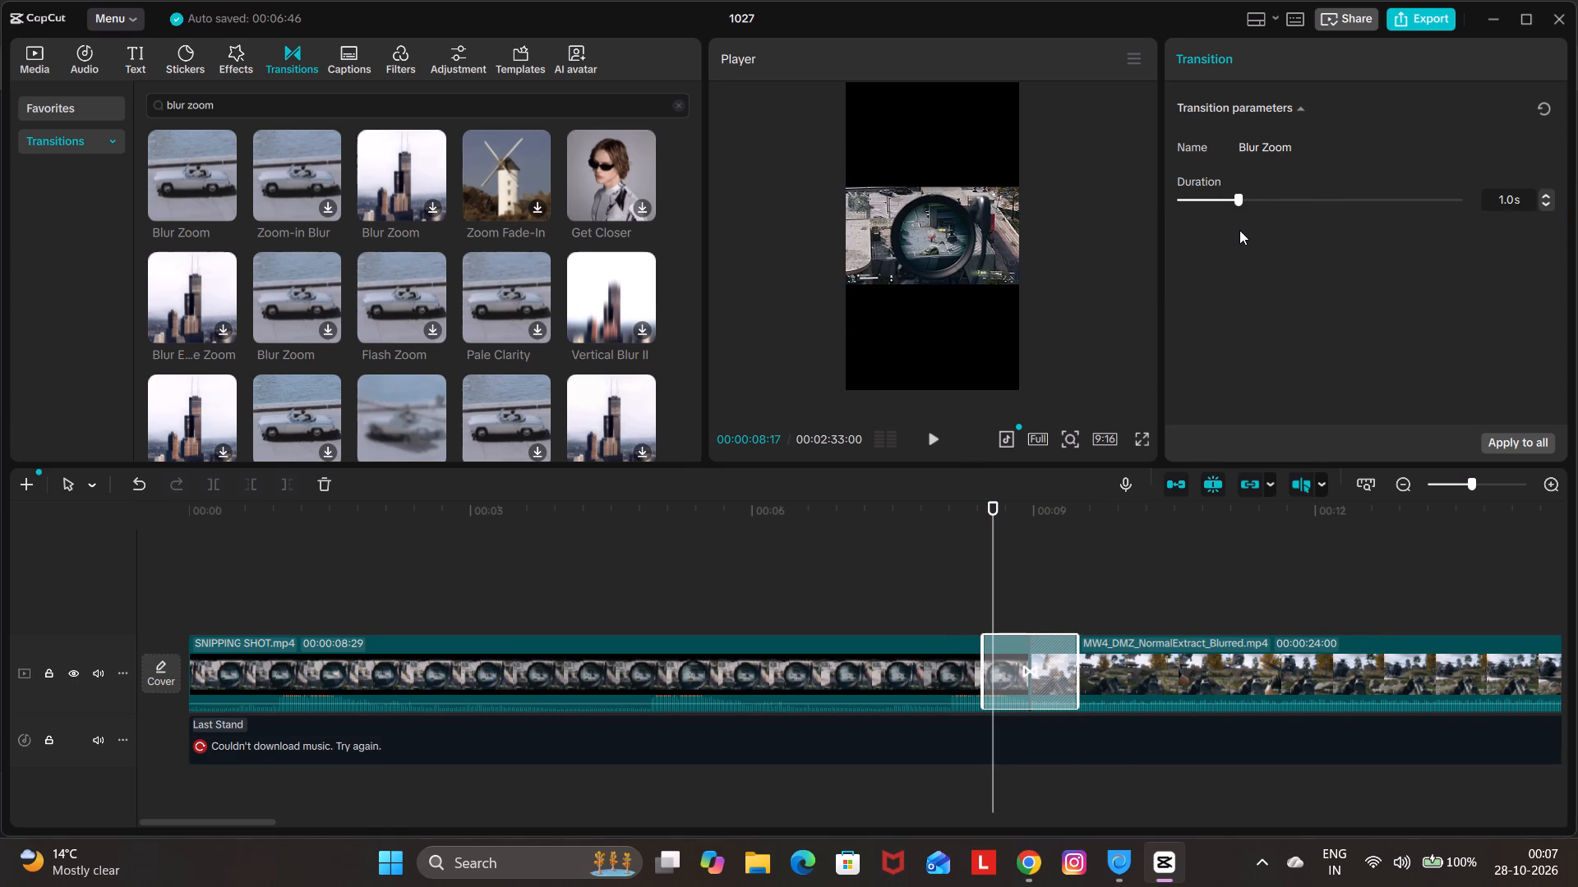
{"action": "left_click_drag", "start_coordinate": [1239, 230], "coordinate": [1224, 246]}
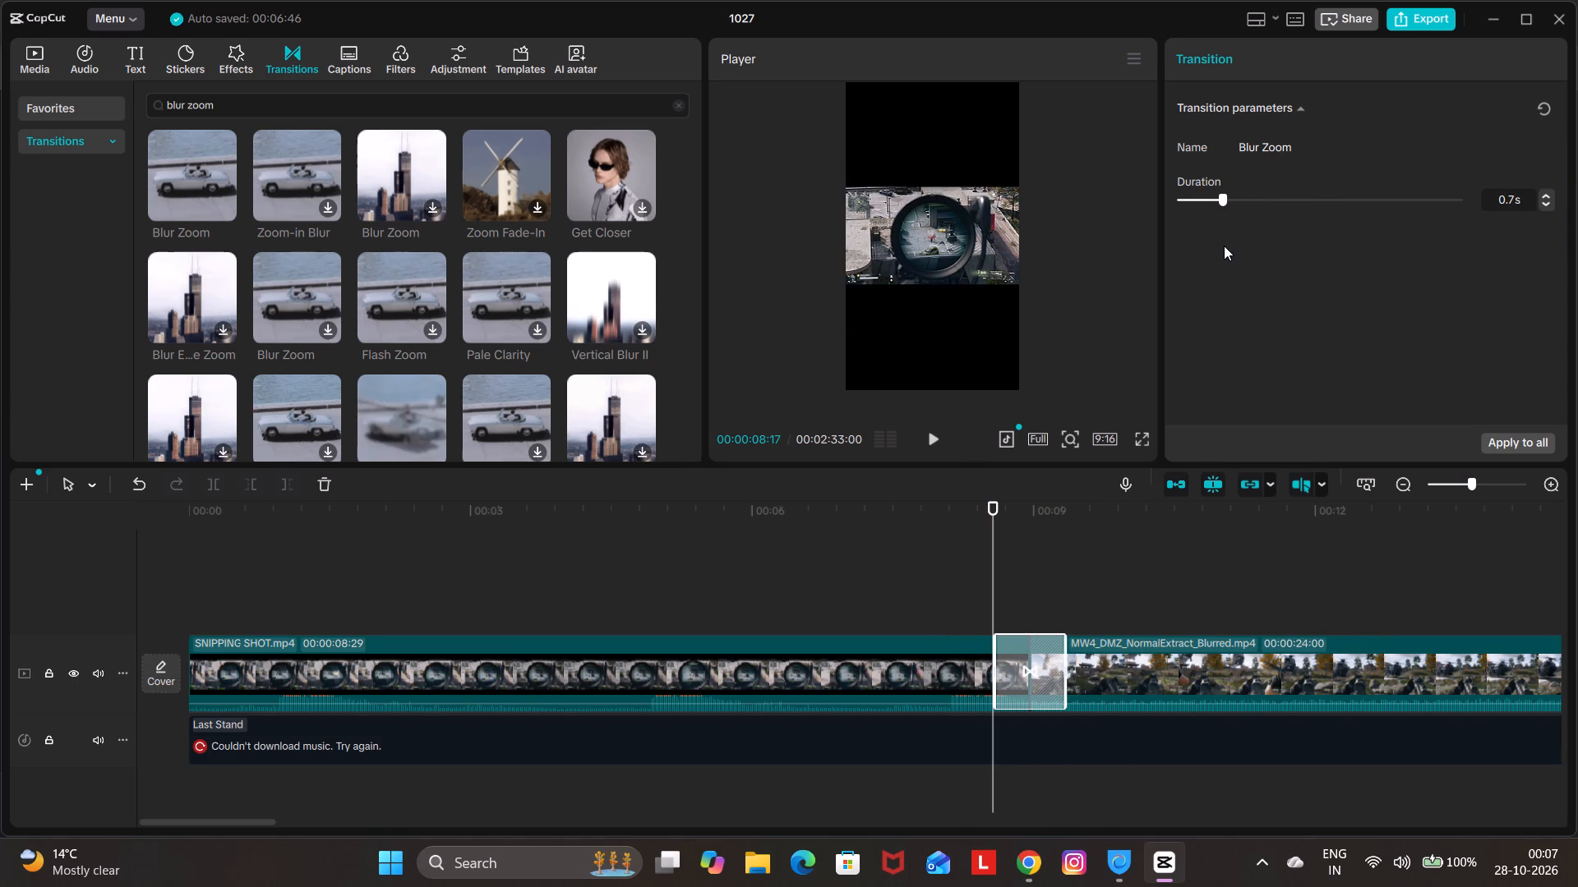
{"action": "left_click_drag", "start_coordinate": [1224, 246], "coordinate": [1202, 272]}
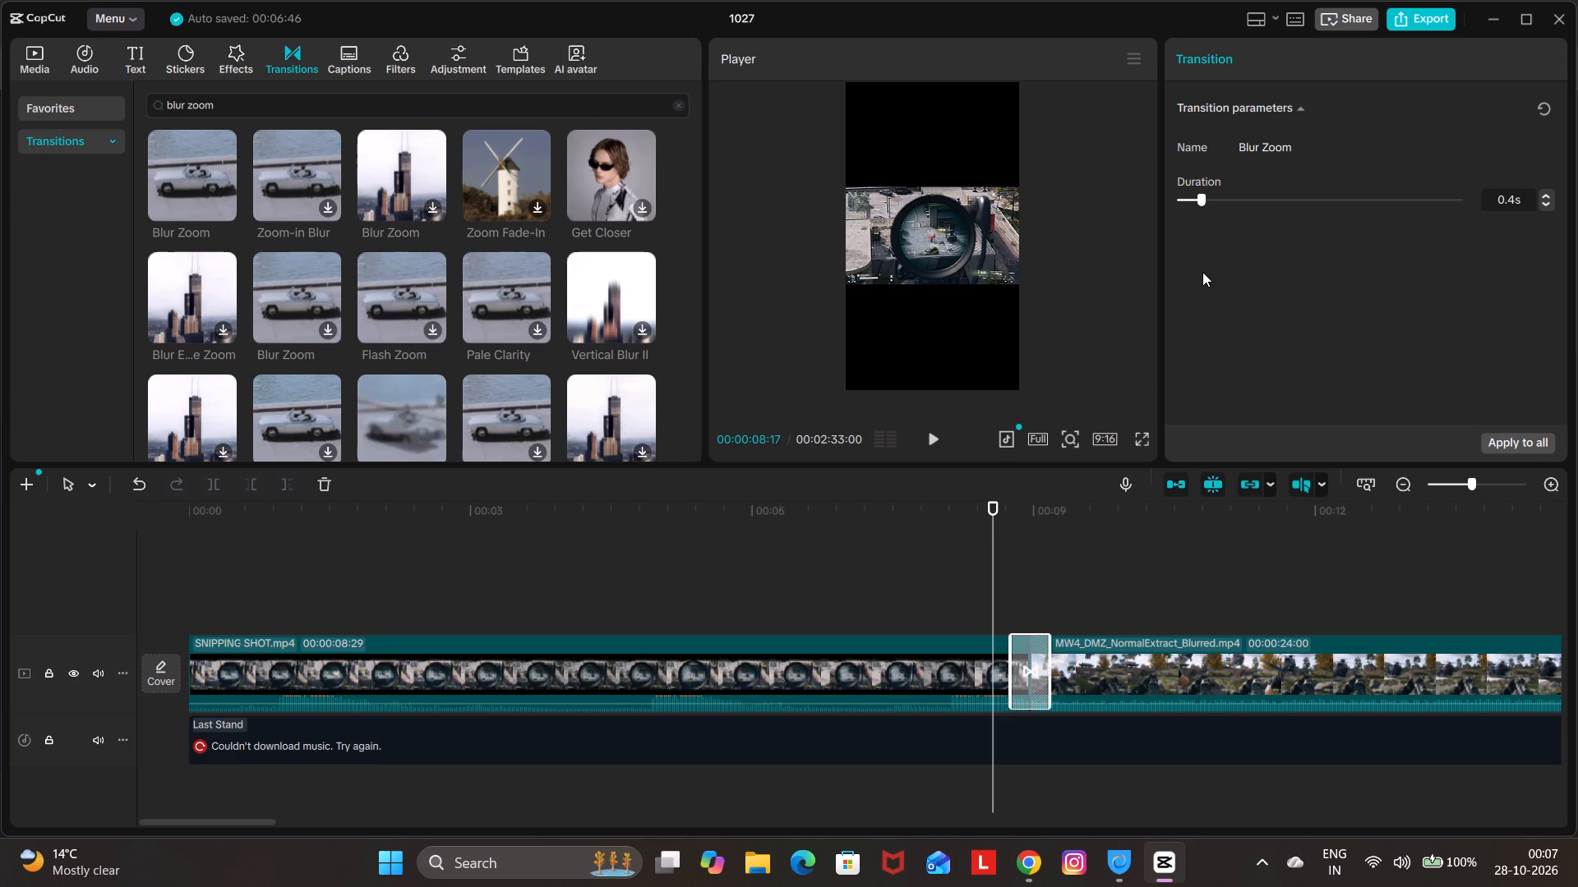
Reduce the duration of the Blur Zoom transition between the two clips to 0.3 s.
{"action": "left_click_drag", "start_coordinate": [1202, 272], "coordinate": [1196, 283]}
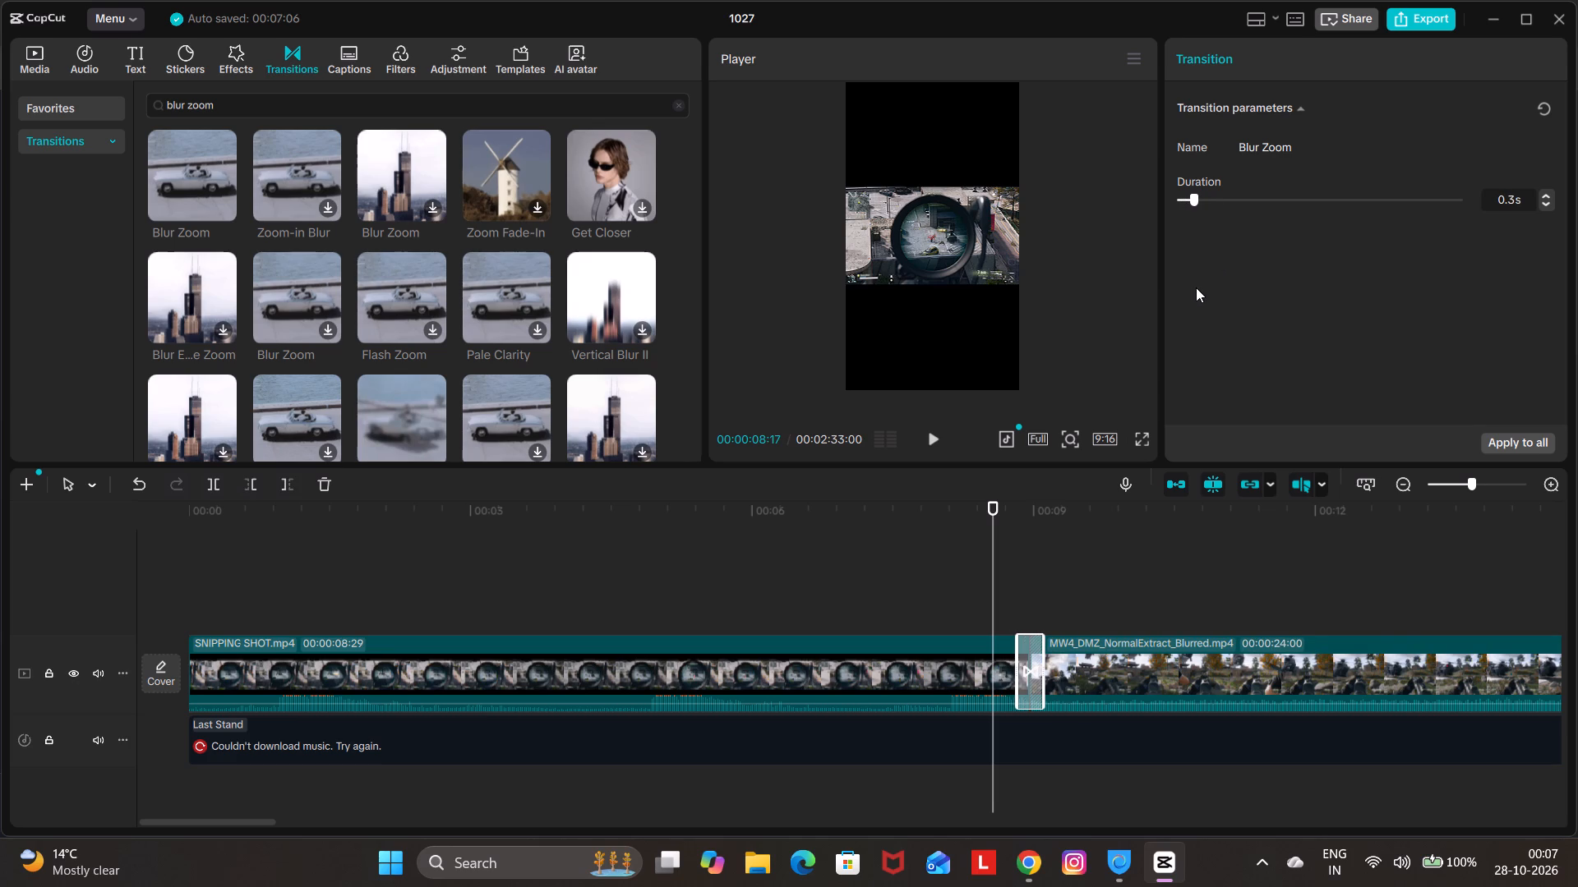
{"action": "left_click", "coordinate": [994, 575]}
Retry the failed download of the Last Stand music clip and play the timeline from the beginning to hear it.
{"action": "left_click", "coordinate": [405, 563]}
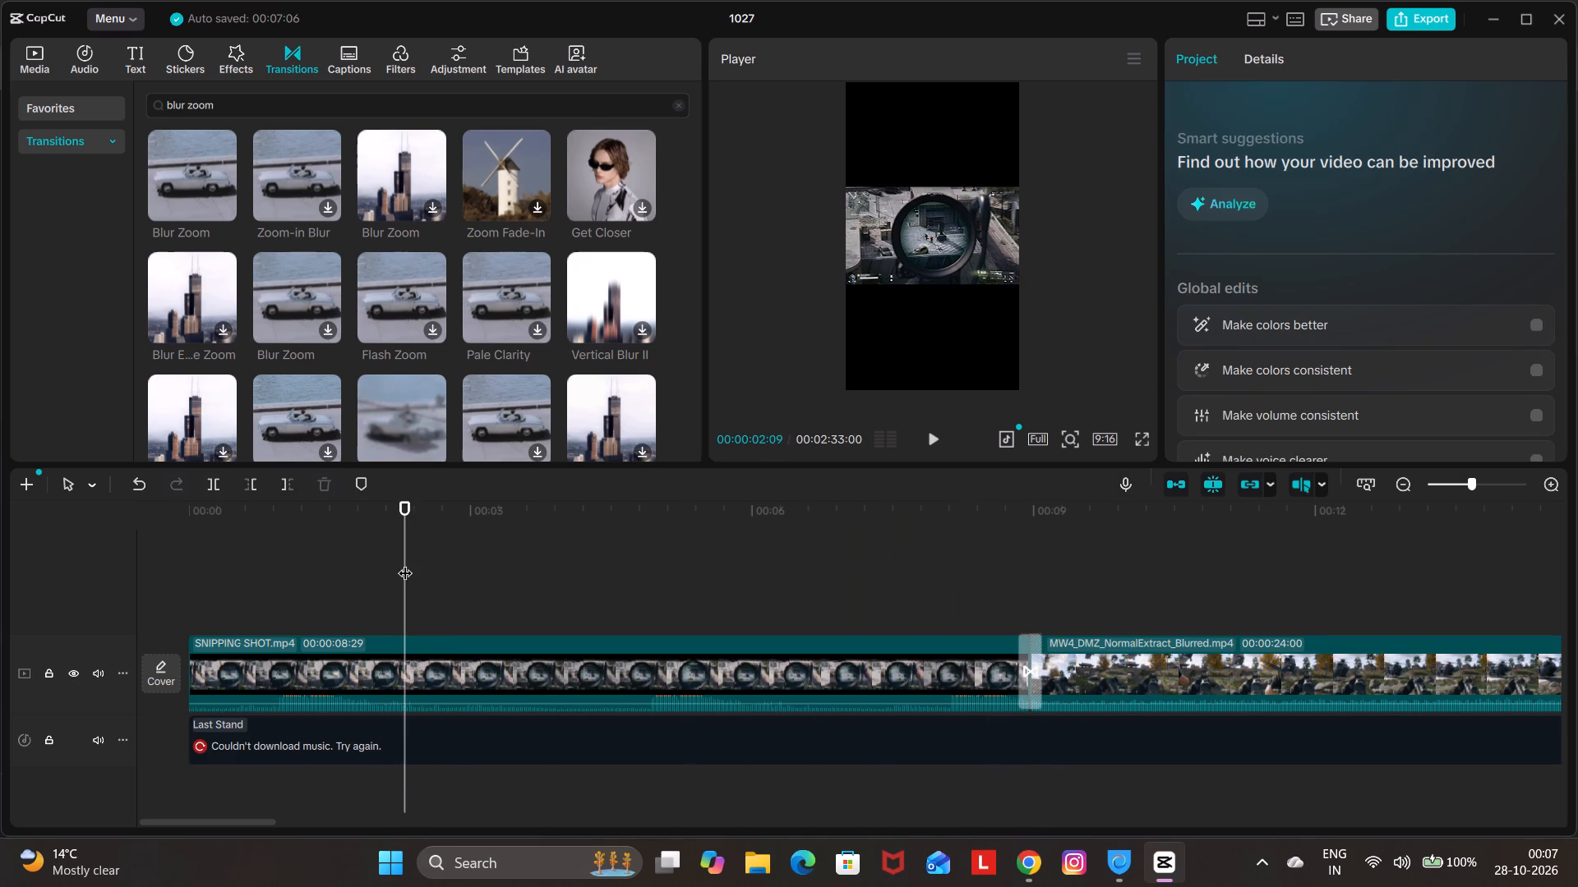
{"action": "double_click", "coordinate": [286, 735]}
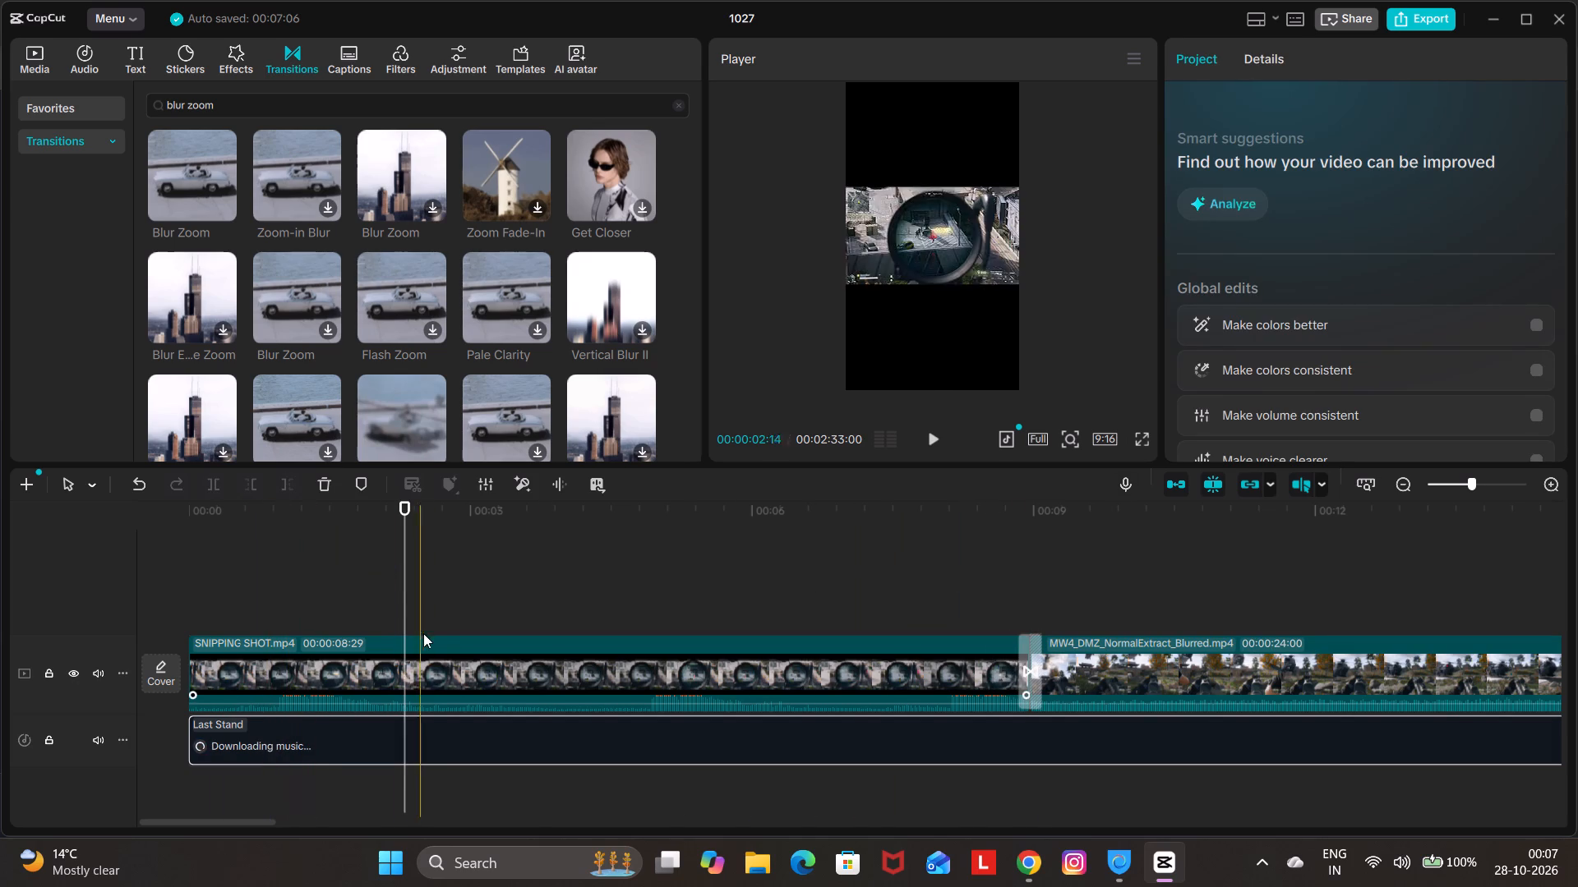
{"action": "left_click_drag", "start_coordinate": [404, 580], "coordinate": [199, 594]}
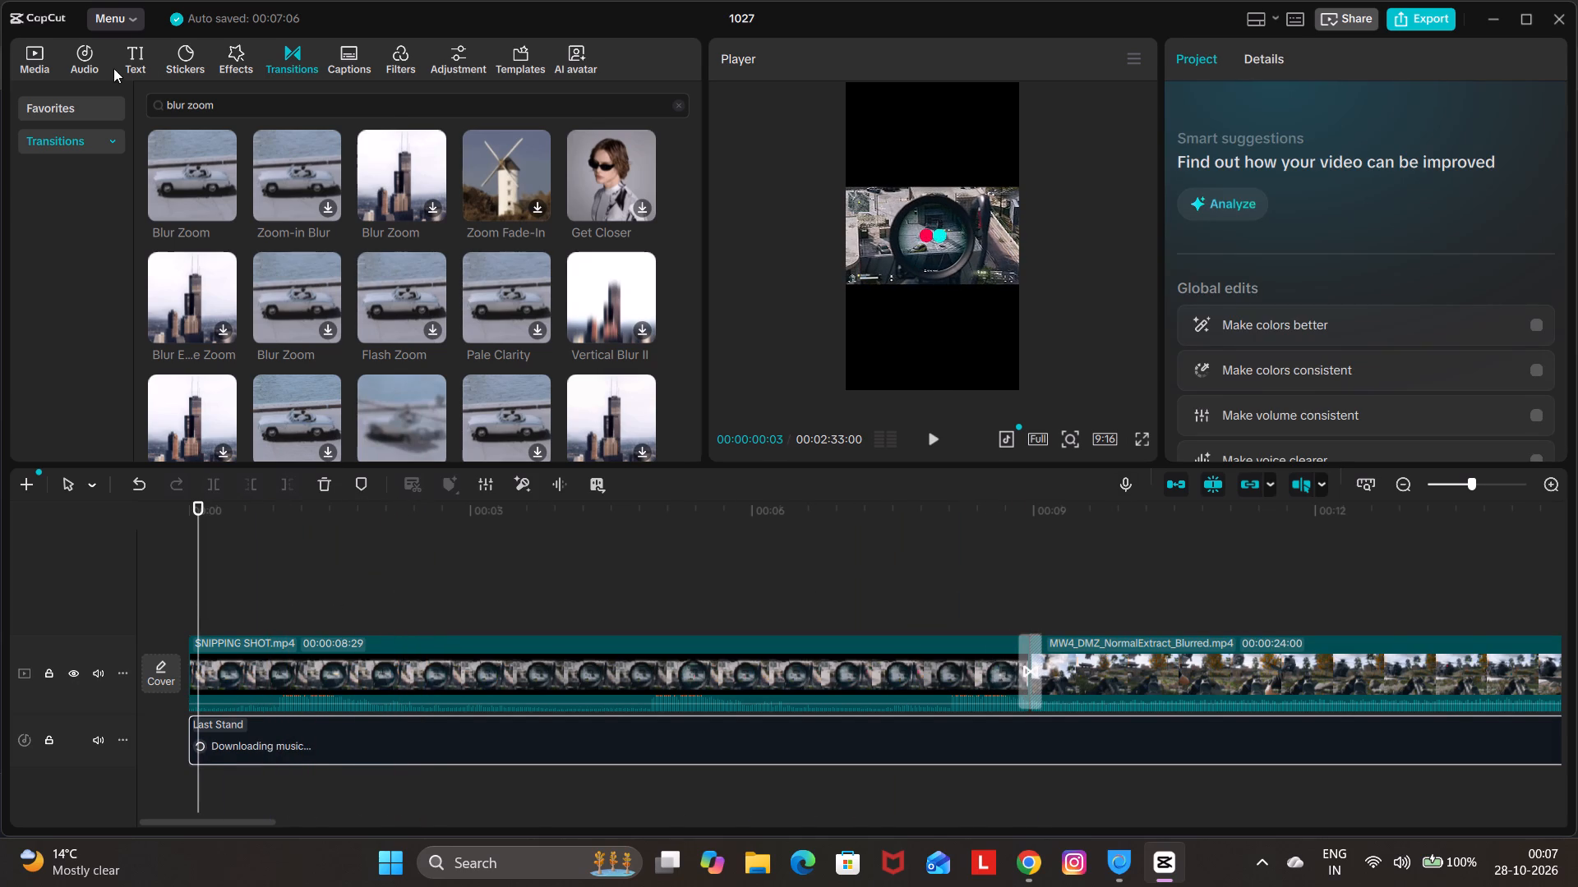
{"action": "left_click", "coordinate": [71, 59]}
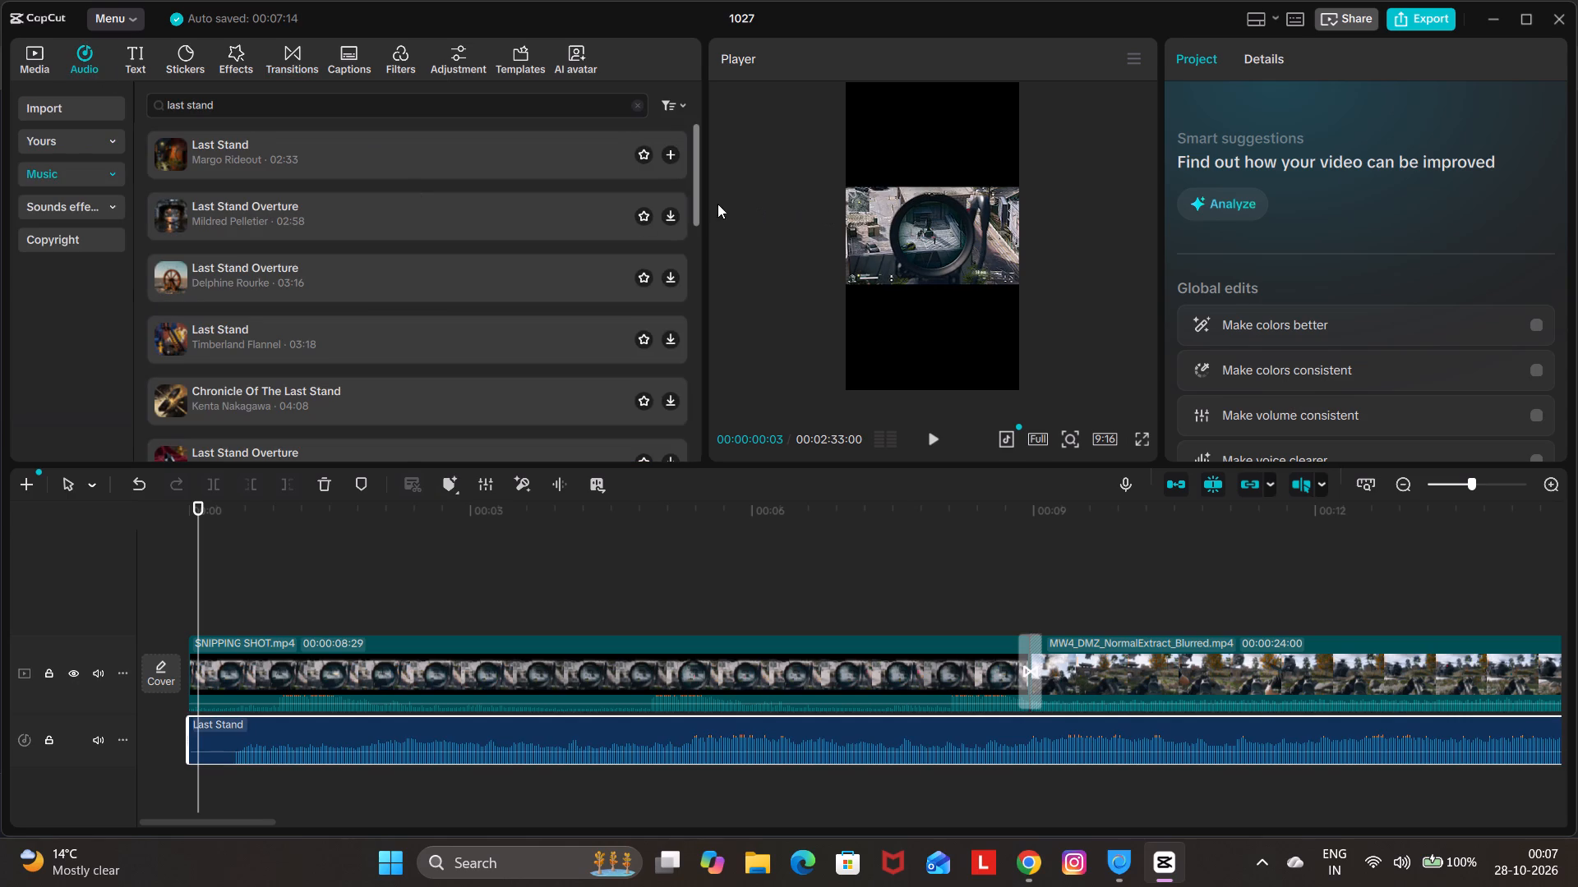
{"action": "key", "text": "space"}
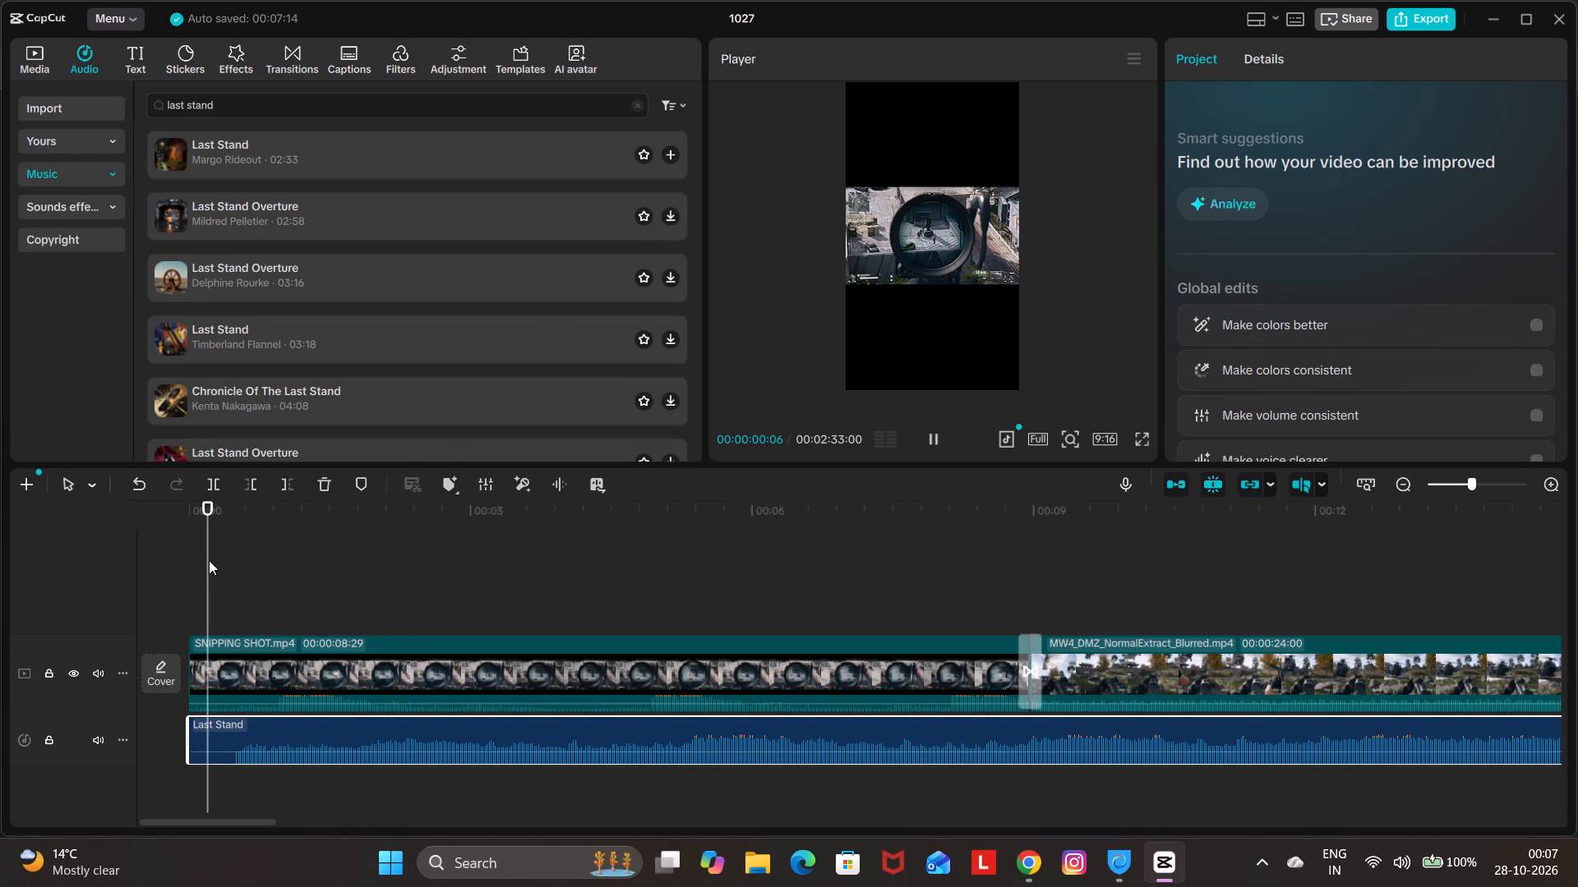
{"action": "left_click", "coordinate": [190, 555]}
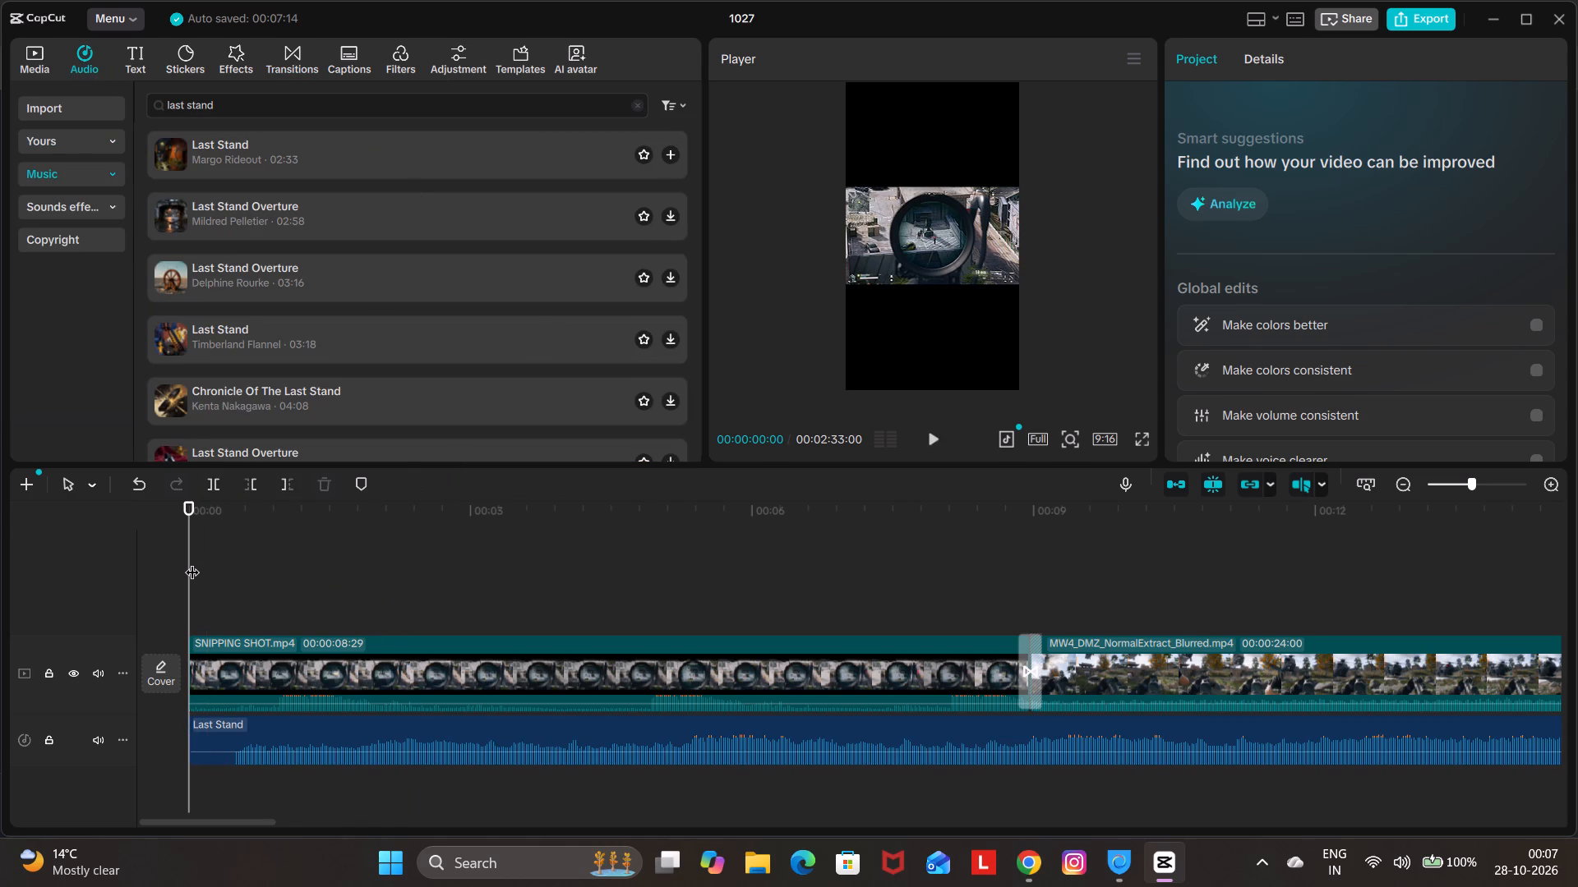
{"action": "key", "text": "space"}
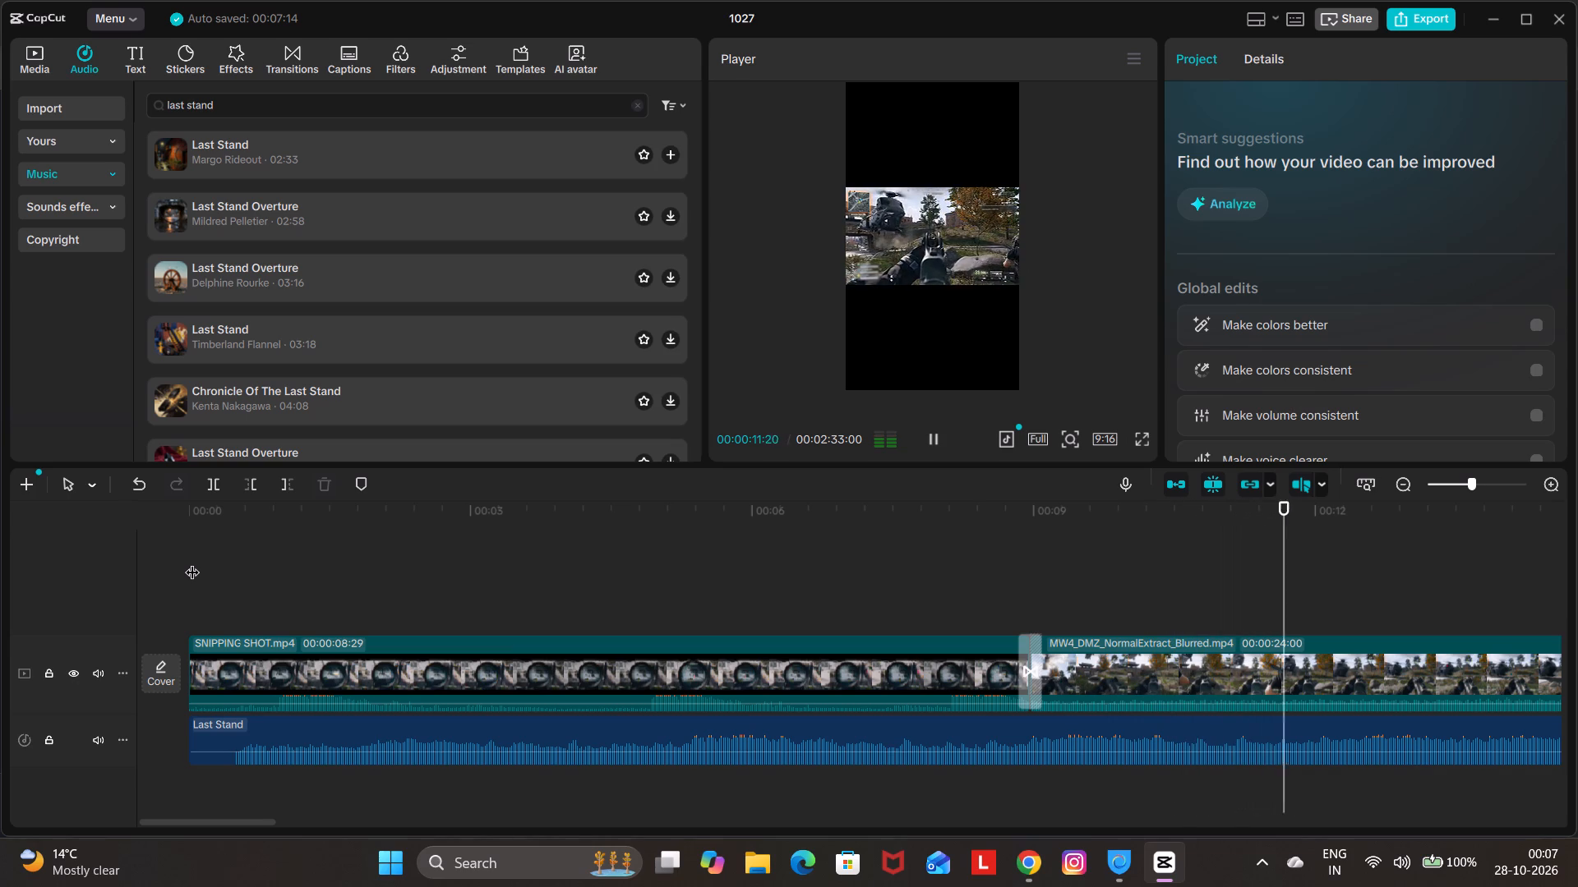
Audition the 03:18 Last Stand track from the music search results.
{"action": "left_click", "coordinate": [296, 344]}
{"action": "left_click", "coordinate": [296, 344]}
{"action": "double_click", "coordinate": [296, 344]}
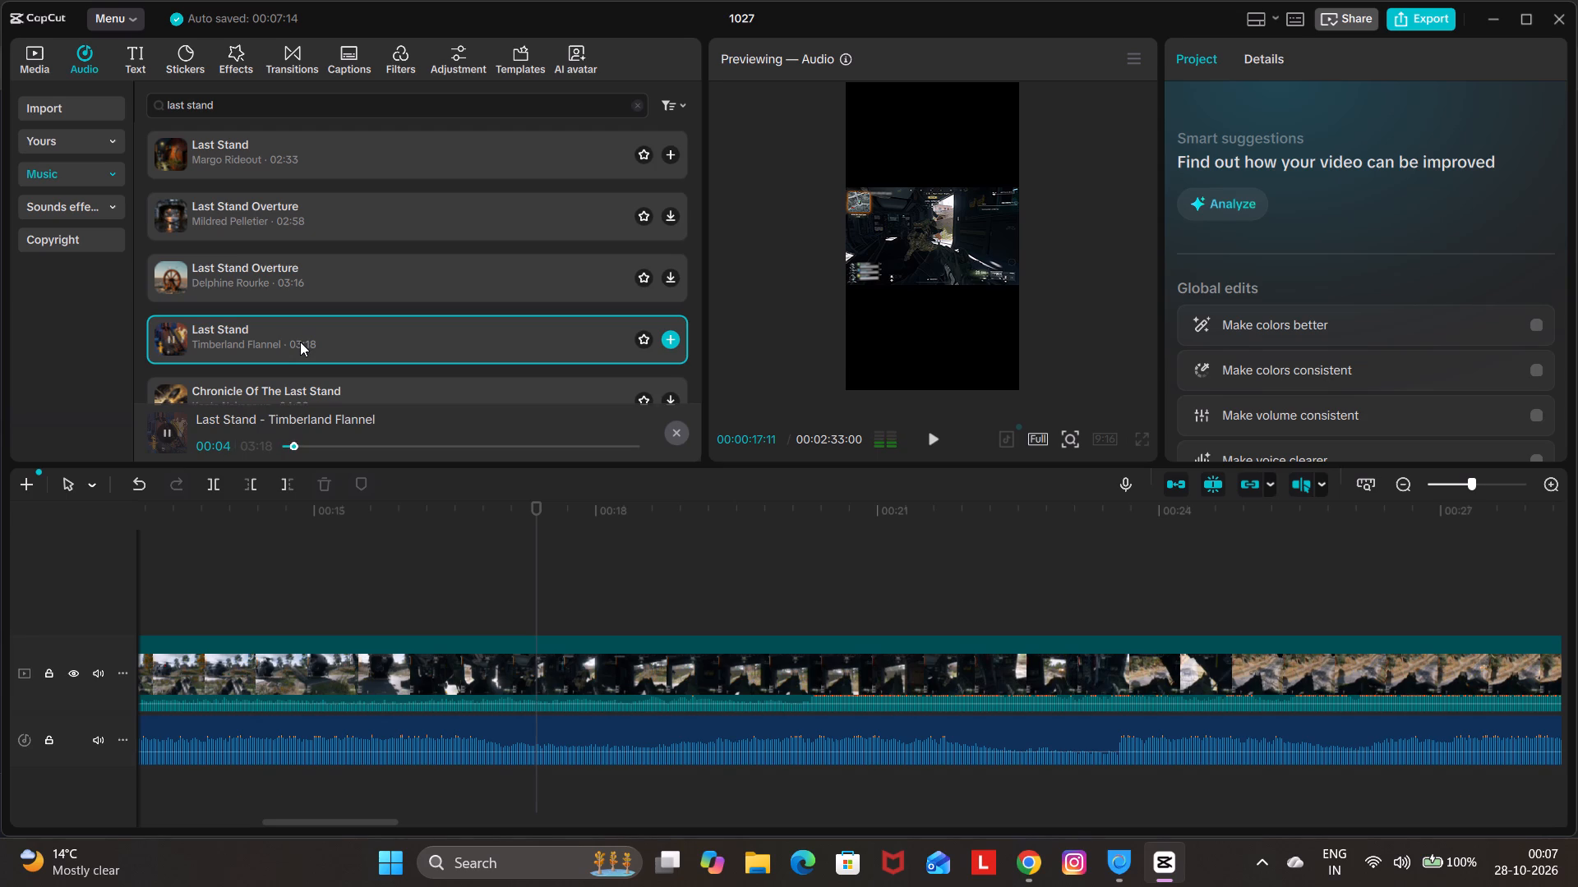
Delete the 02:33 Last Stand music clip from the timeline.
{"action": "right_click", "coordinate": [368, 728]}
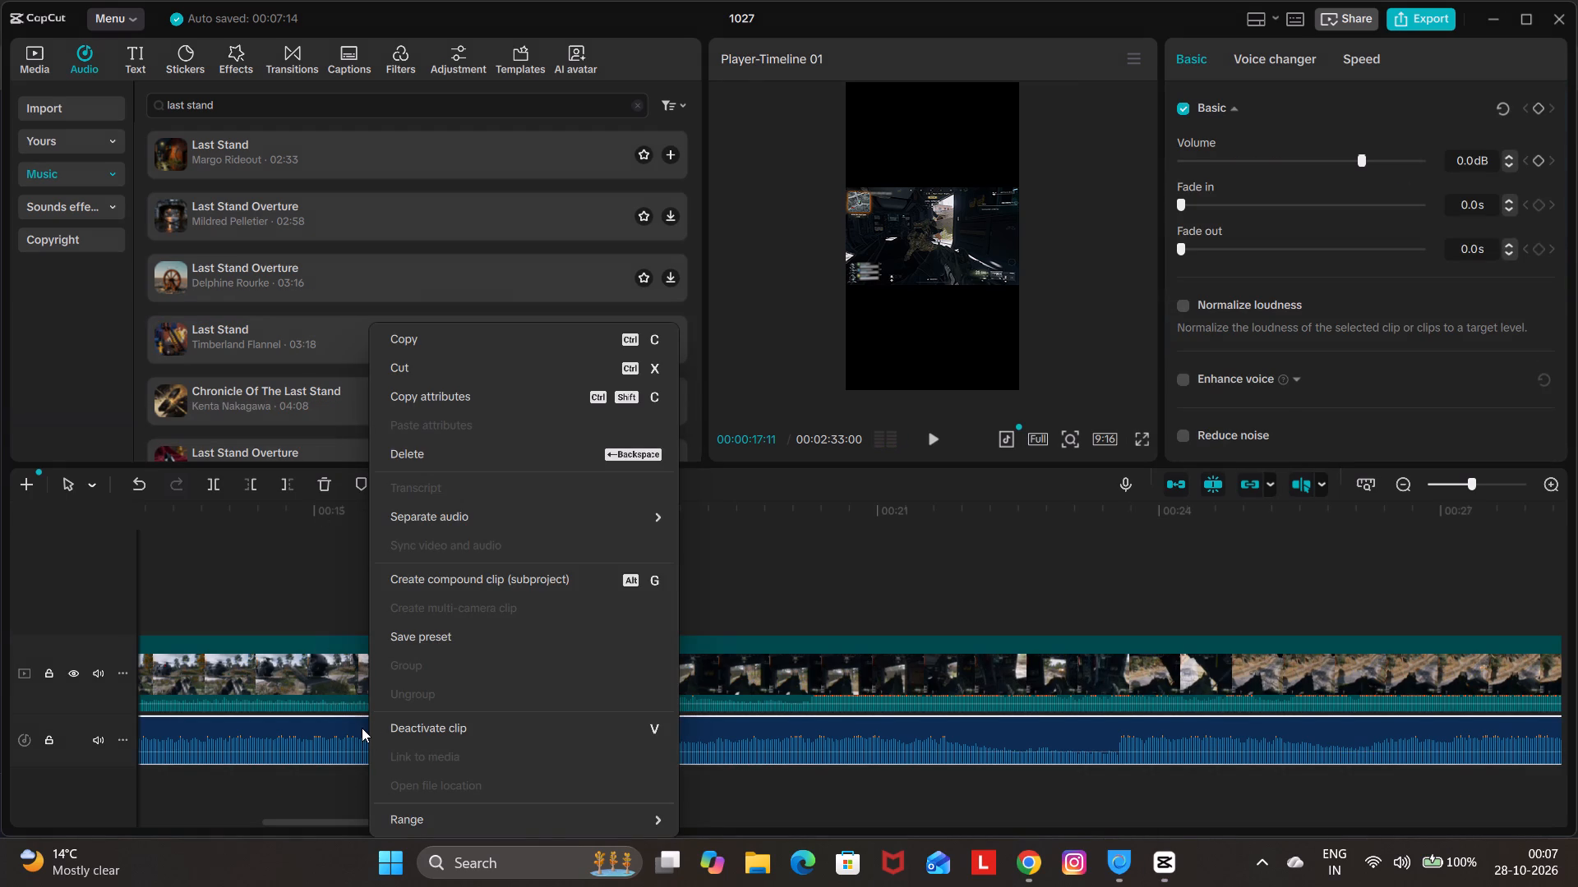
{"action": "key", "text": "Delete"}
{"action": "left_click", "coordinate": [907, 770]}
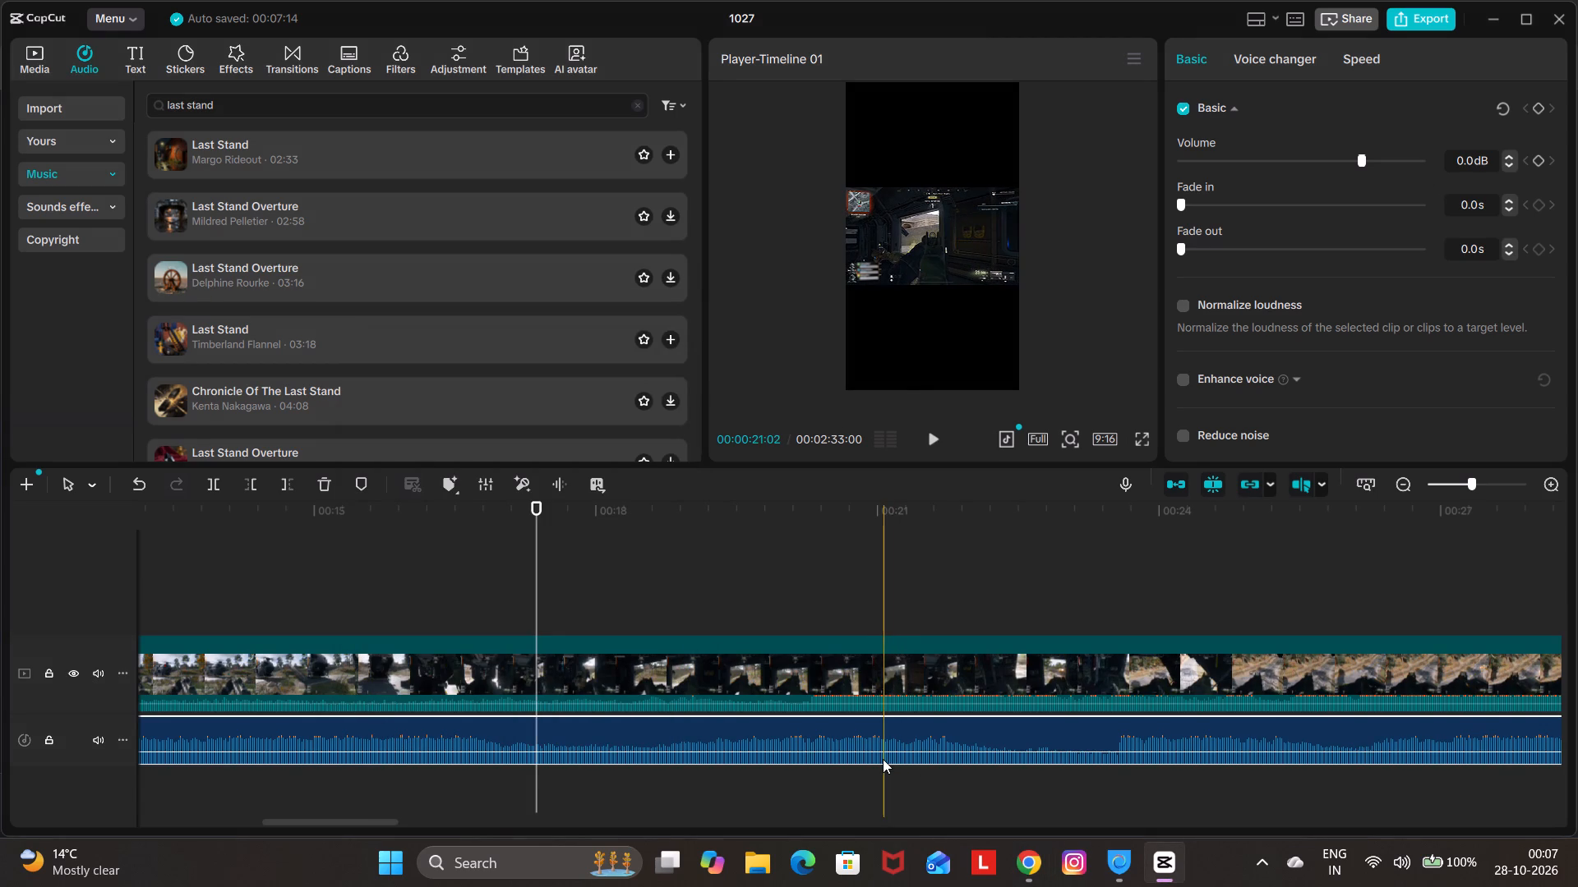
{"action": "key", "text": "Delete"}
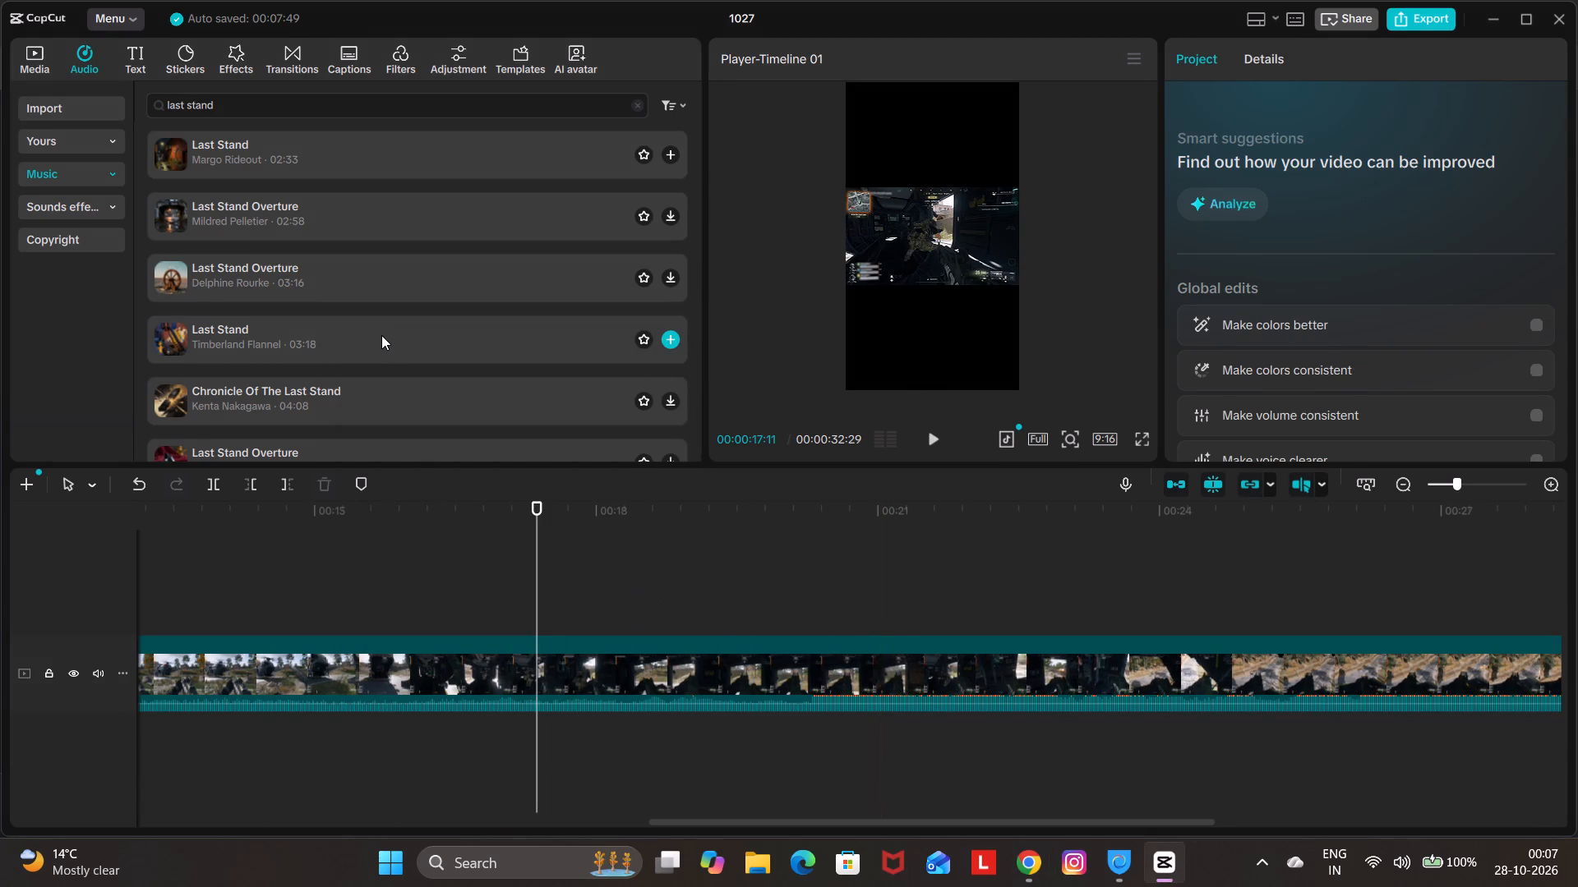
Add the 03:18 Last Stand track to an audio track below the clips and align it with the timeline's beginning.
{"action": "left_click", "coordinate": [383, 338]}
{"action": "left_click_drag", "start_coordinate": [385, 340], "coordinate": [124, 727]}
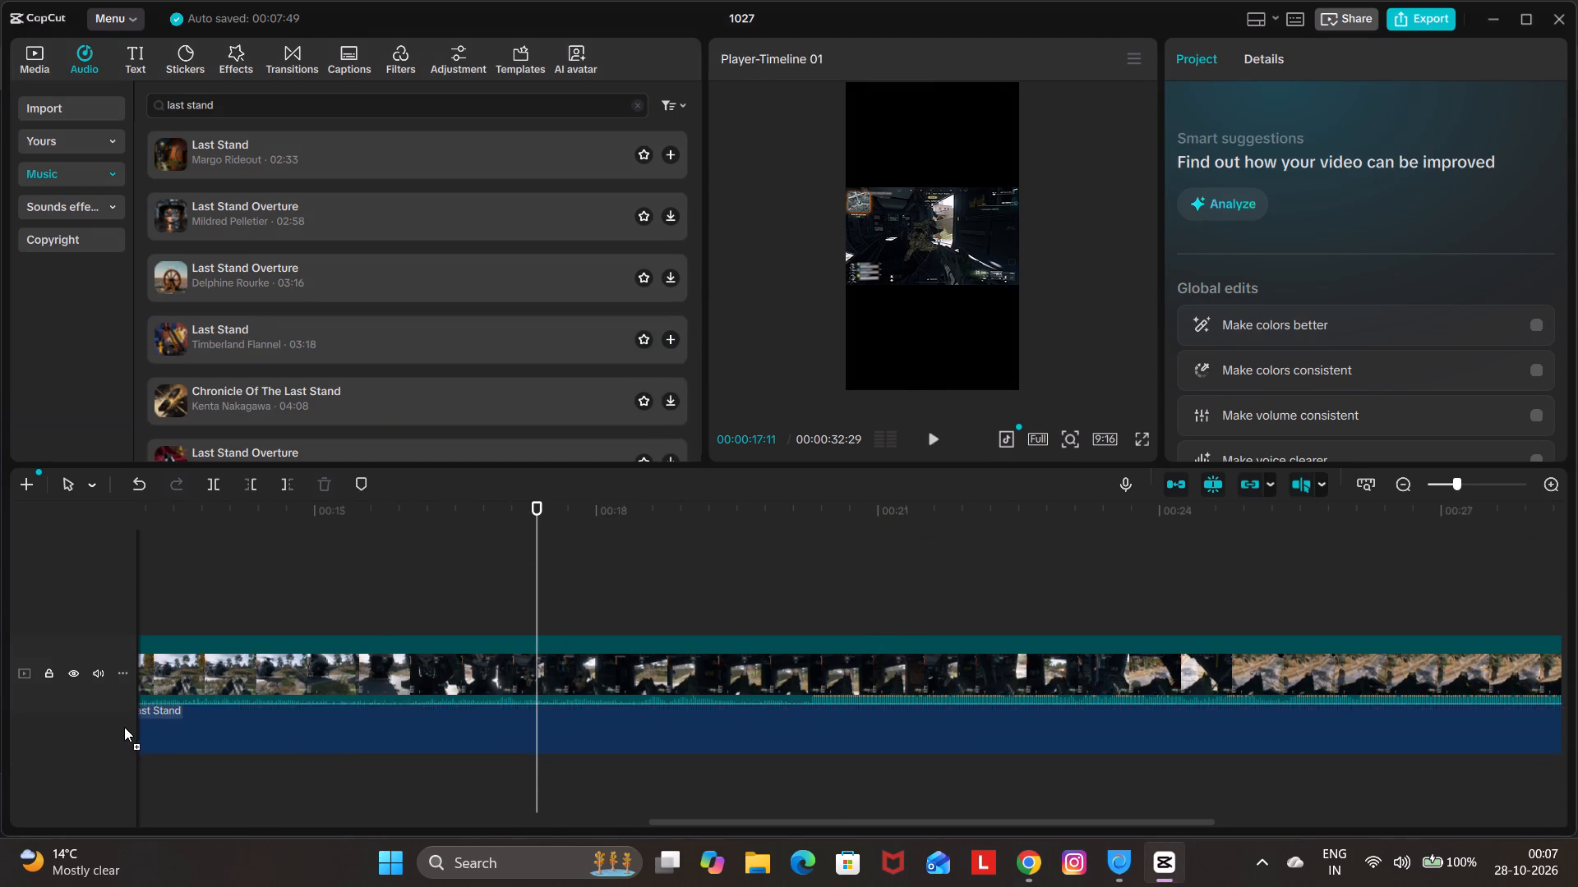
{"action": "left_click_drag", "start_coordinate": [124, 727], "coordinate": [108, 736]}
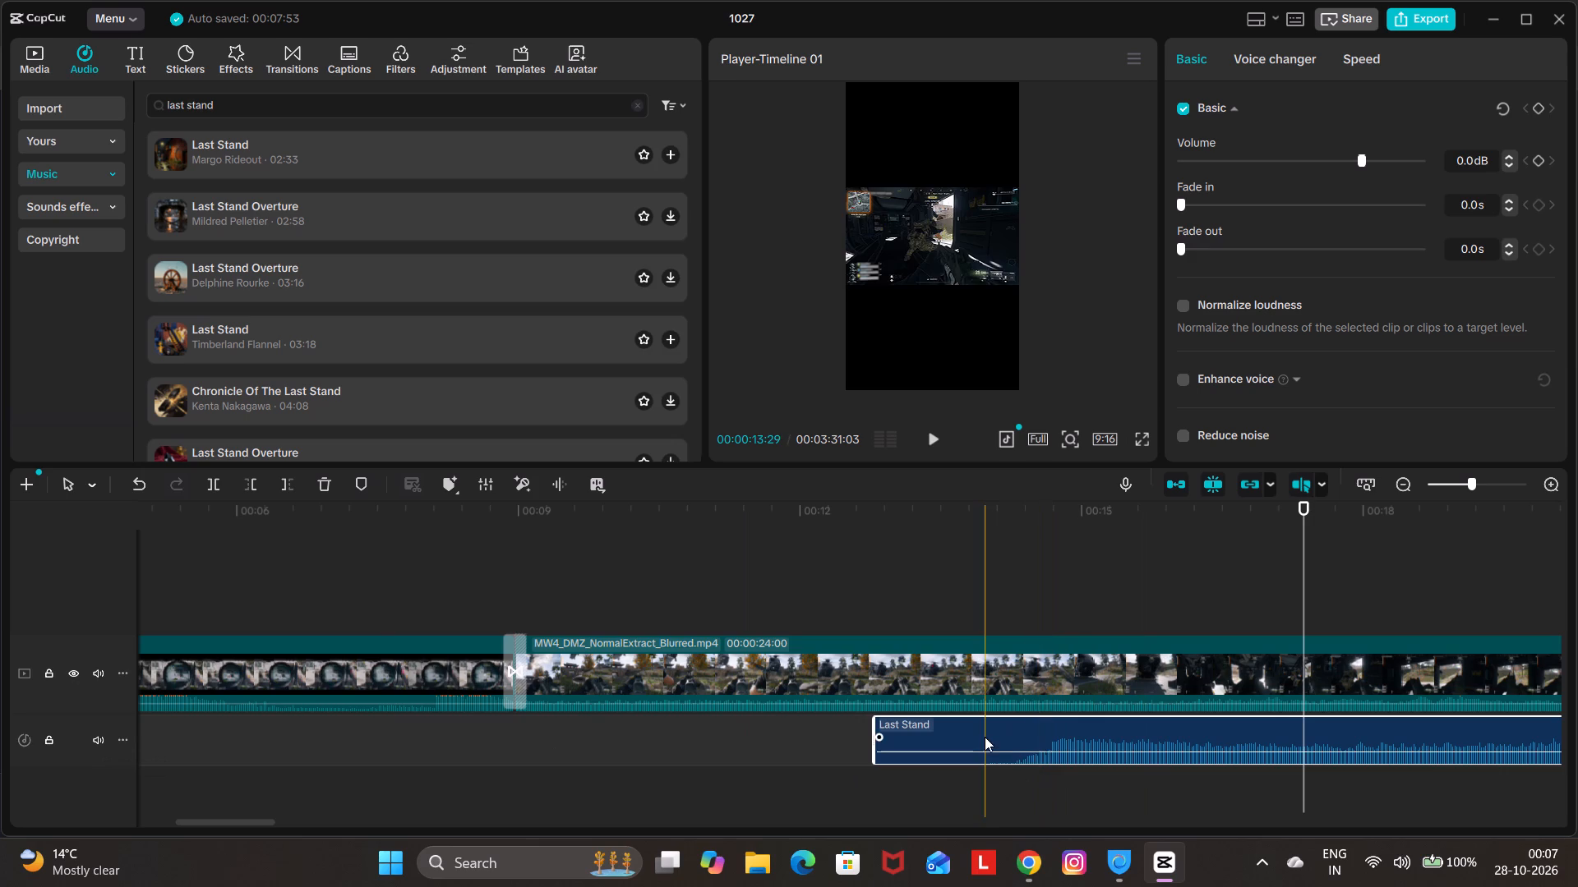
{"action": "left_click", "coordinate": [985, 737]}
{"action": "left_click_drag", "start_coordinate": [985, 737], "coordinate": [112, 743]}
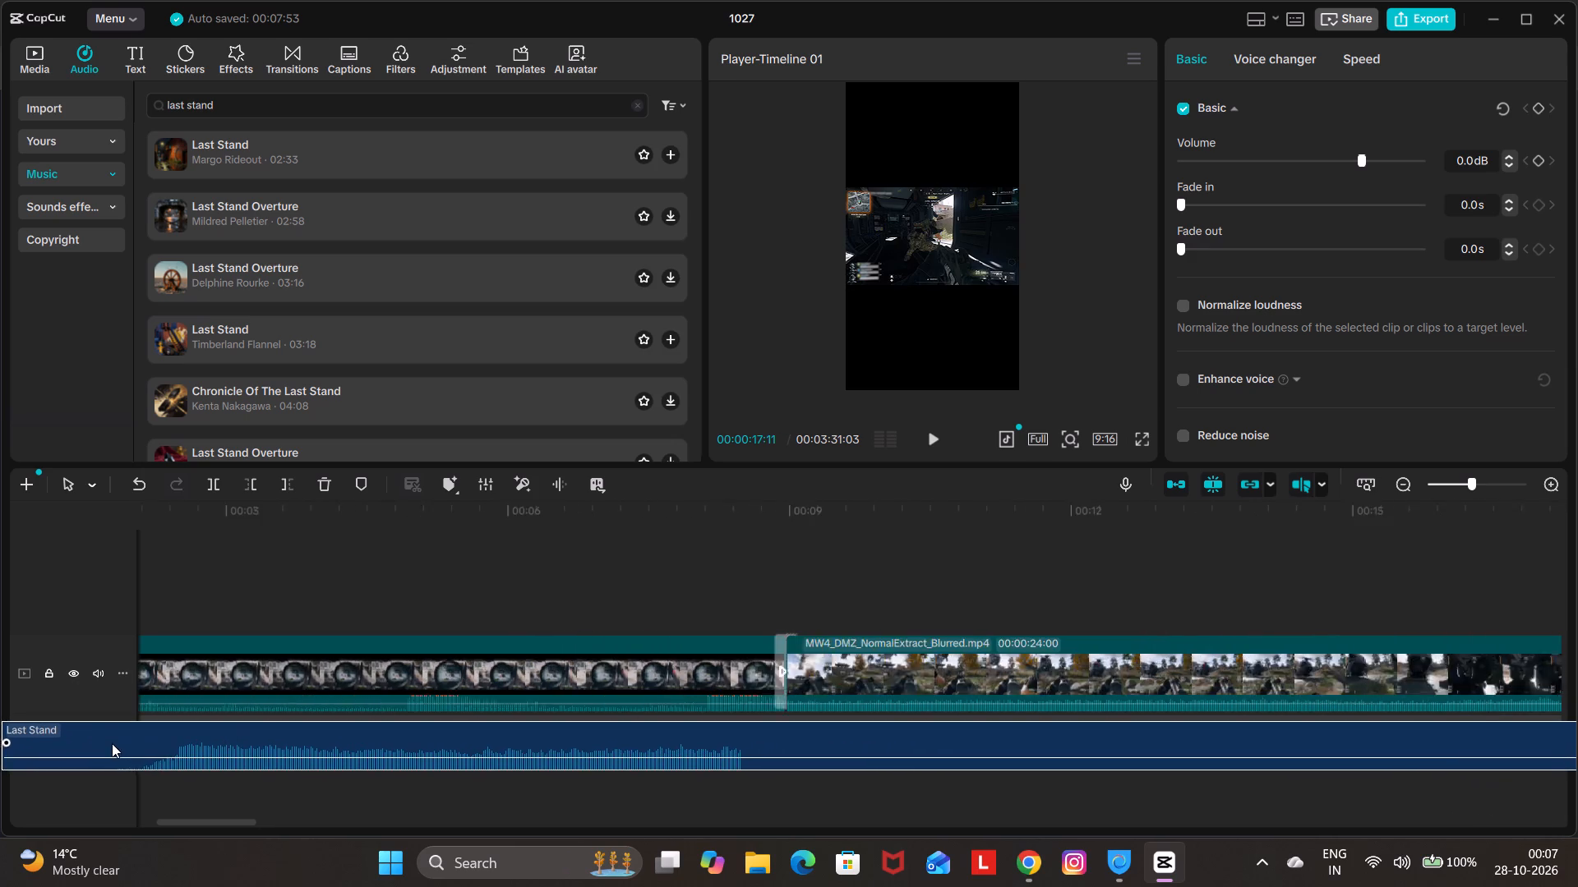
{"action": "left_click_drag", "start_coordinate": [112, 743], "coordinate": [293, 742]}
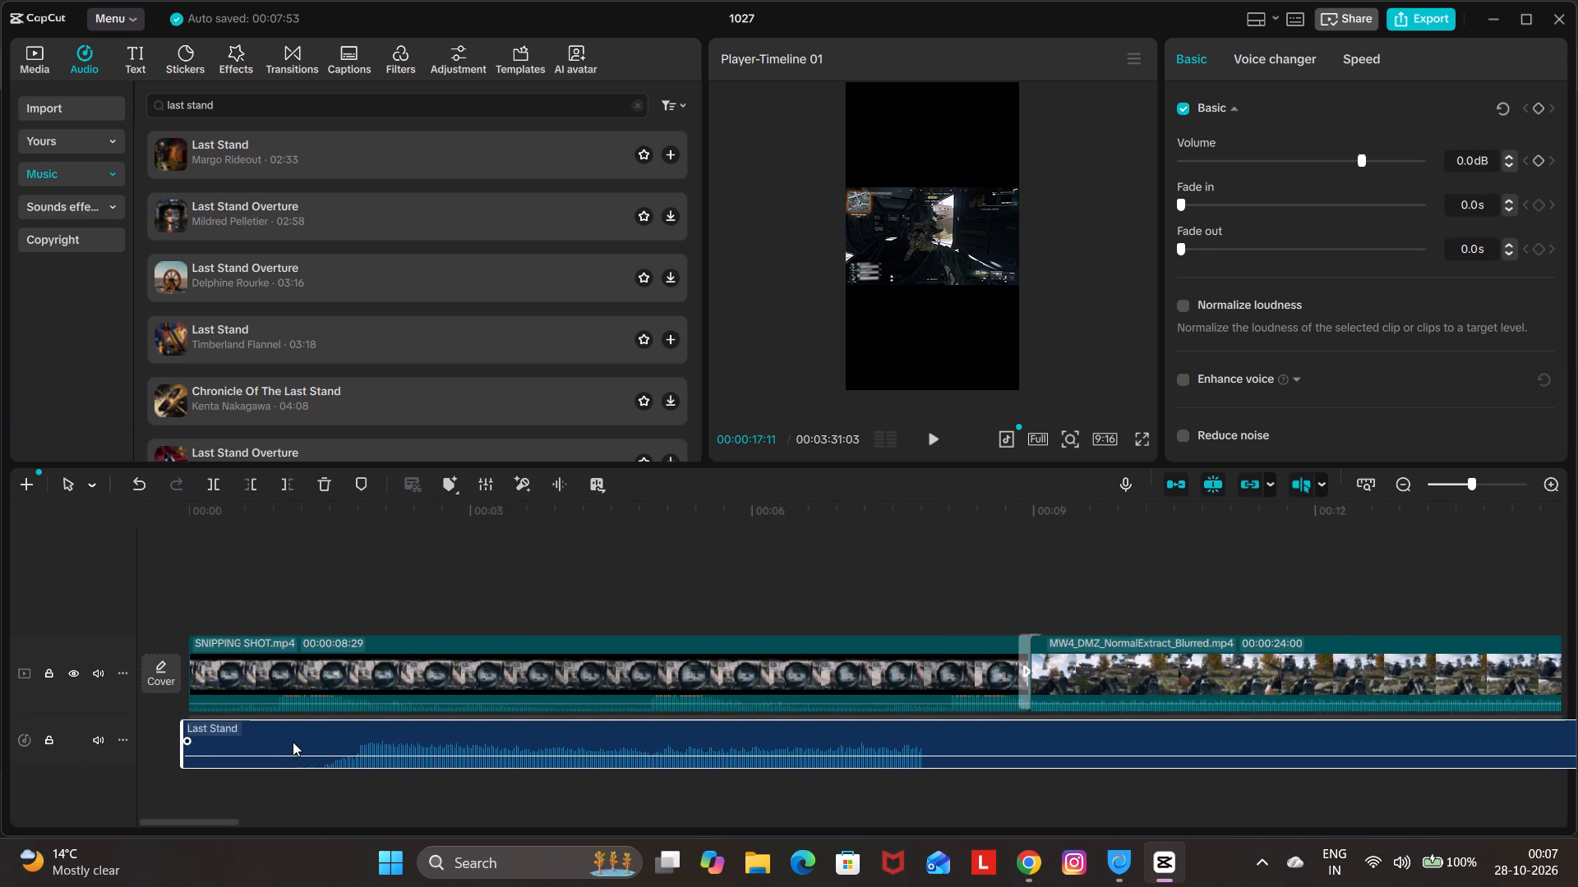
{"action": "left_click_drag", "start_coordinate": [293, 742], "coordinate": [297, 741]}
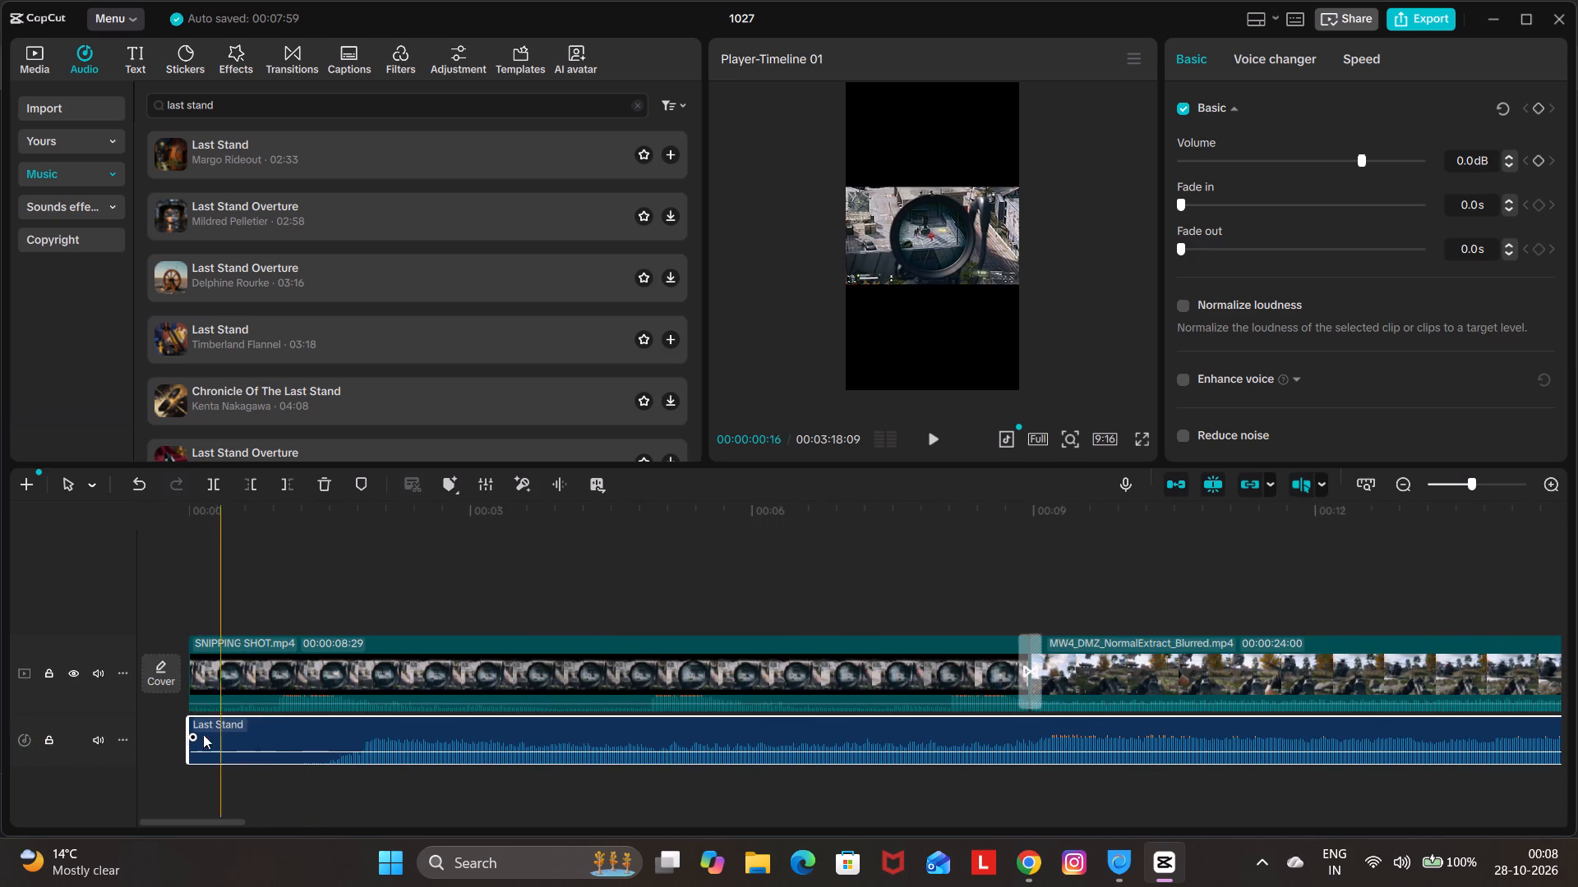
Play the edit across the first clip and into the second to check the new music against the footage.
{"action": "key", "text": "space"}
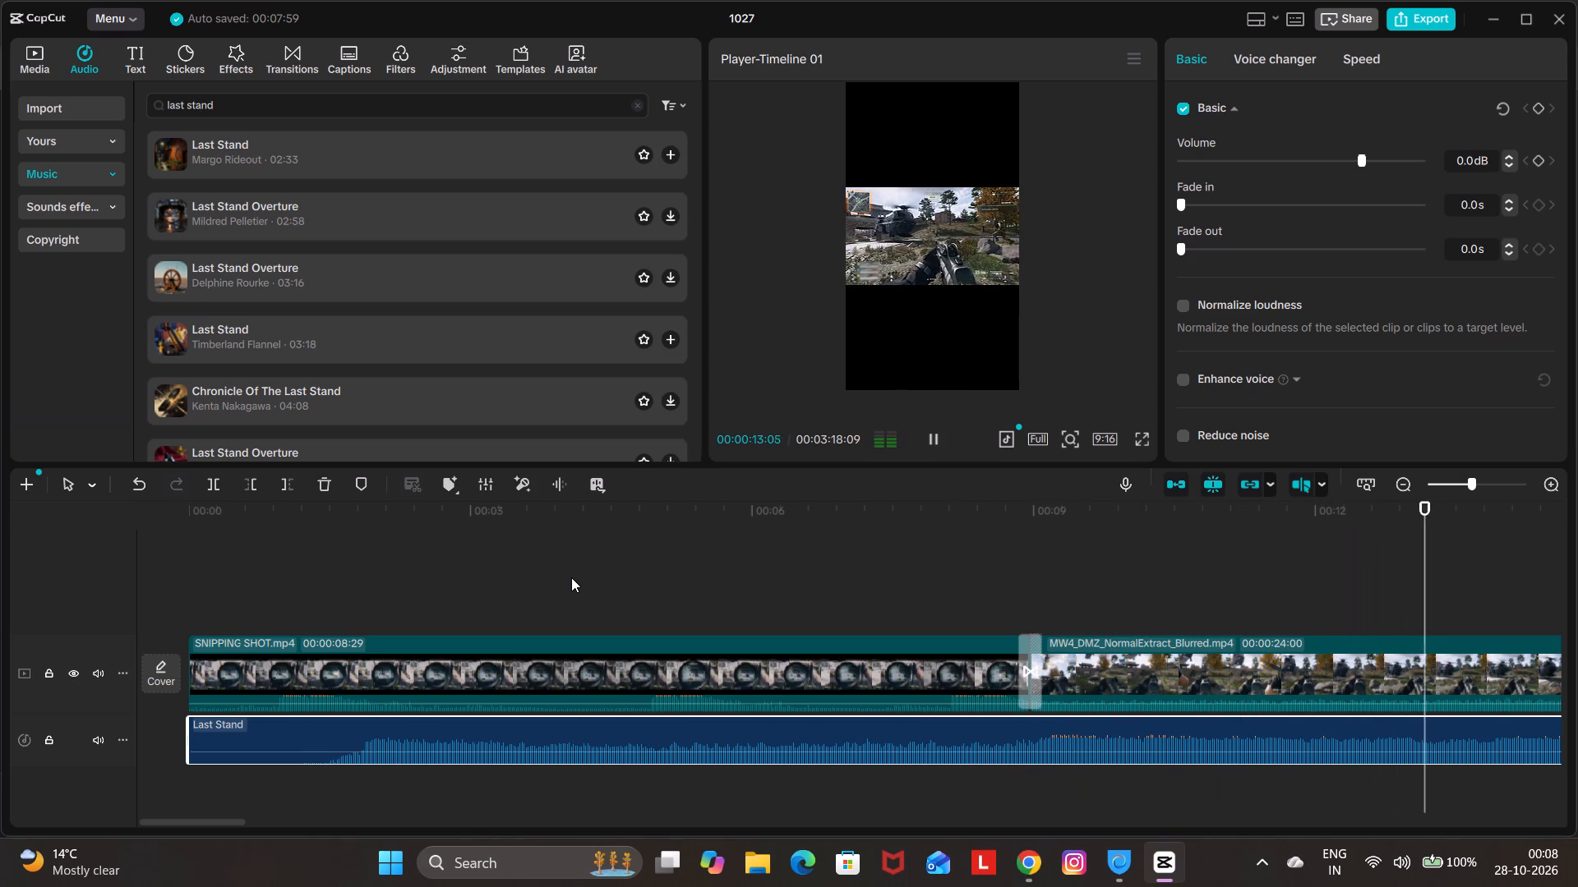
{"action": "left_click", "coordinate": [1138, 659]}
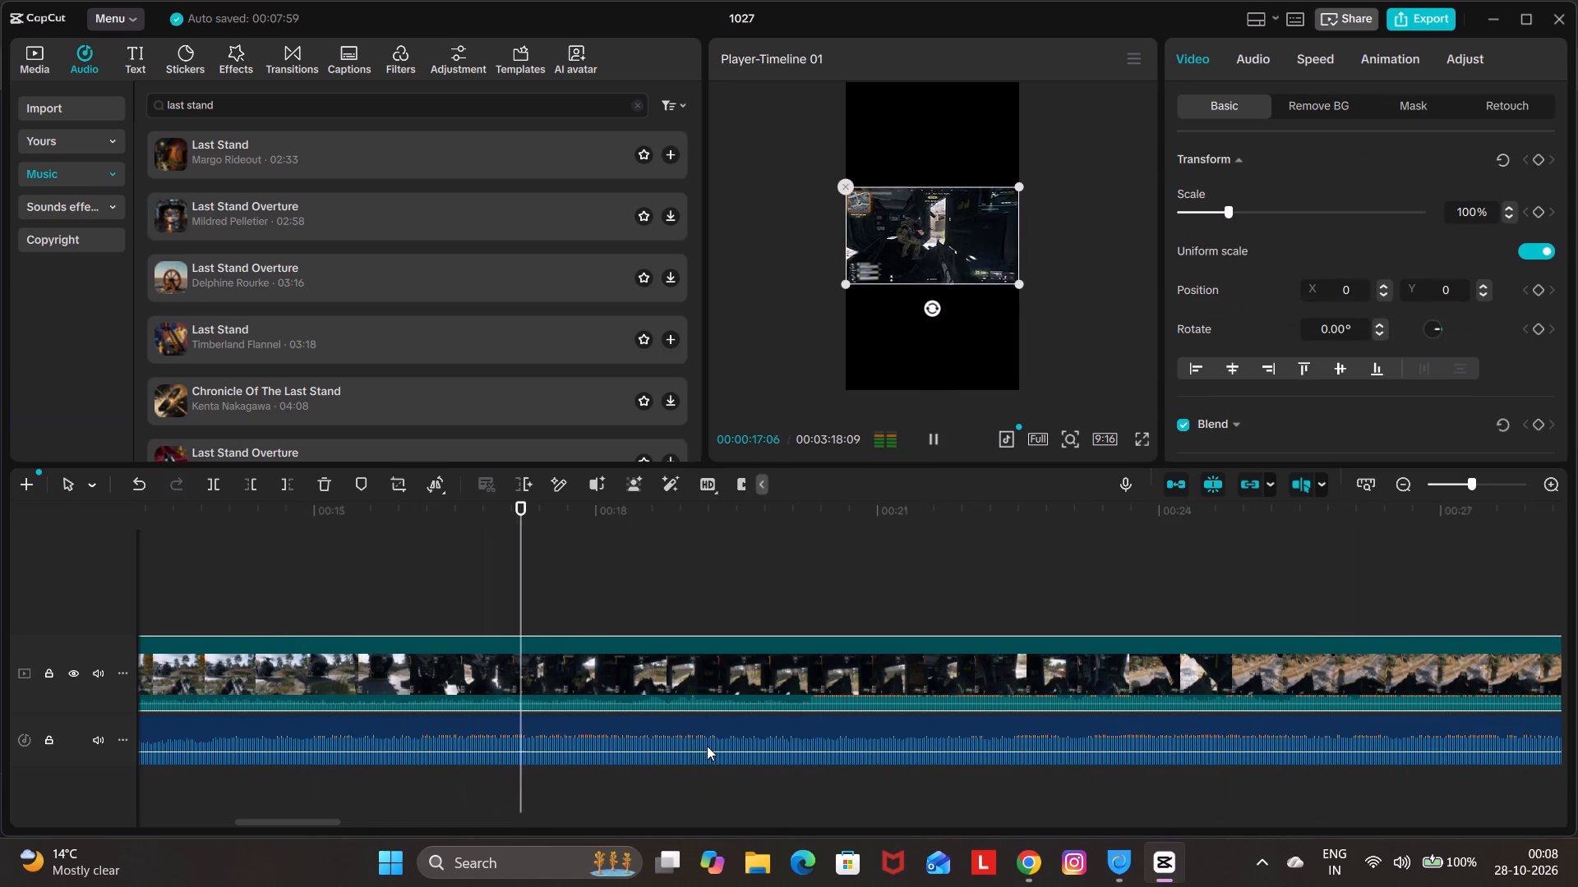
{"action": "key", "text": "space"}
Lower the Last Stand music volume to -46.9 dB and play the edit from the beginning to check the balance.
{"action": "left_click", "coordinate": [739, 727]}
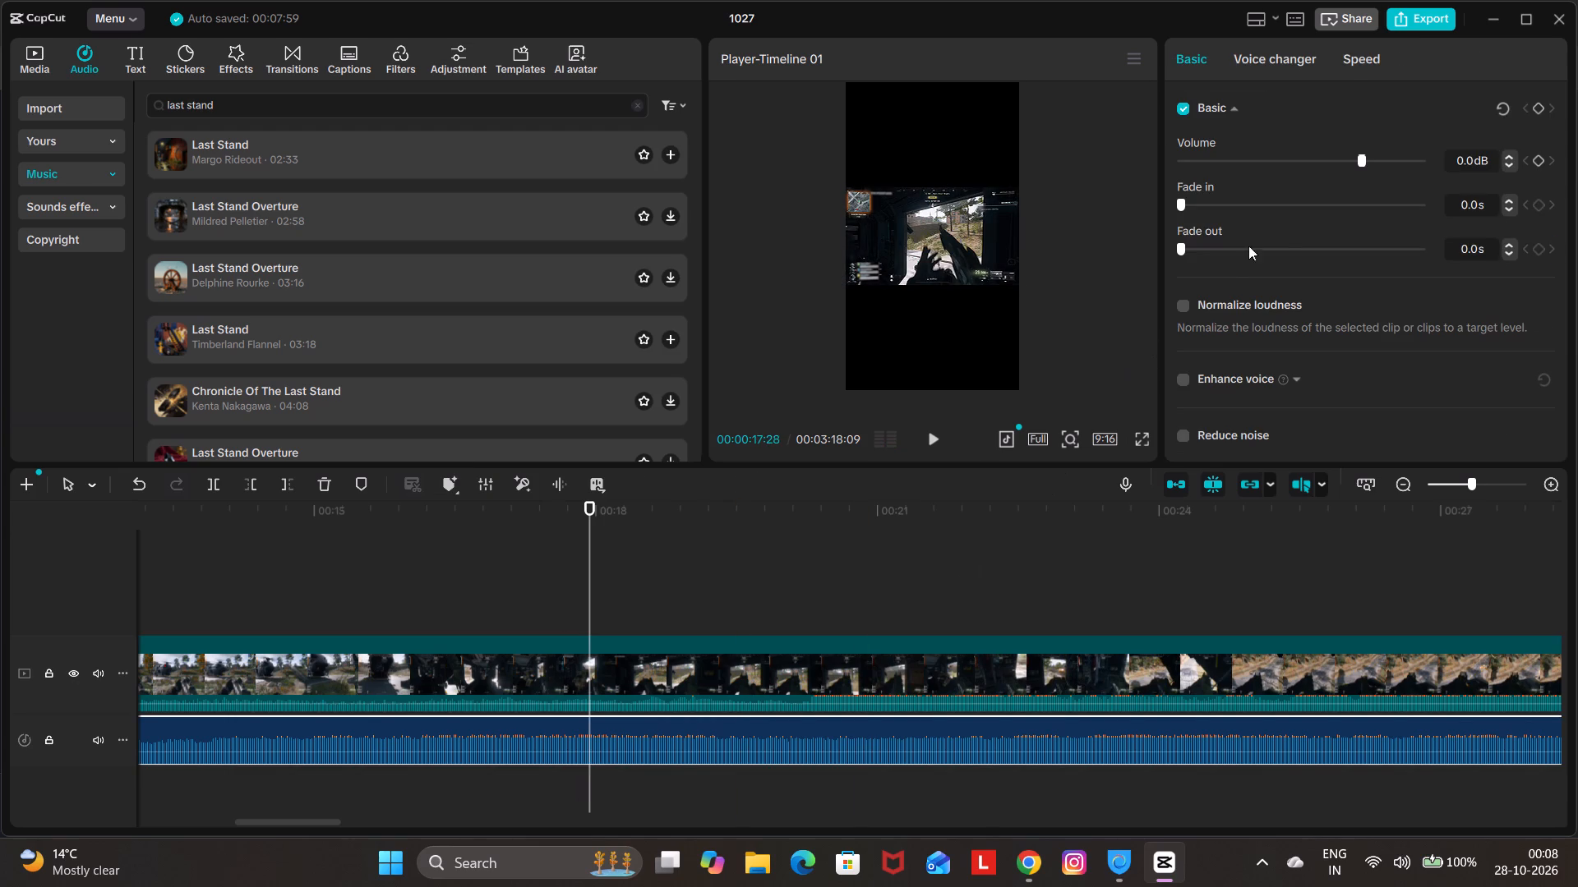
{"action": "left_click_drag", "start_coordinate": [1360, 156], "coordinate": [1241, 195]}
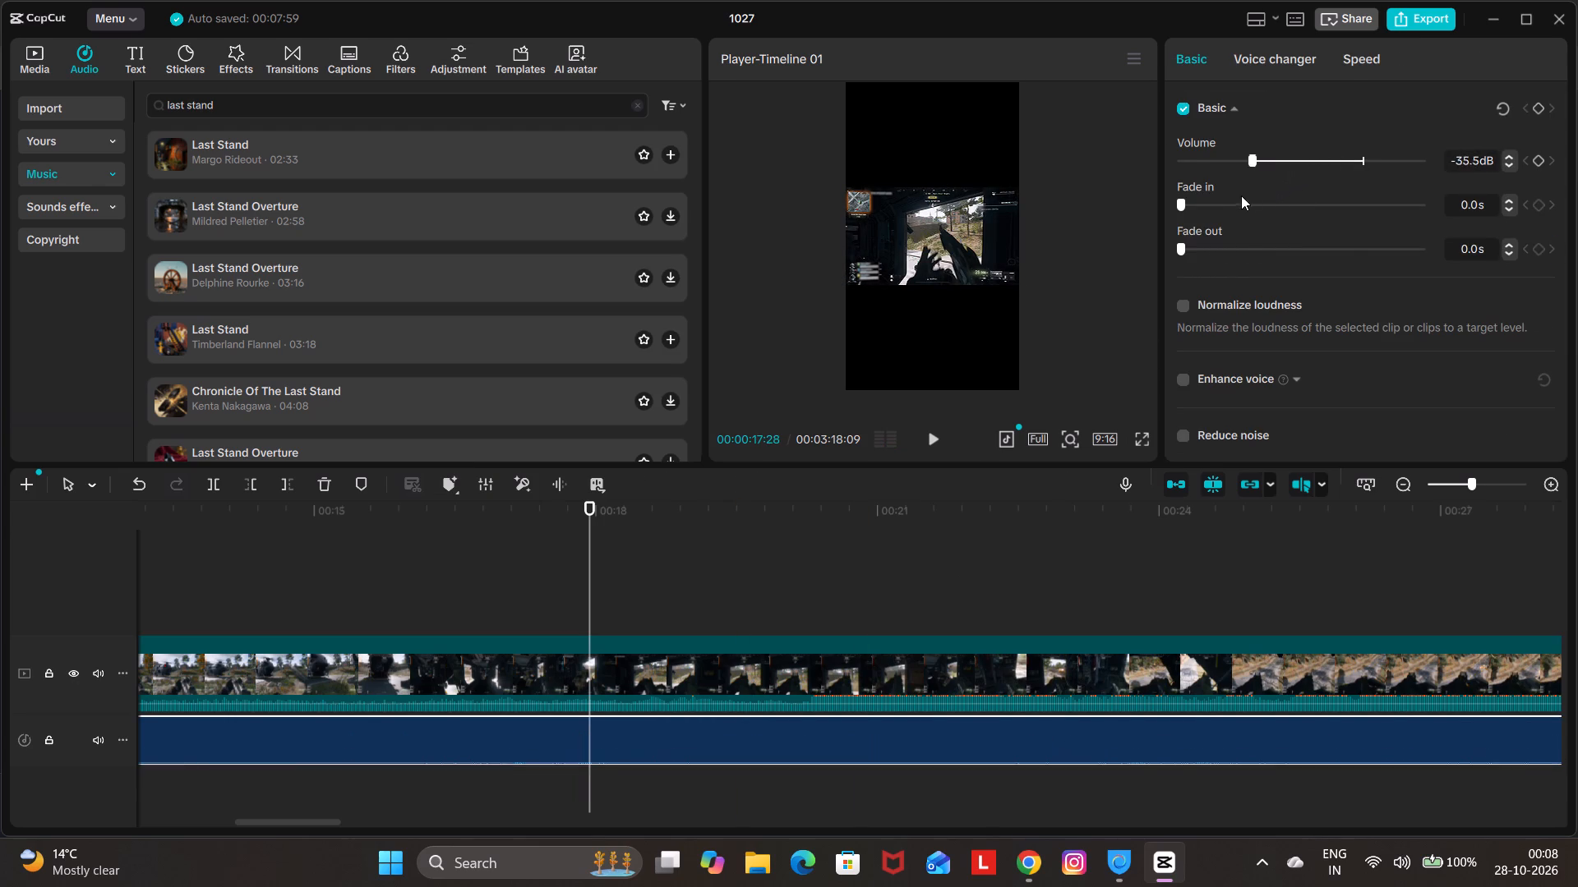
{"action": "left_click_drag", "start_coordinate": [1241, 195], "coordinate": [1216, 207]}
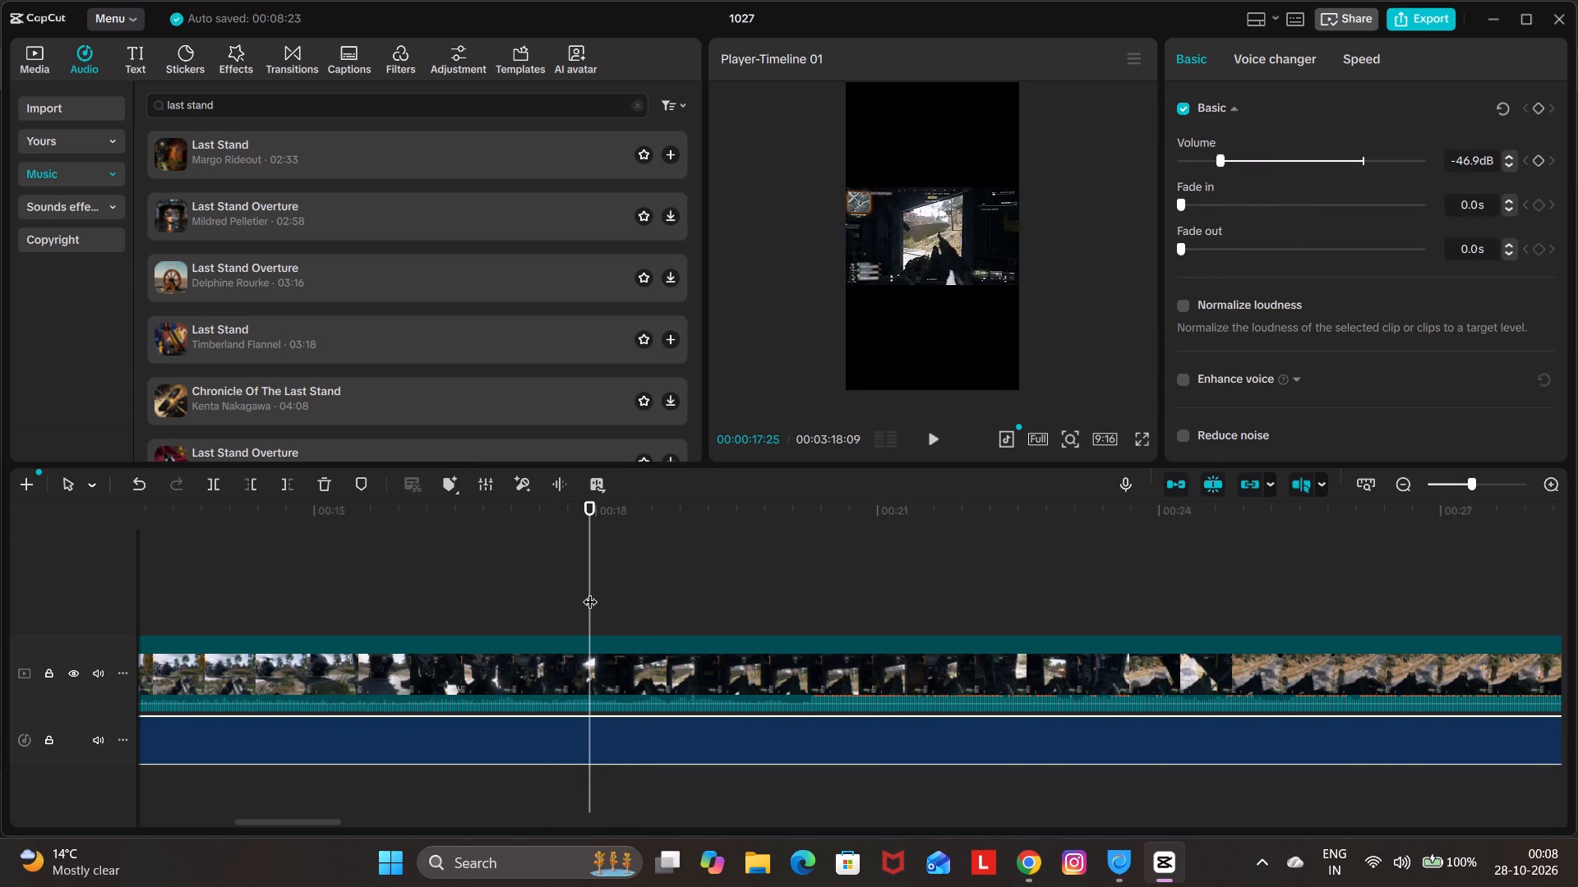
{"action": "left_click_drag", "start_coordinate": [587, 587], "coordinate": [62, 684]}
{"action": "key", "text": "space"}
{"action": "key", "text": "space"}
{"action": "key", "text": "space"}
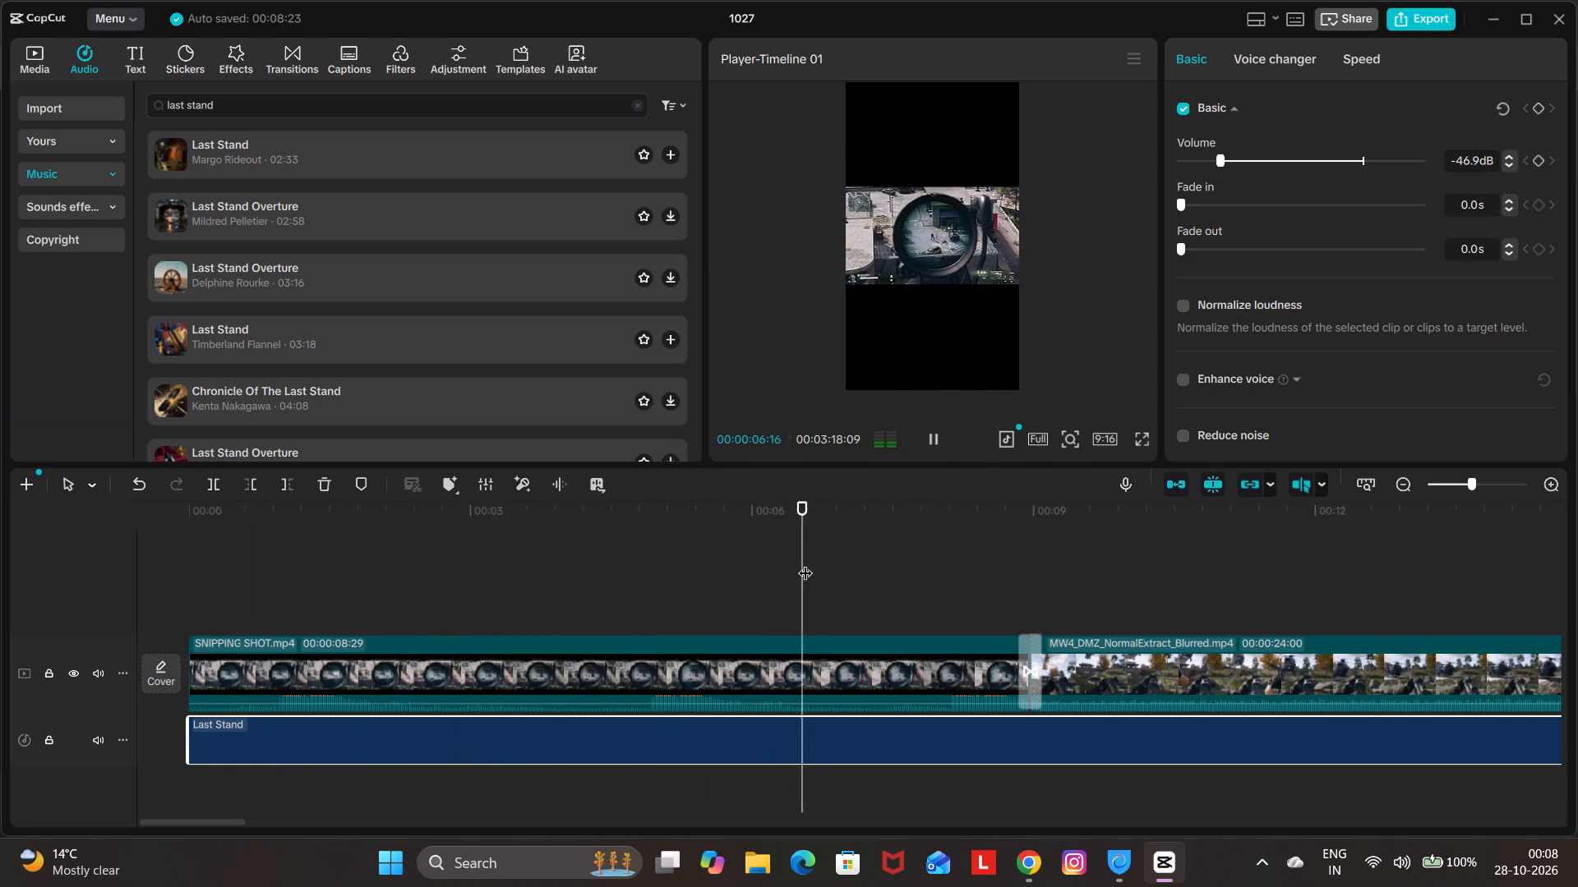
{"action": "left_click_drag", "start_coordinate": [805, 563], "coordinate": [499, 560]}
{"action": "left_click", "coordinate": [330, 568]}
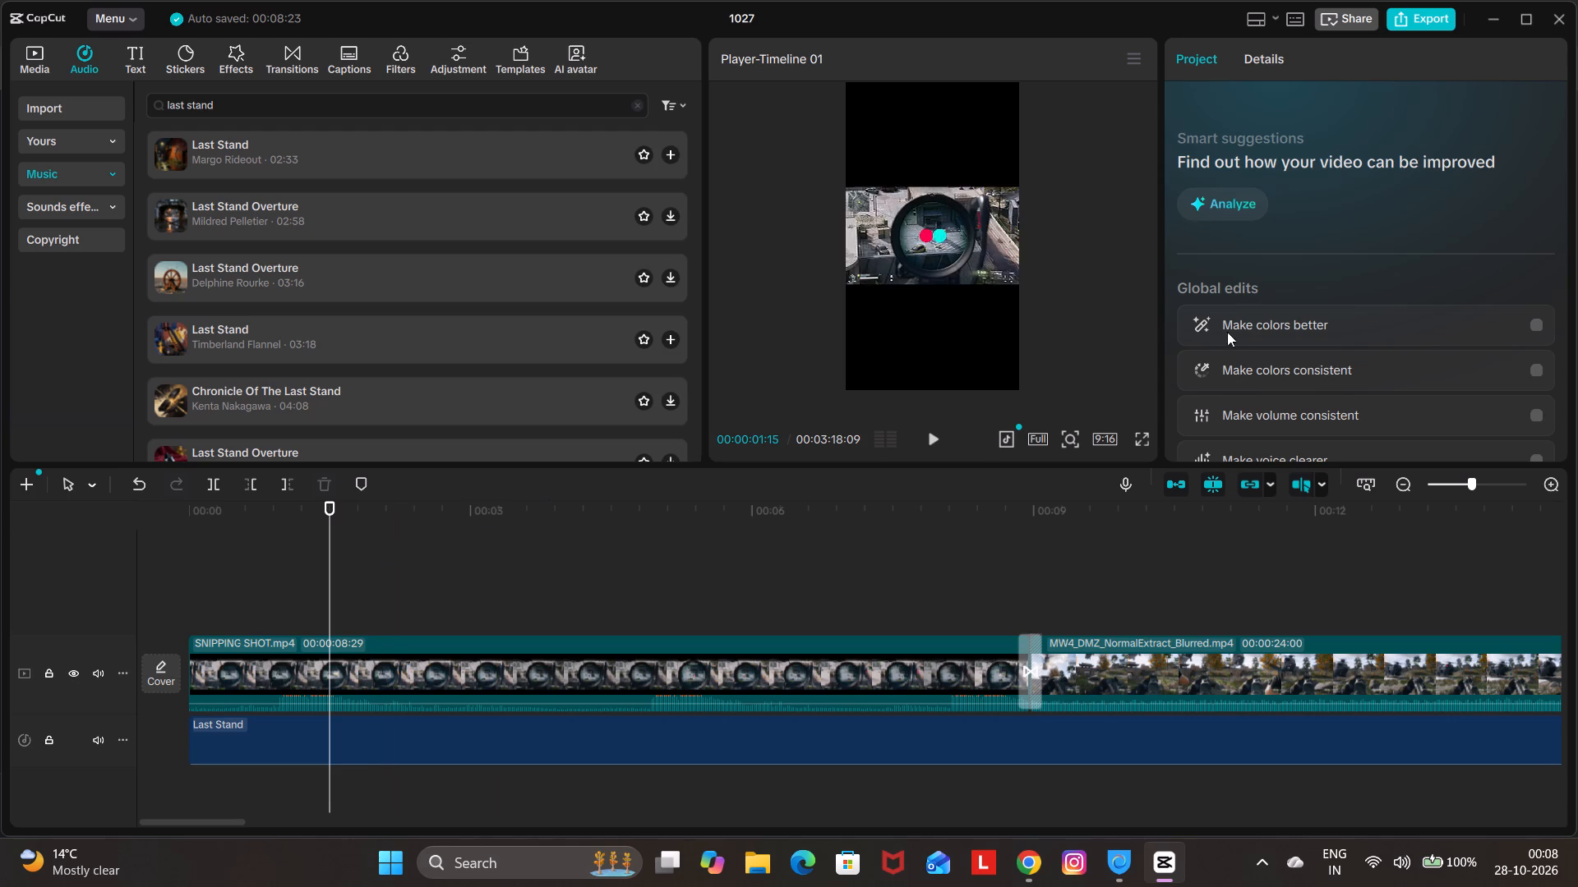
Set the Last Stand music clip's volume to -21.8 dB.
{"action": "left_click", "coordinate": [657, 746]}
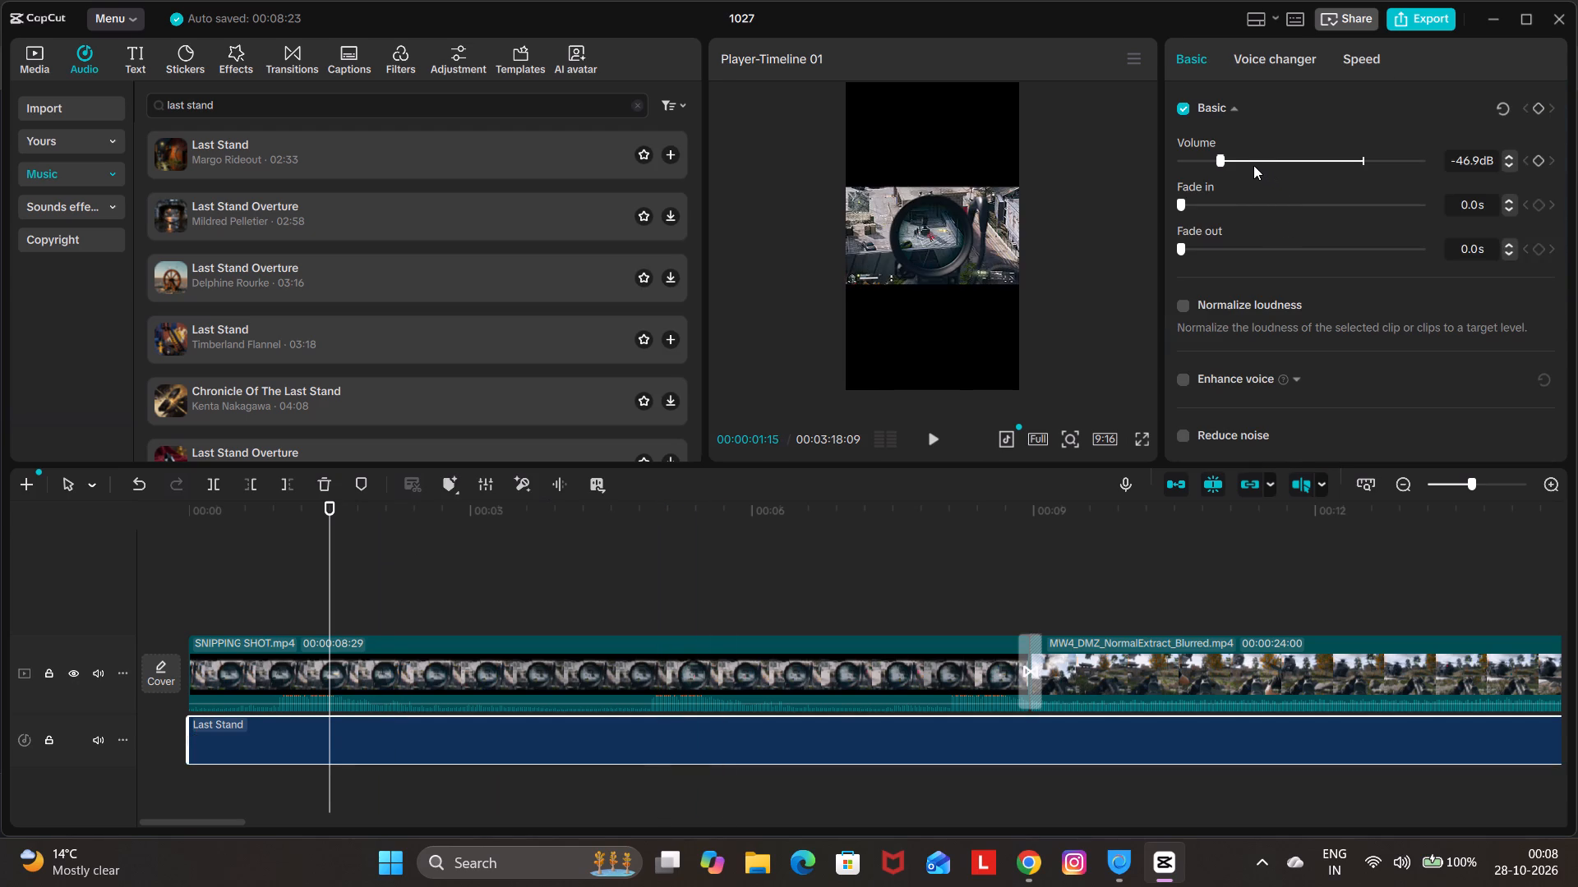
{"action": "left_click", "coordinate": [1245, 155]}
{"action": "left_click", "coordinate": [1264, 151]}
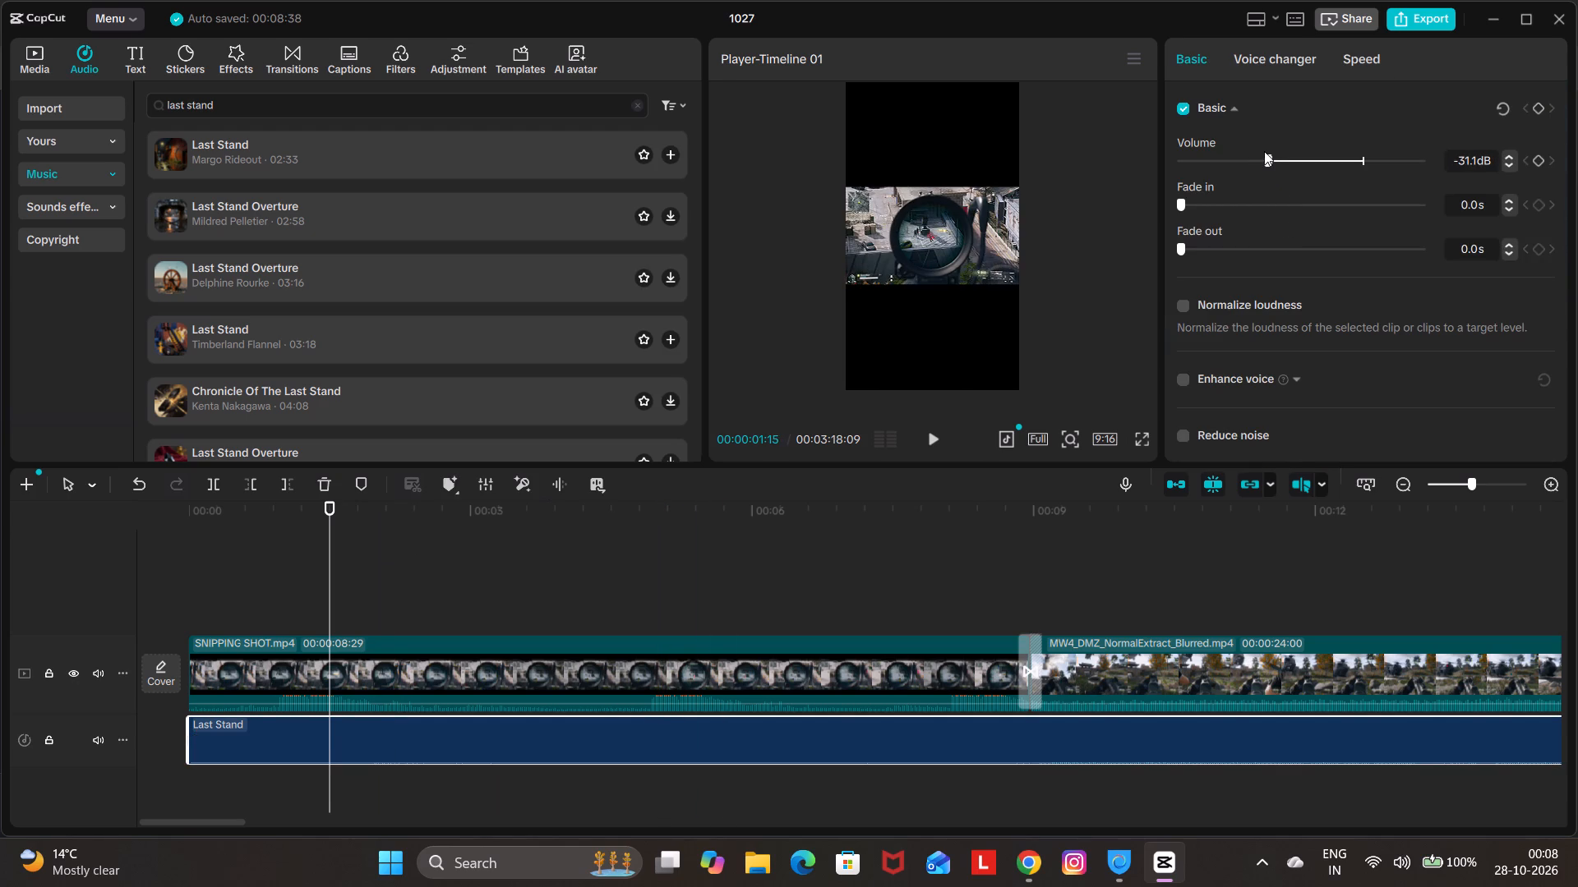
{"action": "left_click", "coordinate": [1292, 154]}
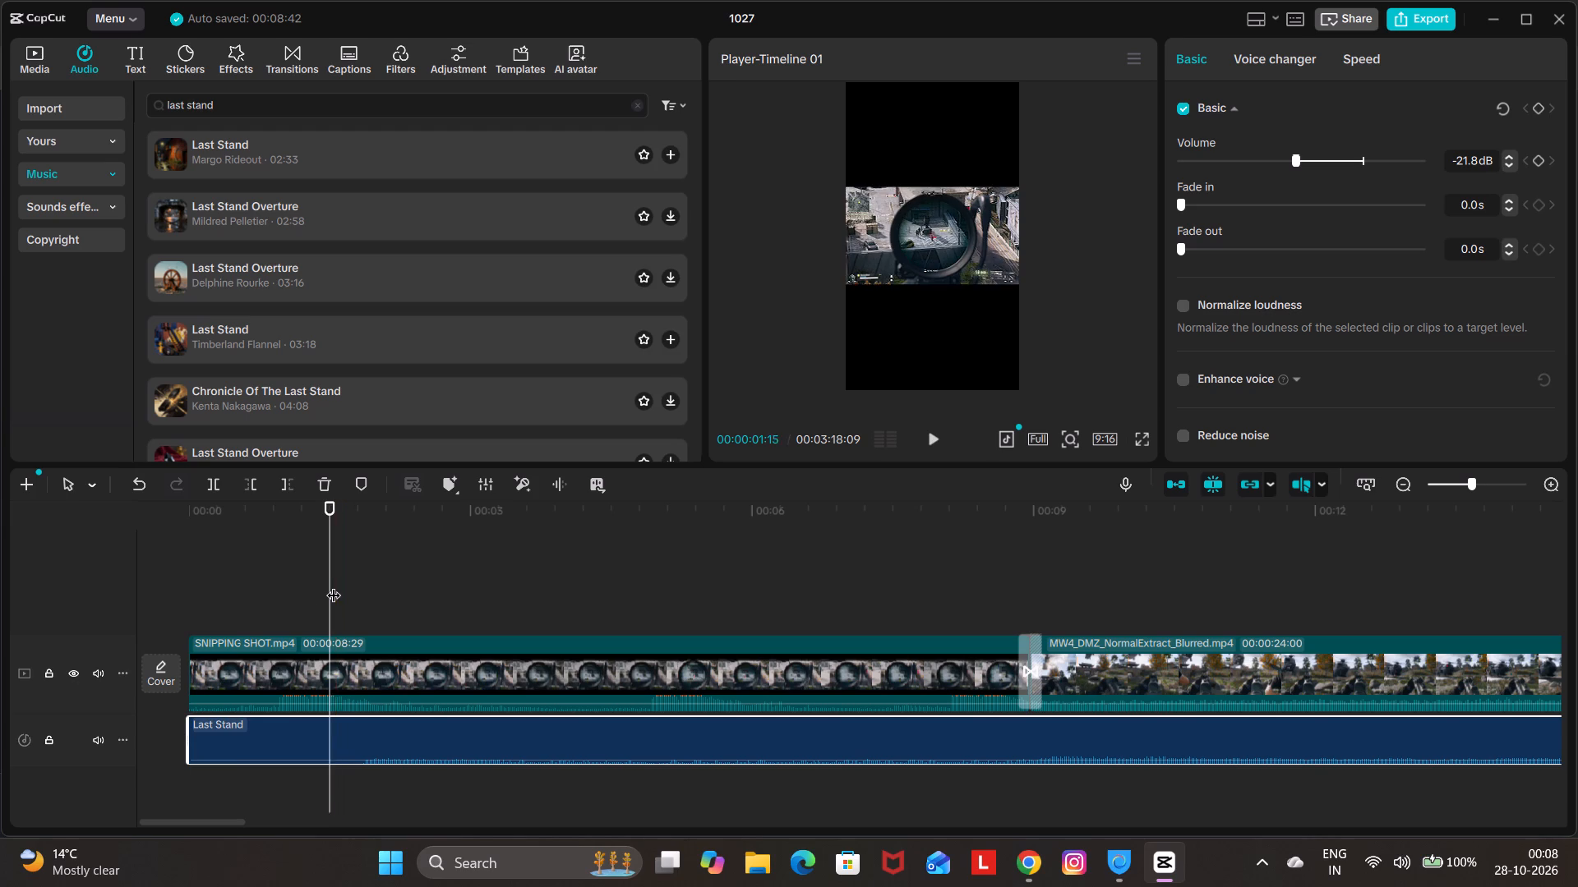
Trim the first 00:00:01:21 off the Last Stand music clip and move the clip back to the timeline's beginning.
{"action": "left_click_drag", "start_coordinate": [334, 585], "coordinate": [126, 588]}
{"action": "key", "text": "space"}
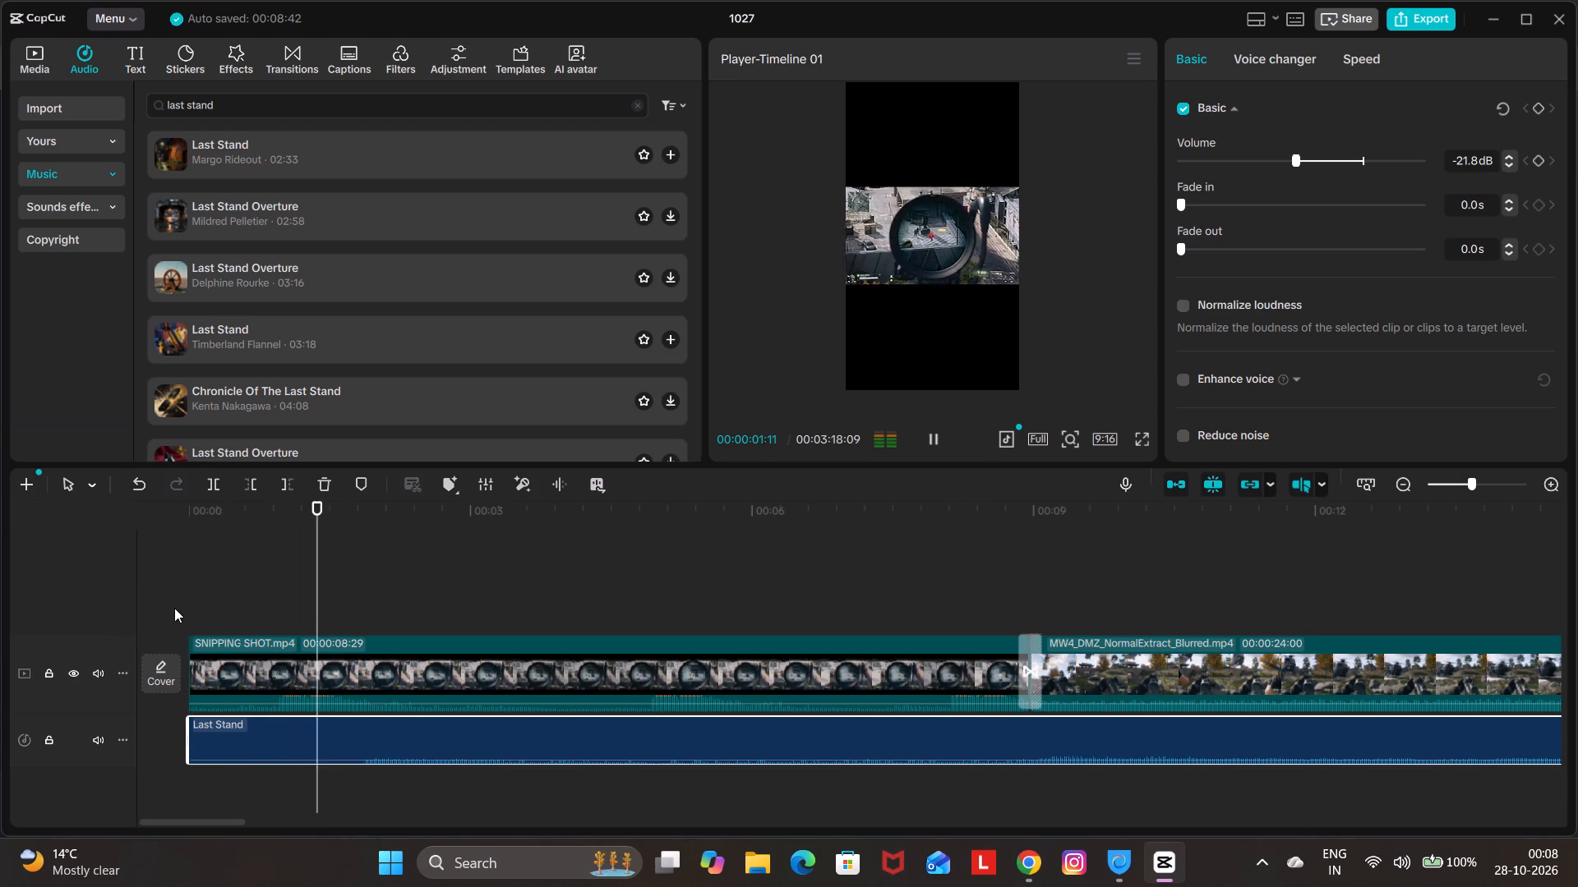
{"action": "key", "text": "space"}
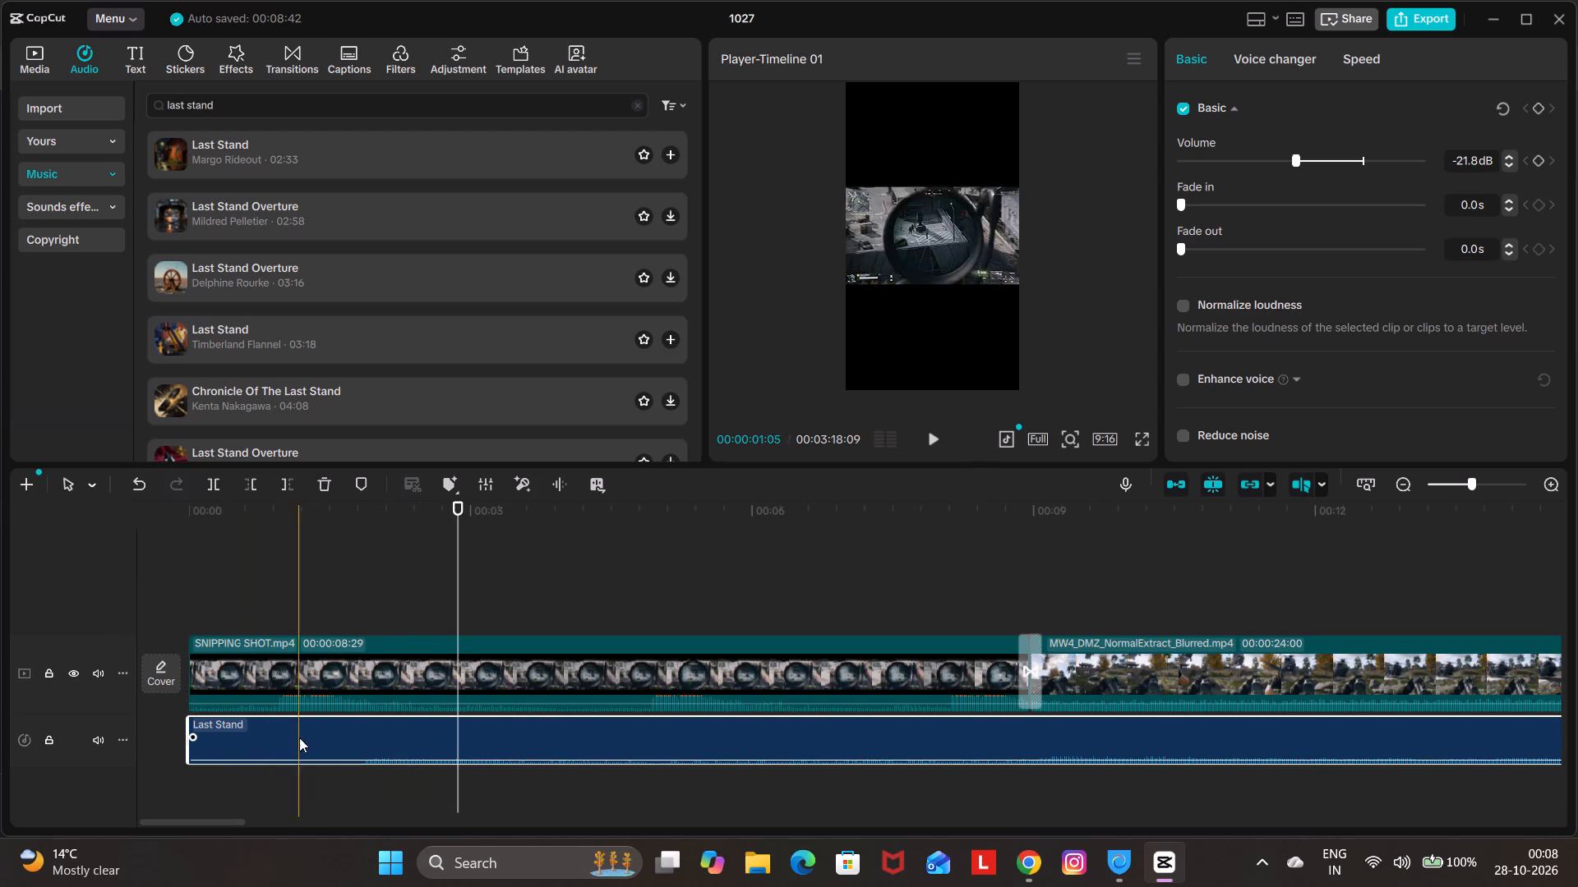
{"action": "left_click", "coordinate": [349, 740]}
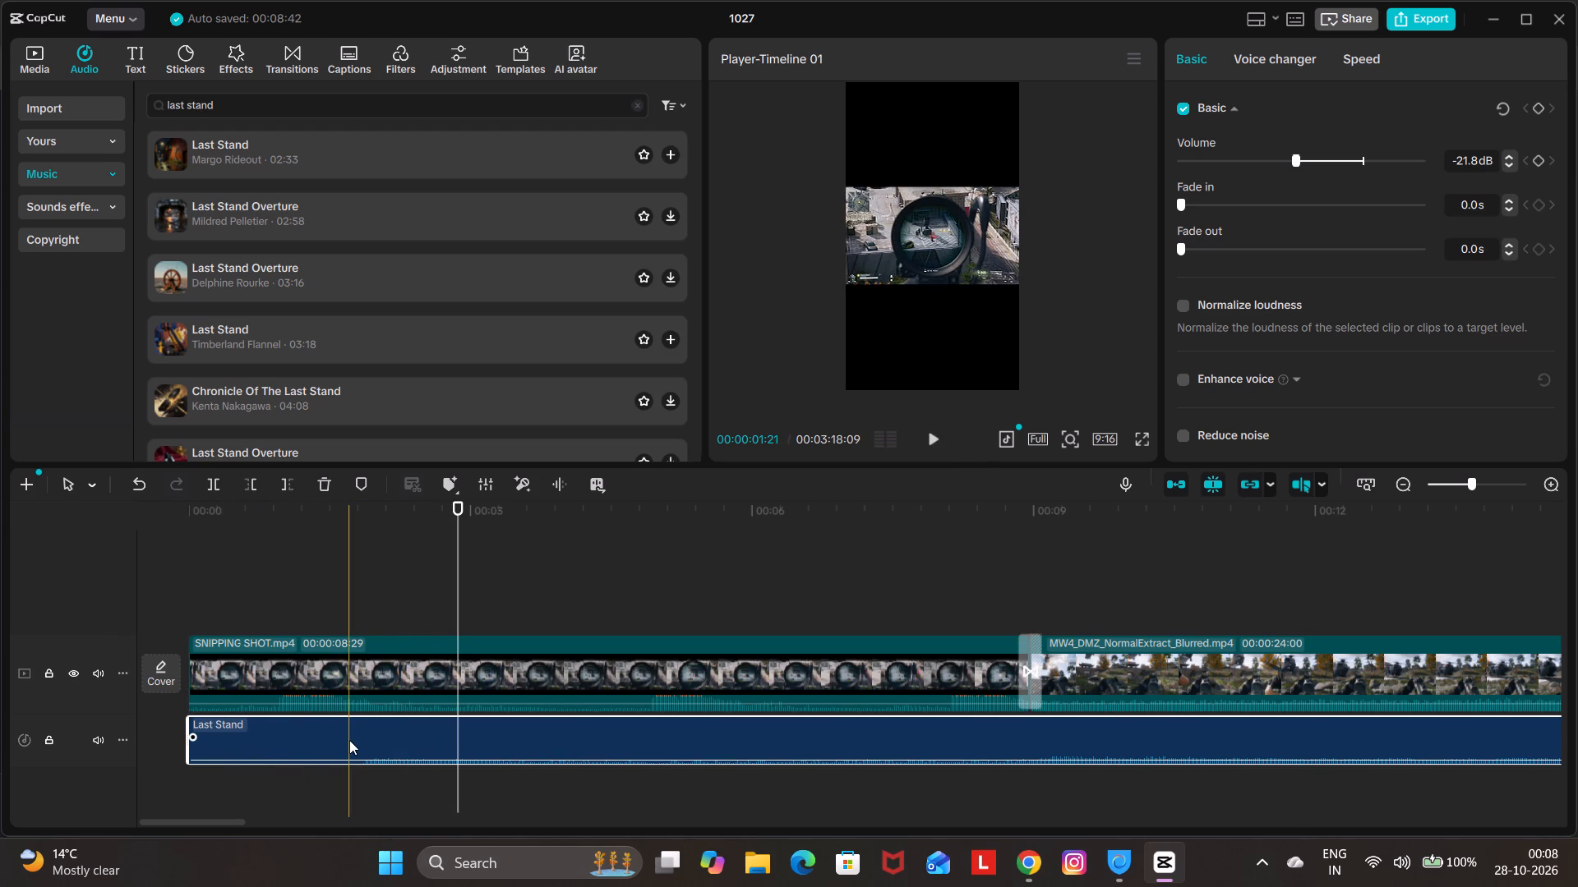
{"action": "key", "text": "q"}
{"action": "left_click_drag", "start_coordinate": [417, 740], "coordinate": [300, 728]}
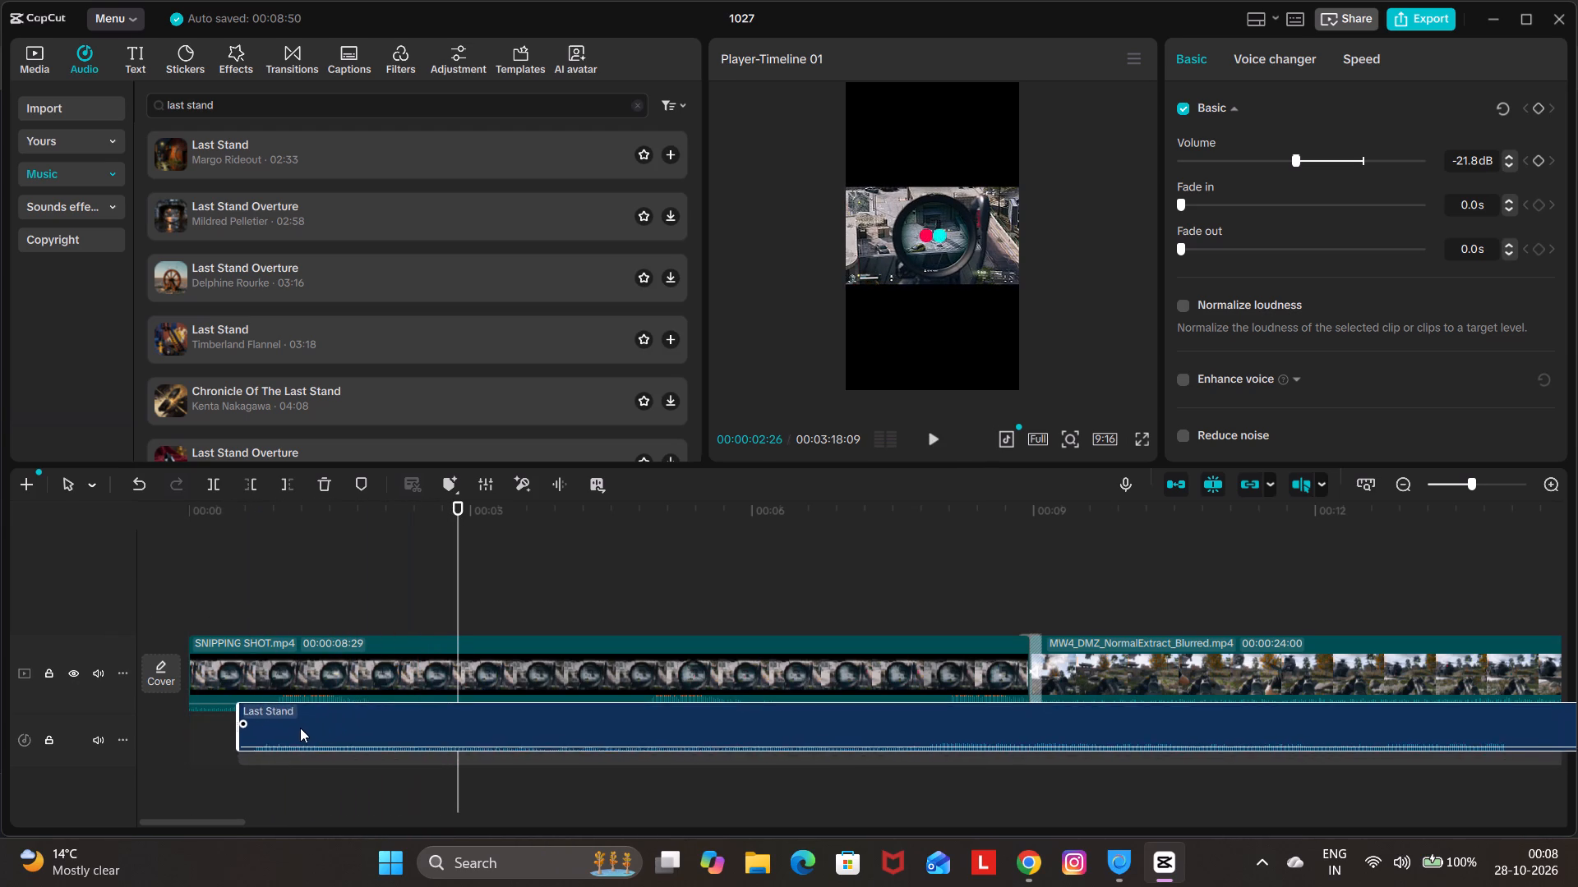
{"action": "left_click_drag", "start_coordinate": [300, 728], "coordinate": [256, 735]}
Play the edit from the beginning into the second clip to check the trimmed music, dismissing the chat notification.
{"action": "left_click", "coordinate": [180, 586]}
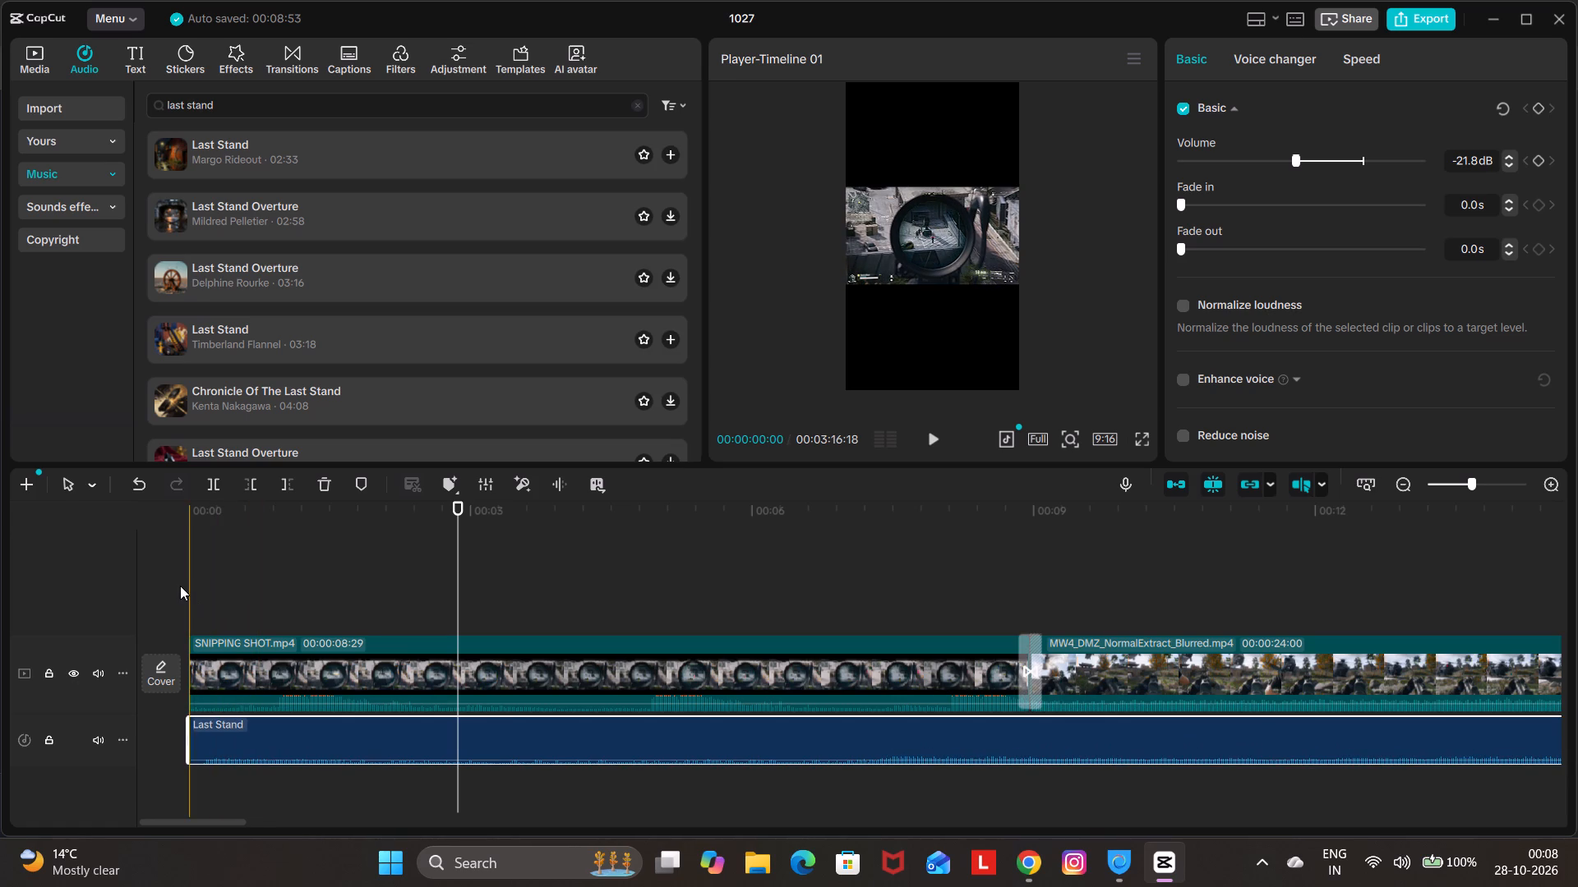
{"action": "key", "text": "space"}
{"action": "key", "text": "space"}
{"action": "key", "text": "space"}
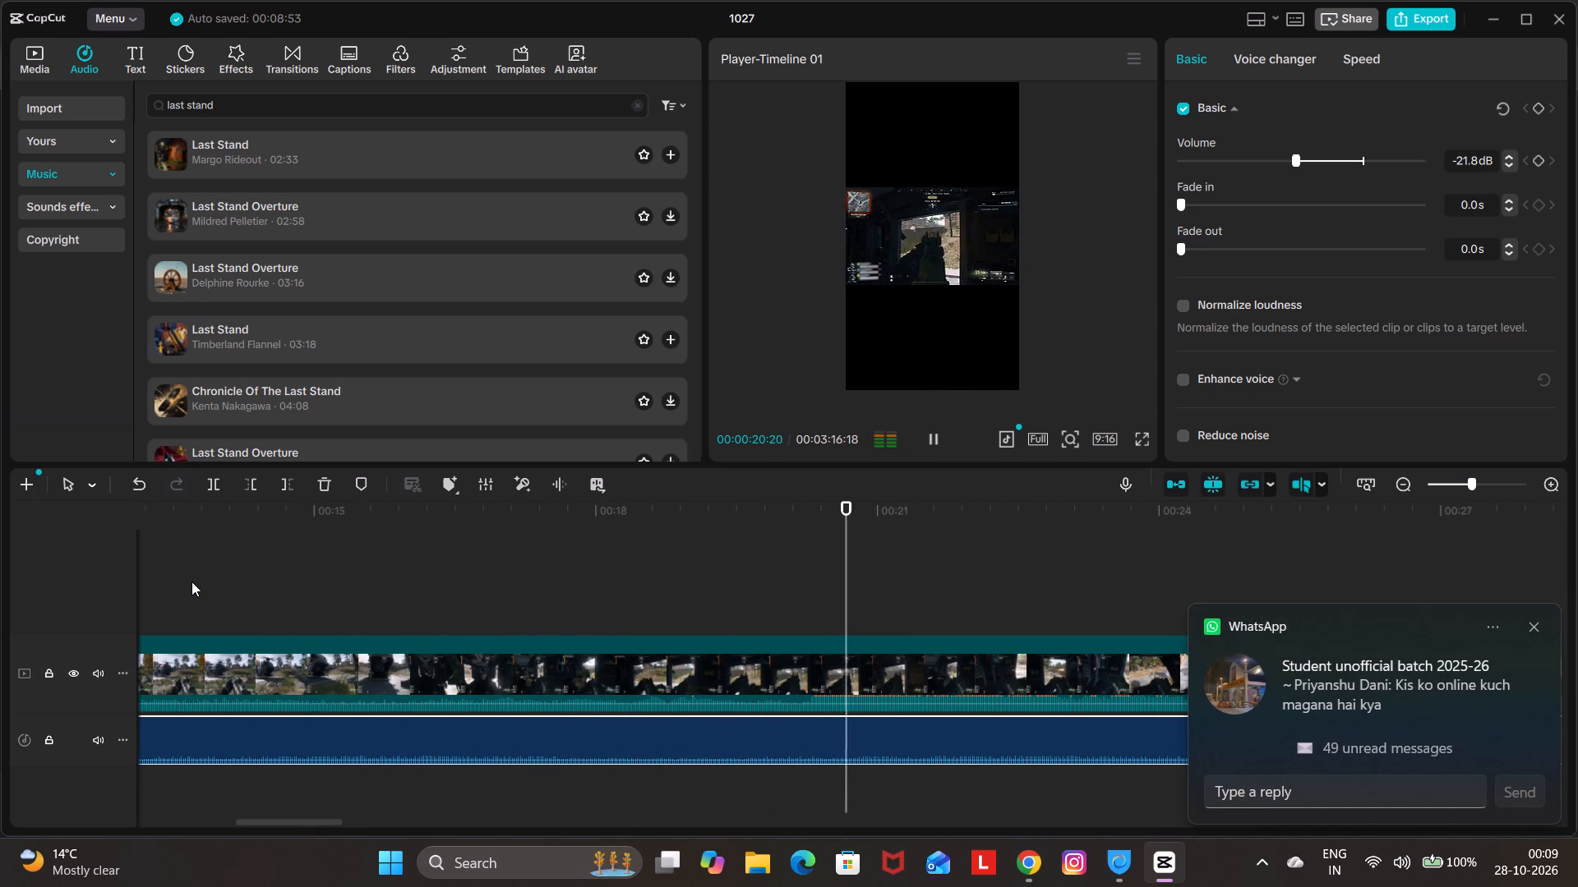
{"action": "left_click", "coordinate": [1541, 625]}
{"action": "left_click", "coordinate": [710, 603]}
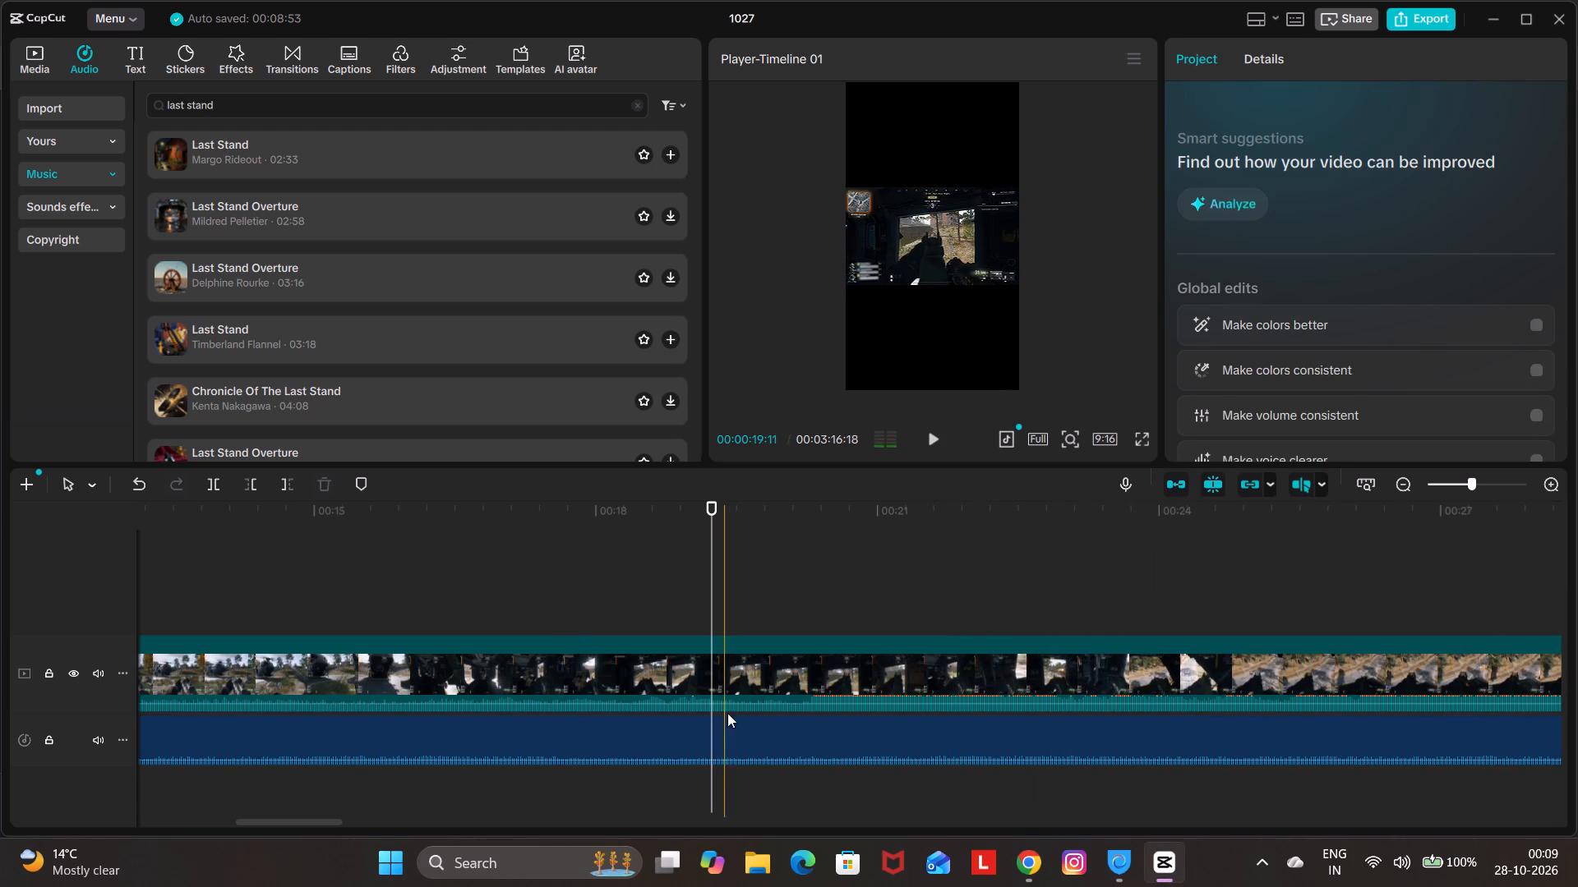
Set the Last Stand music clip's volume to -17.4 dB.
{"action": "left_click", "coordinate": [729, 751]}
{"action": "left_click_drag", "start_coordinate": [1088, 366], "coordinate": [1129, 342]}
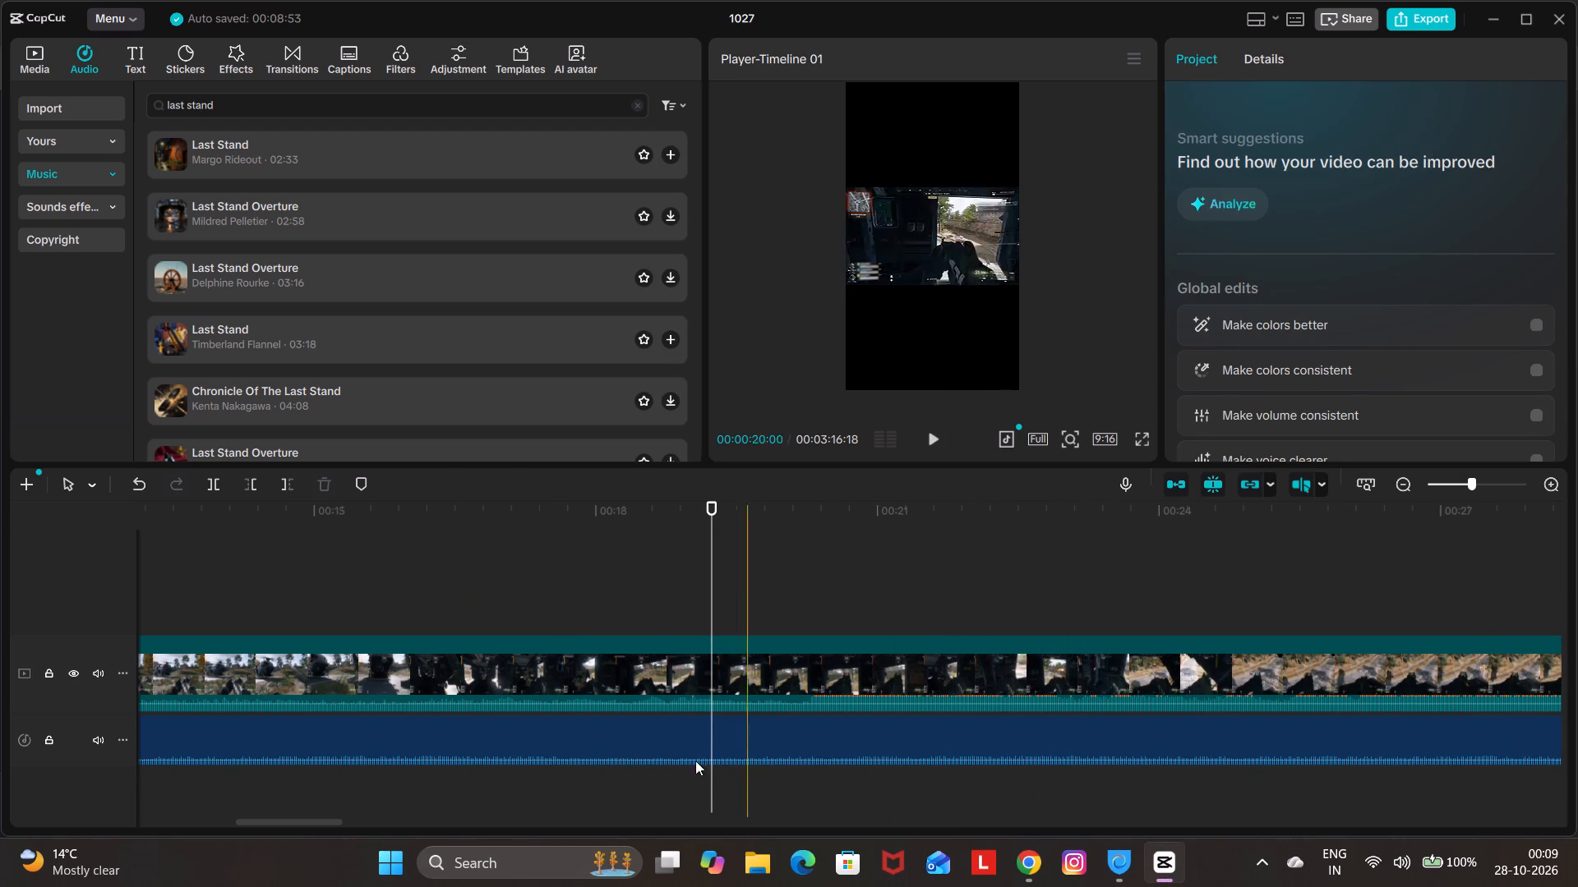
{"action": "left_click", "coordinate": [691, 733]}
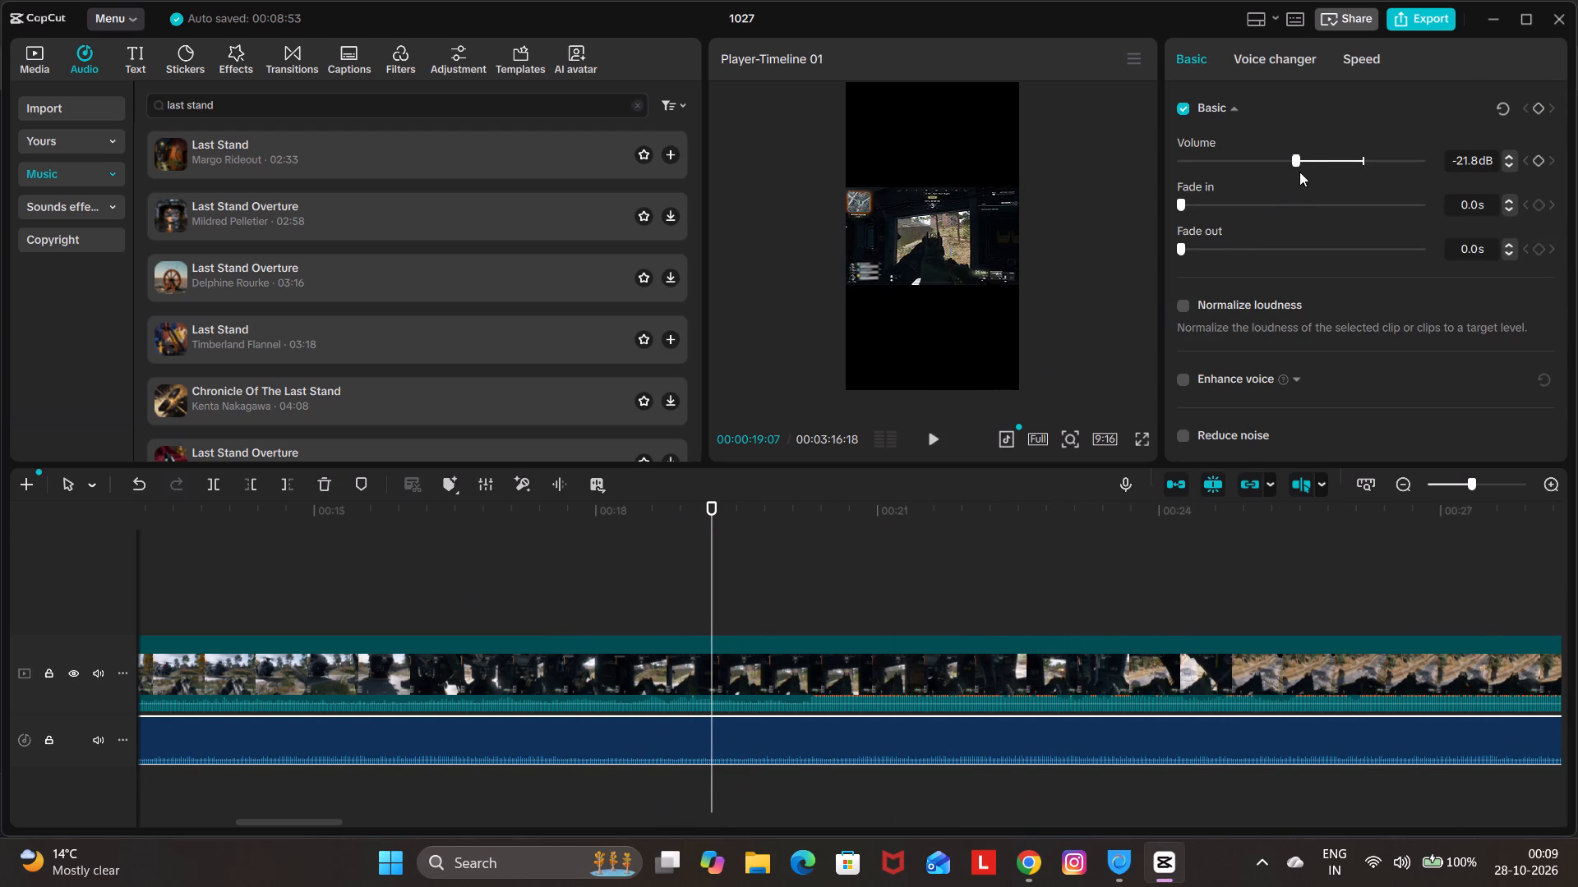
{"action": "left_click", "coordinate": [1305, 154]}
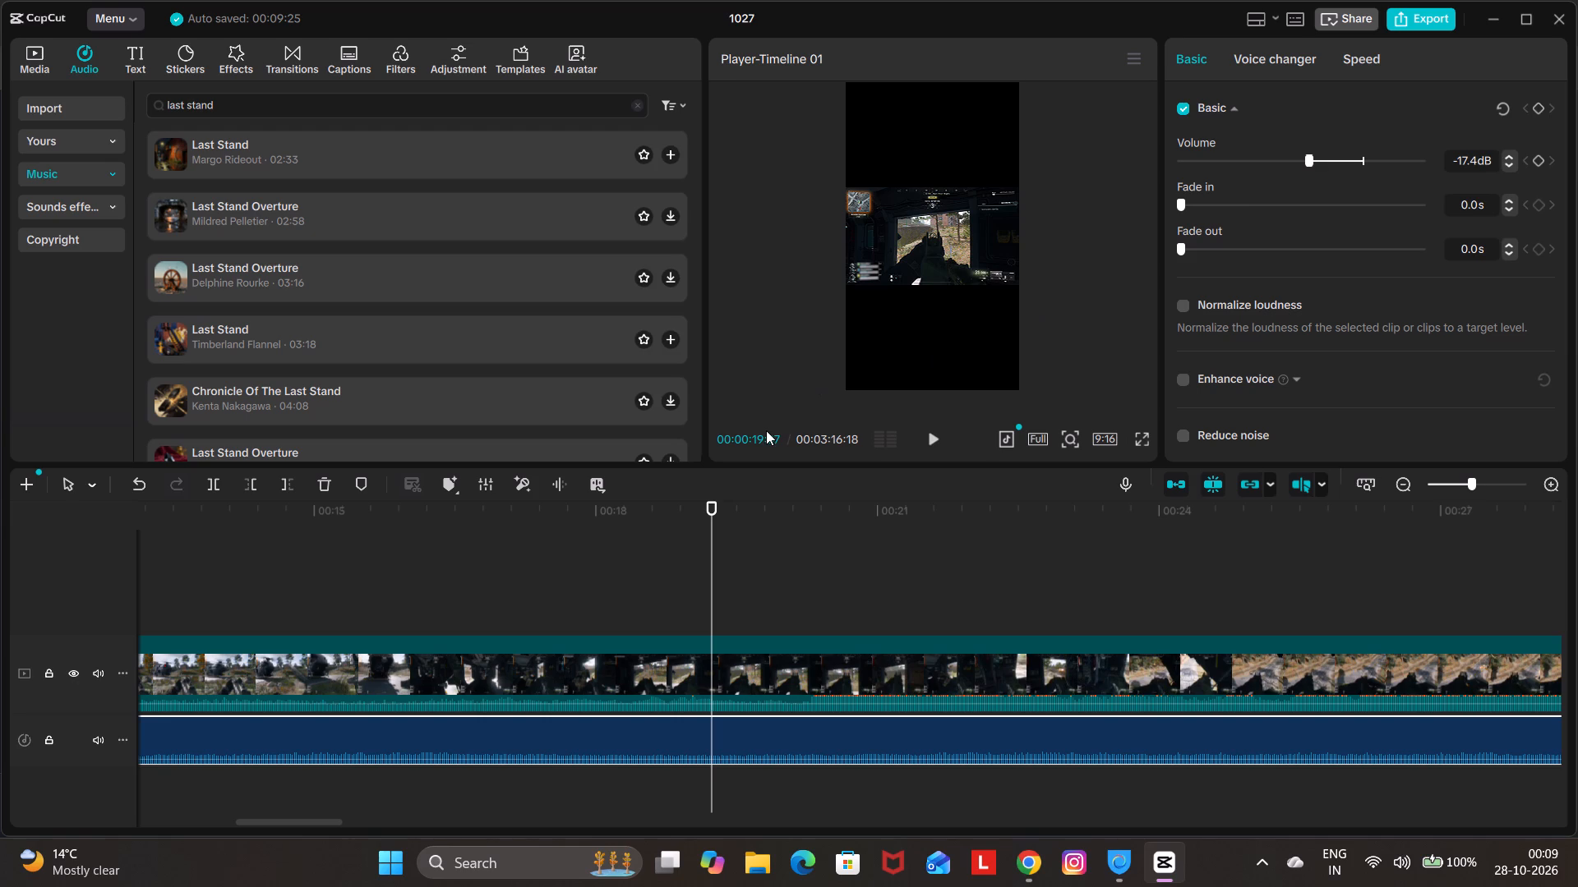
Play the MW4_DMZ_NormalExtract_Blurred clip from near its start towards its end to check the music balance.
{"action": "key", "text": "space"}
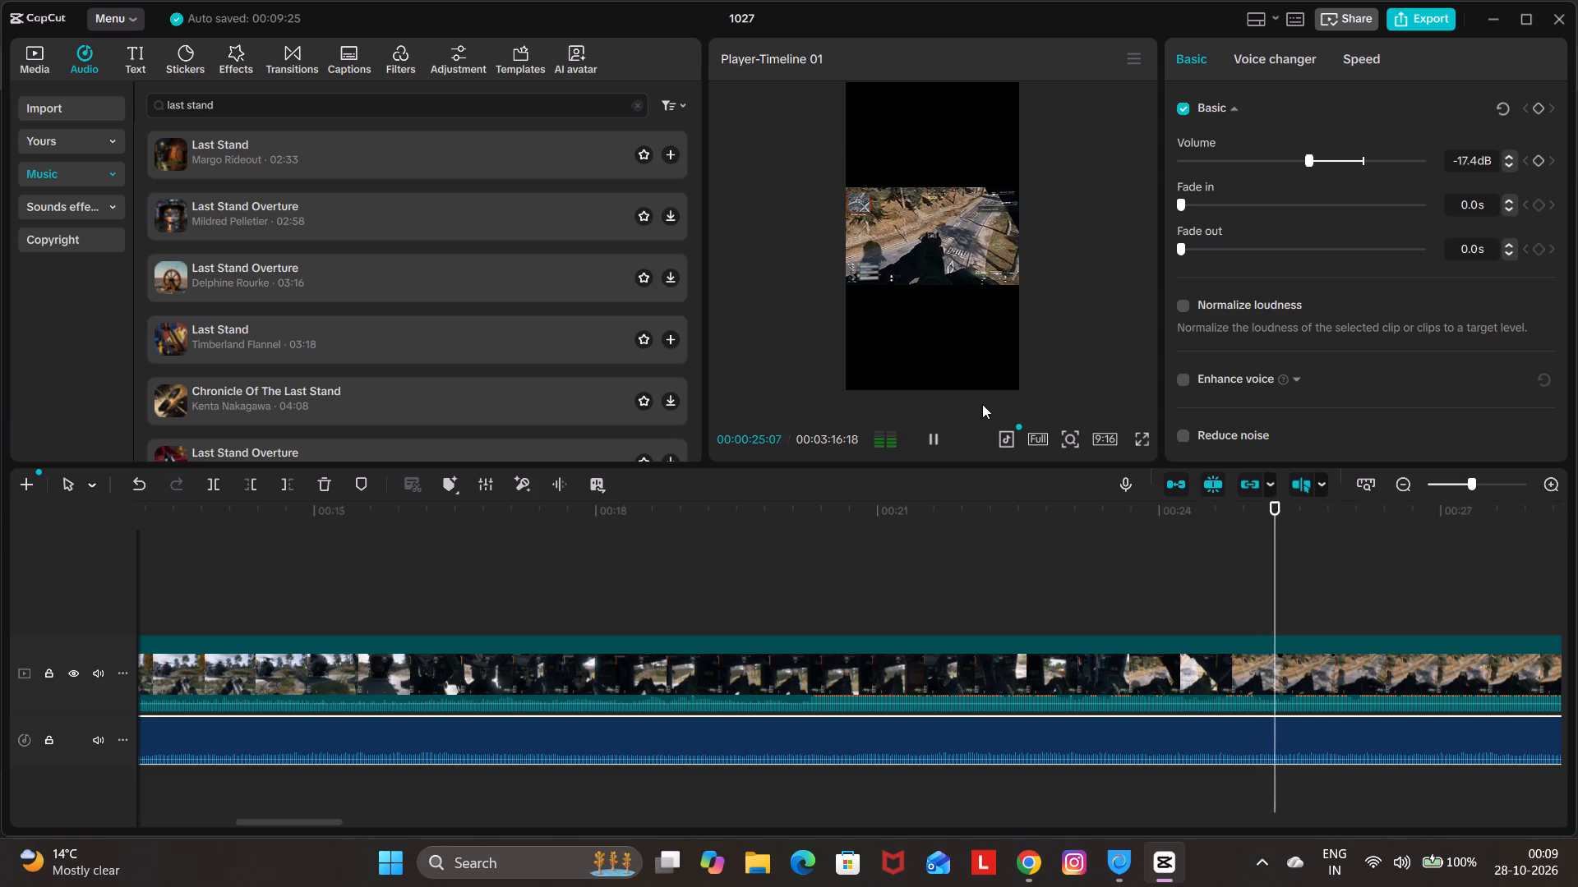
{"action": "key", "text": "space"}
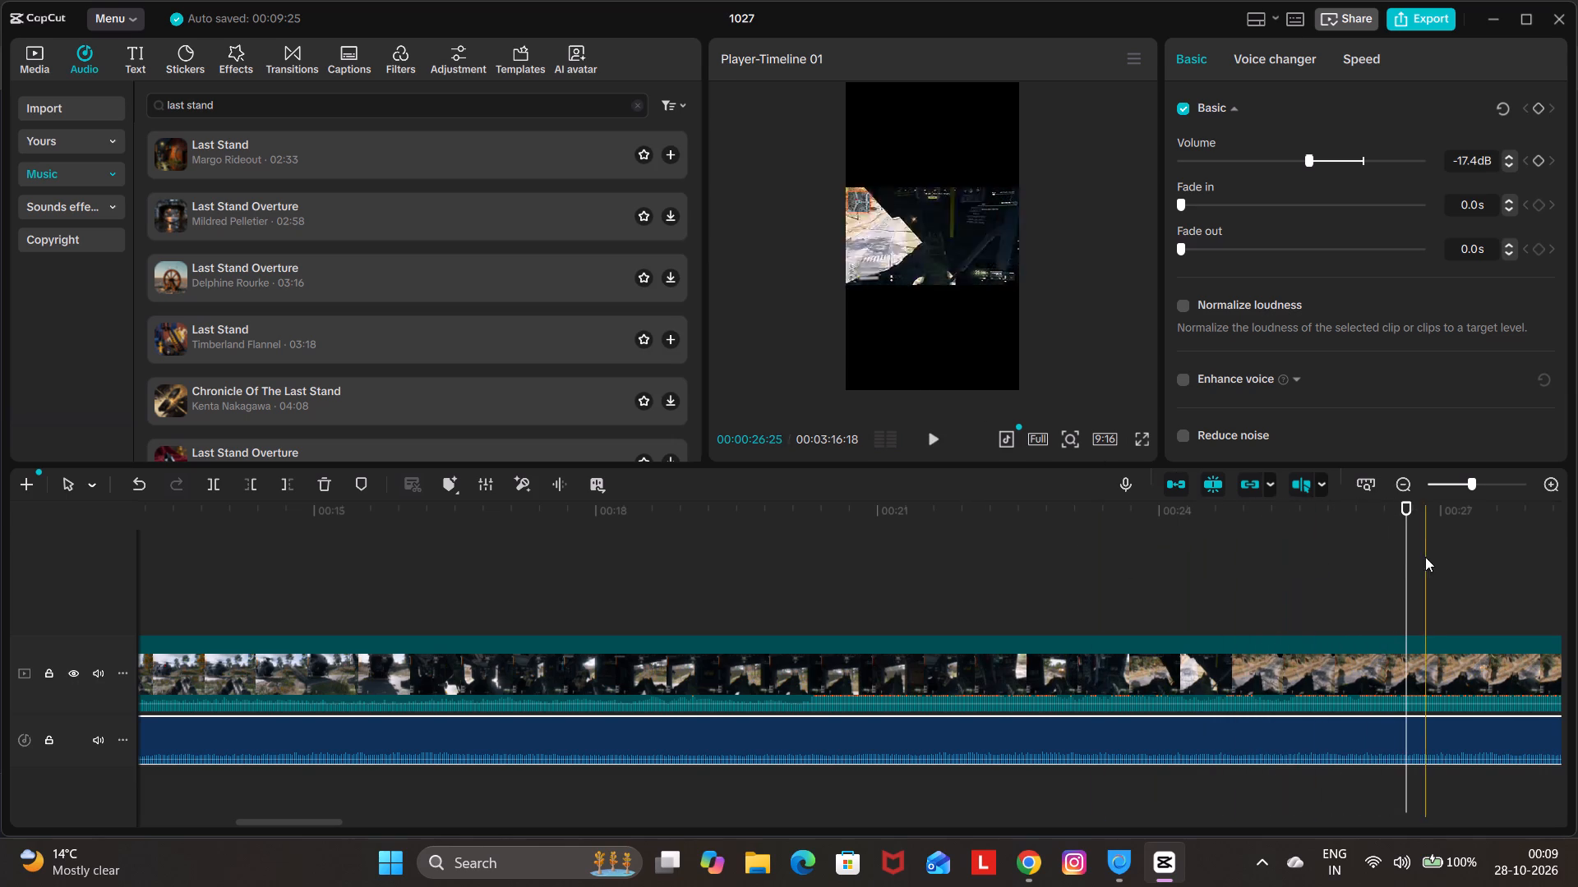
{"action": "left_click_drag", "start_coordinate": [1405, 556], "coordinate": [310, 624]}
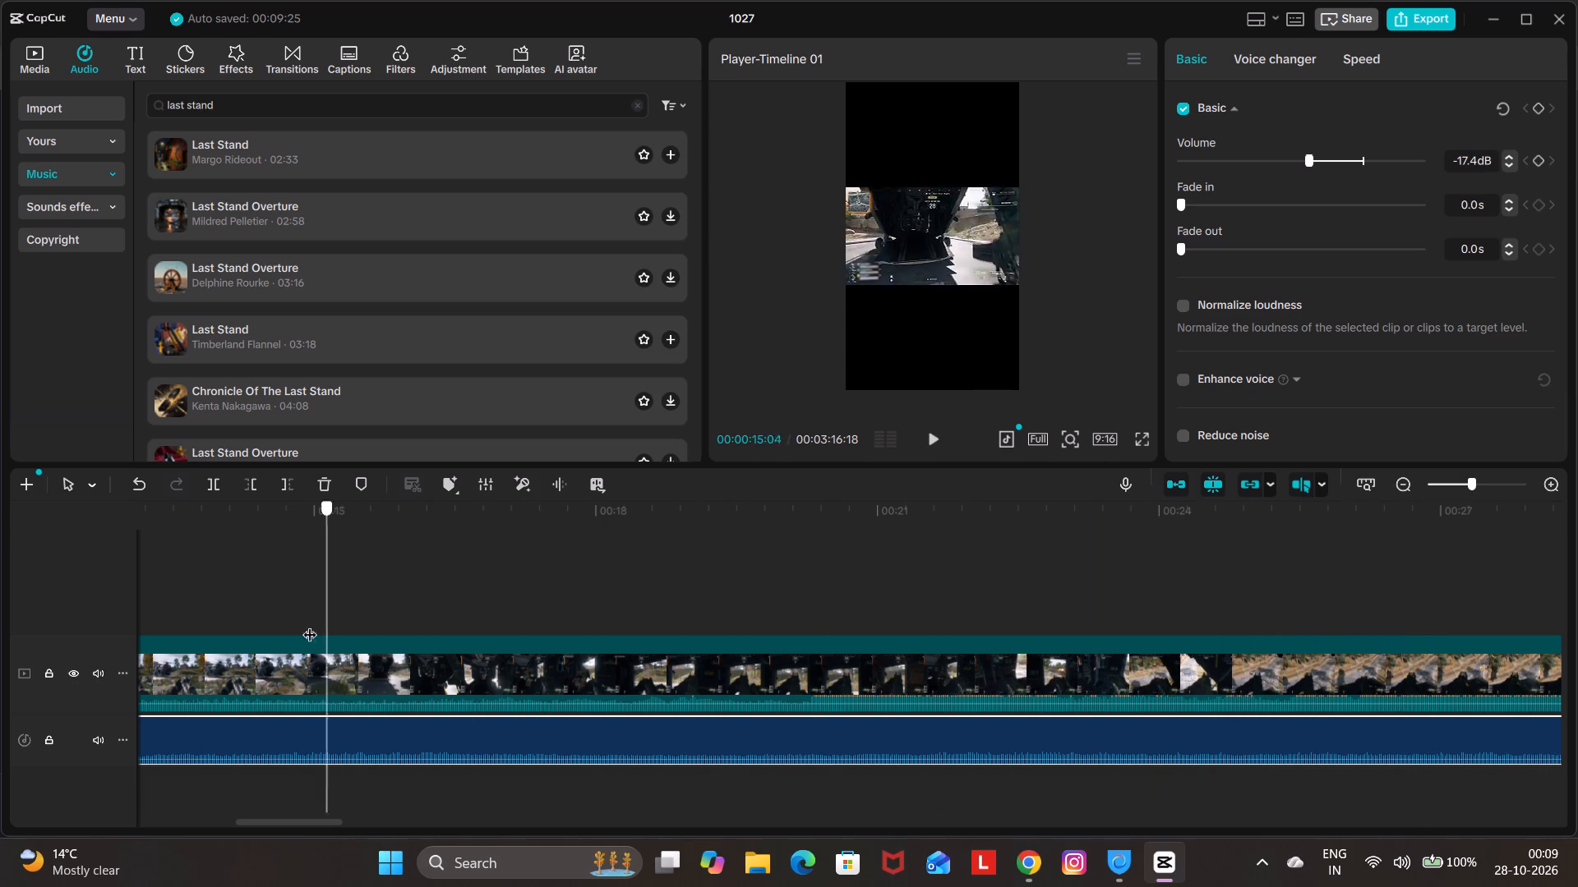
{"action": "left_click_drag", "start_coordinate": [310, 624], "coordinate": [884, 710]}
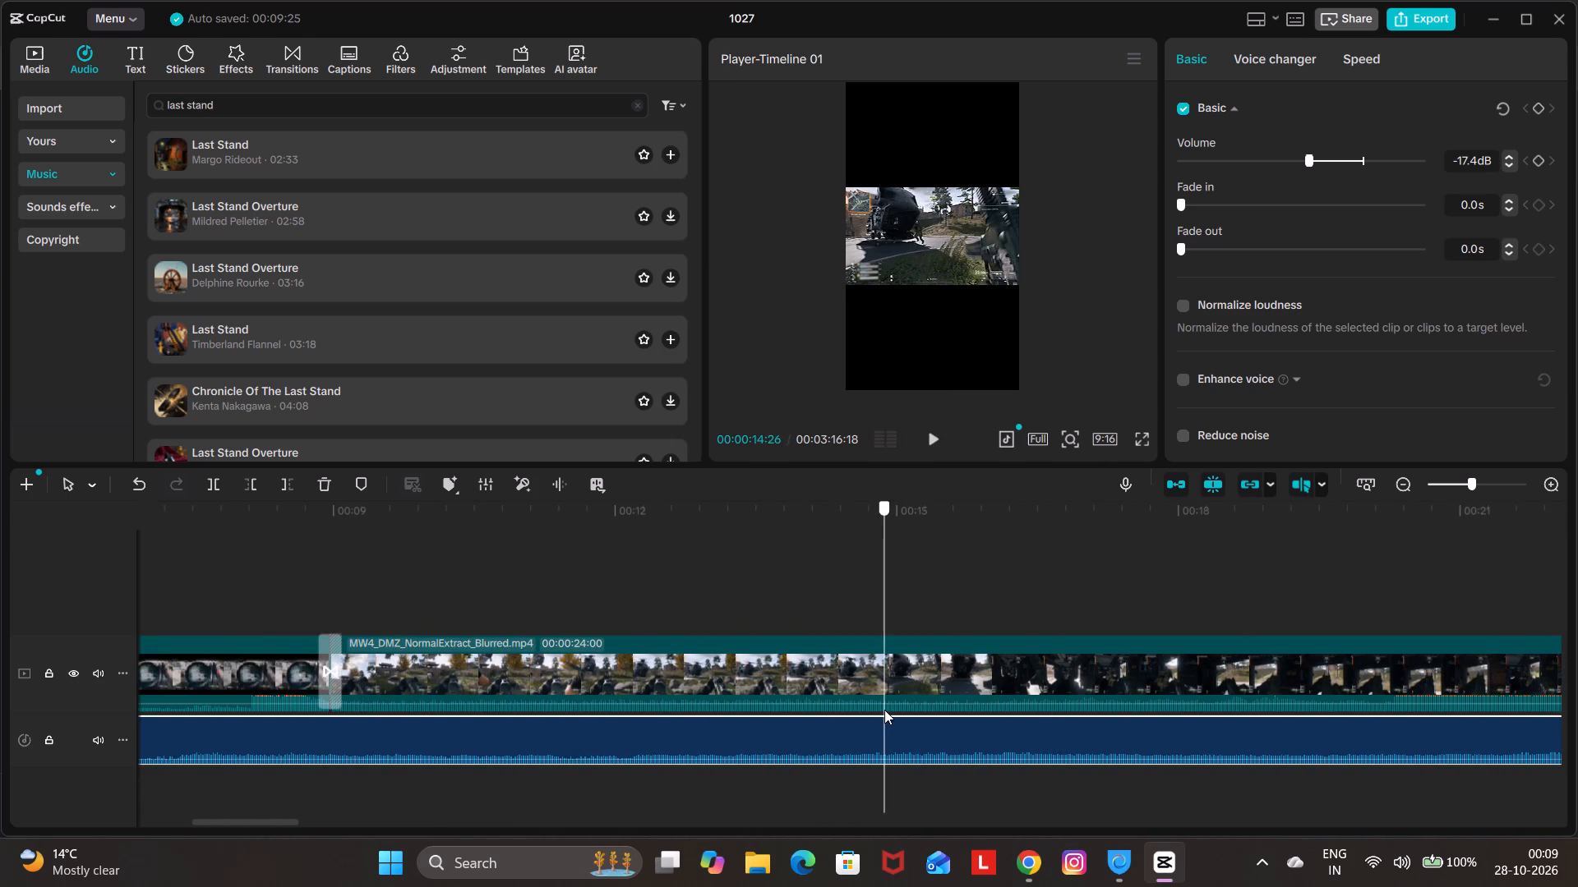
{"action": "left_click_drag", "start_coordinate": [884, 710], "coordinate": [386, 691]}
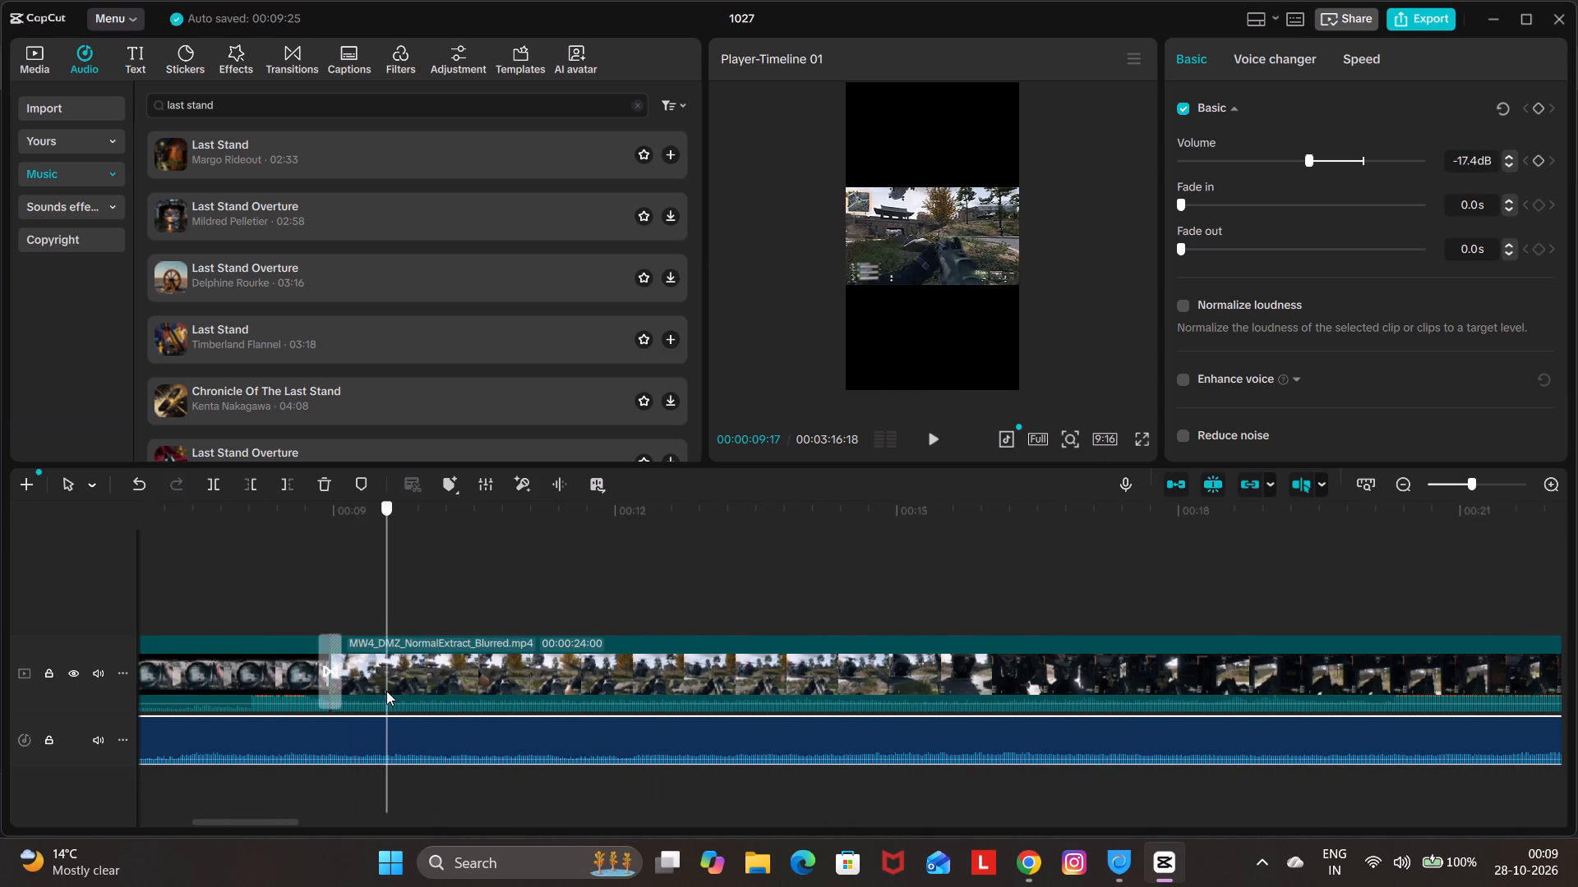
{"action": "left_click_drag", "start_coordinate": [386, 691], "coordinate": [415, 691]}
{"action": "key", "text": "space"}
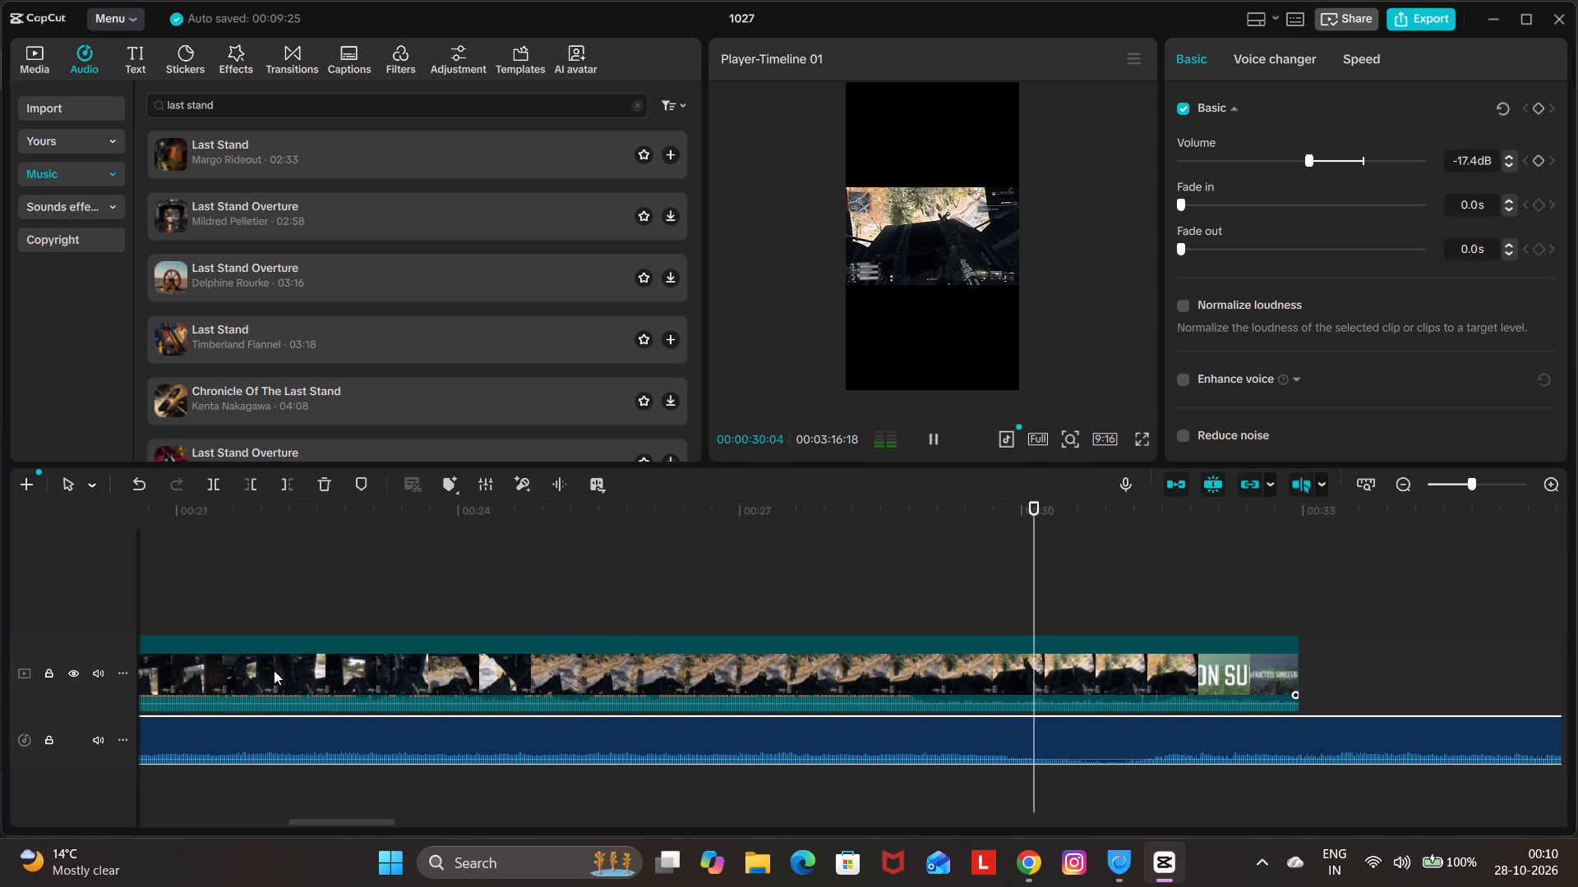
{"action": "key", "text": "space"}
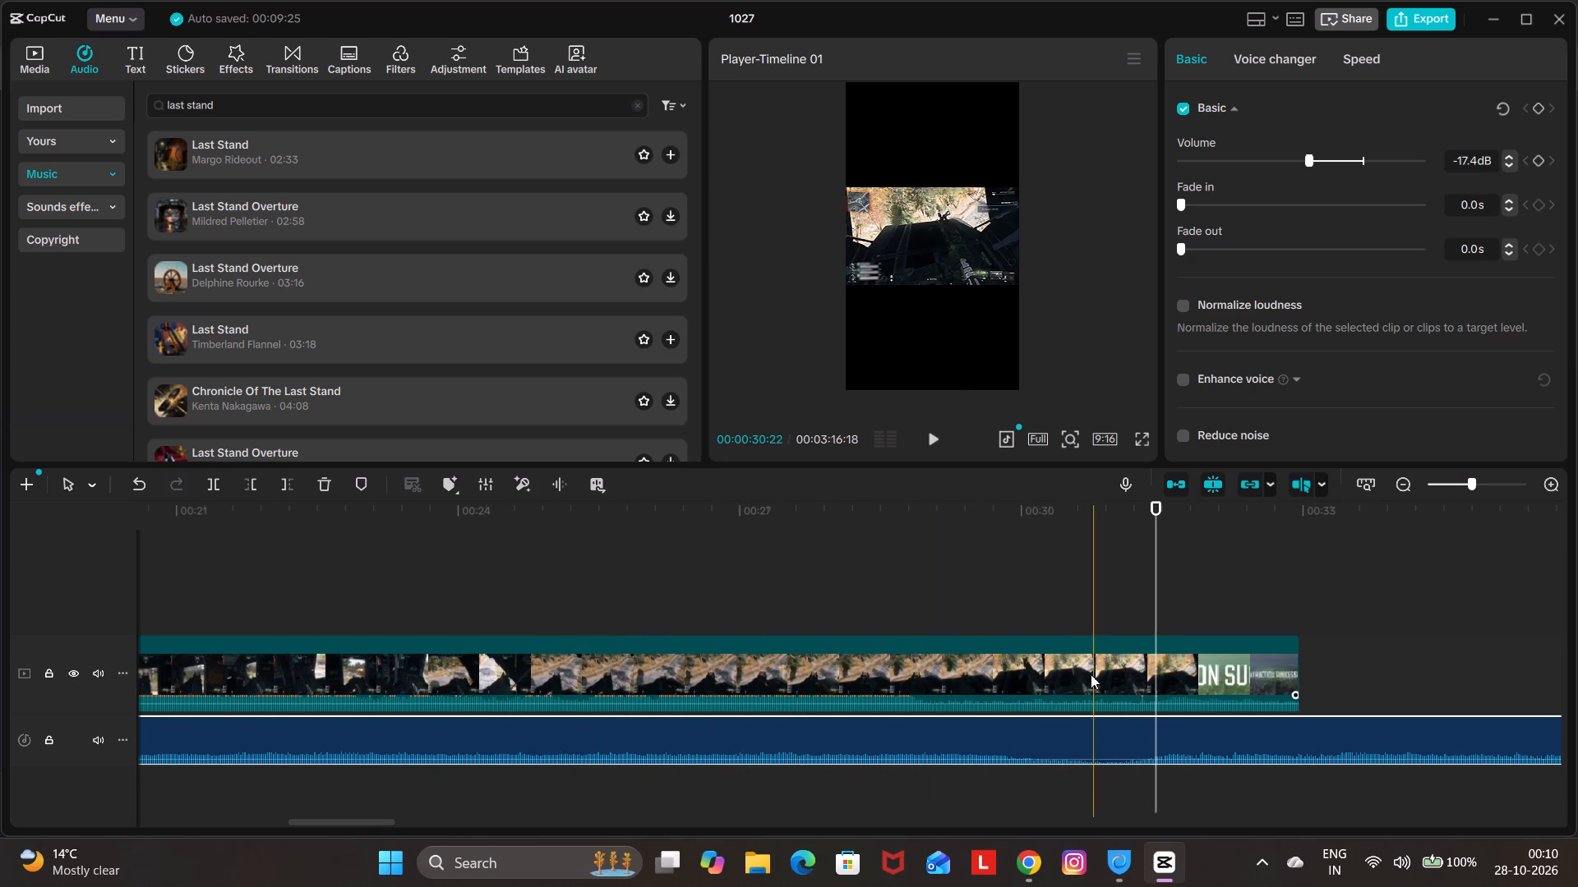
Delete the SNIPPING SHOT.mp4 clip from the start of the timeline along with its linked Last Stand music.
{"action": "left_click", "coordinate": [1009, 613]}
{"action": "left_click_drag", "start_coordinate": [1009, 612], "coordinate": [14, 634]}
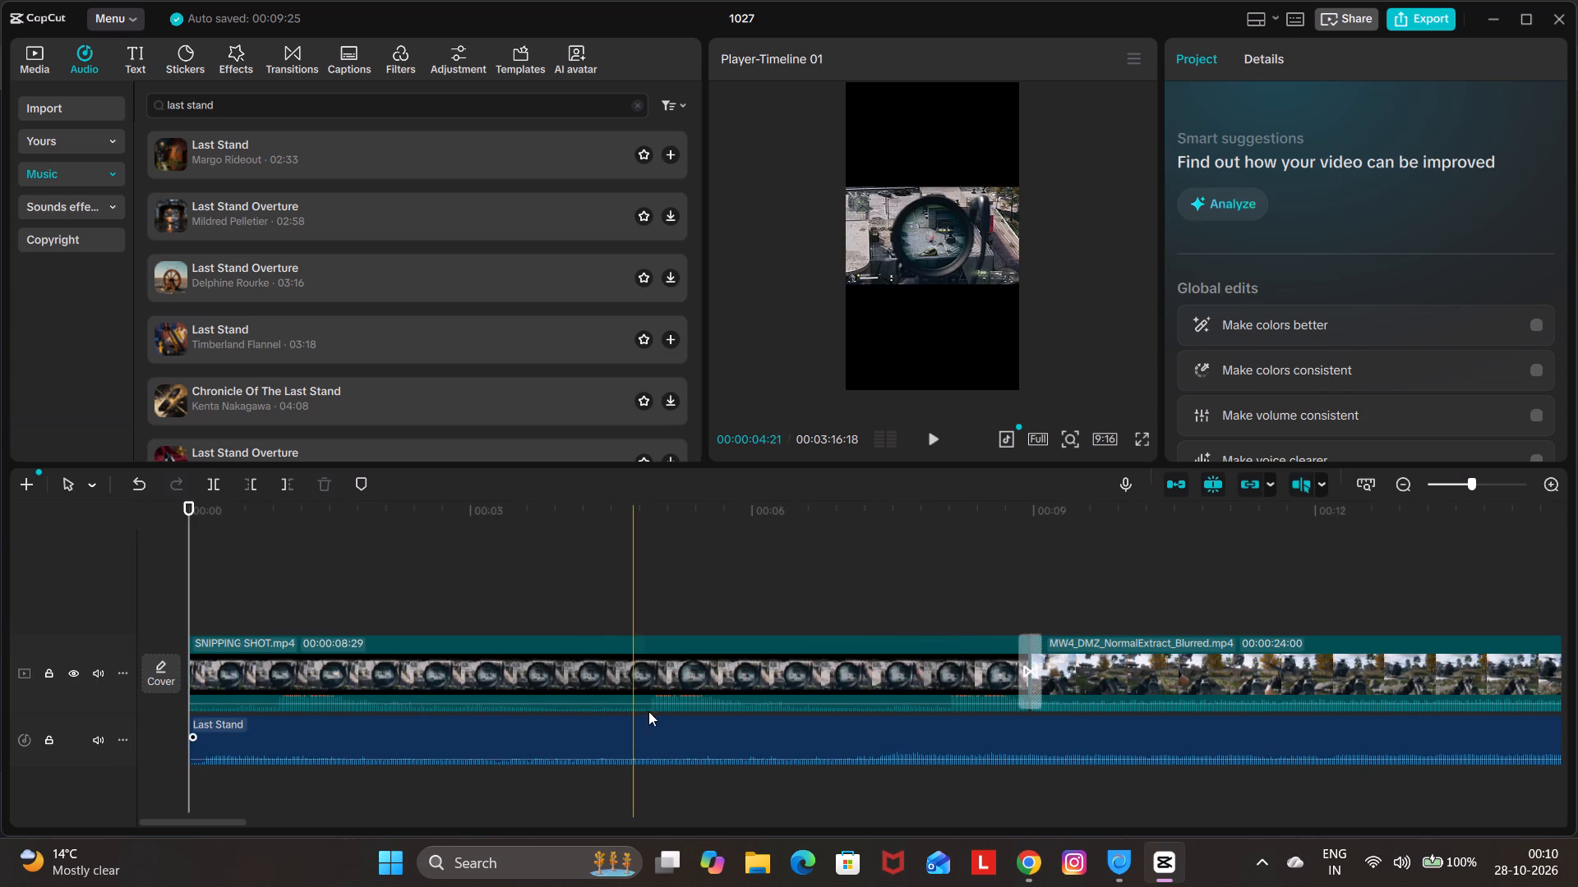
{"action": "left_click", "coordinate": [686, 684]}
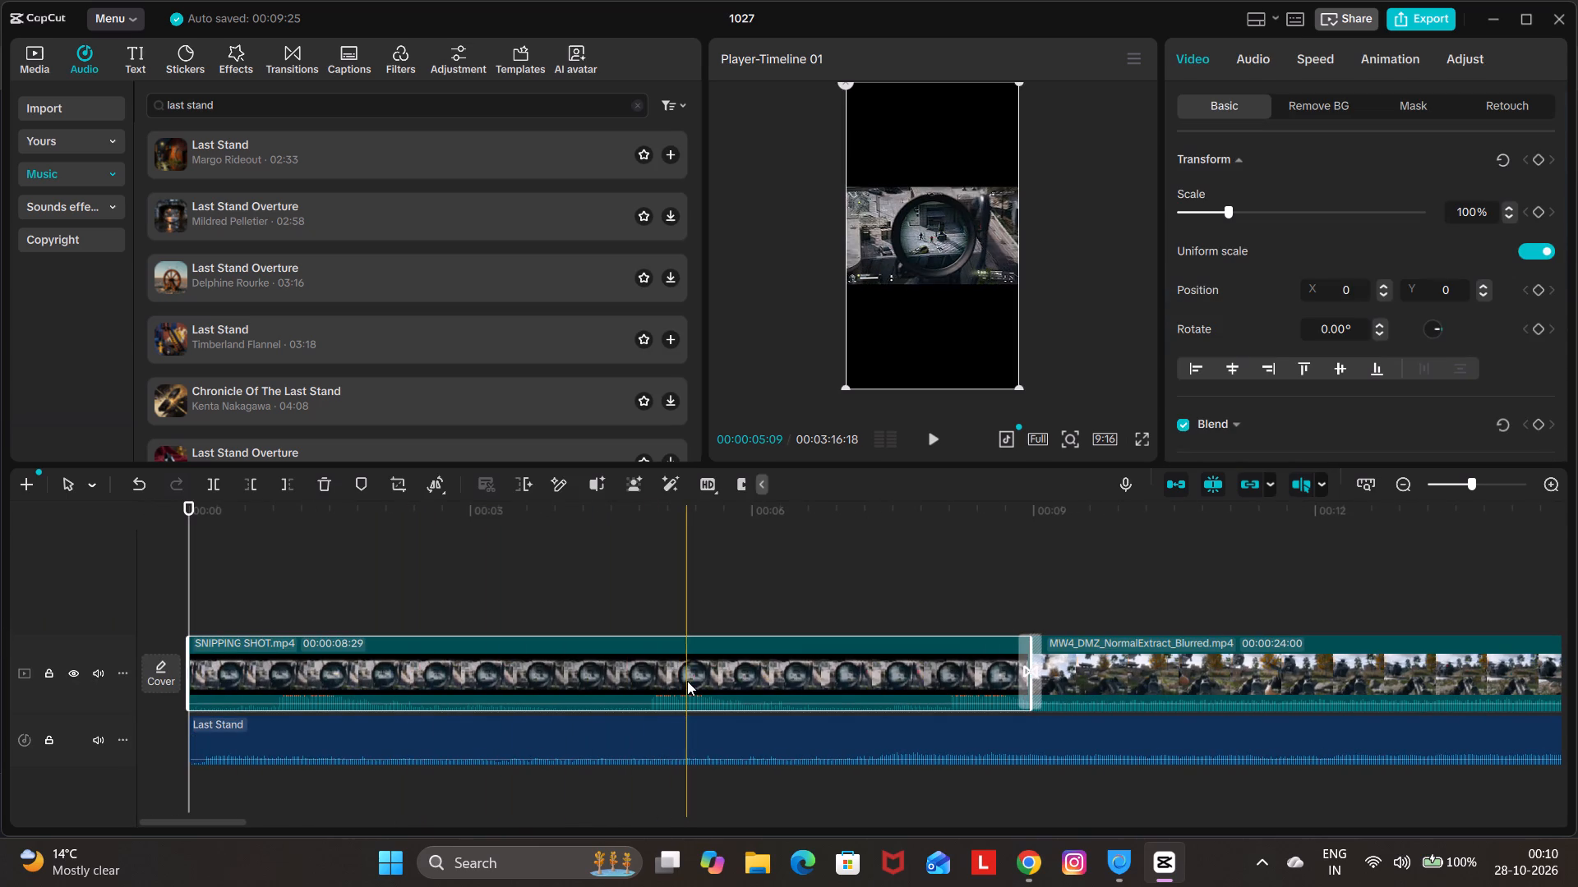
{"action": "key", "text": "Delete"}
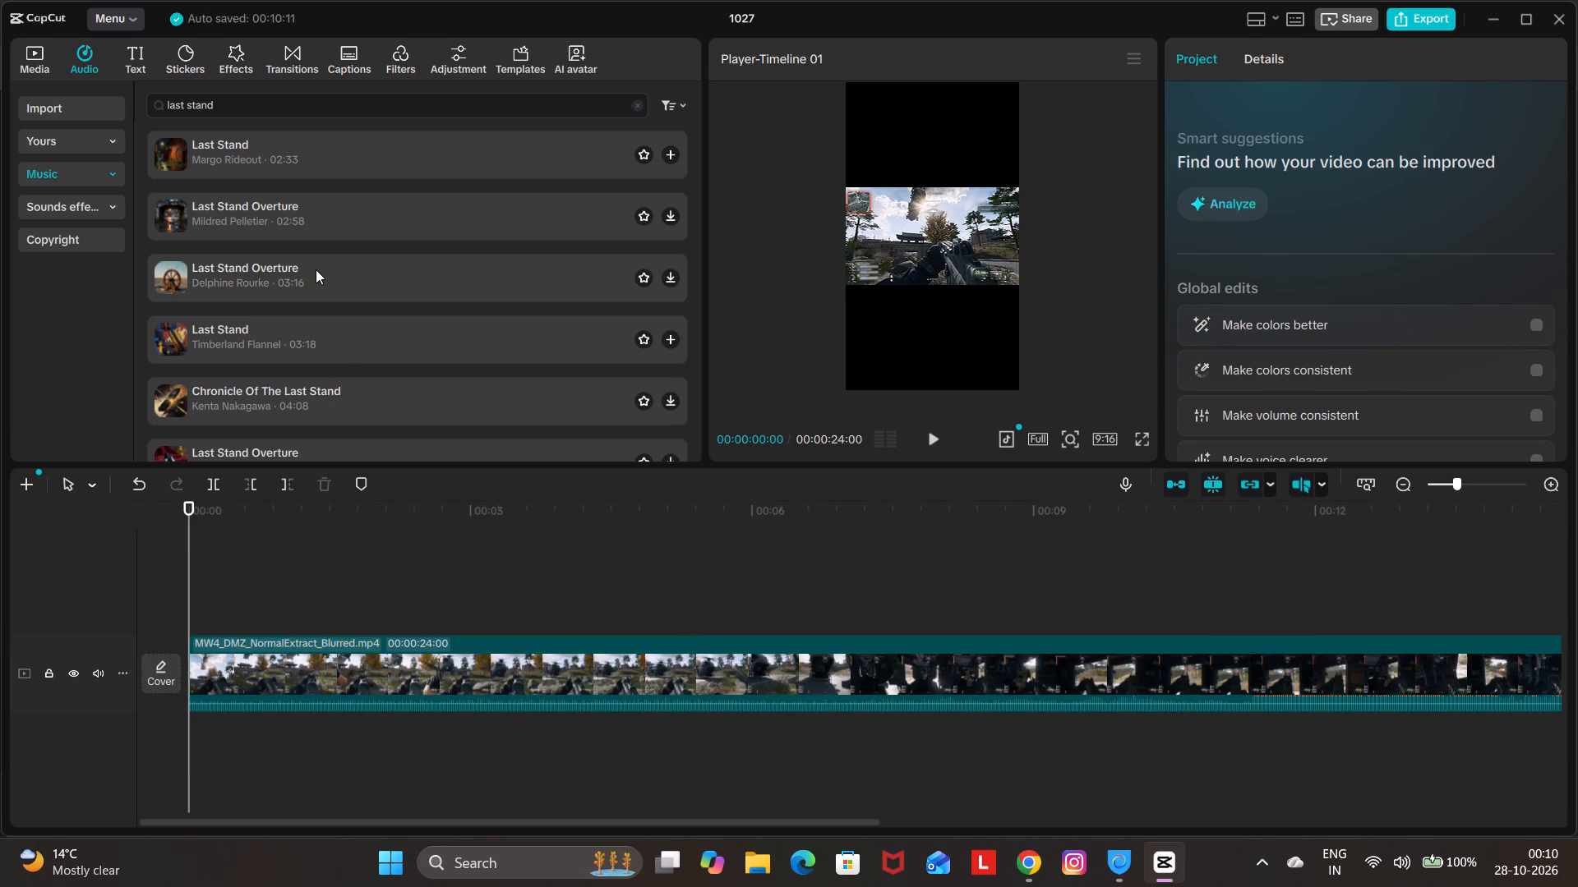
Browse the remaining last stand music results and try to preview the Last Stand Signal track.
{"action": "scroll", "coordinate": [278, 361], "scroll_direction": "down", "scroll_amount": 1}
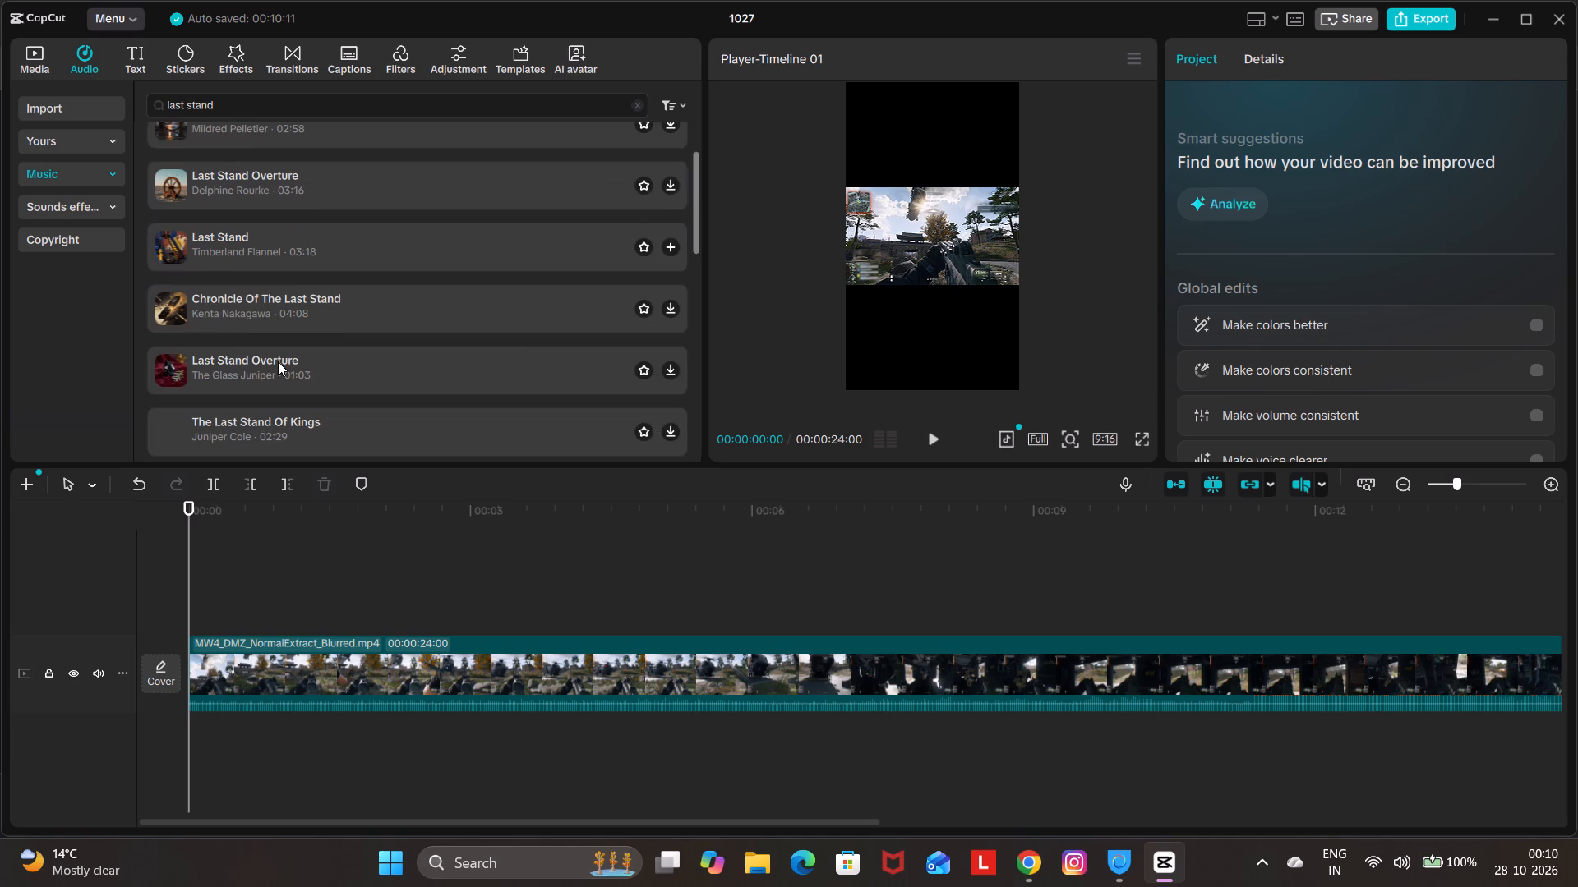
{"action": "scroll", "coordinate": [278, 361], "scroll_direction": "down", "scroll_amount": 5}
{"action": "scroll", "coordinate": [278, 362], "scroll_direction": "up", "scroll_amount": 1}
{"action": "scroll", "coordinate": [278, 362], "scroll_direction": "down", "scroll_amount": 1}
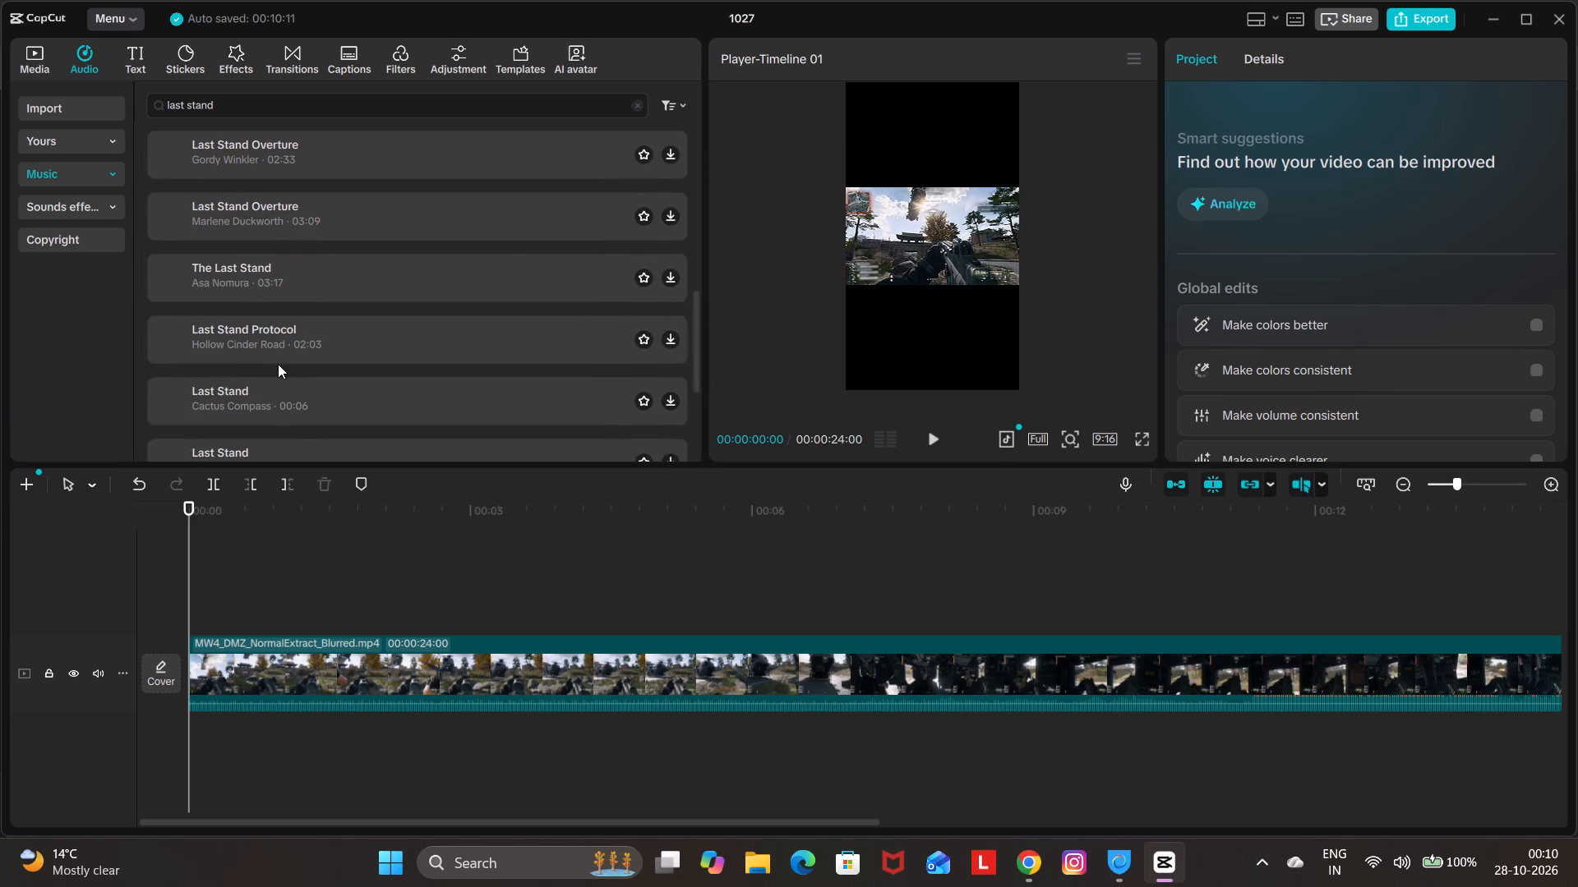
{"action": "scroll", "coordinate": [275, 401], "scroll_direction": "down", "scroll_amount": 1}
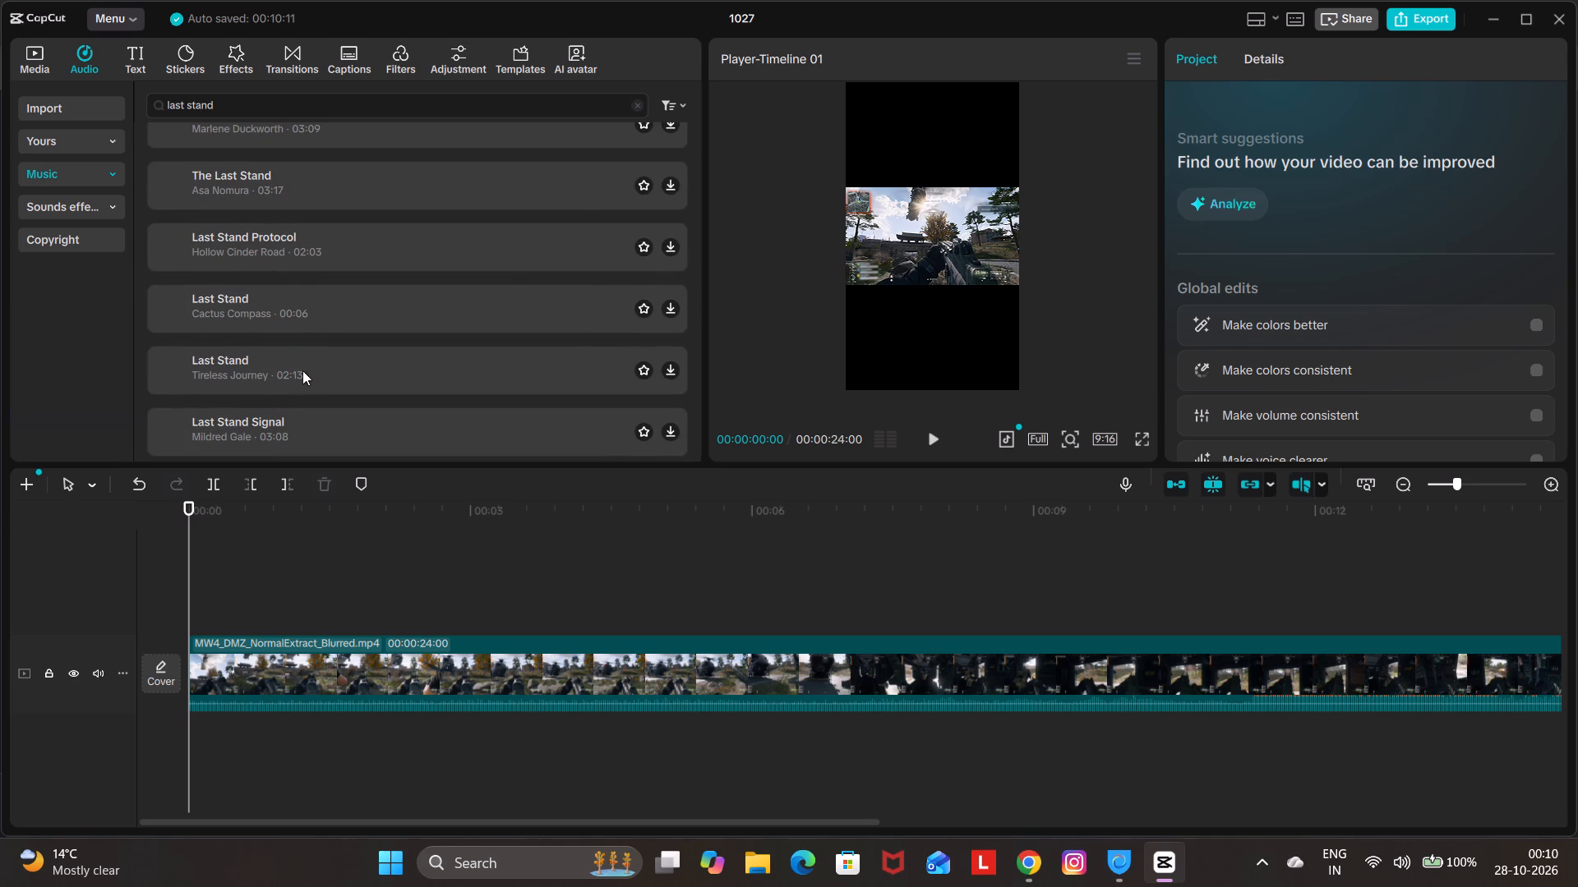
{"action": "double_click", "coordinate": [302, 427]}
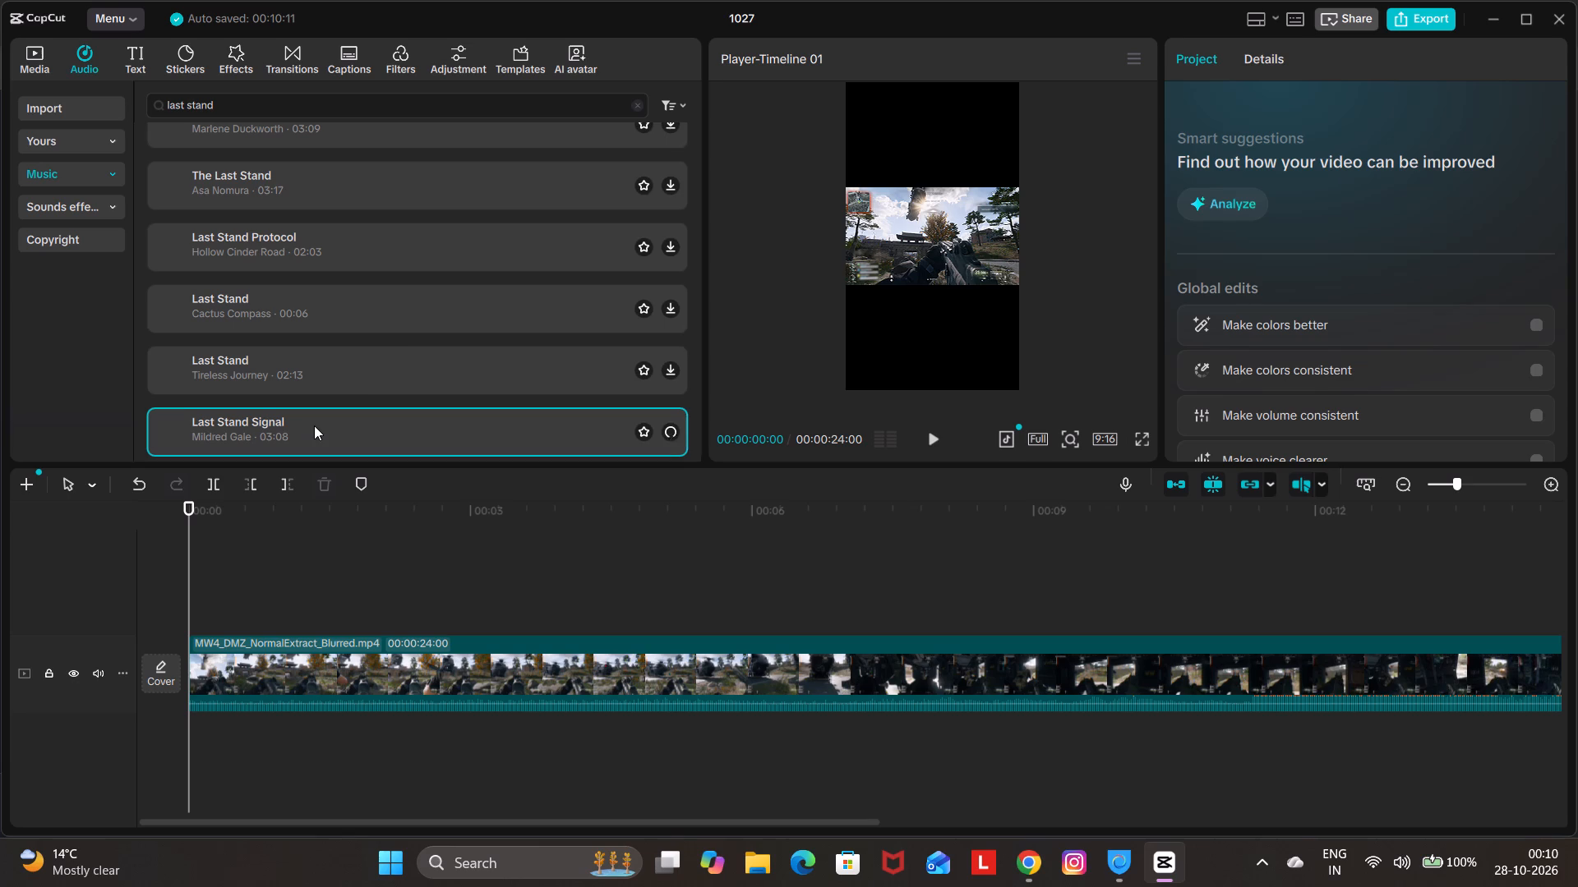
Clear the music search and search the music library for Agression instead.
{"action": "left_click", "coordinate": [636, 108]}
{"action": "key", "text": "a"}
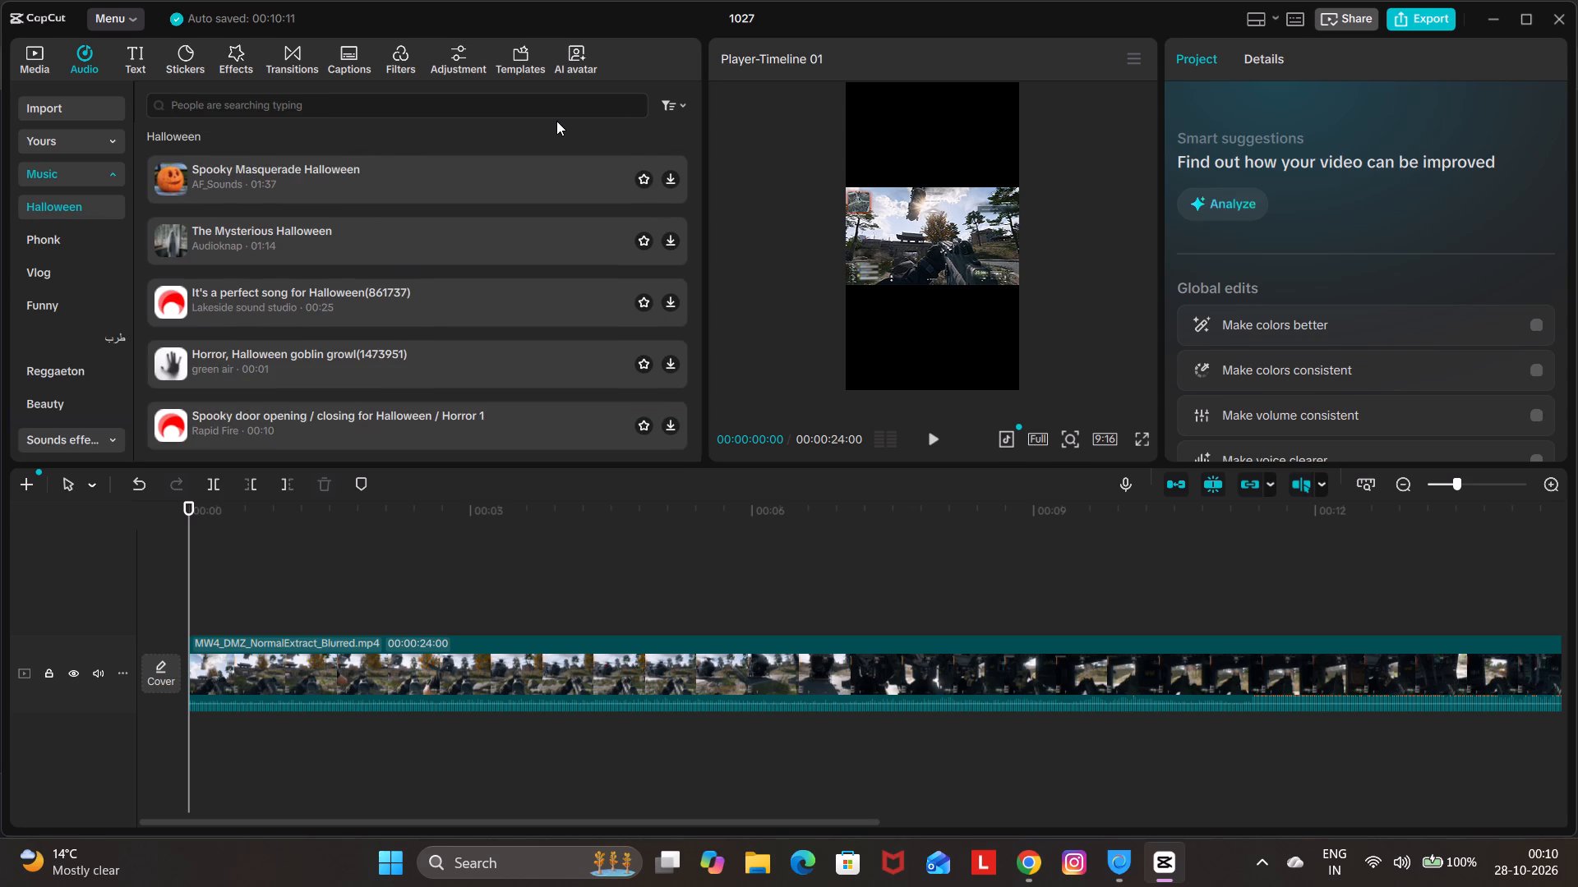
{"action": "type", "text": "ggression"}
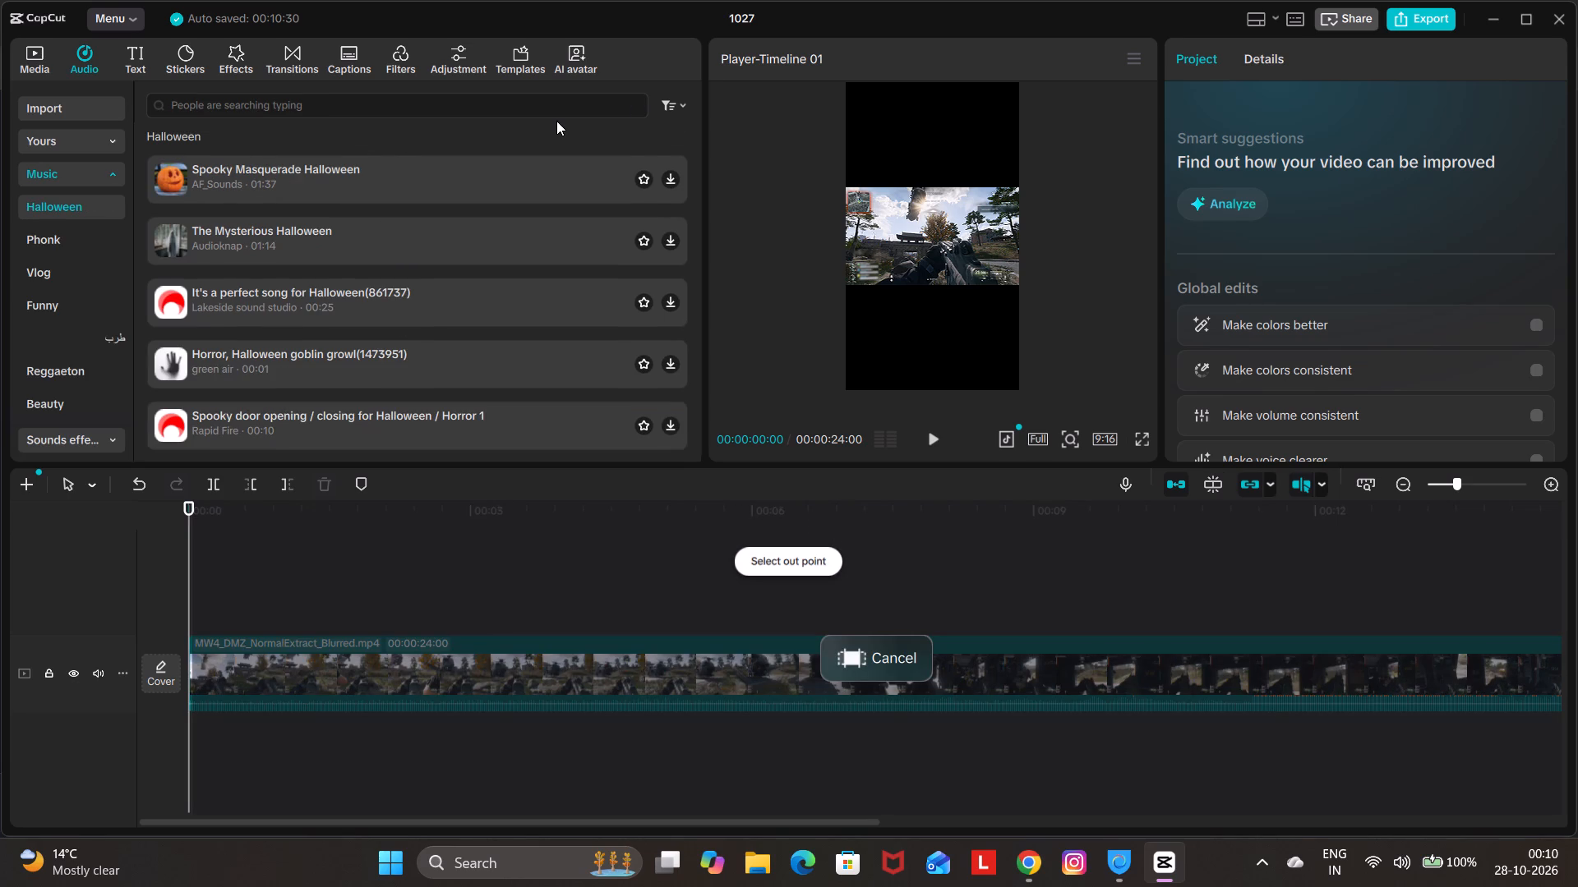
{"action": "left_click", "coordinate": [450, 98]}
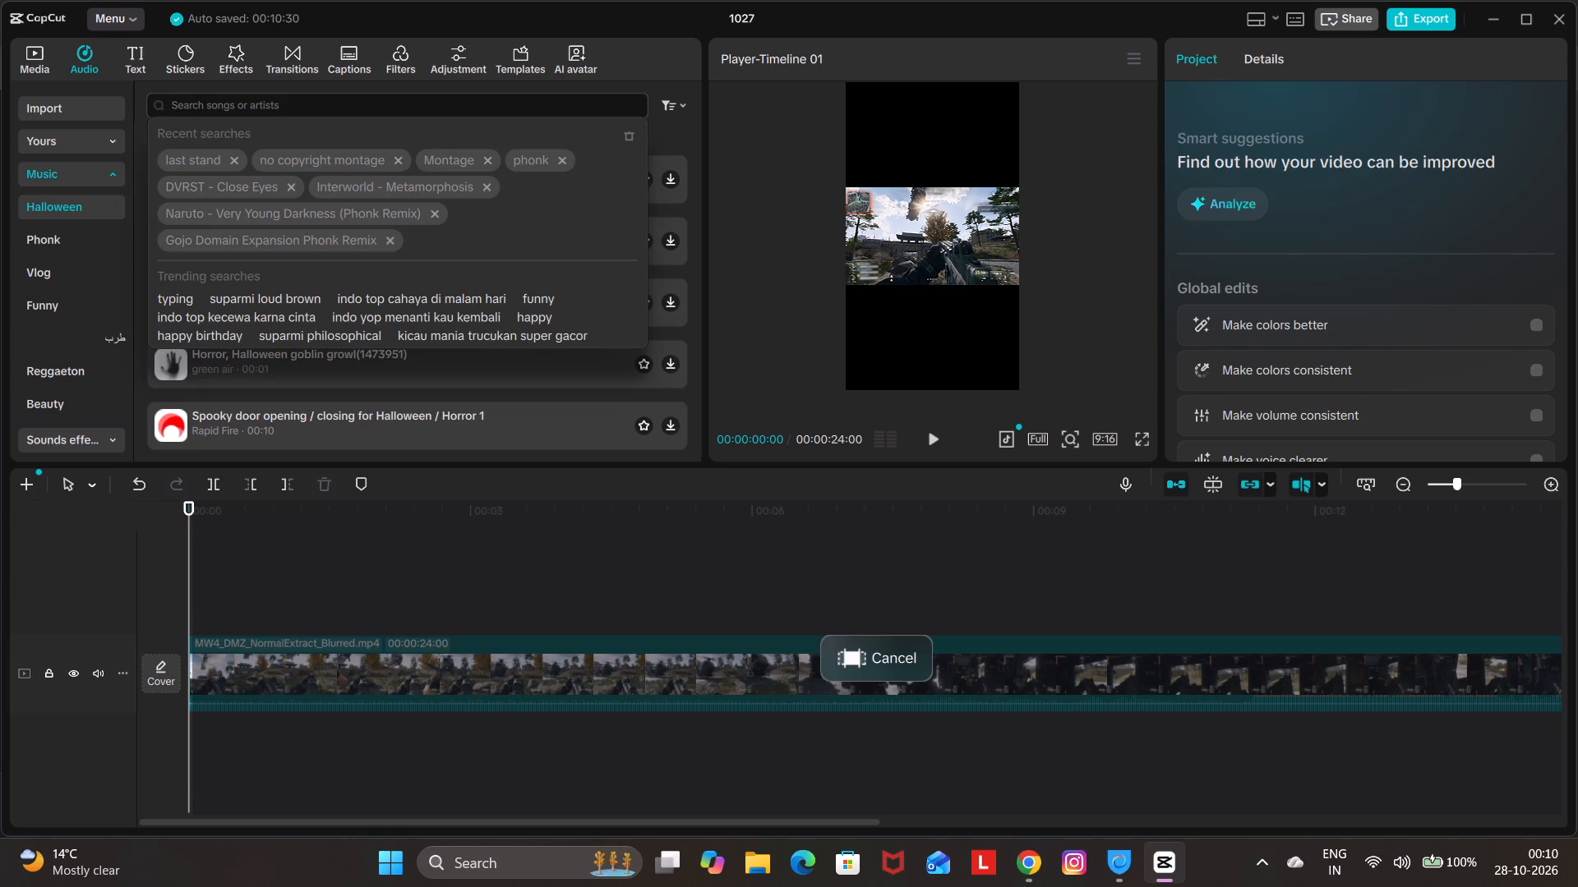
{"action": "key", "text": "shift+a"}
{"action": "key", "text": "g"}
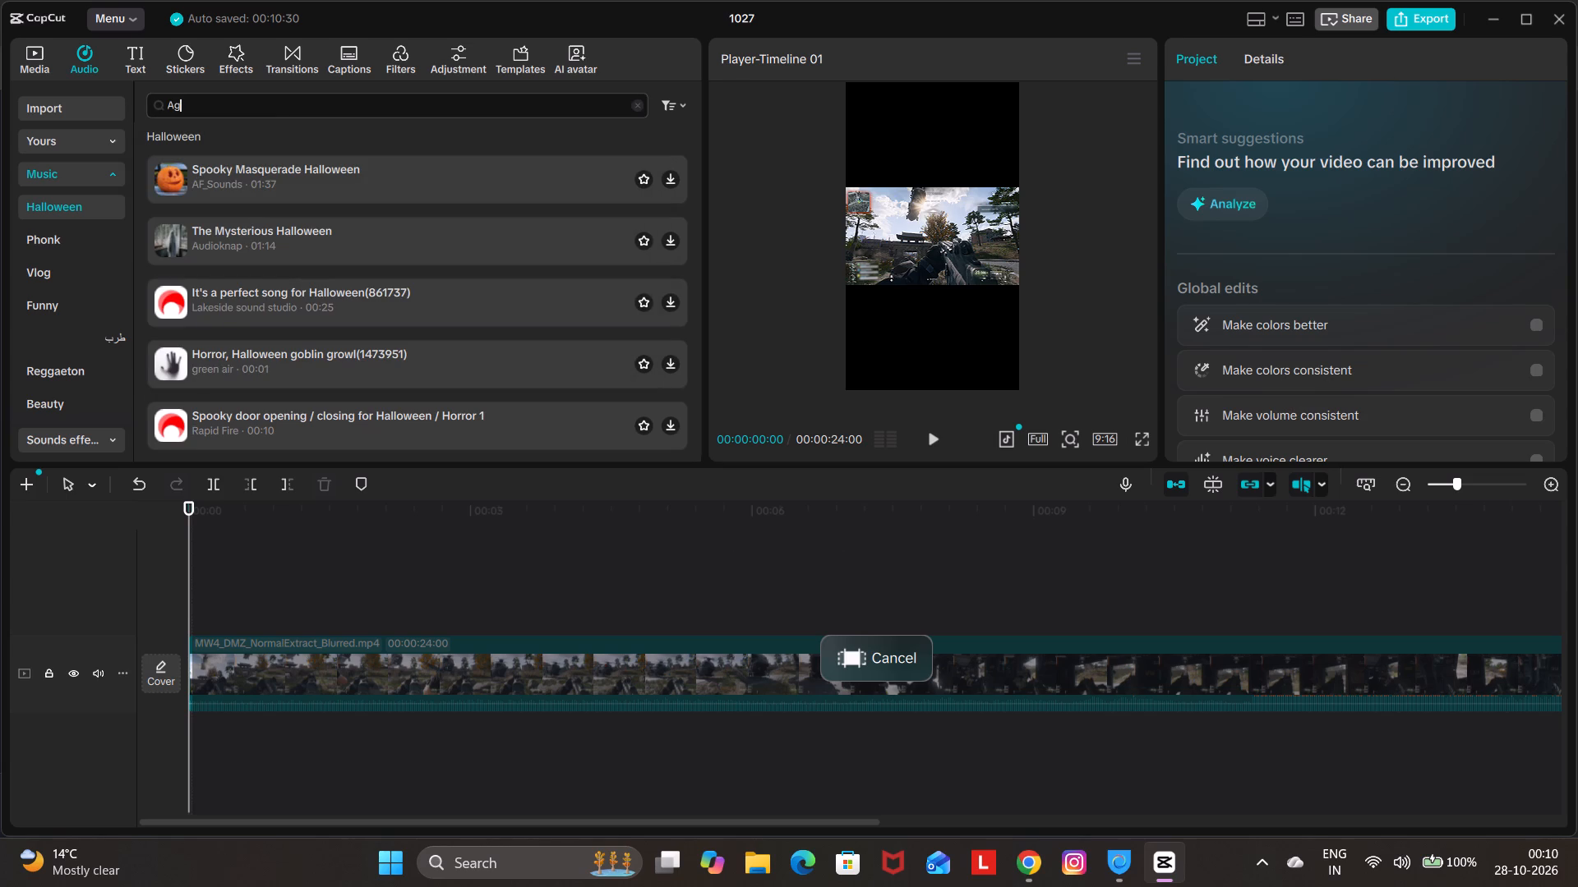
{"action": "type", "text": "re"}
{"action": "type", "text": "ssiom"}
{"action": "key", "text": "BackSpace"}
{"action": "key", "text": "n"}
{"action": "key", "text": "Return"}
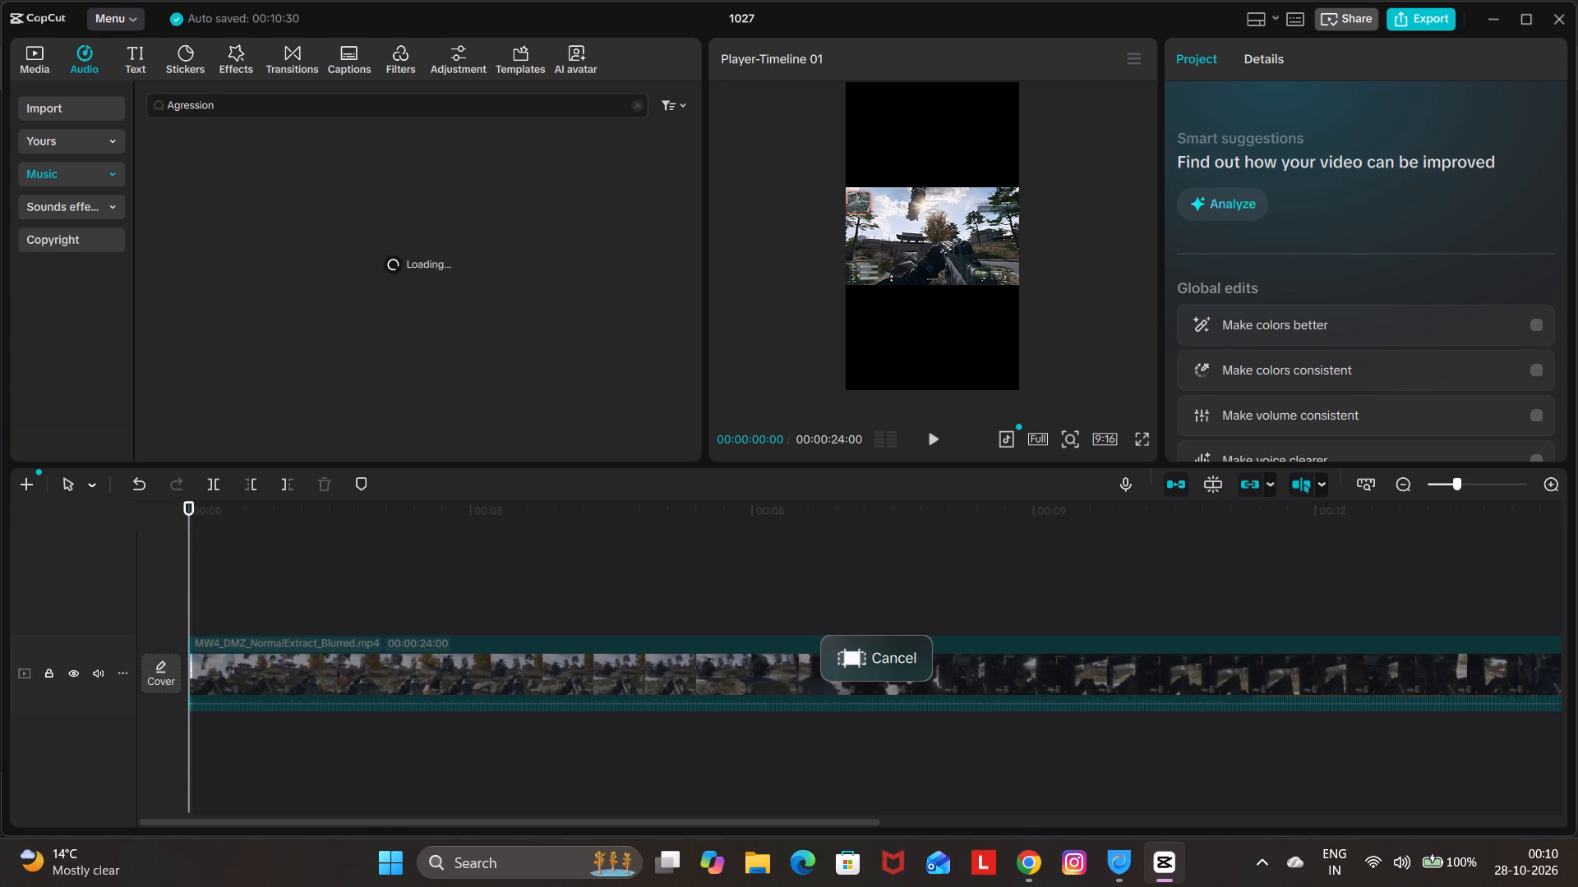
{"action": "left_click", "coordinate": [335, 108]}
{"action": "key", "text": "space"}
{"action": "key", "text": "o"}
{"action": "key", "text": "BackSpace"}
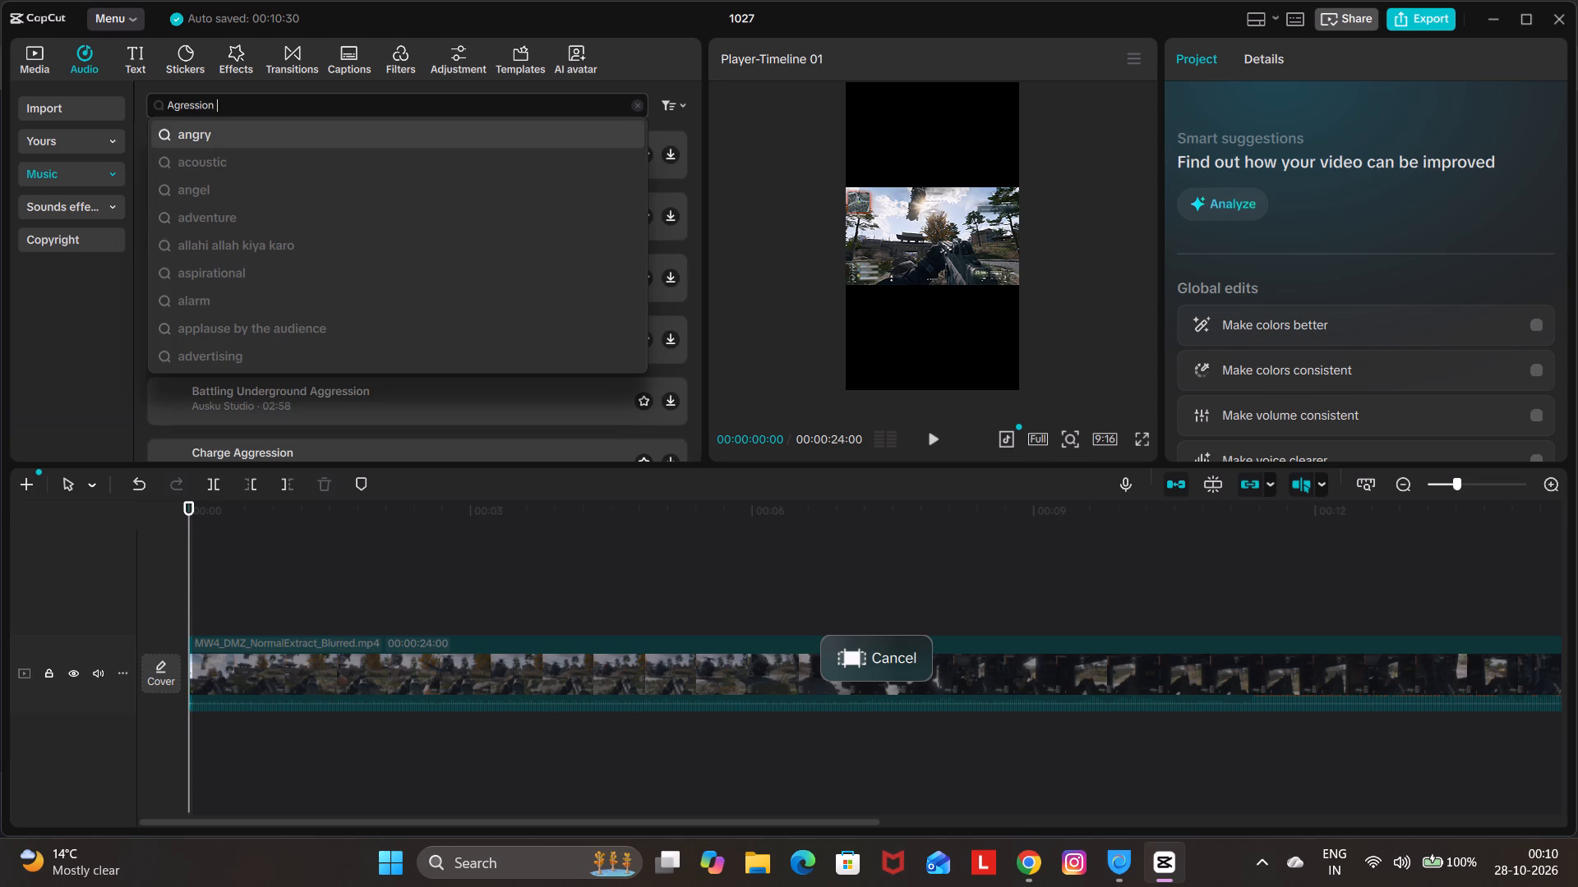
{"action": "key", "text": "Return"}
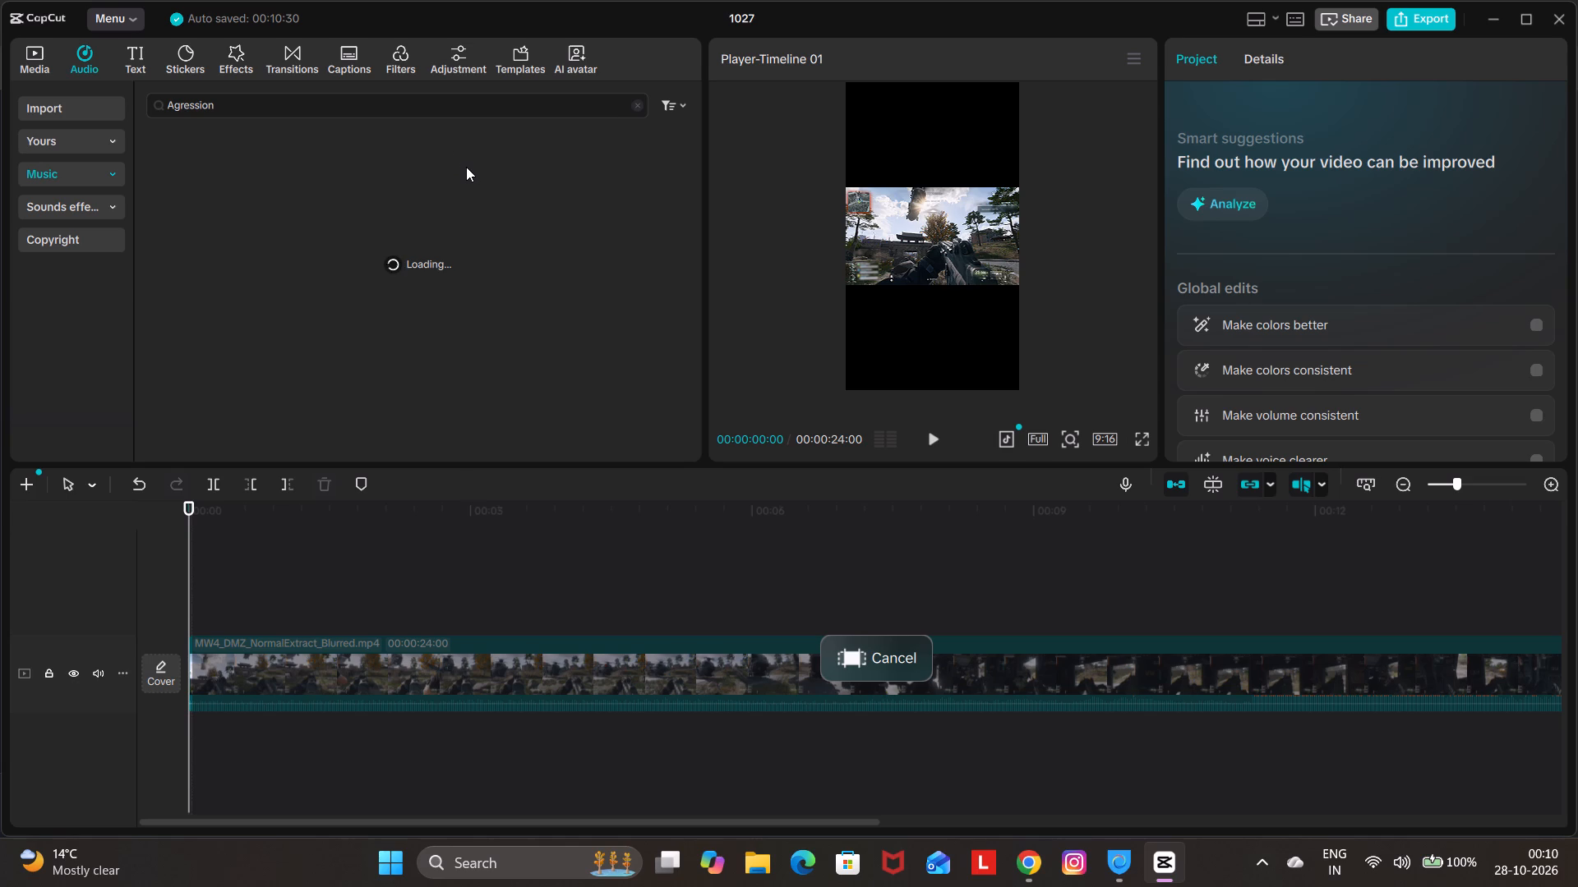
Preview the 00:45 version of Wassup Agression and clear the accidental in/out range selection on the timeline.
{"action": "double_click", "coordinate": [380, 155]}
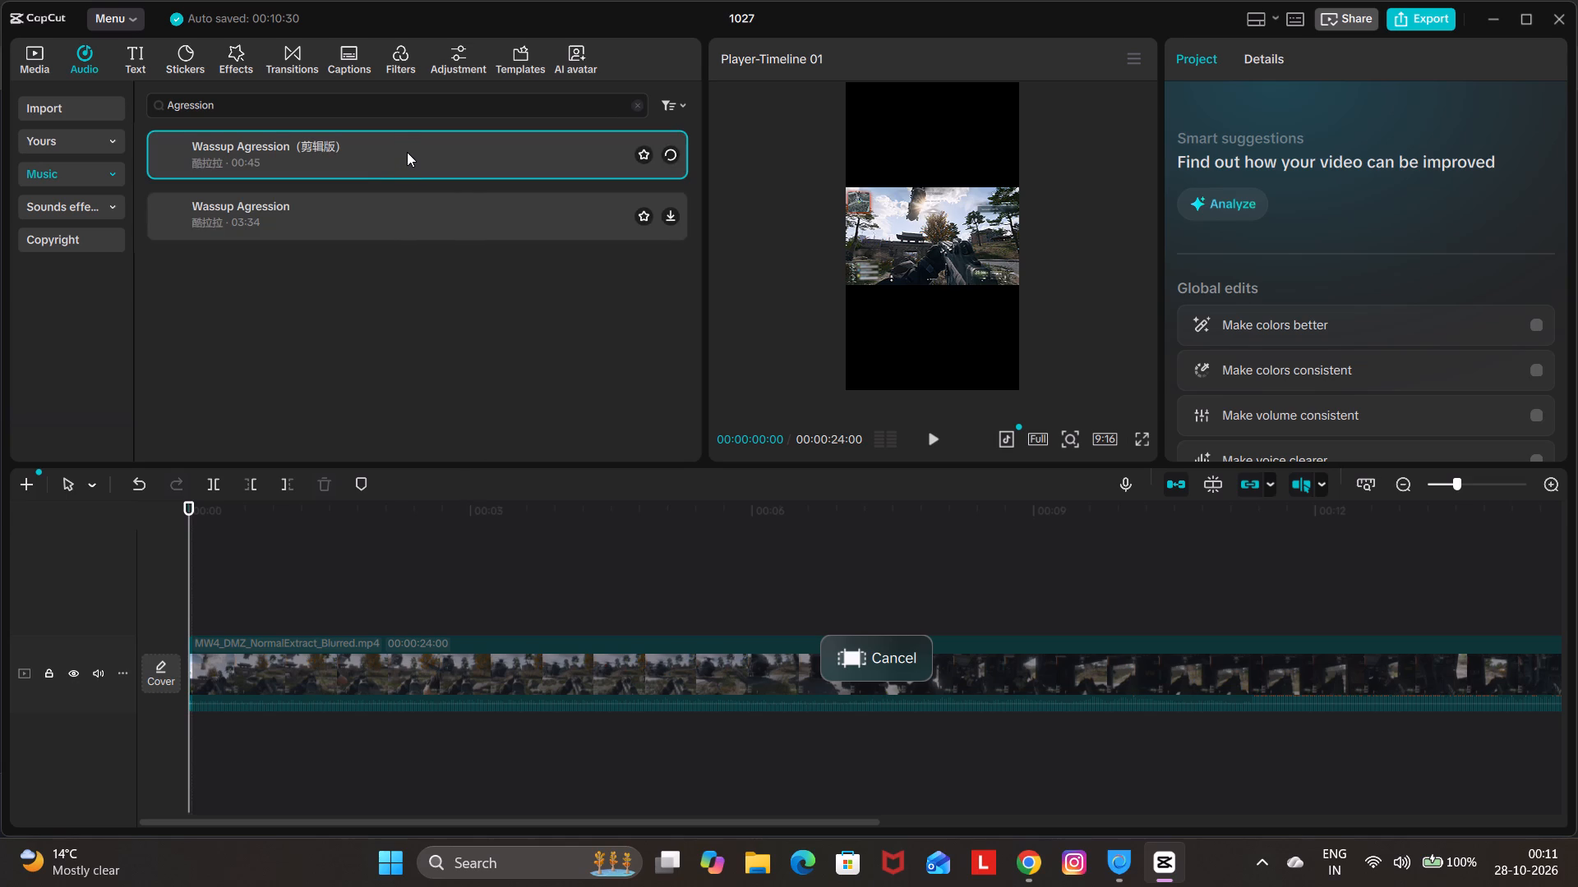
{"action": "left_click", "coordinate": [407, 152]}
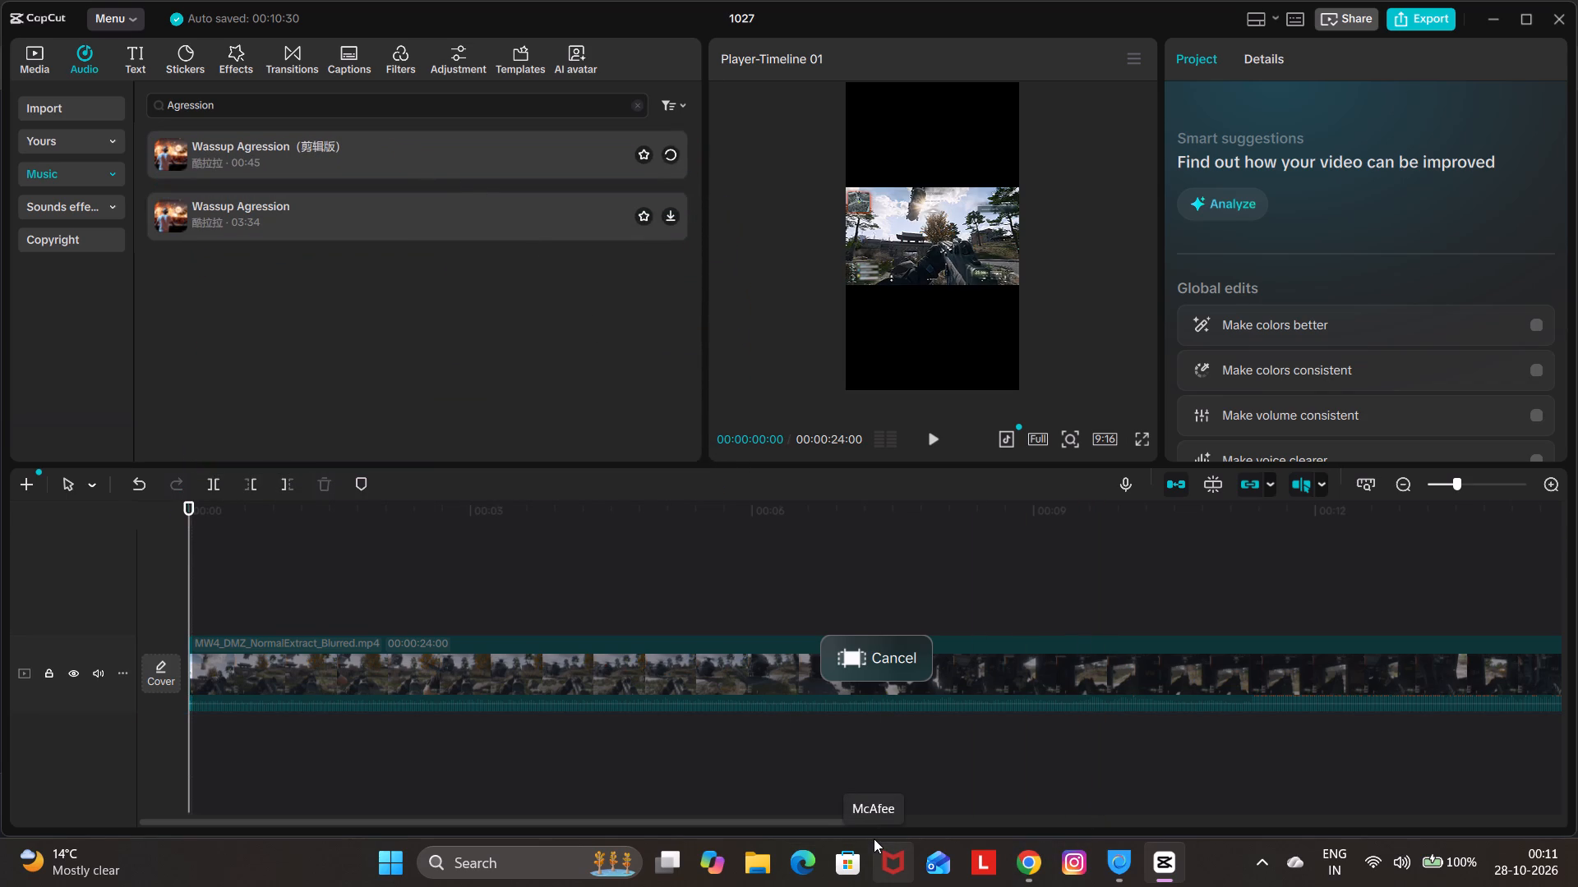
{"action": "left_click_drag", "start_coordinate": [1525, 886], "coordinate": [1577, 885]}
{"action": "left_click", "coordinate": [327, 152]}
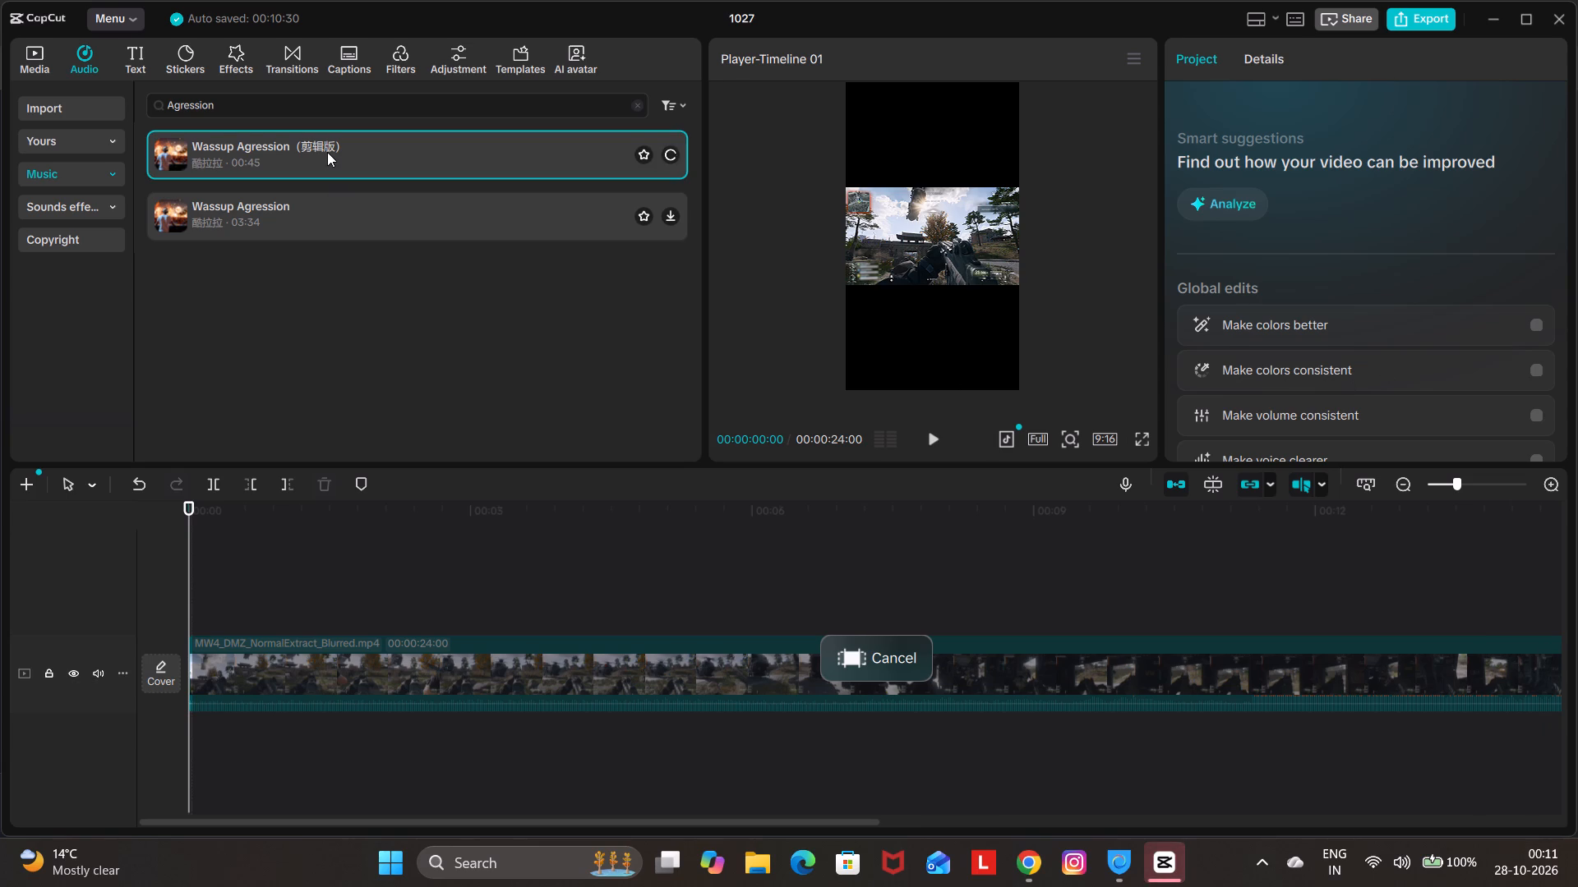
{"action": "left_click", "coordinate": [327, 152]}
{"action": "triple_click", "coordinate": [327, 152]}
{"action": "left_click", "coordinate": [327, 152]}
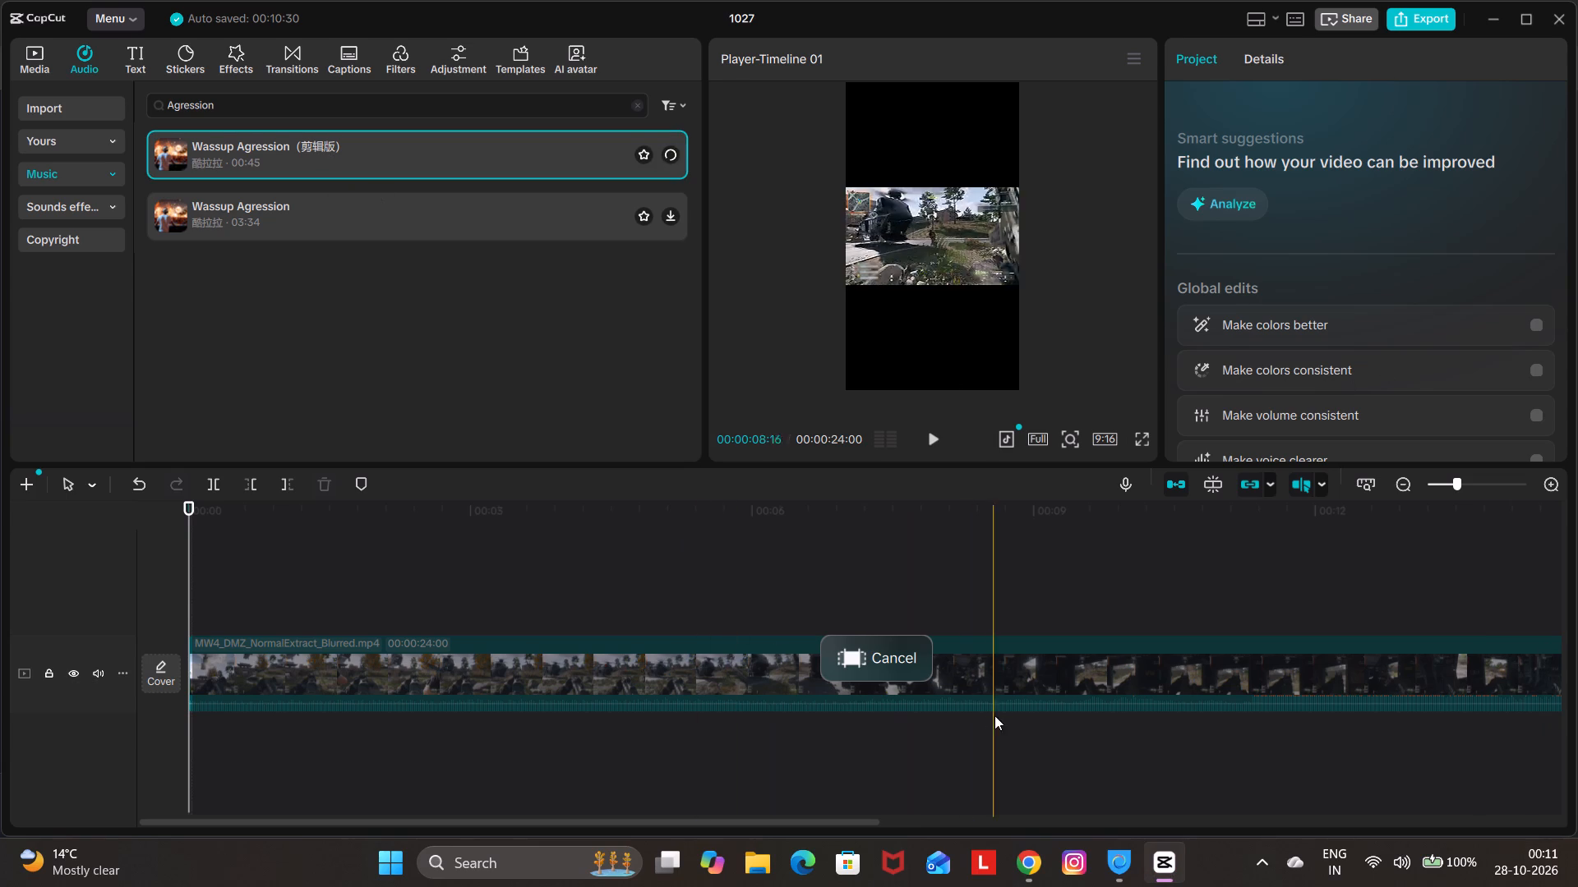
{"action": "left_click", "coordinate": [861, 652]}
{"action": "left_click", "coordinate": [436, 141]}
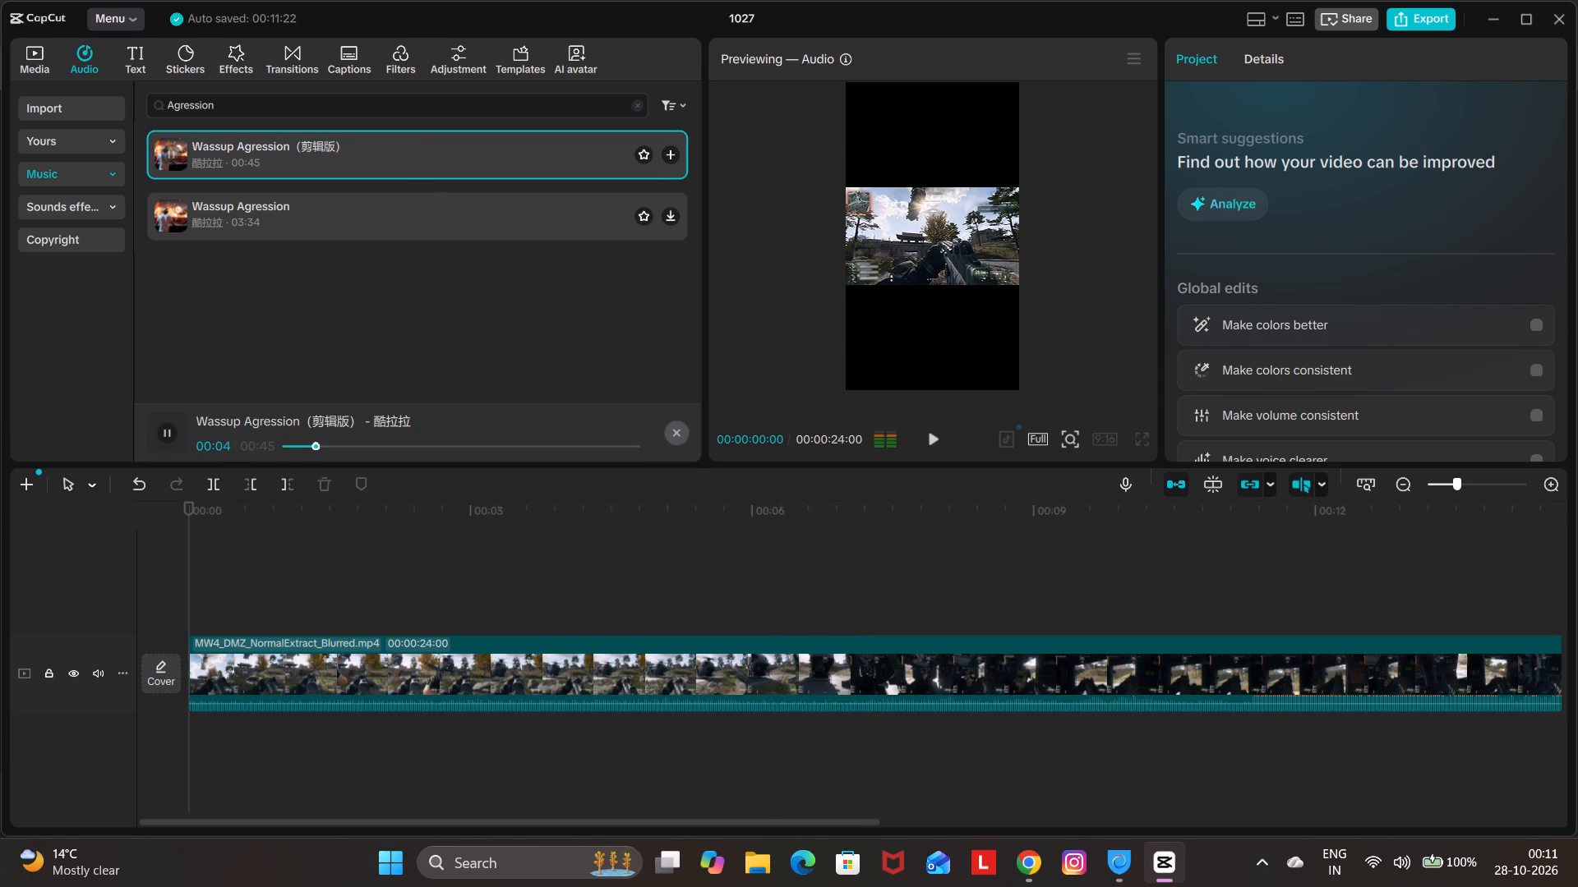
Replace the music search term with the suggested term angry and run the search.
{"action": "left_click", "coordinate": [318, 104]}
{"action": "key", "text": "BackSpace"}
{"action": "key", "text": "BackSpace"}
{"action": "key", "text": "BackSpace"}
{"action": "key", "text": "BackSpace"}
{"action": "key", "text": "BackSpace"}
{"action": "key", "text": "BackSpace"}
{"action": "key", "text": "BackSpace"}
{"action": "key", "text": "BackSpace"}
{"action": "key", "text": "BackSpace"}
{"action": "type", "text": "ngruy"}
{"action": "key", "text": "Return"}
{"action": "key", "text": "backslash"}
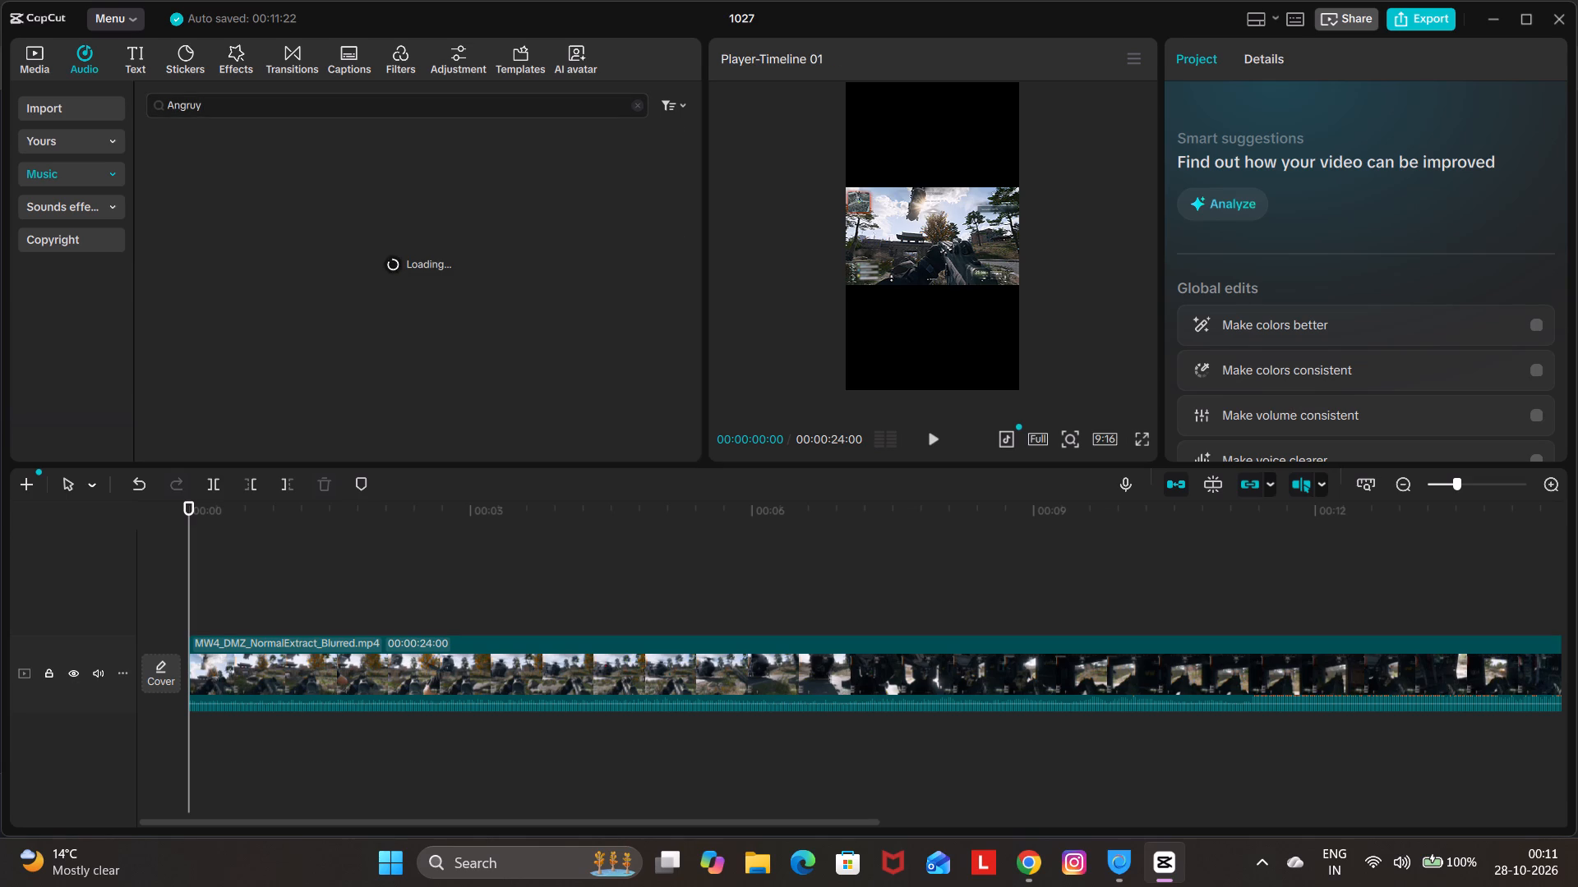
{"action": "key", "text": "BackSpace"}
{"action": "key", "text": "BackSpace"}
{"action": "key", "text": "space"}
{"action": "key", "text": "space"}
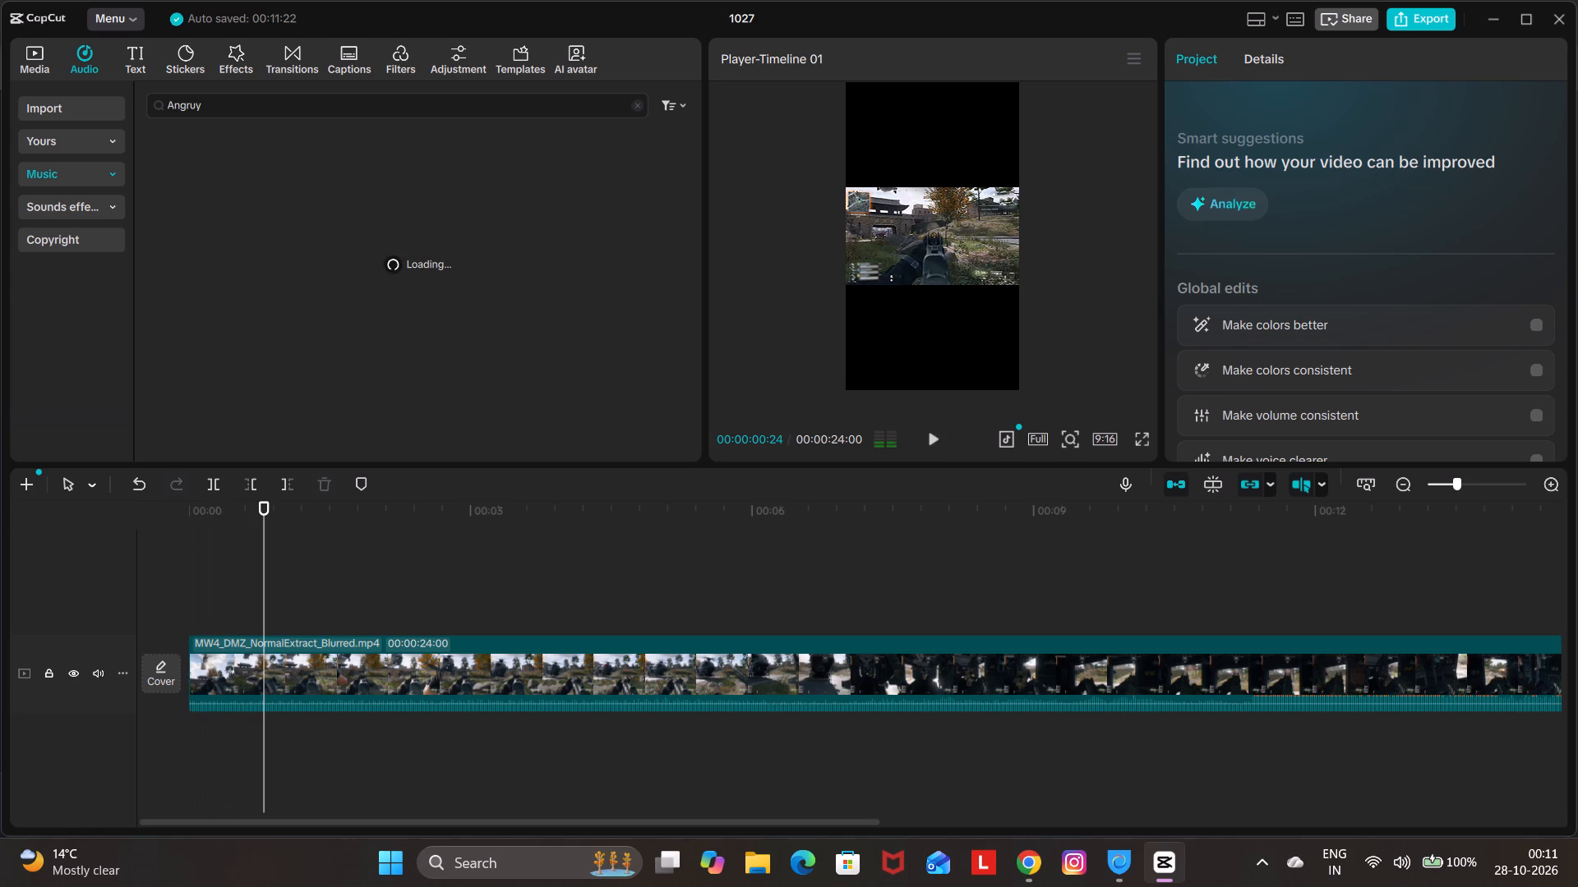
{"action": "left_click", "coordinate": [318, 104]}
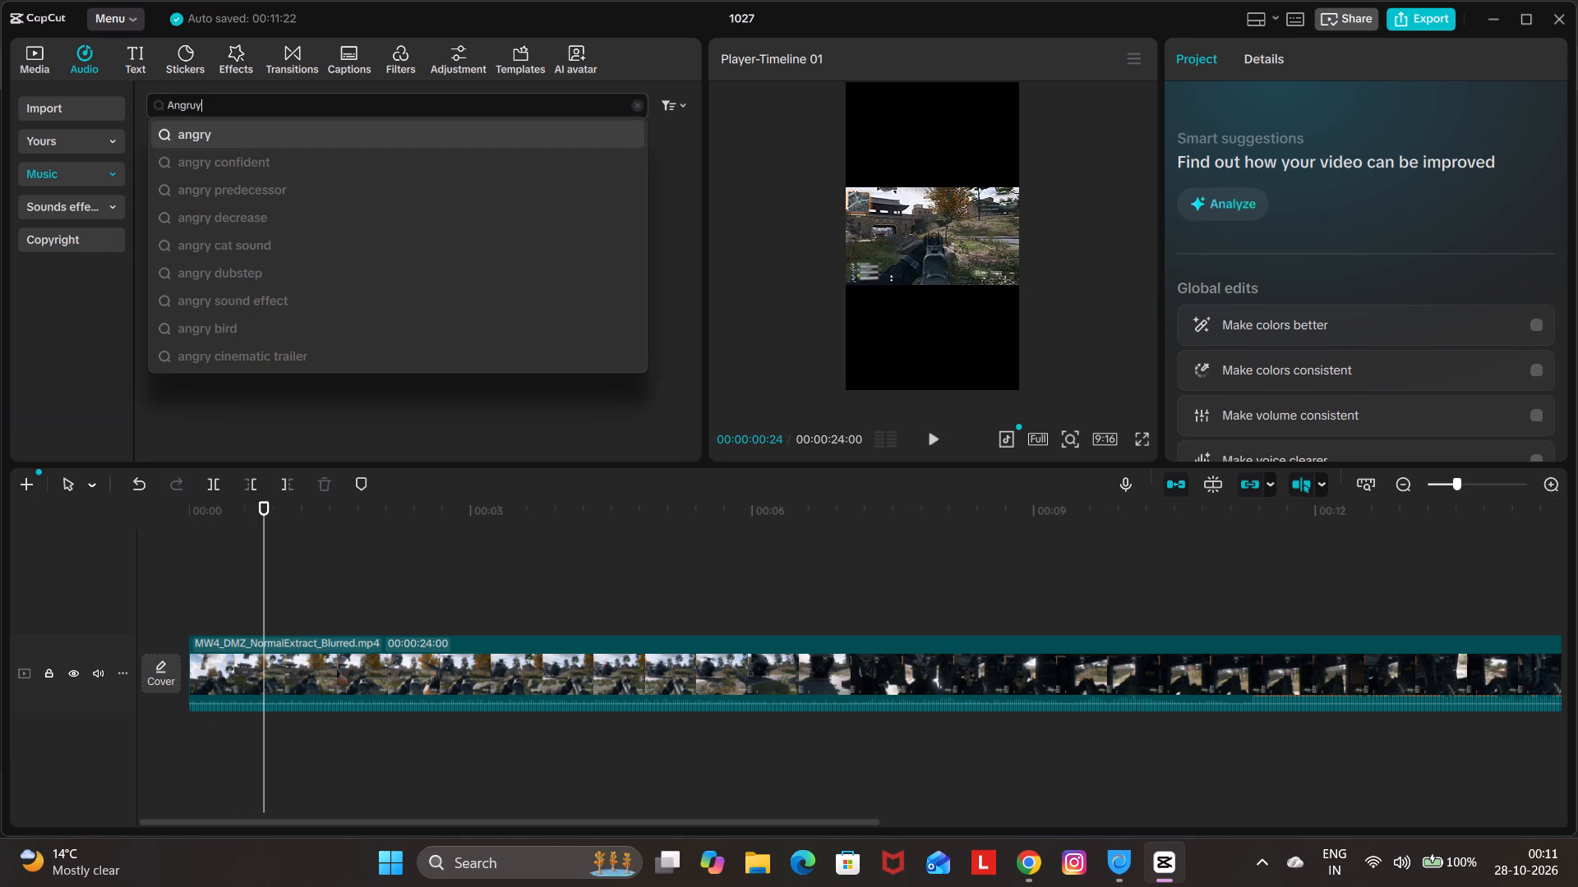
{"action": "left_click", "coordinate": [288, 136]}
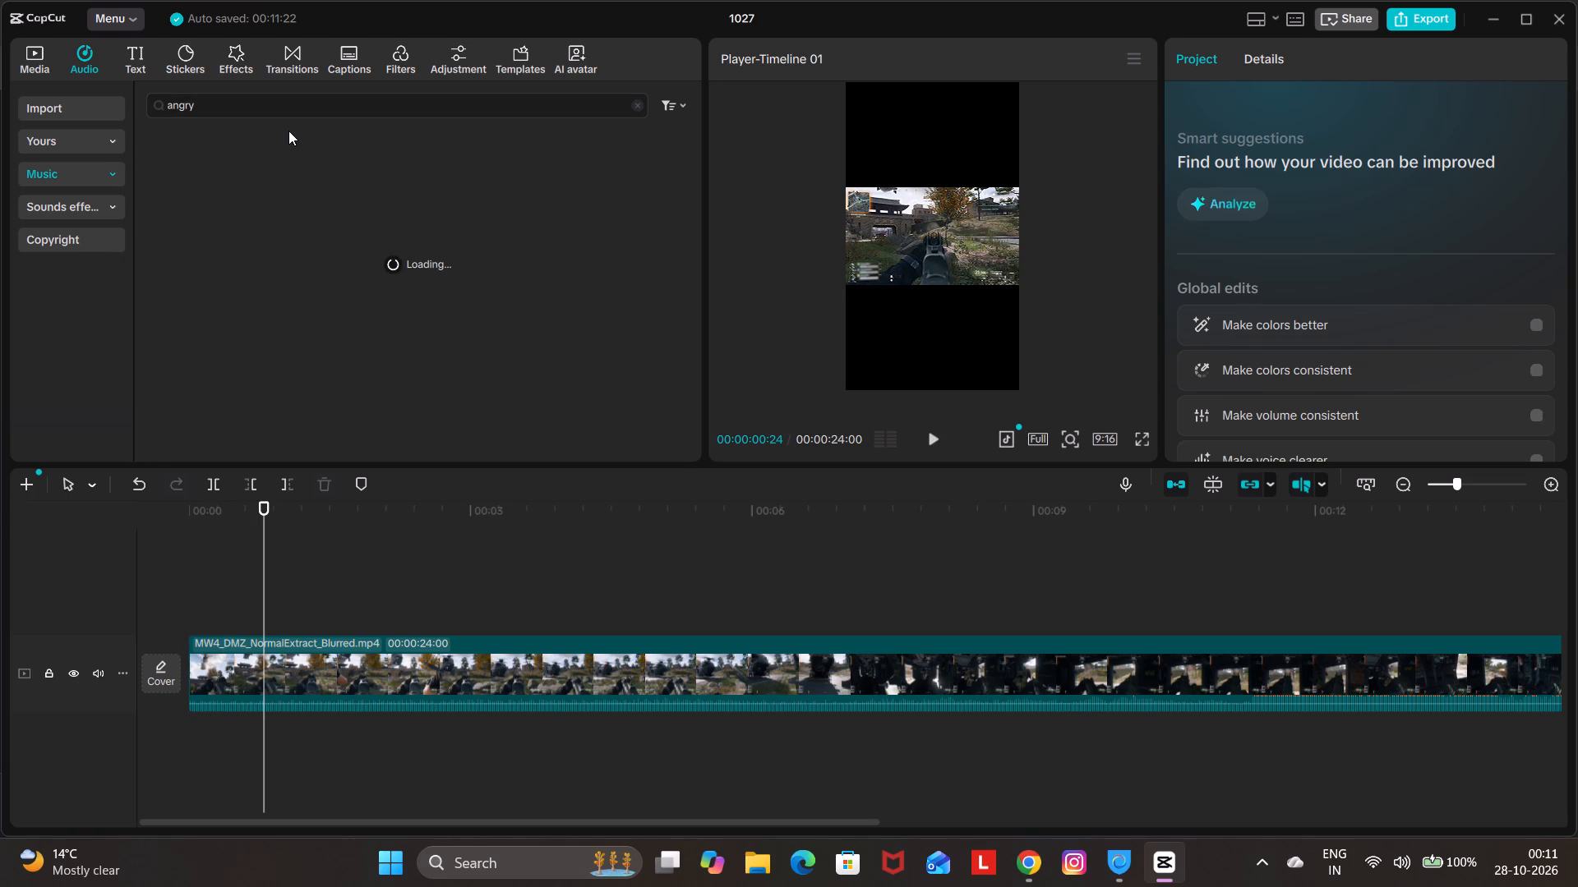
Play the remaining MW4_DMZ_NormalExtract_Blurred.mp4 clip from the beginning twice to judge what music suits it.
{"action": "left_click_drag", "start_coordinate": [265, 581], "coordinate": [182, 593]}
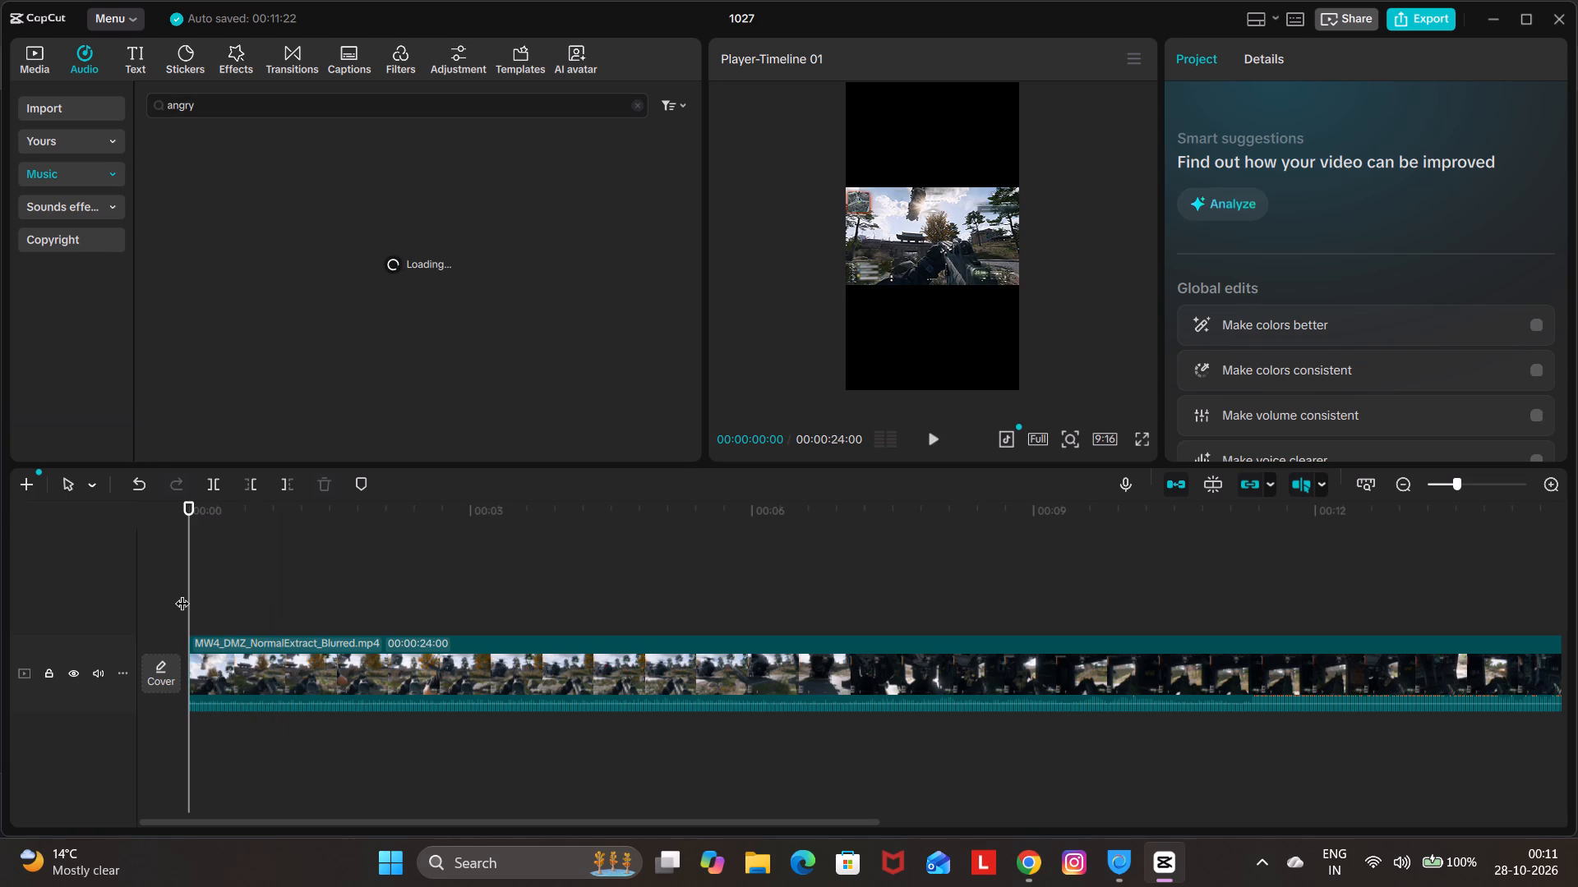
{"action": "key", "text": "space"}
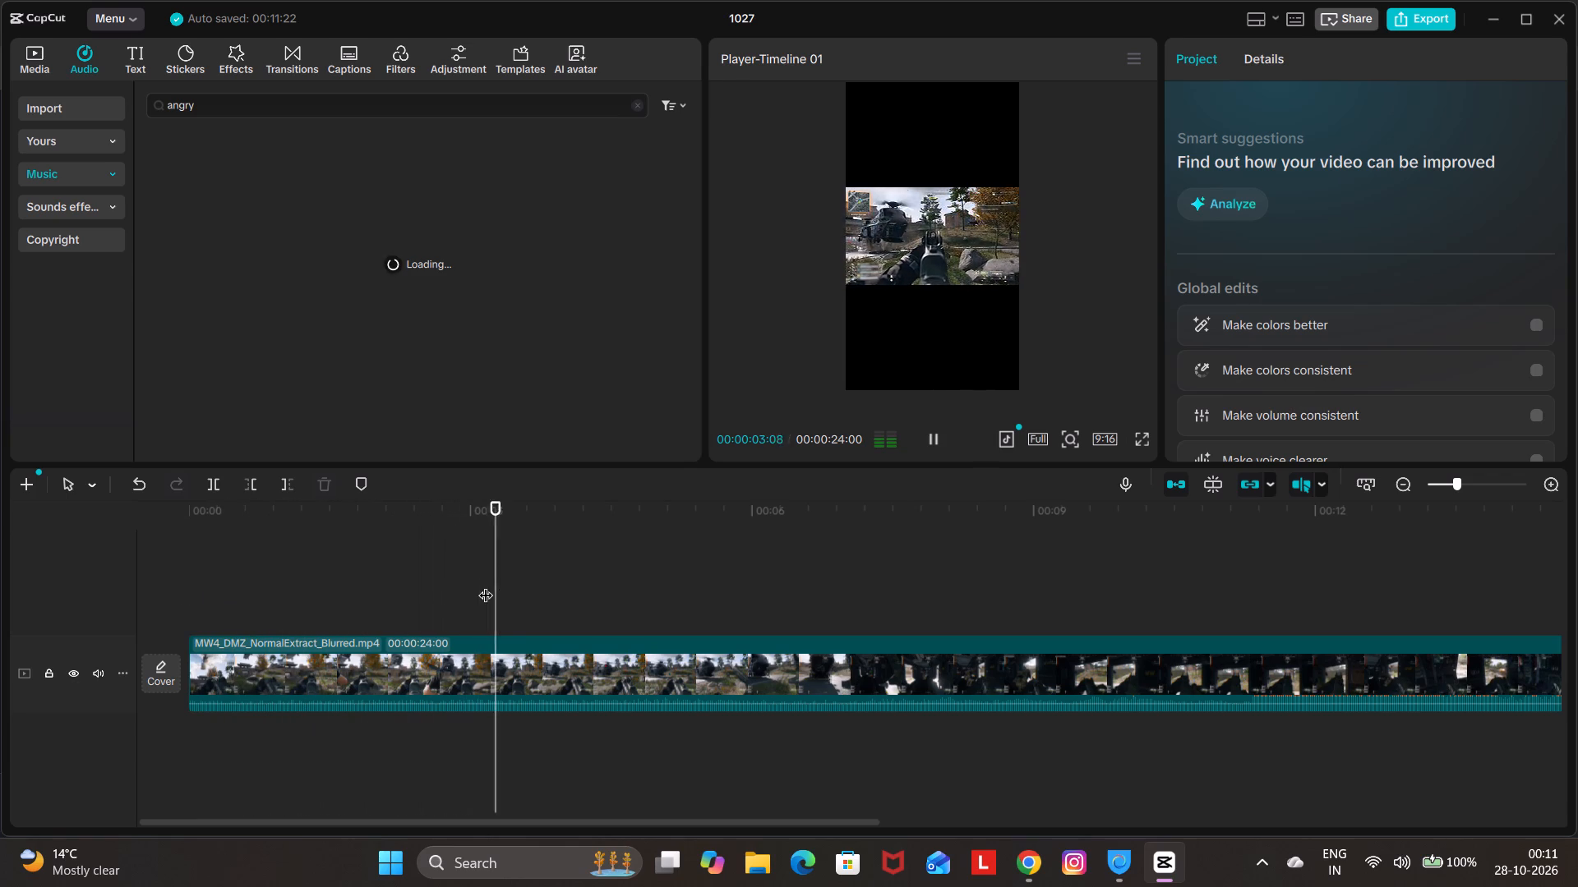
{"action": "left_click_drag", "start_coordinate": [473, 587], "coordinate": [330, 590]}
{"action": "left_click_drag", "start_coordinate": [310, 591], "coordinate": [270, 597]}
{"action": "left_click_drag", "start_coordinate": [242, 593], "coordinate": [225, 590]}
{"action": "left_click", "coordinate": [224, 590]}
{"action": "left_click_drag", "start_coordinate": [219, 589], "coordinate": [211, 588]}
{"action": "left_click", "coordinate": [201, 587]}
{"action": "left_click_drag", "start_coordinate": [201, 587], "coordinate": [189, 586]}
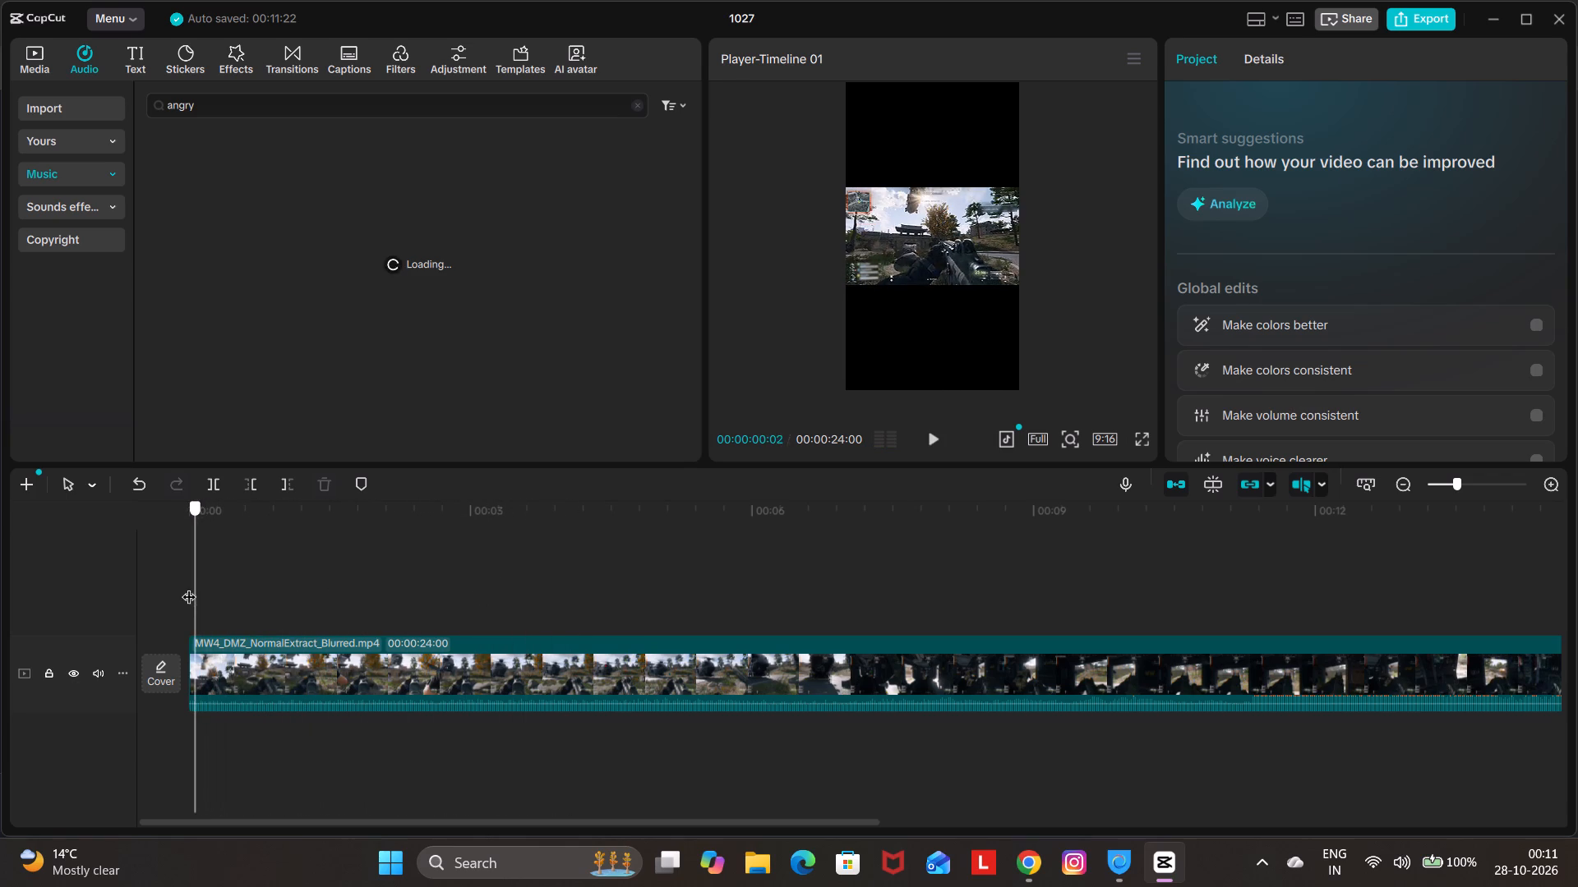
{"action": "left_click_drag", "start_coordinate": [189, 586], "coordinate": [193, 587]}
{"action": "double_click", "coordinate": [187, 586]}
{"action": "key", "text": "space"}
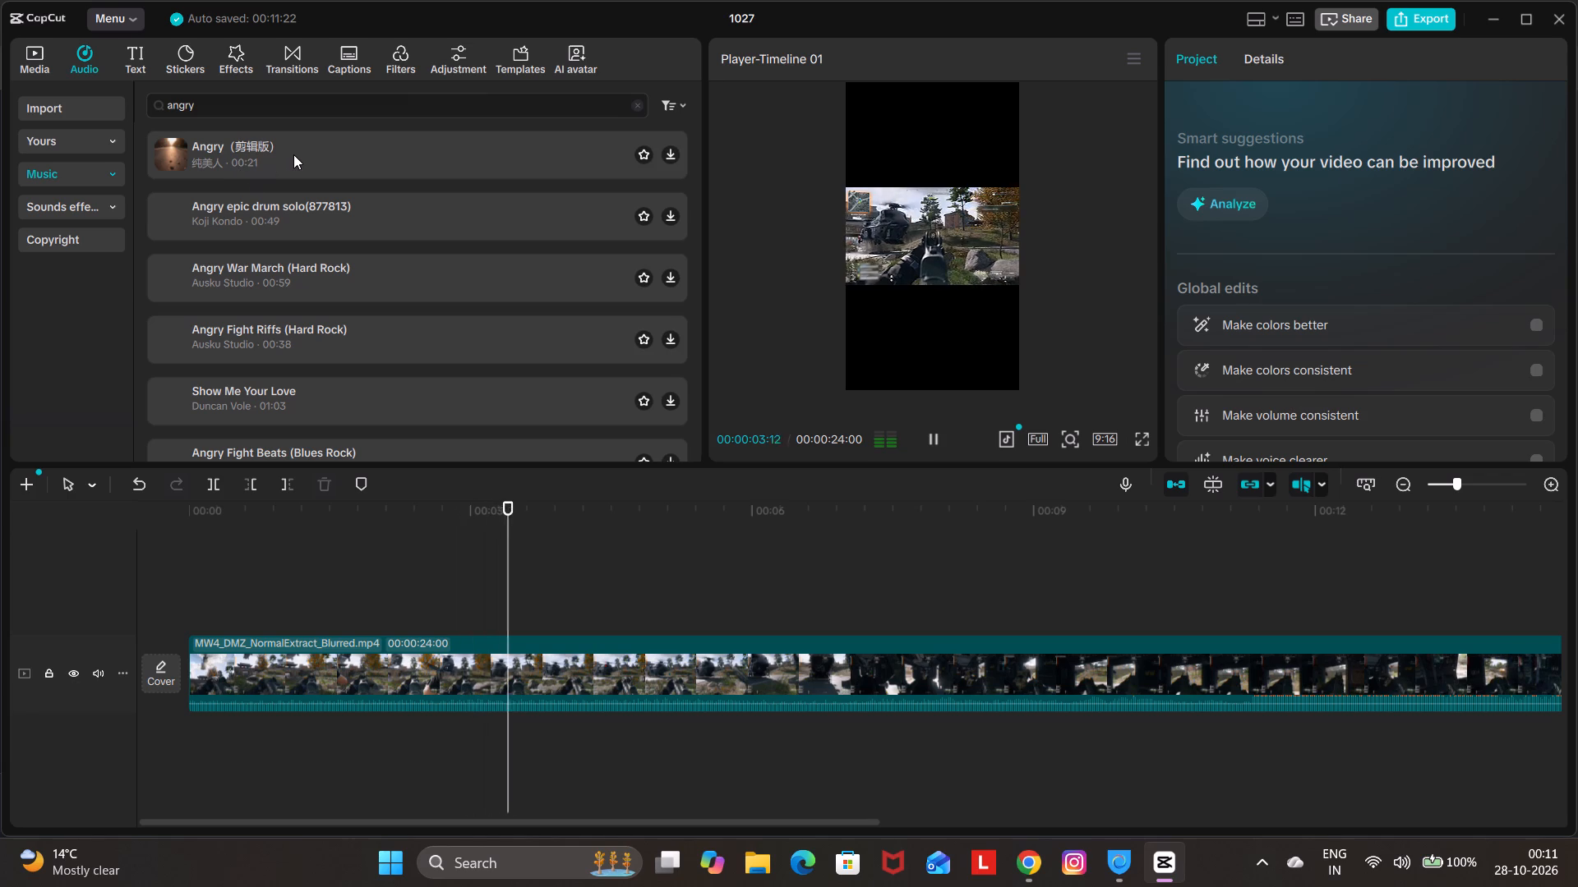
Preview the 00:21 Angry track from the angry music results.
{"action": "double_click", "coordinate": [293, 154]}
{"action": "key", "text": "space"}
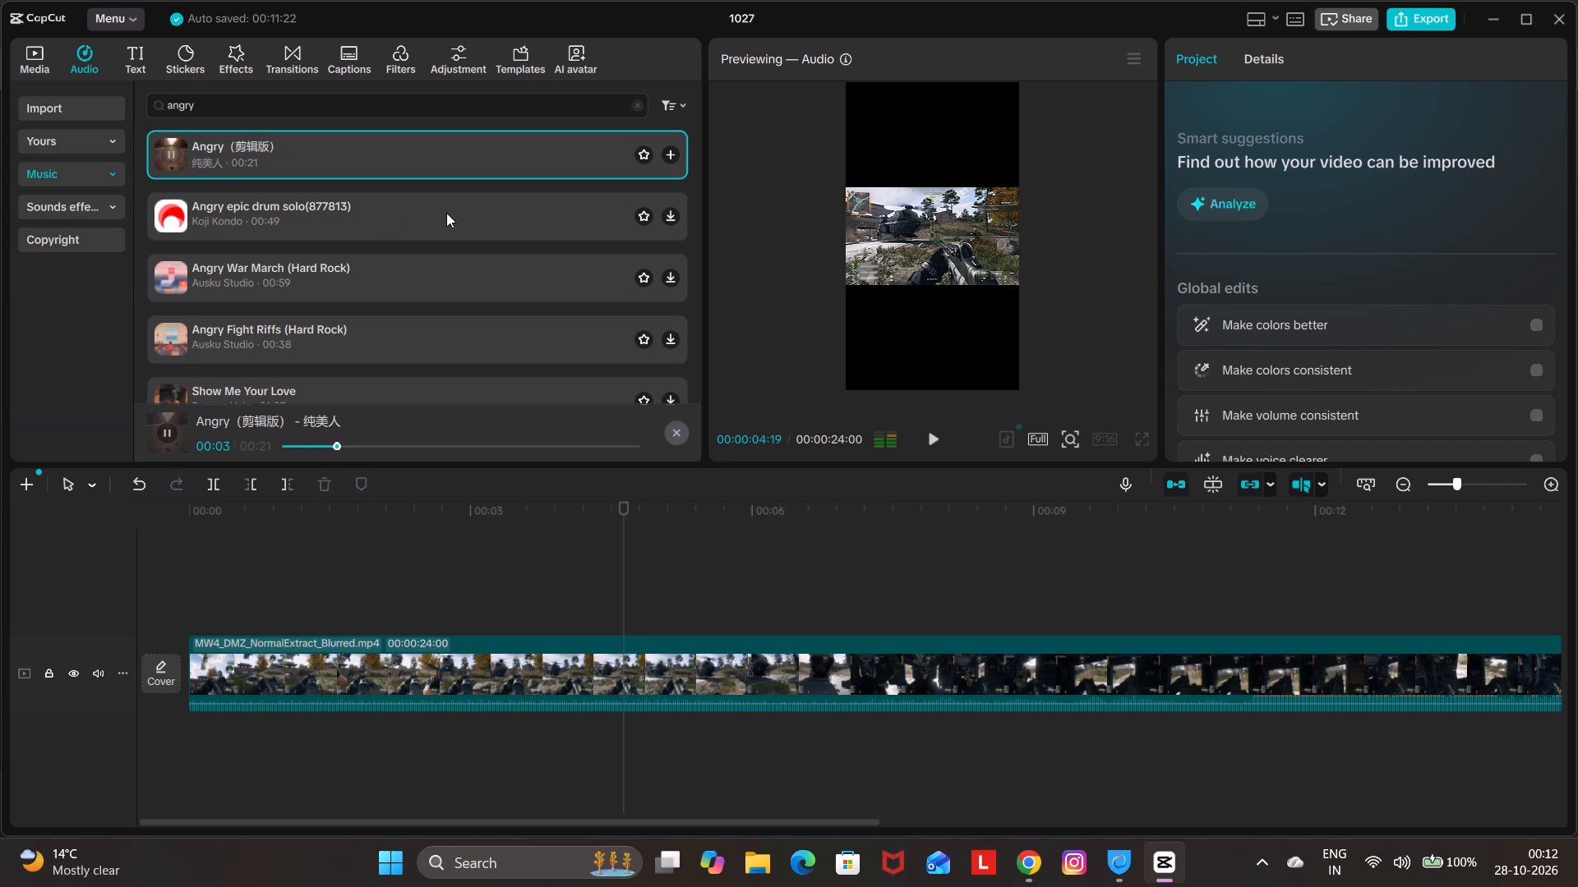
Preview Angry epic drum solo(877813) and the 00:59 Angry War March (Hard Rock) from the angry music results.
{"action": "double_click", "coordinate": [379, 232]}
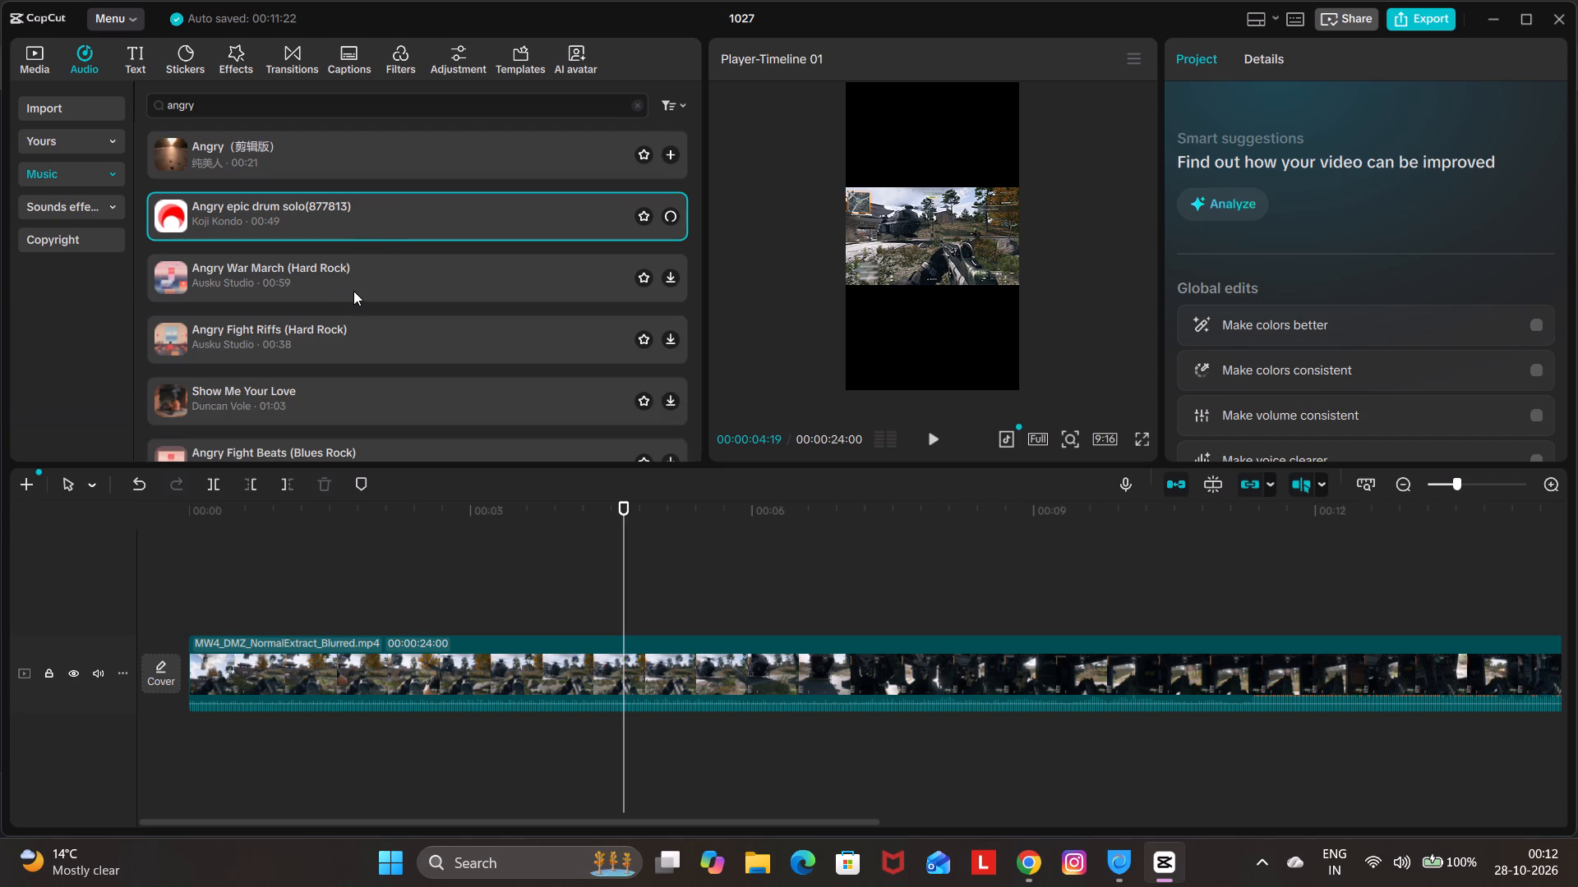
{"action": "left_click", "coordinate": [353, 291]}
{"action": "left_click", "coordinate": [353, 291]}
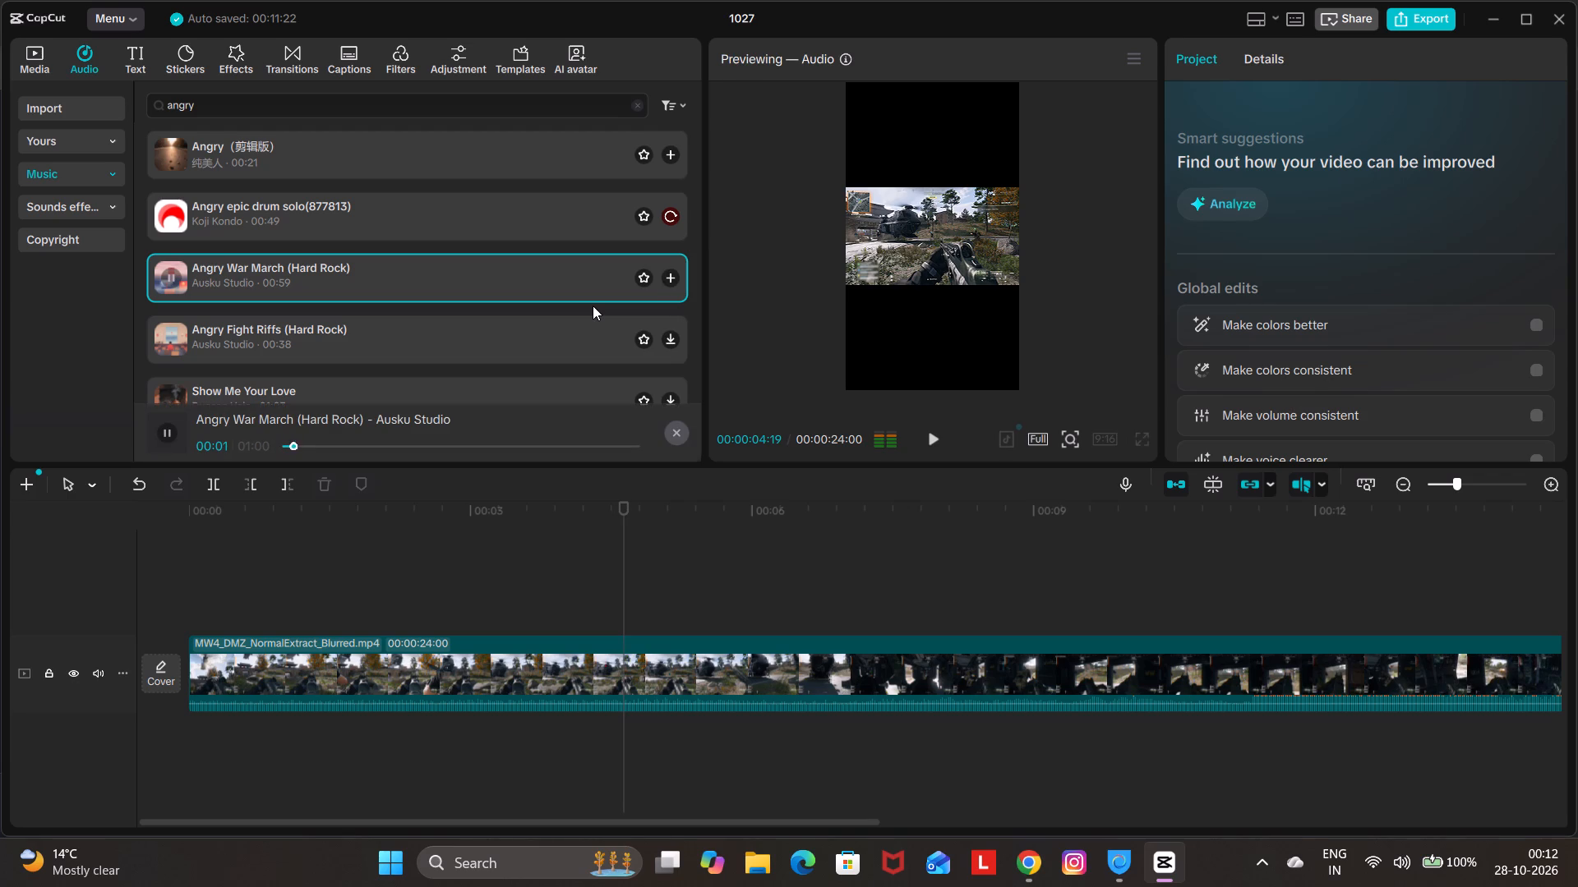
{"action": "key", "text": "space"}
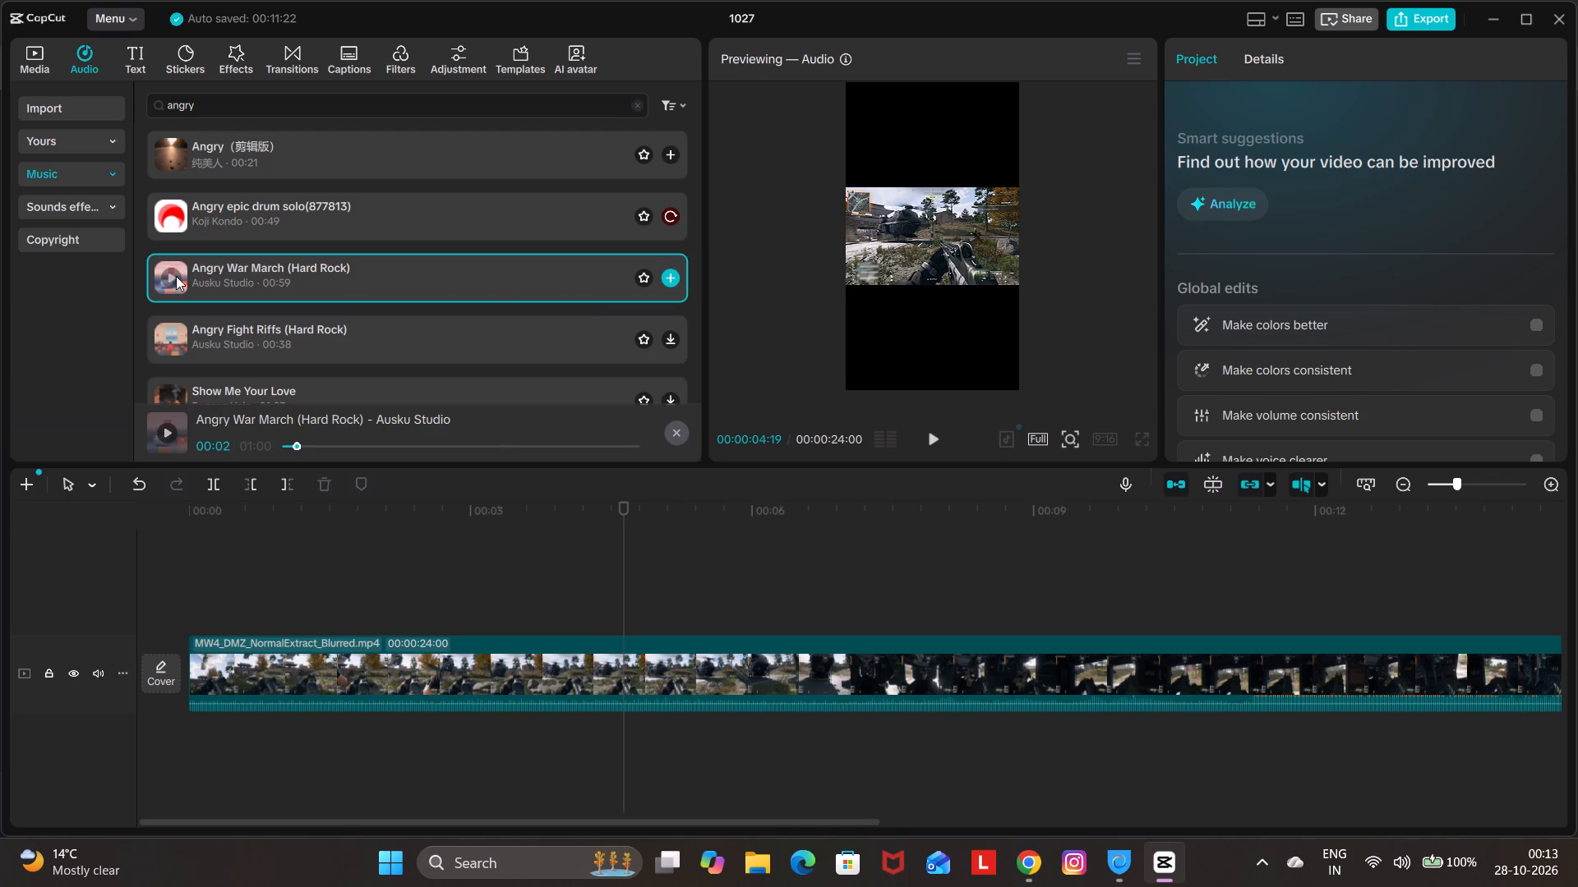
{"action": "key", "text": "space"}
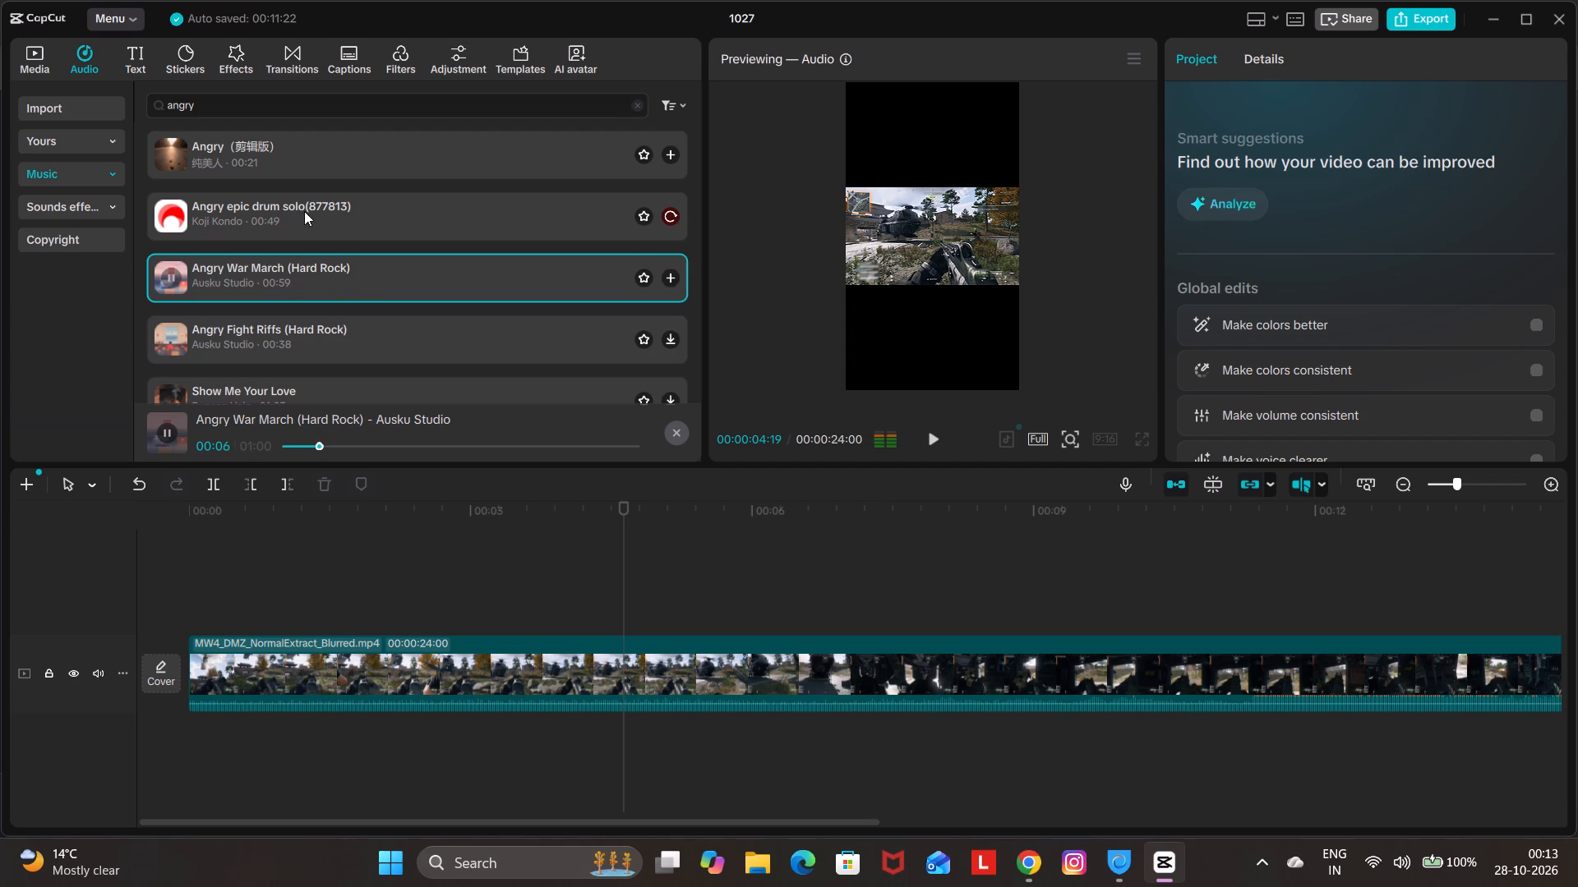
Preview the 01:03 track Show Me Your Love further down the angry music results.
{"action": "scroll", "coordinate": [427, 269], "scroll_direction": "down", "scroll_amount": 2}
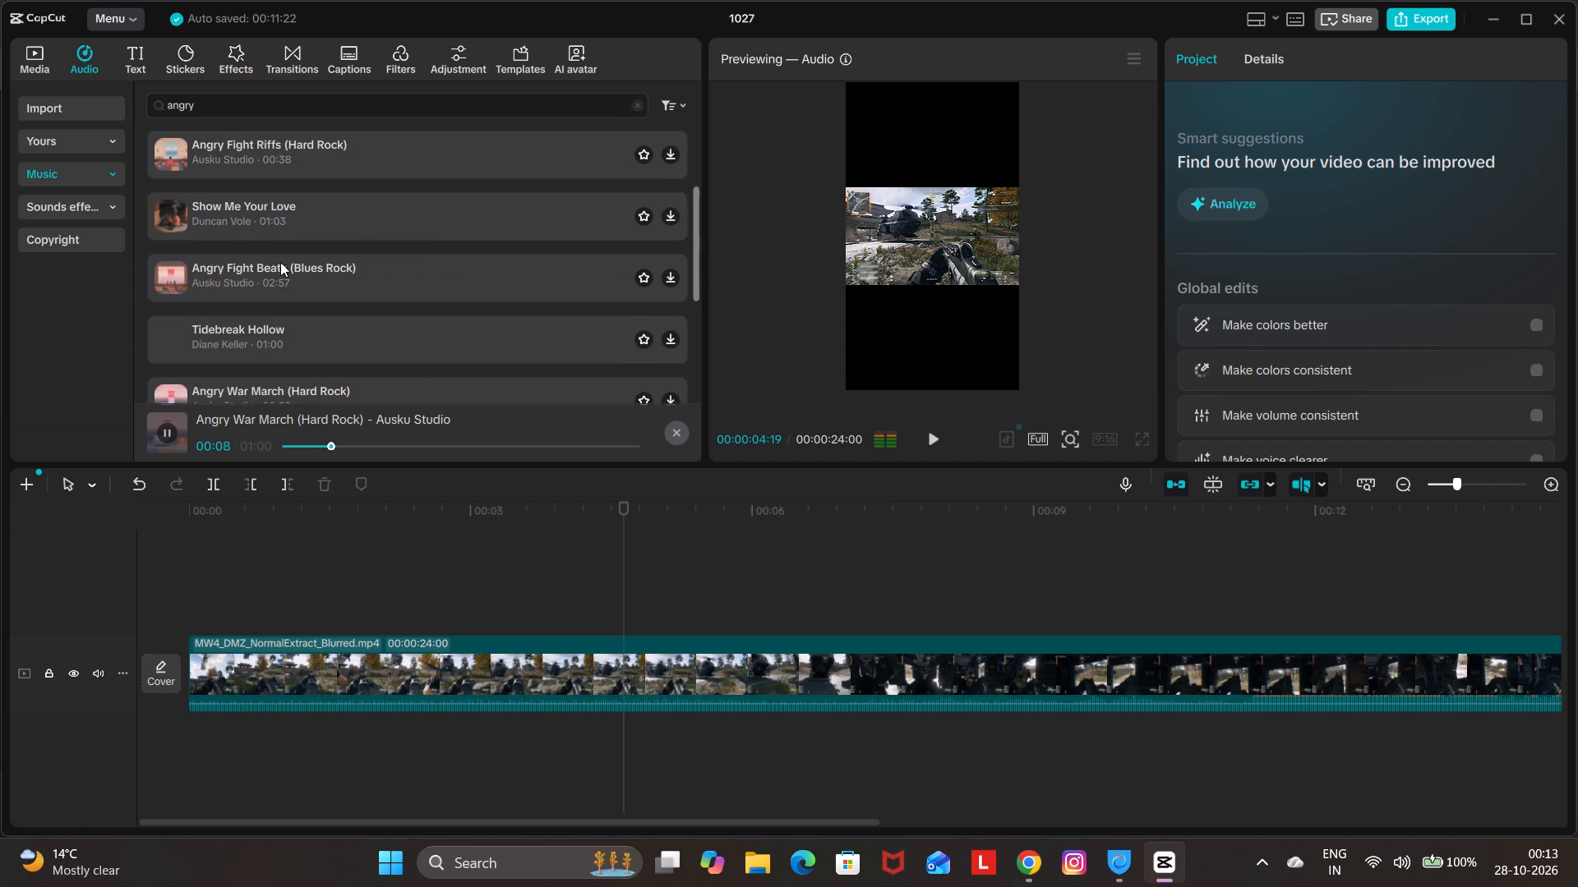
{"action": "double_click", "coordinate": [323, 214]}
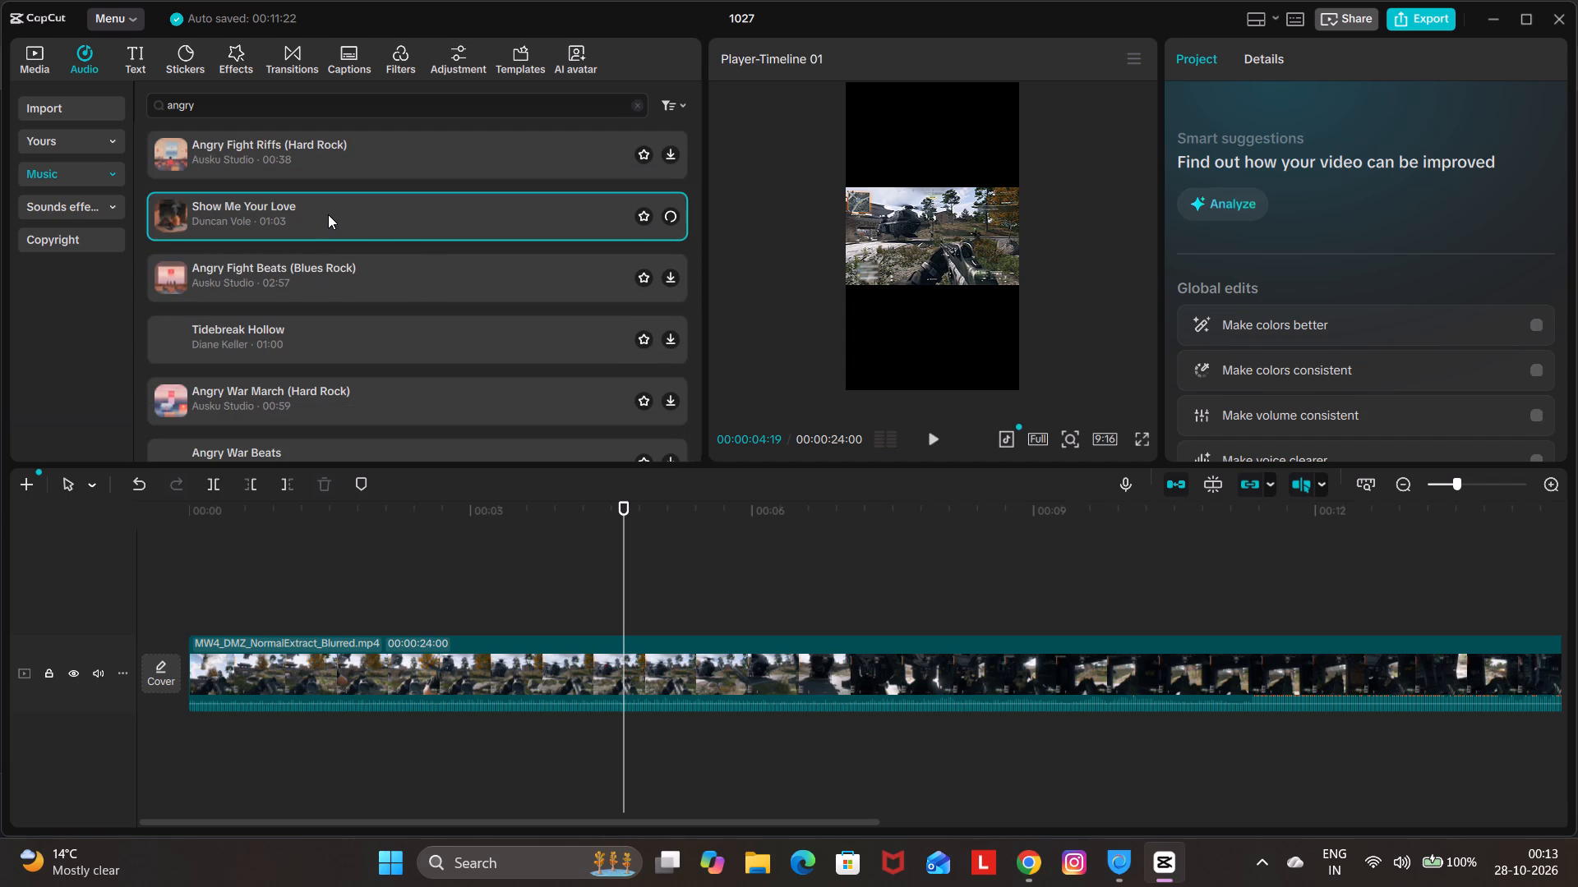
Clear the music search and search for NCS instead.
{"action": "left_click", "coordinate": [638, 108]}
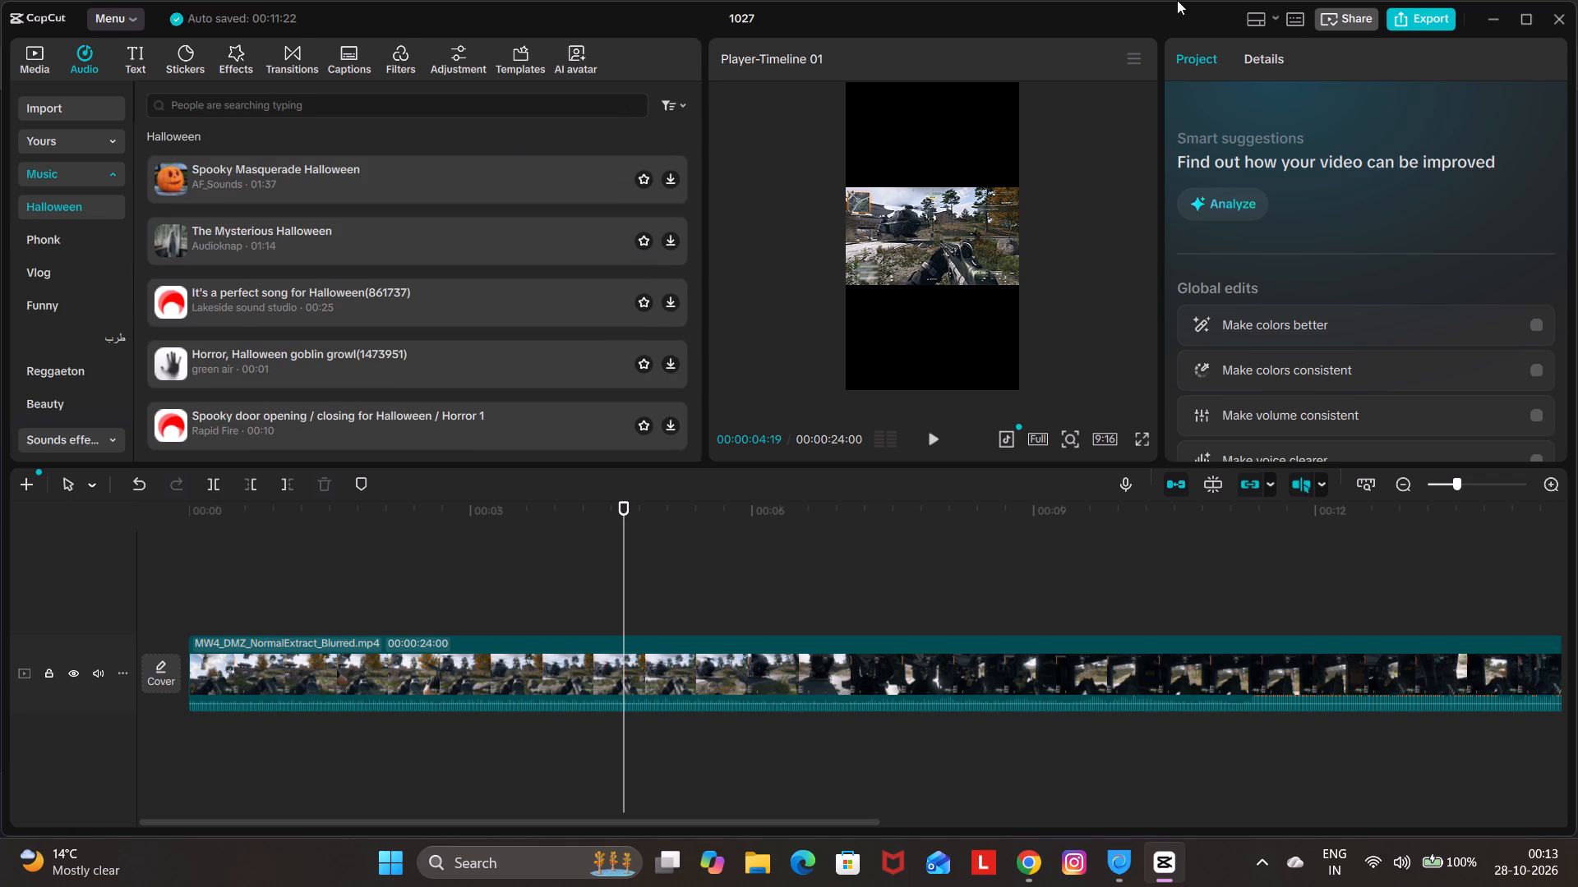
{"action": "left_click", "coordinate": [256, 113]}
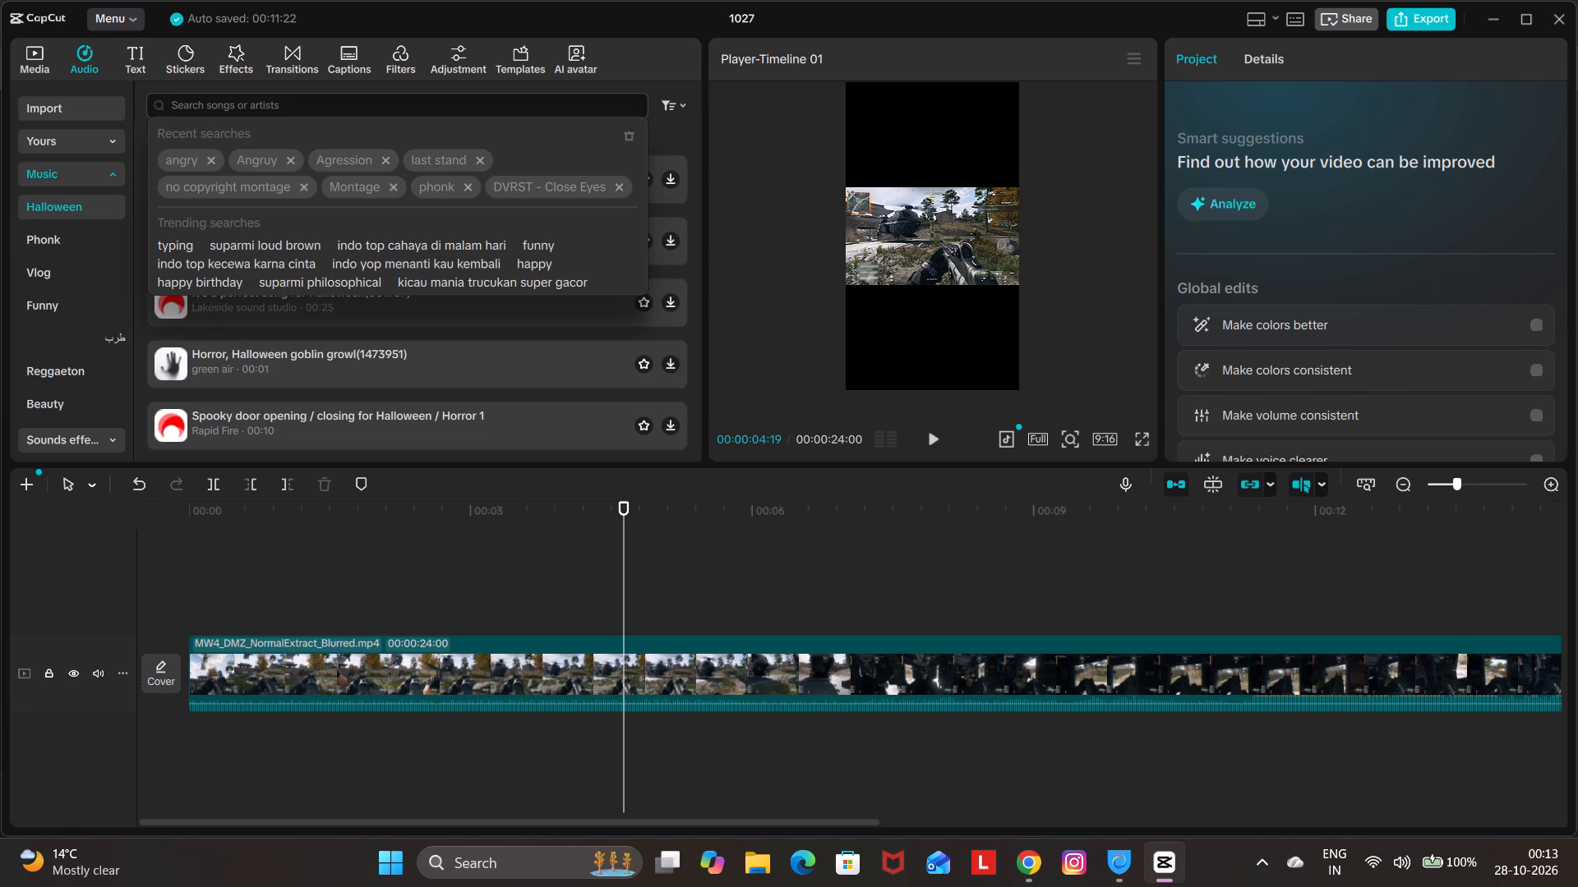
{"action": "type", "text": "NCS"}
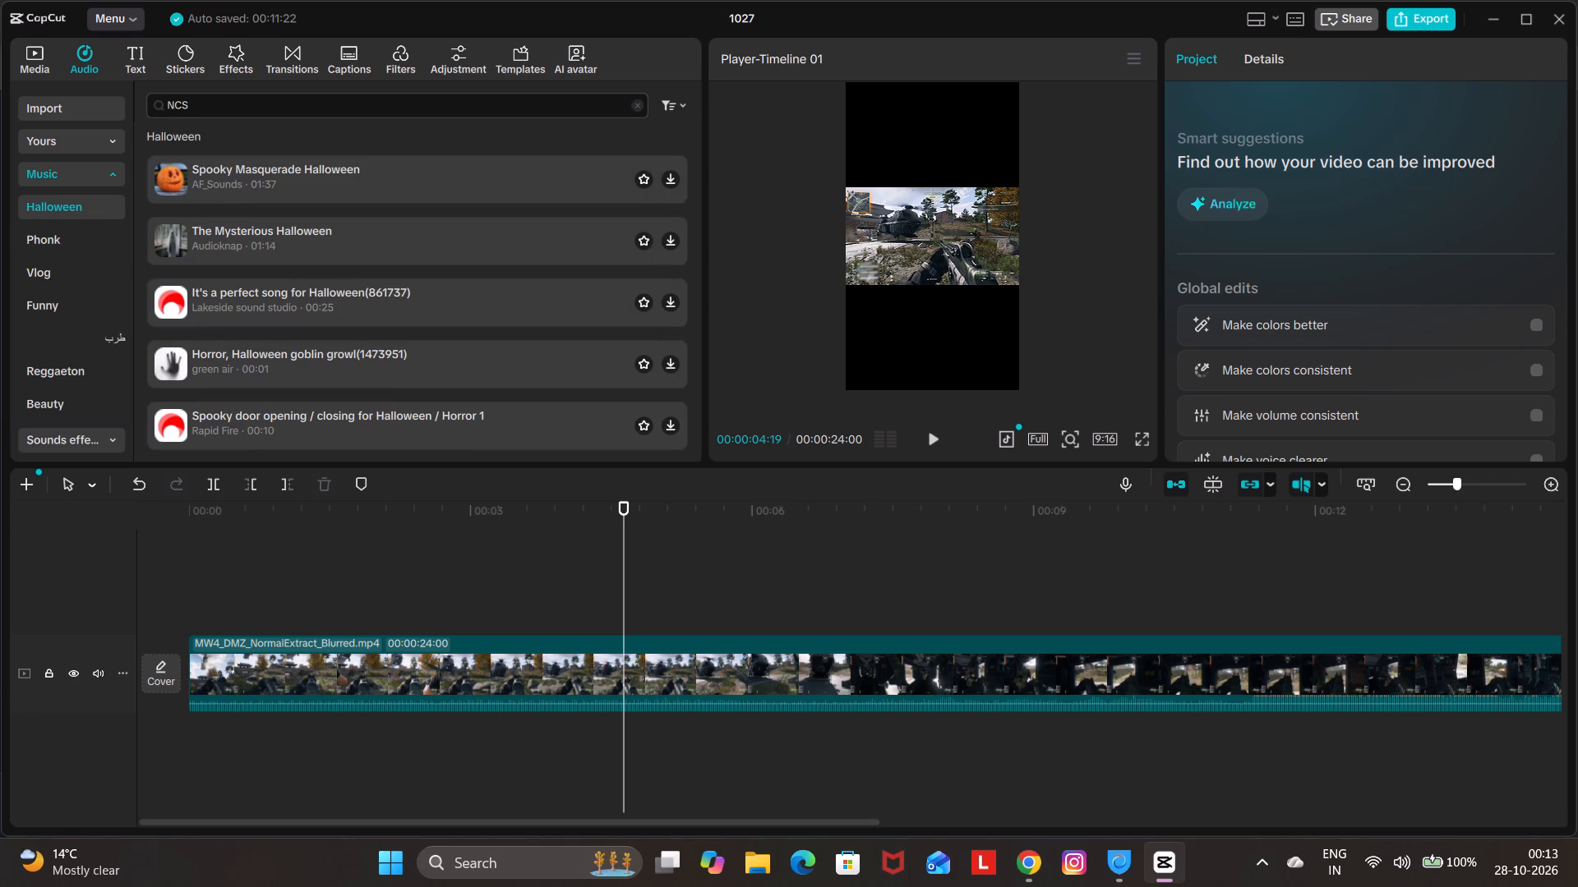
{"action": "key", "text": "Return"}
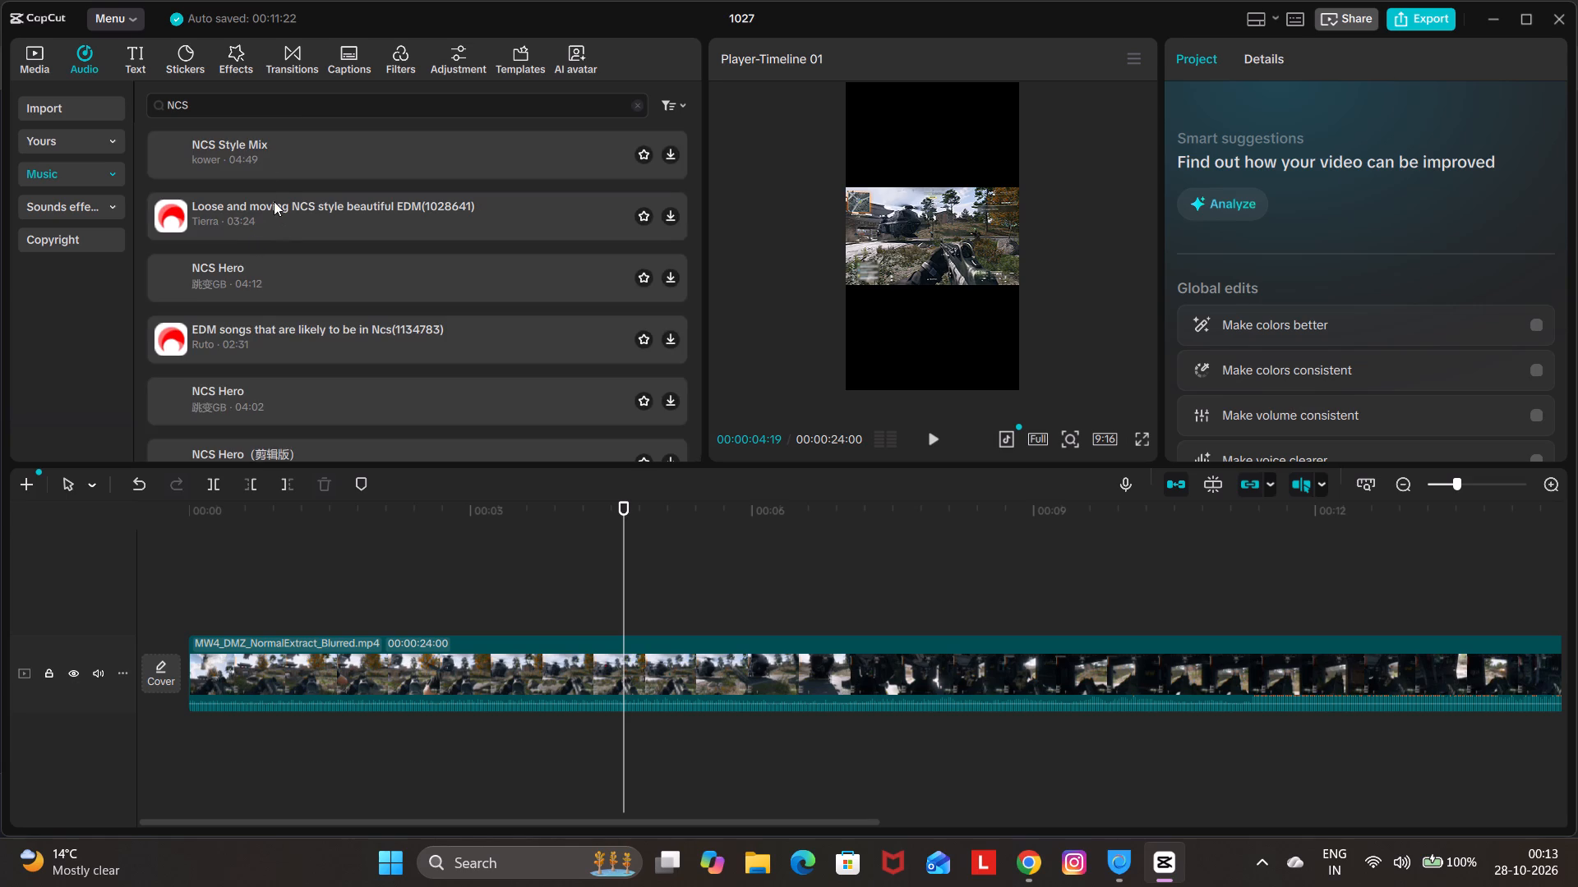
Load the 04:12 NCS Hero track and the 04:49 NCS Style Mix for preview.
{"action": "double_click", "coordinate": [278, 289]}
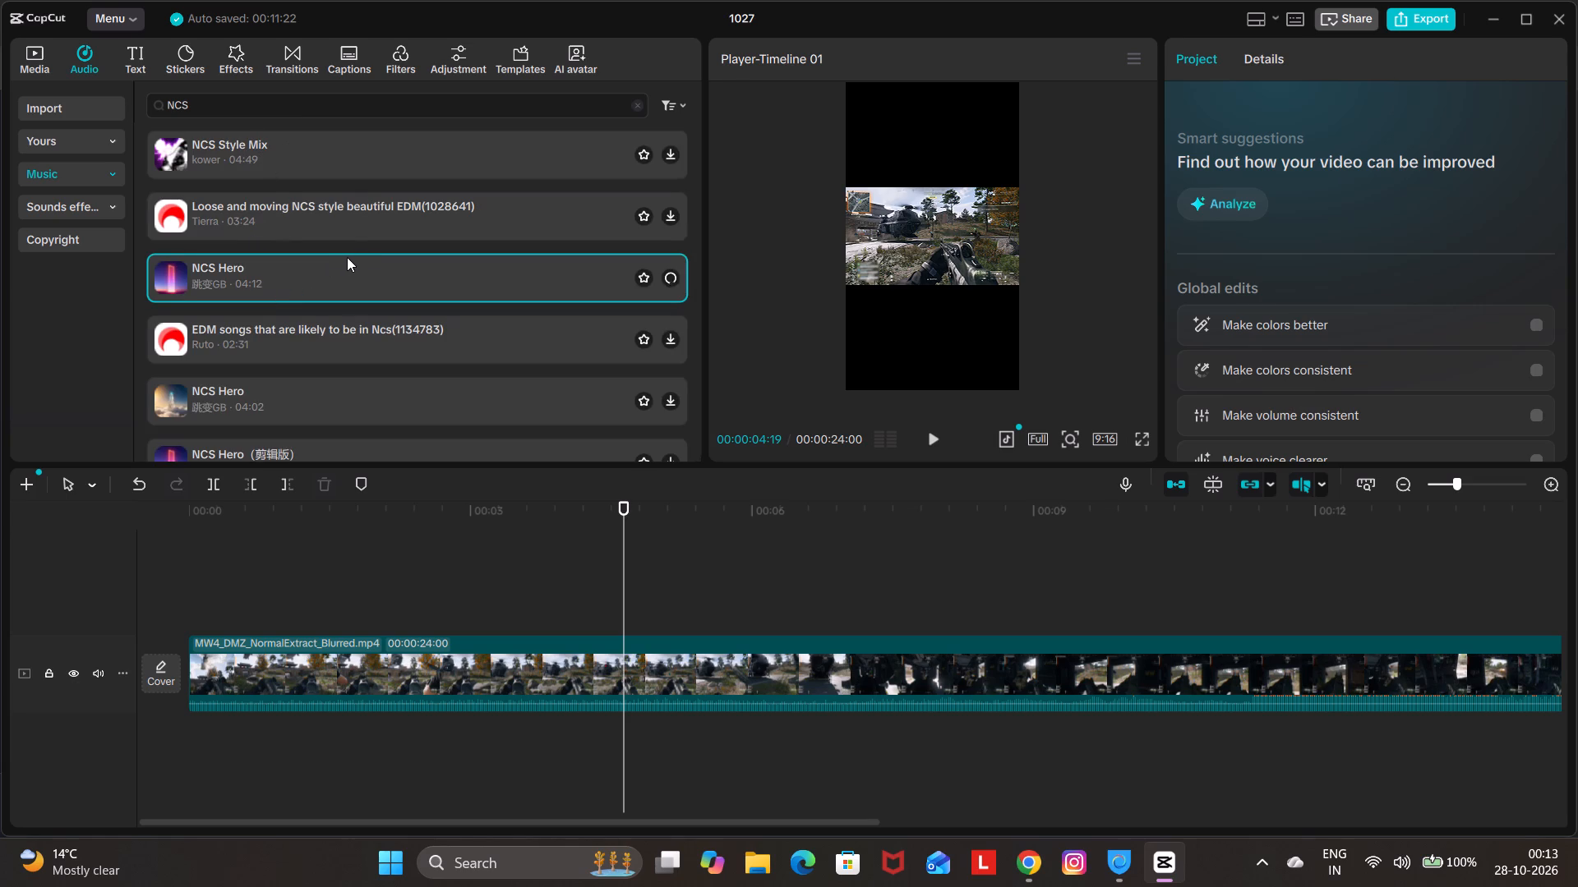
{"action": "double_click", "coordinate": [368, 153]}
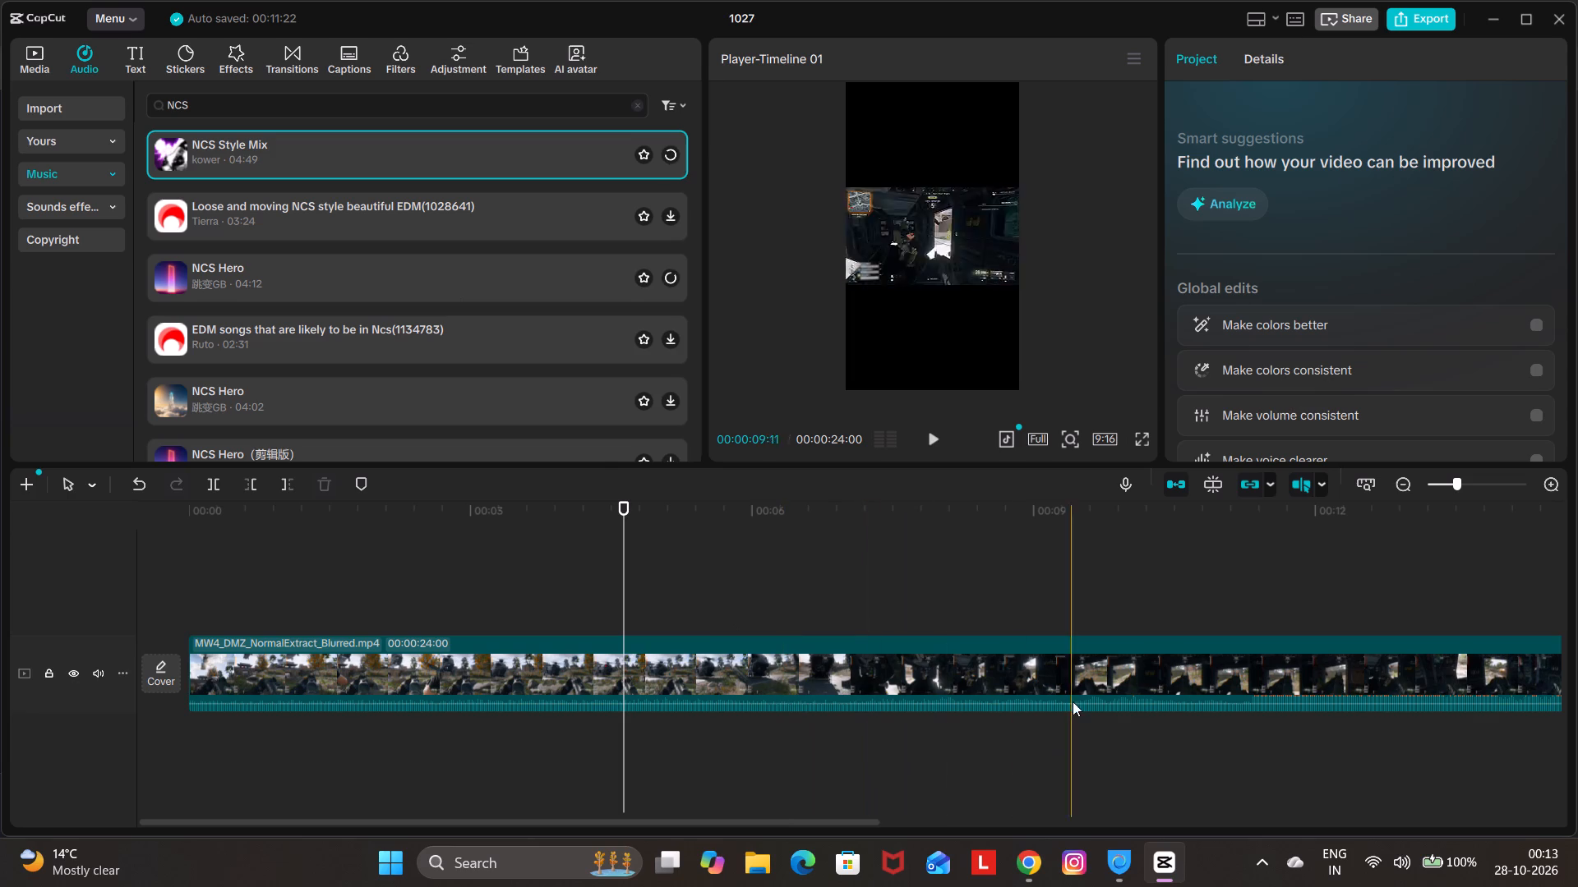
Scrub through the whole MW4_DMZ_NormalExtract_Blurred.mp4 clip to its end and return the playhead to the start.
{"action": "left_click", "coordinate": [201, 591]}
{"action": "left_click_drag", "start_coordinate": [201, 591], "coordinate": [455, 581]}
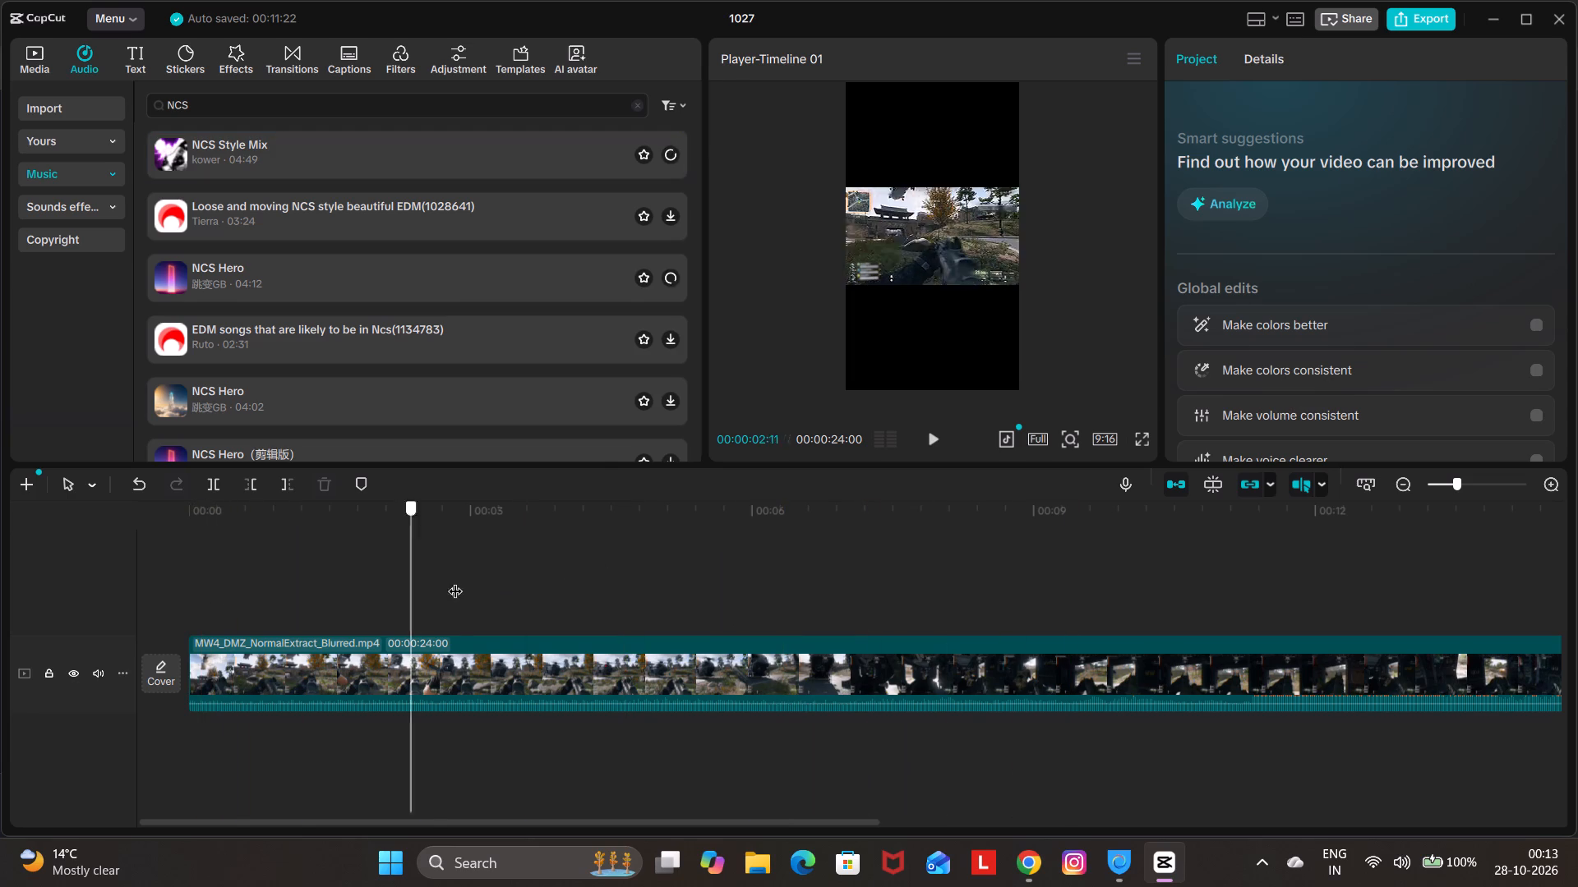
{"action": "left_click_drag", "start_coordinate": [455, 581], "coordinate": [385, 632]}
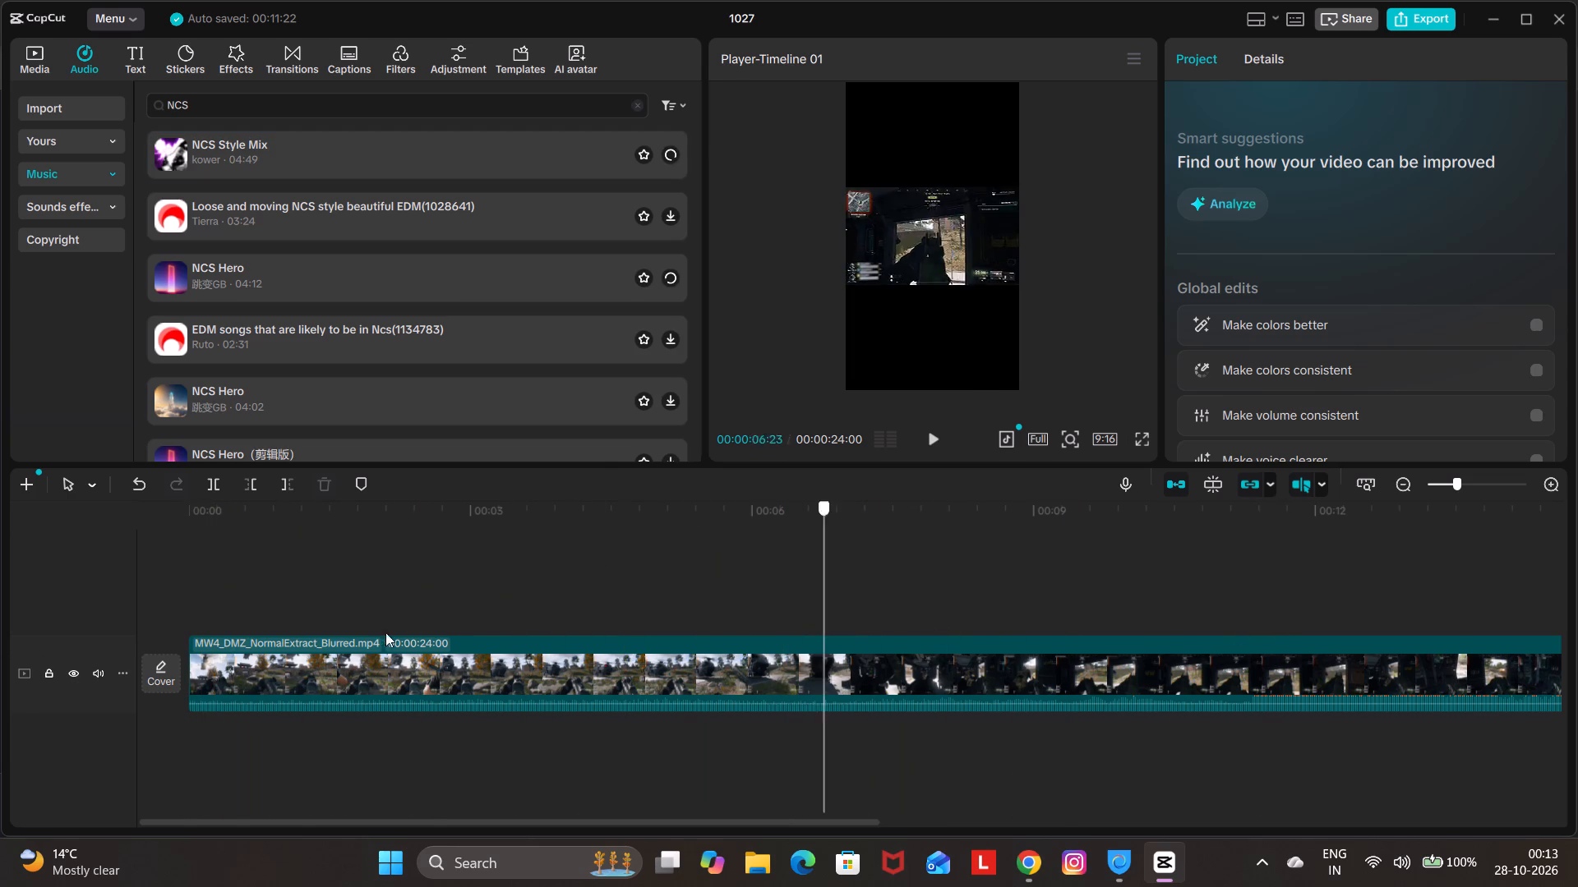
{"action": "left_click_drag", "start_coordinate": [385, 632], "coordinate": [1577, 648]}
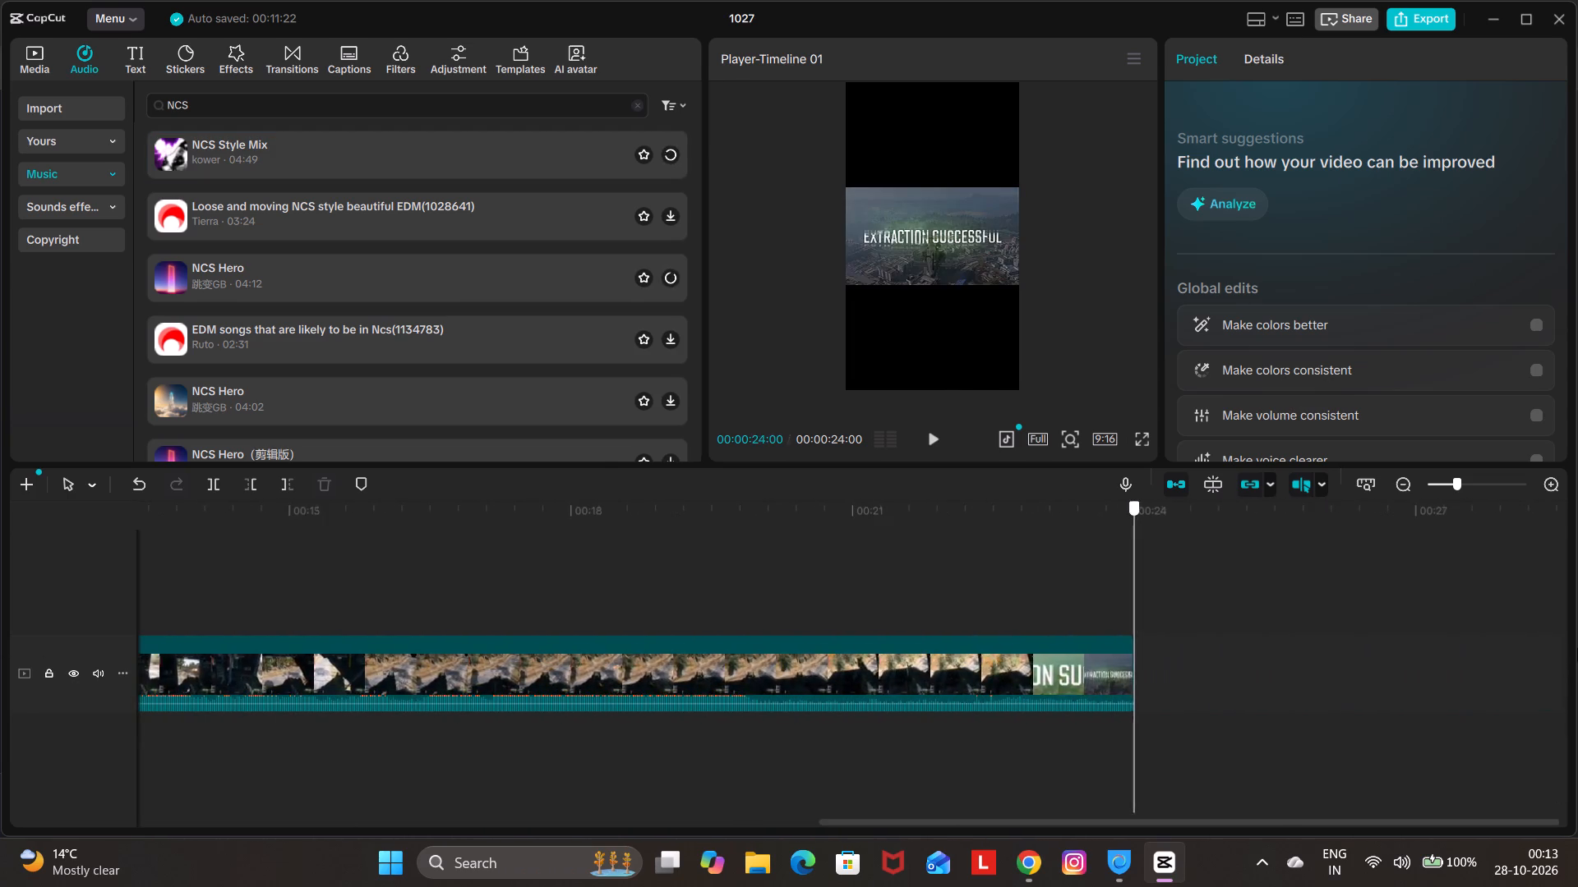
{"action": "left_click_drag", "start_coordinate": [1577, 648], "coordinate": [938, 652]}
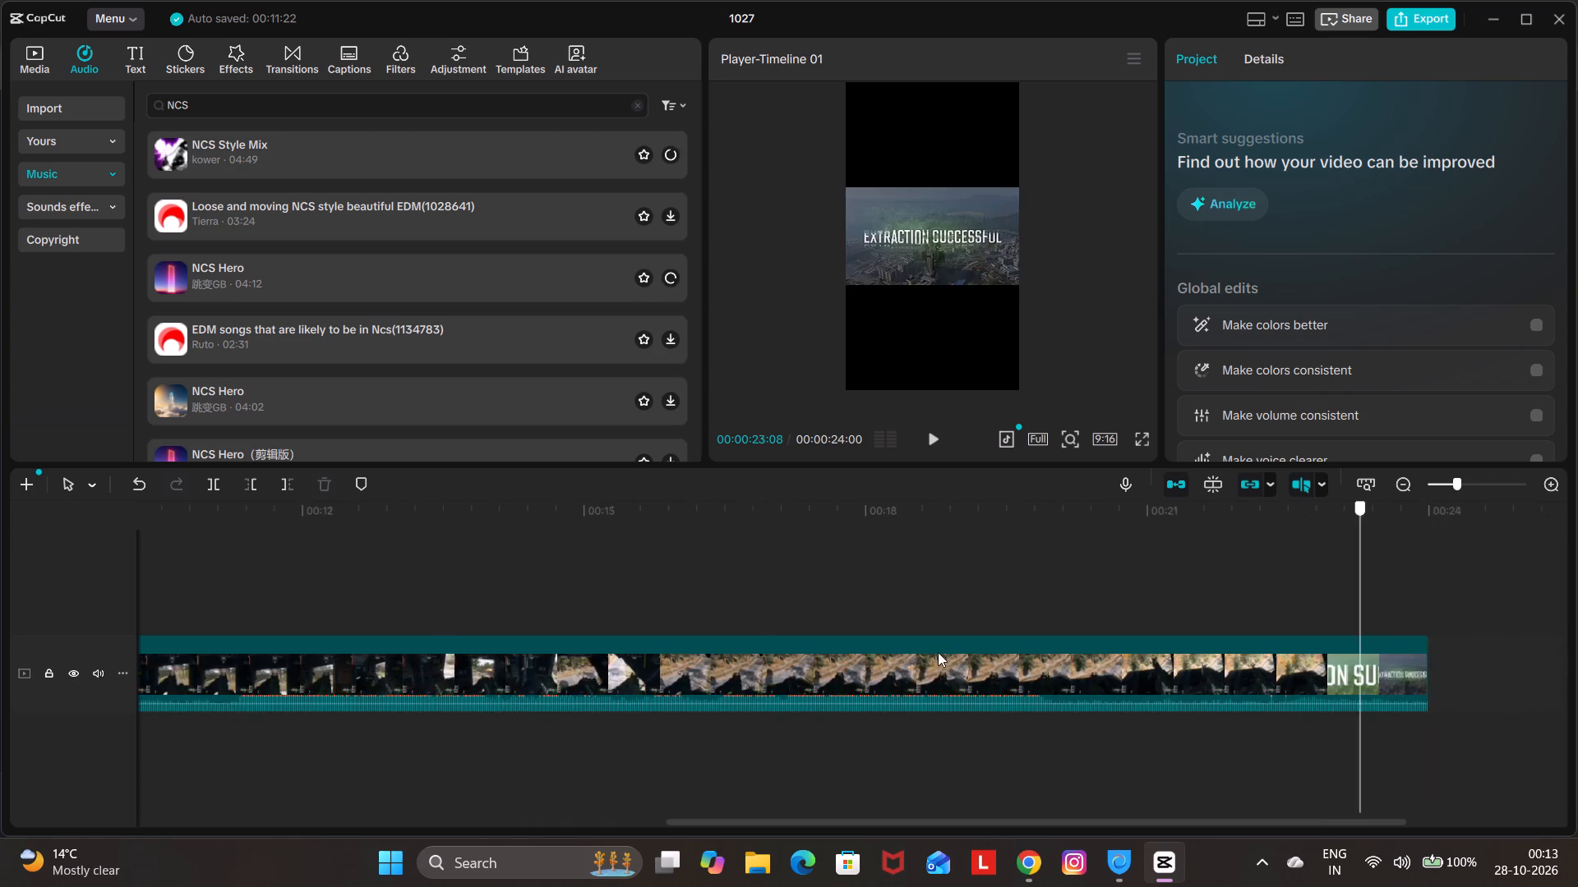
{"action": "left_click_drag", "start_coordinate": [938, 652], "coordinate": [1577, 637]}
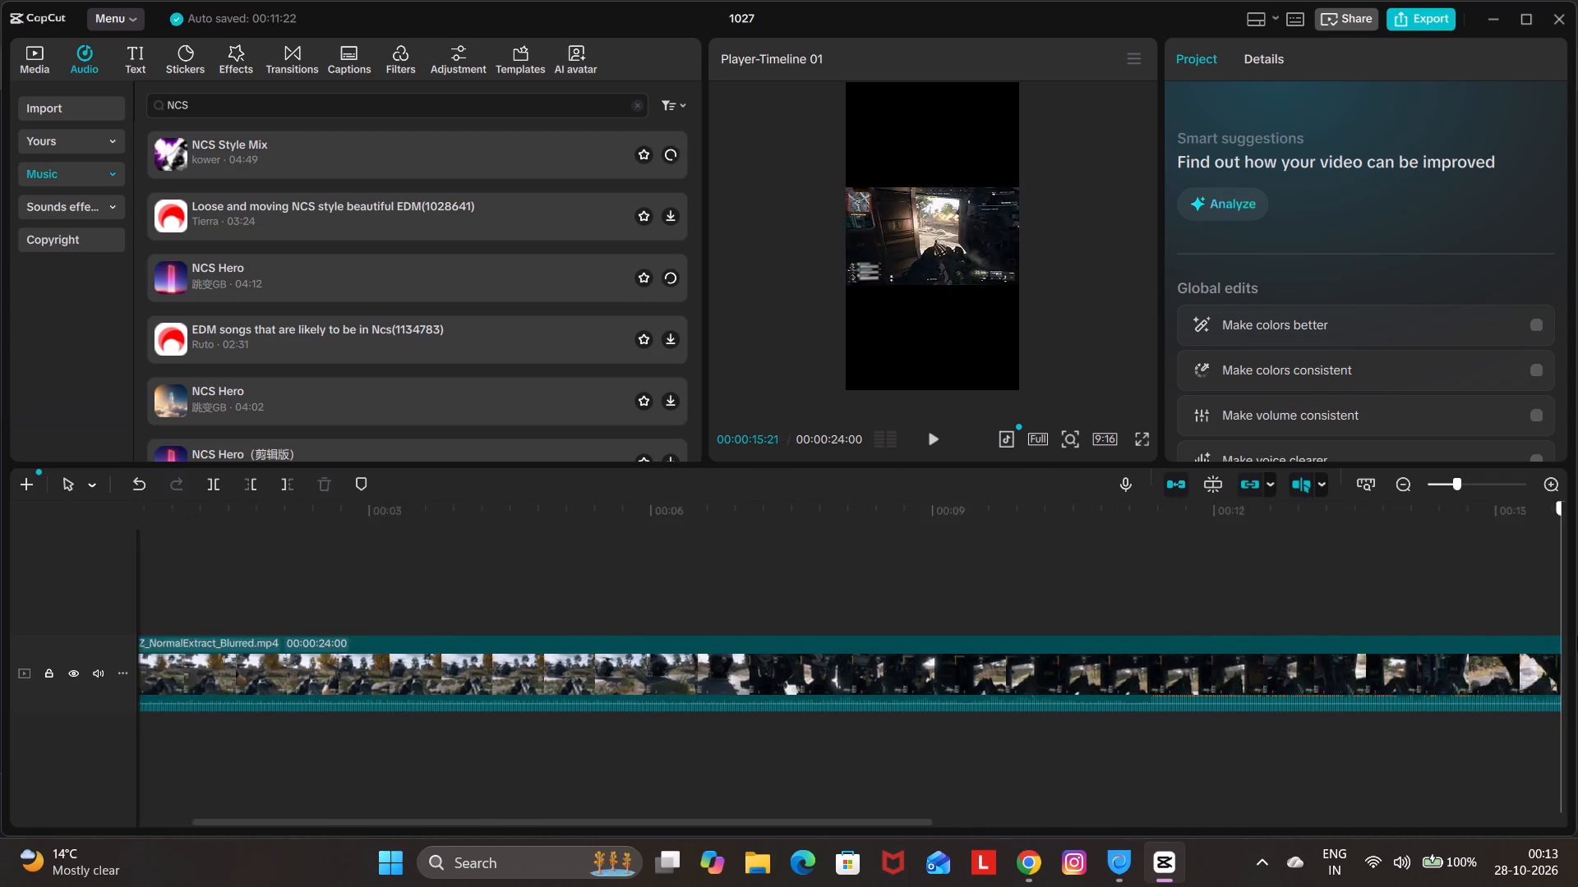
{"action": "left_click_drag", "start_coordinate": [1577, 637], "coordinate": [14, 611]}
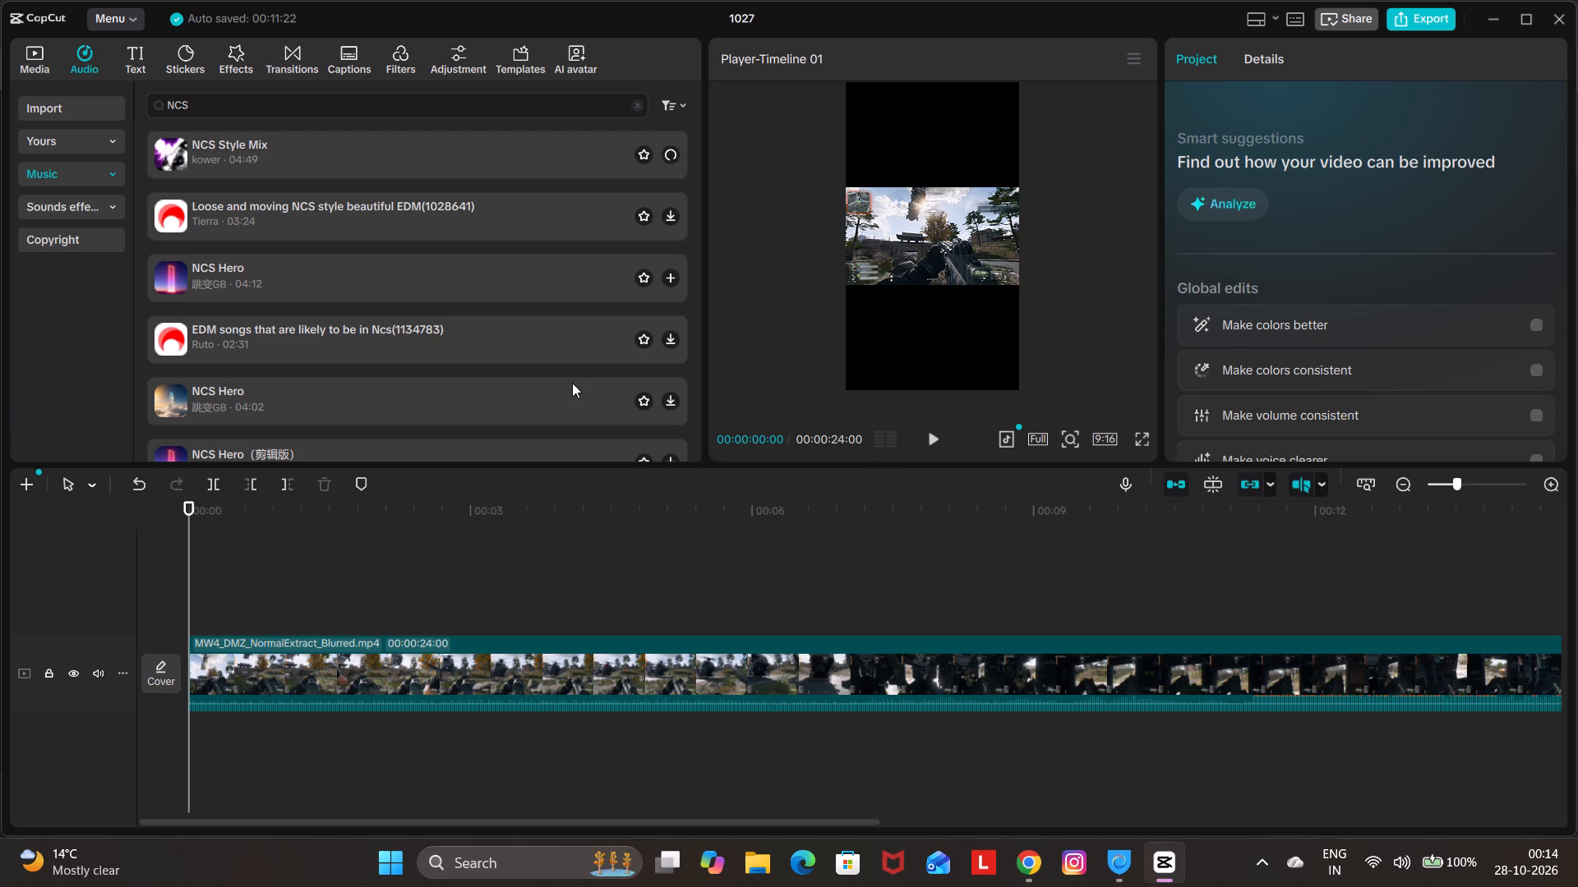
Preview the 04:12 NCS Hero track and the 04:49 NCS Style Mix from the NCS results.
{"action": "left_click", "coordinate": [466, 282]}
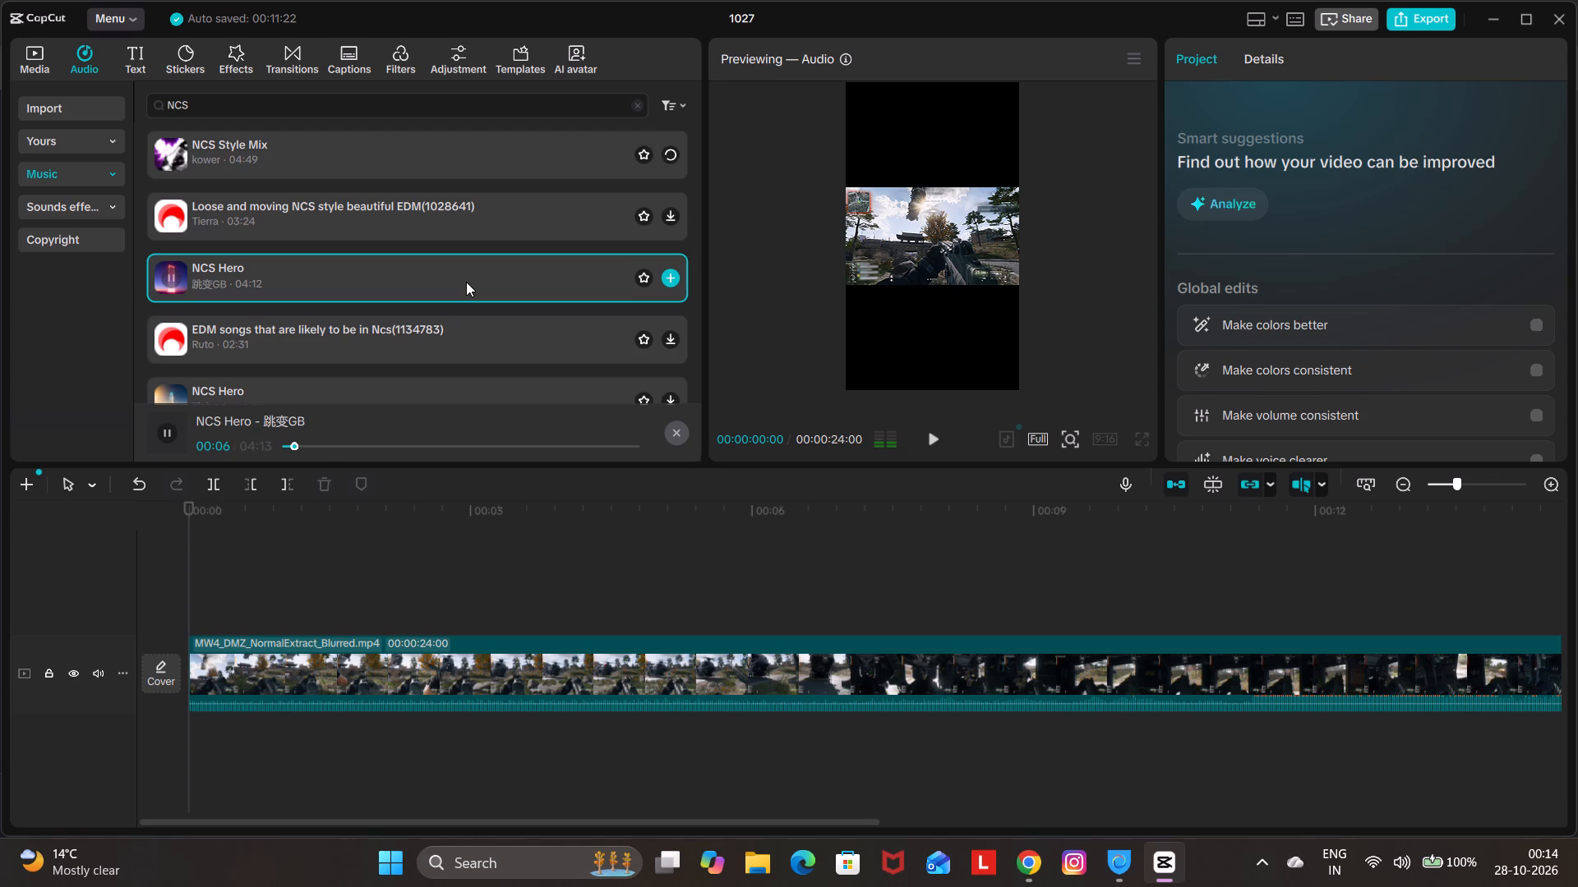
{"action": "scroll", "coordinate": [466, 282], "scroll_direction": "down", "scroll_amount": 1}
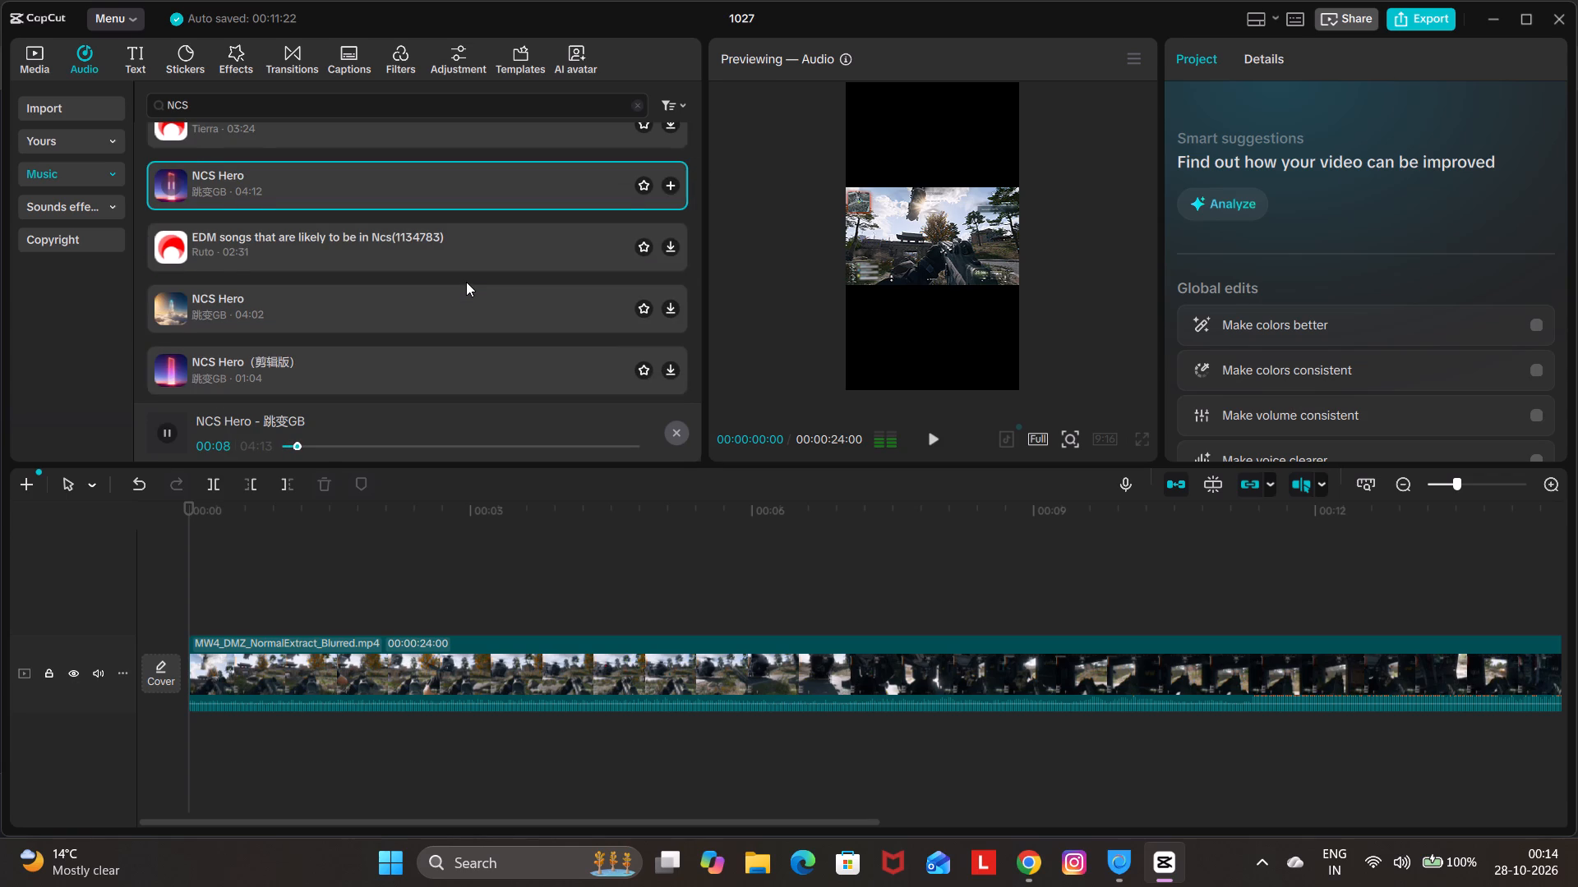
{"action": "scroll", "coordinate": [466, 282], "scroll_direction": "up", "scroll_amount": 2}
{"action": "left_click", "coordinate": [397, 165]}
{"action": "left_click", "coordinate": [397, 165]}
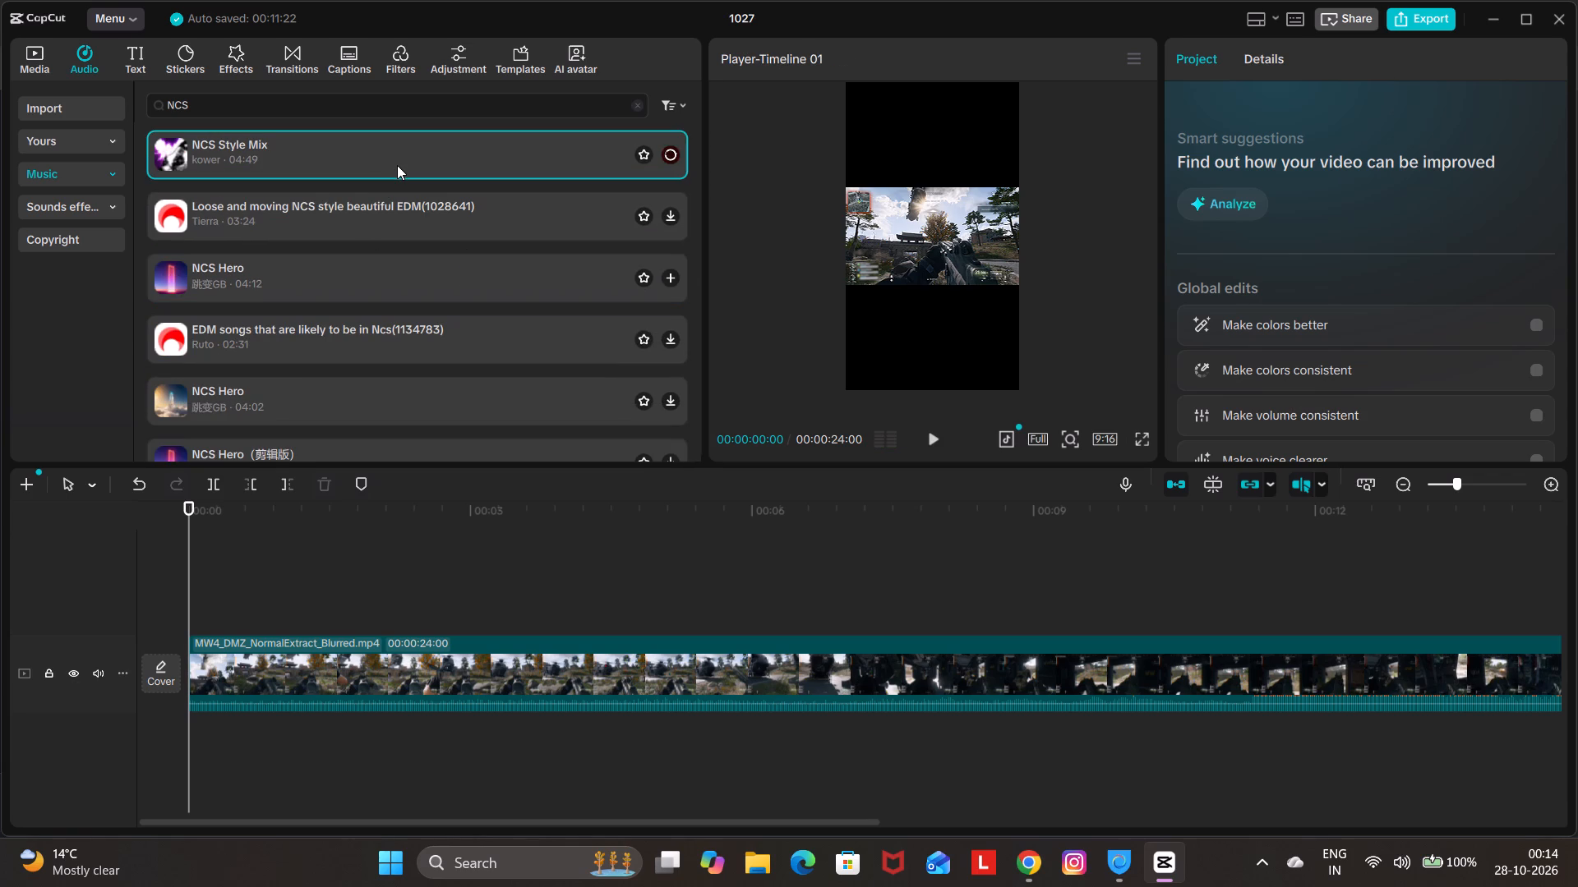
{"action": "left_click", "coordinate": [397, 164]}
{"action": "triple_click", "coordinate": [398, 159]}
{"action": "triple_click", "coordinate": [399, 154]}
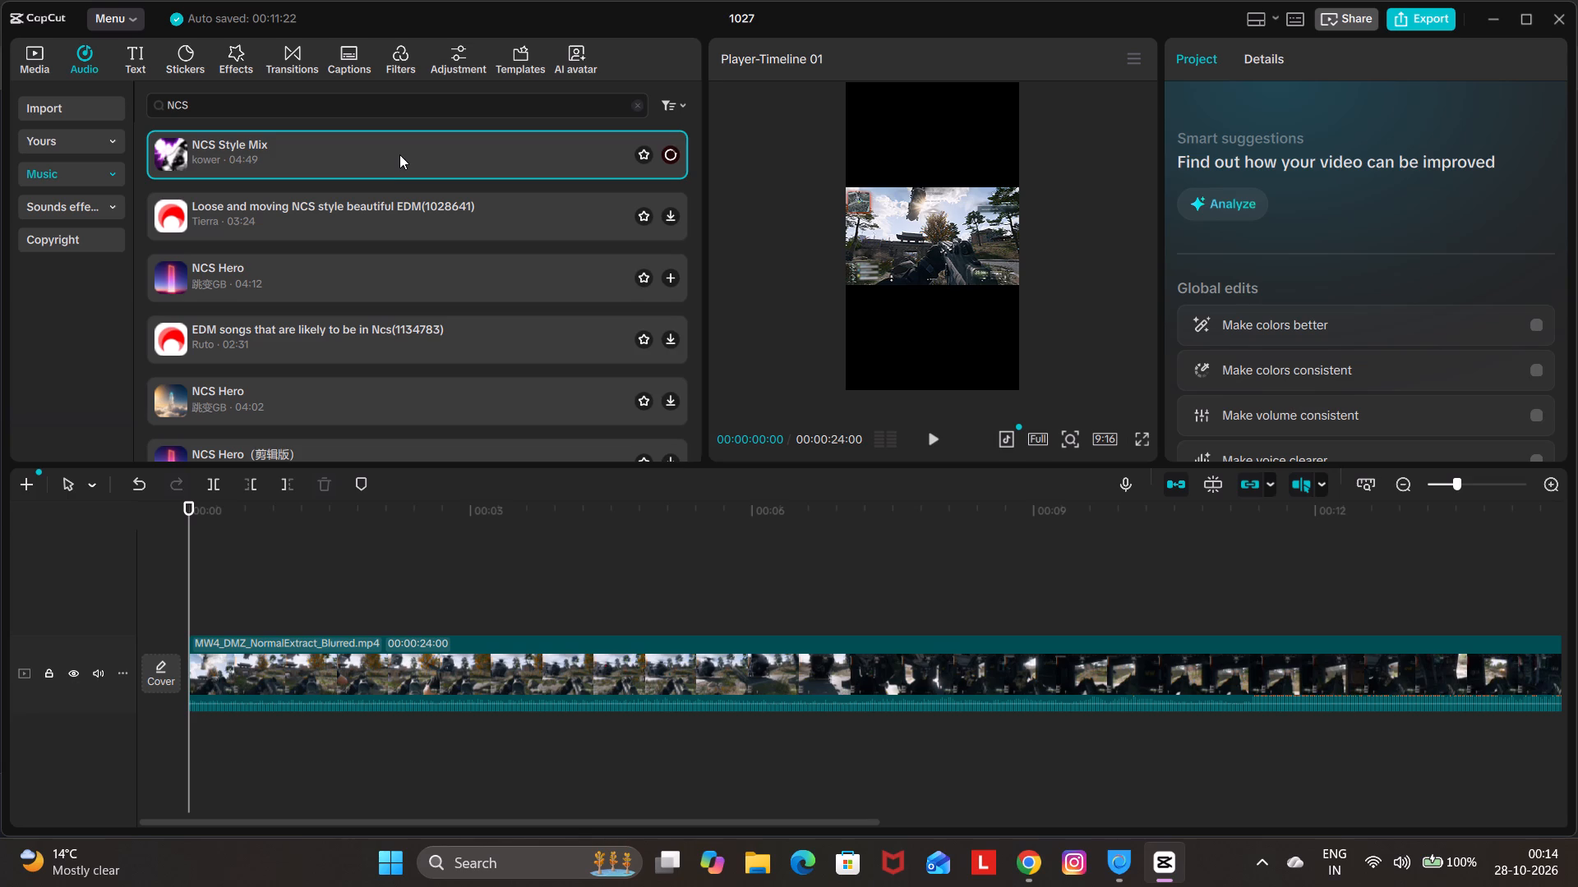
{"action": "triple_click", "coordinate": [400, 153]}
{"action": "left_click", "coordinate": [454, 111]}
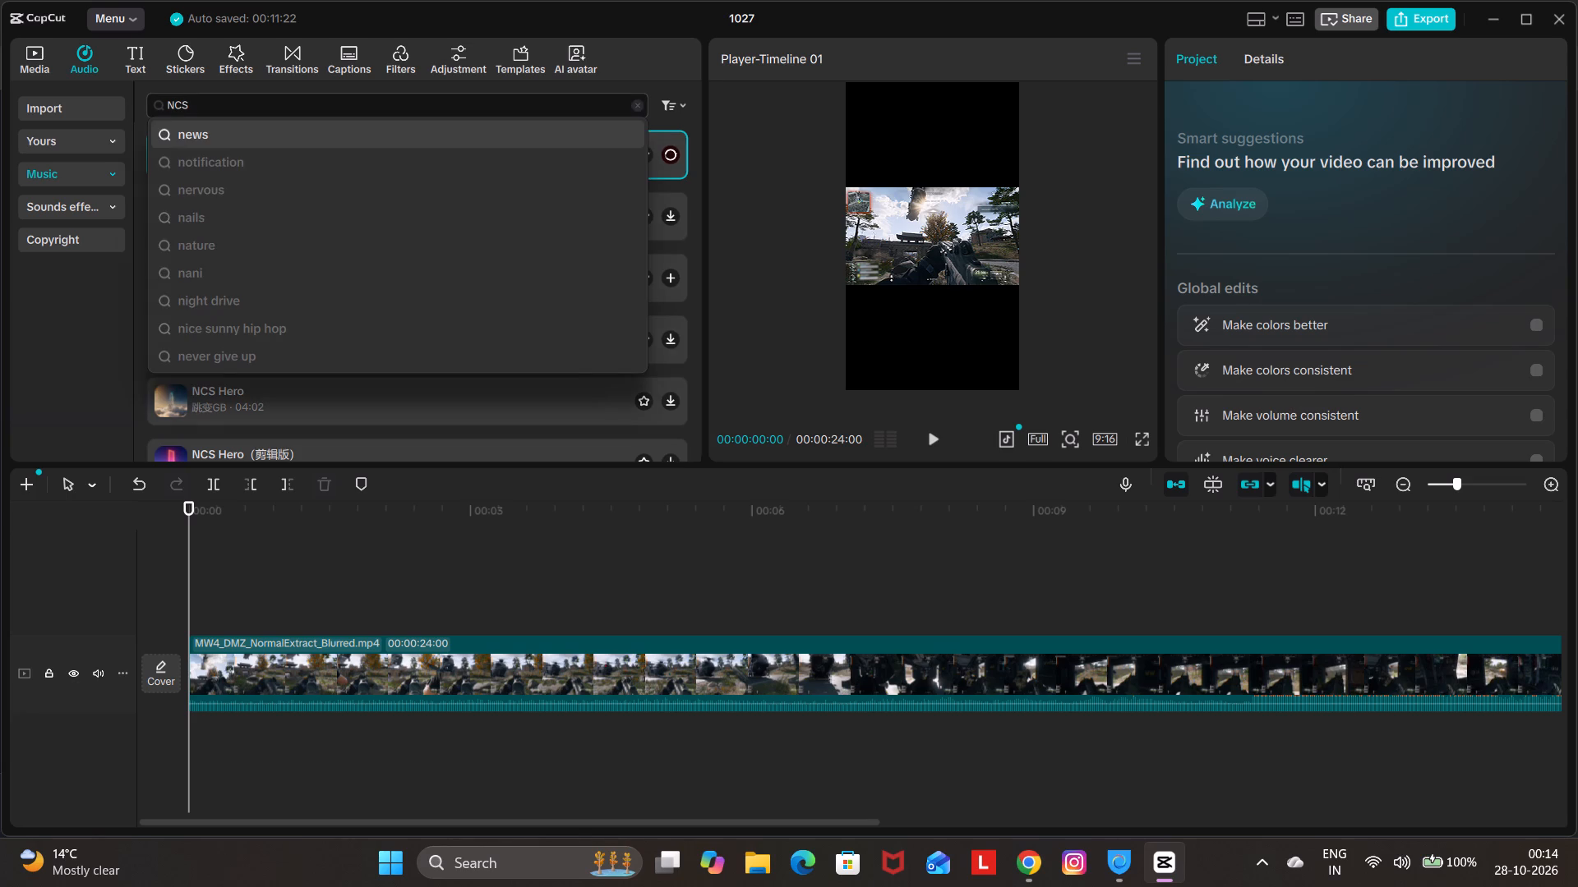
{"action": "left_click", "coordinate": [813, 200]}
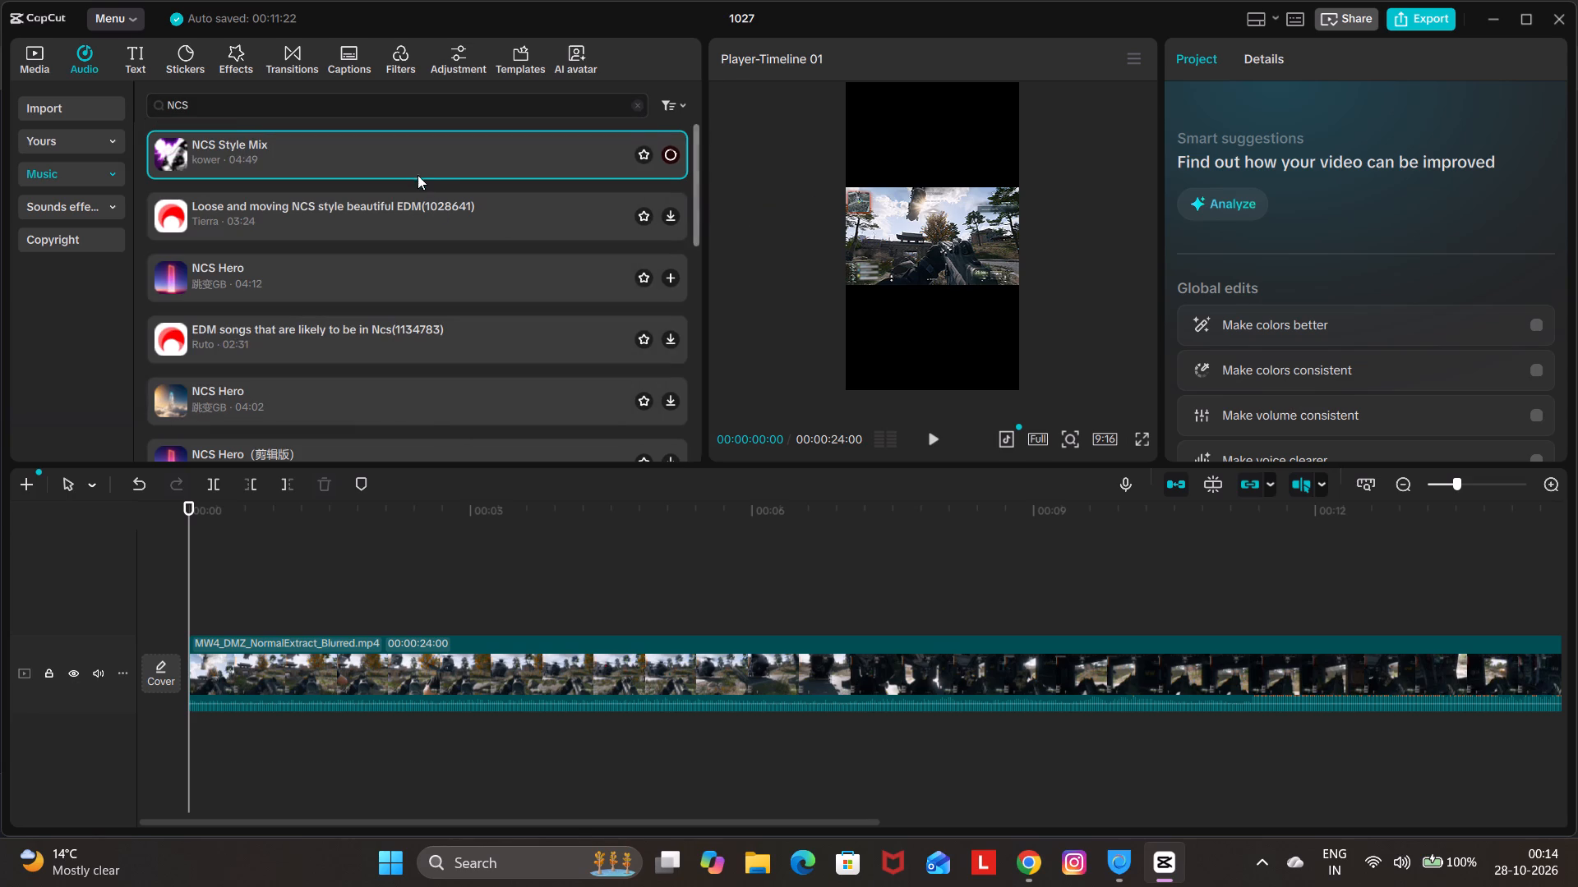
Try to play the 04:49 NCS Style Mix and check the computer's Wi-Fi connection in the system quick settings.
{"action": "left_click", "coordinate": [433, 165]}
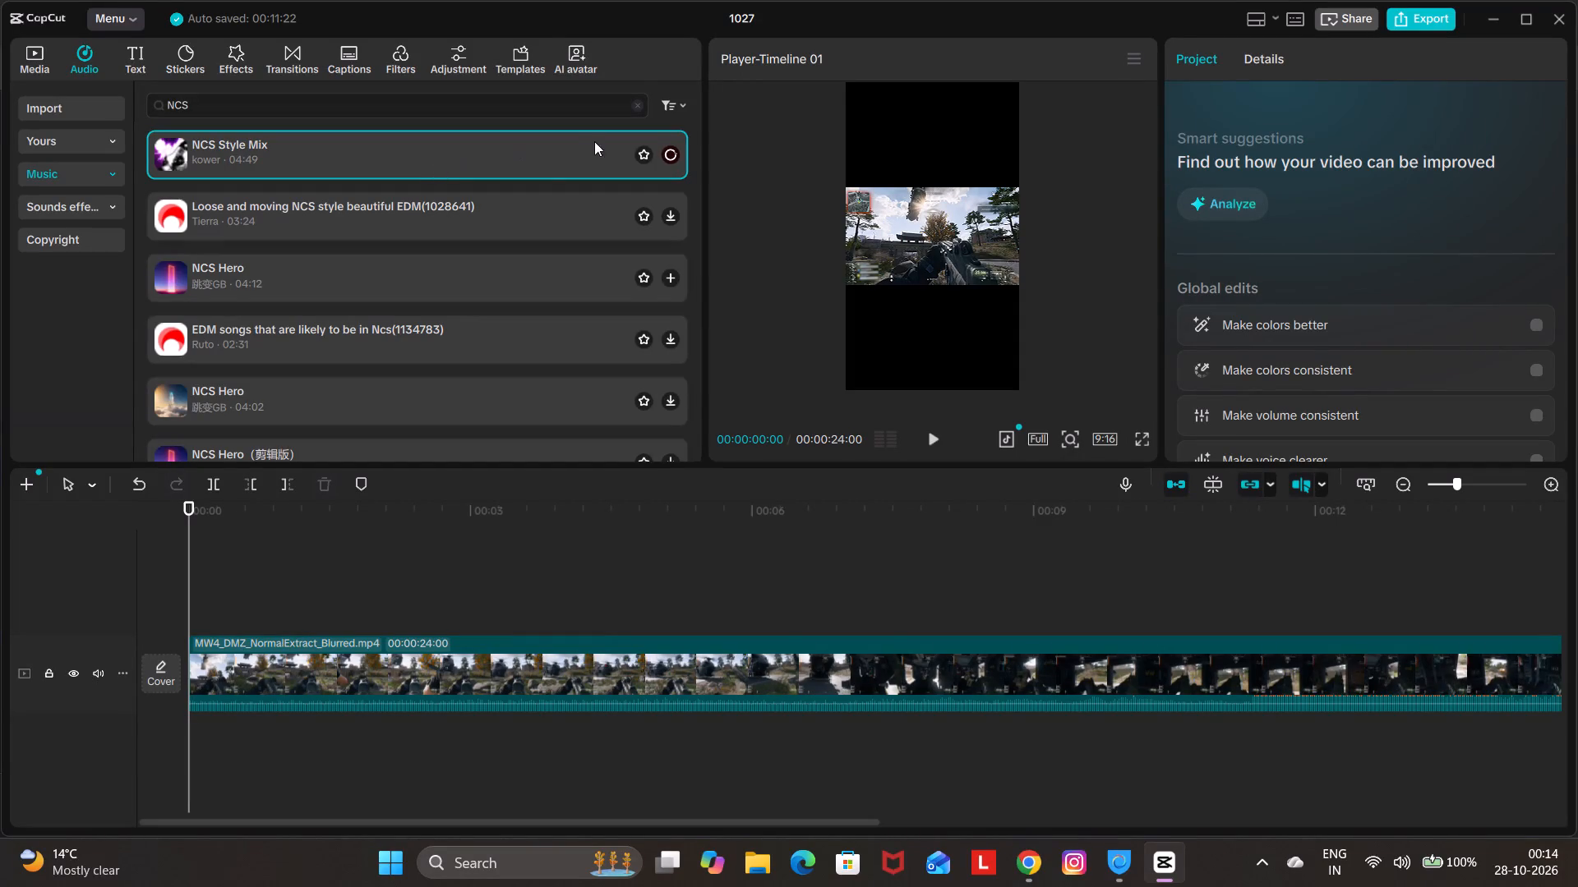
{"action": "left_click", "coordinate": [546, 156]}
{"action": "left_click", "coordinate": [1374, 878]}
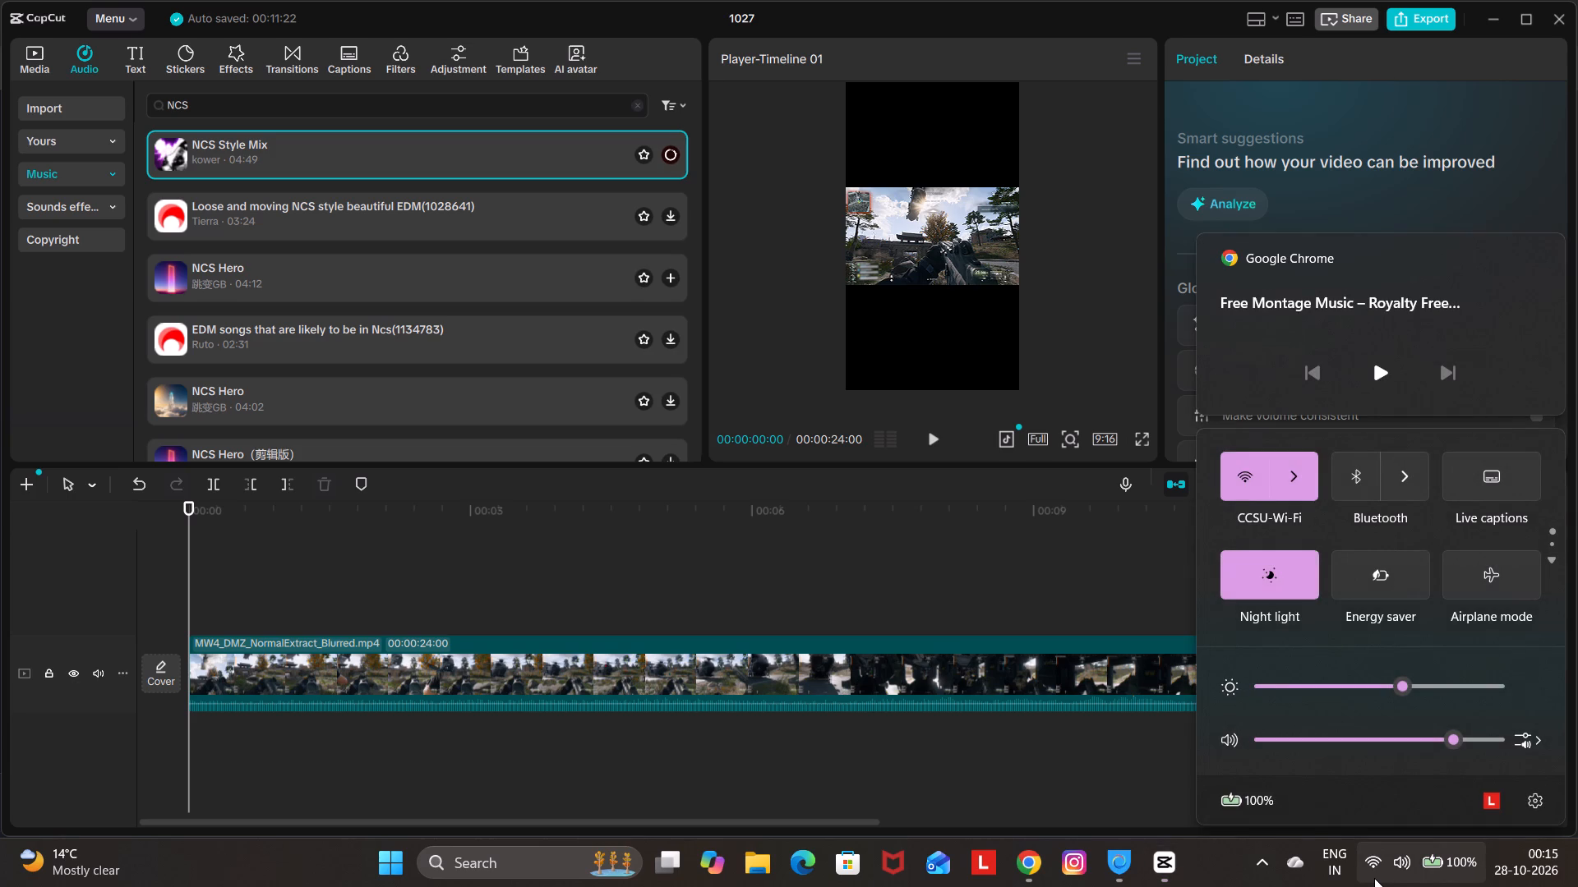
{"action": "left_click", "coordinate": [935, 783]}
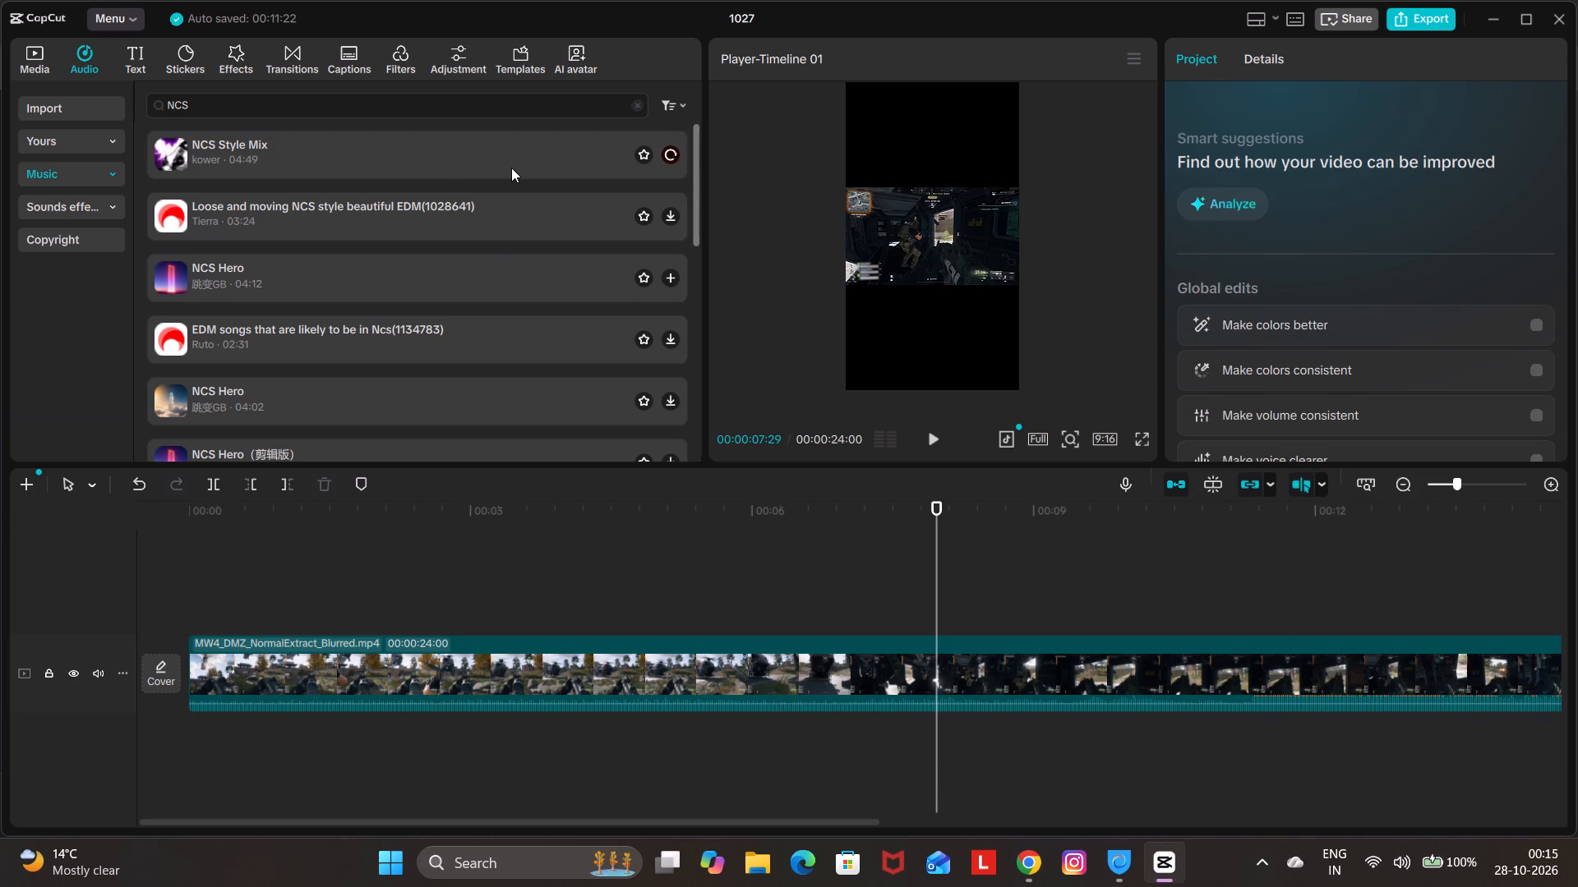
Preview the 04:49 NCS Style Mix track from the NCS music results.
{"action": "left_click", "coordinate": [511, 168]}
{"action": "left_click", "coordinate": [511, 168]}
{"action": "left_click_drag", "start_coordinate": [512, 168], "coordinate": [518, 177]}
{"action": "triple_click", "coordinate": [386, 145]}
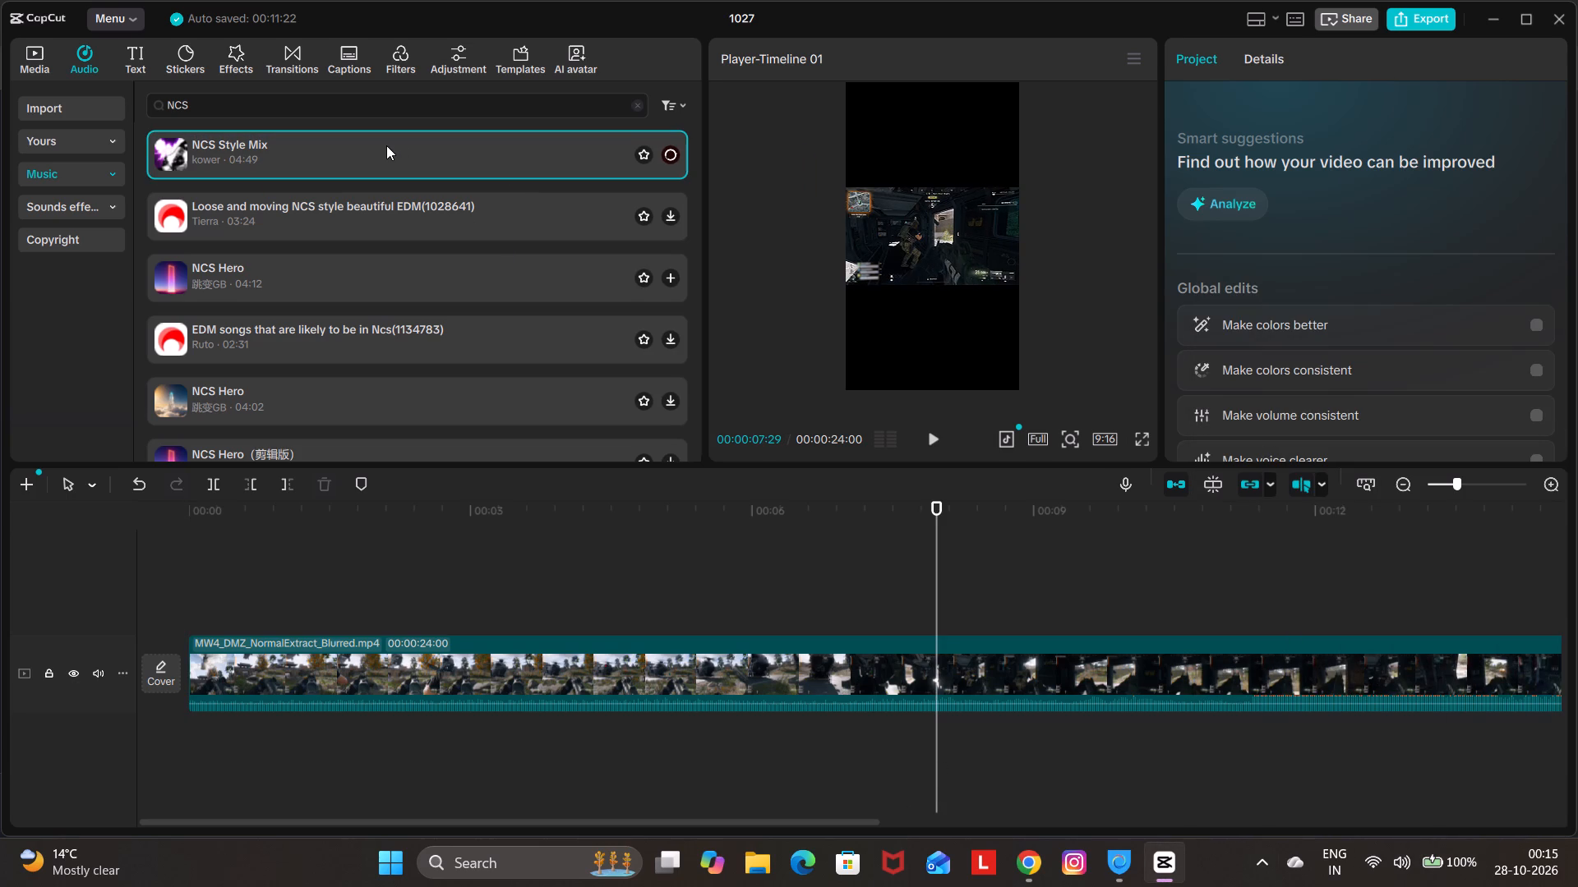
{"action": "triple_click", "coordinate": [386, 145]}
{"action": "triple_click", "coordinate": [386, 145]}
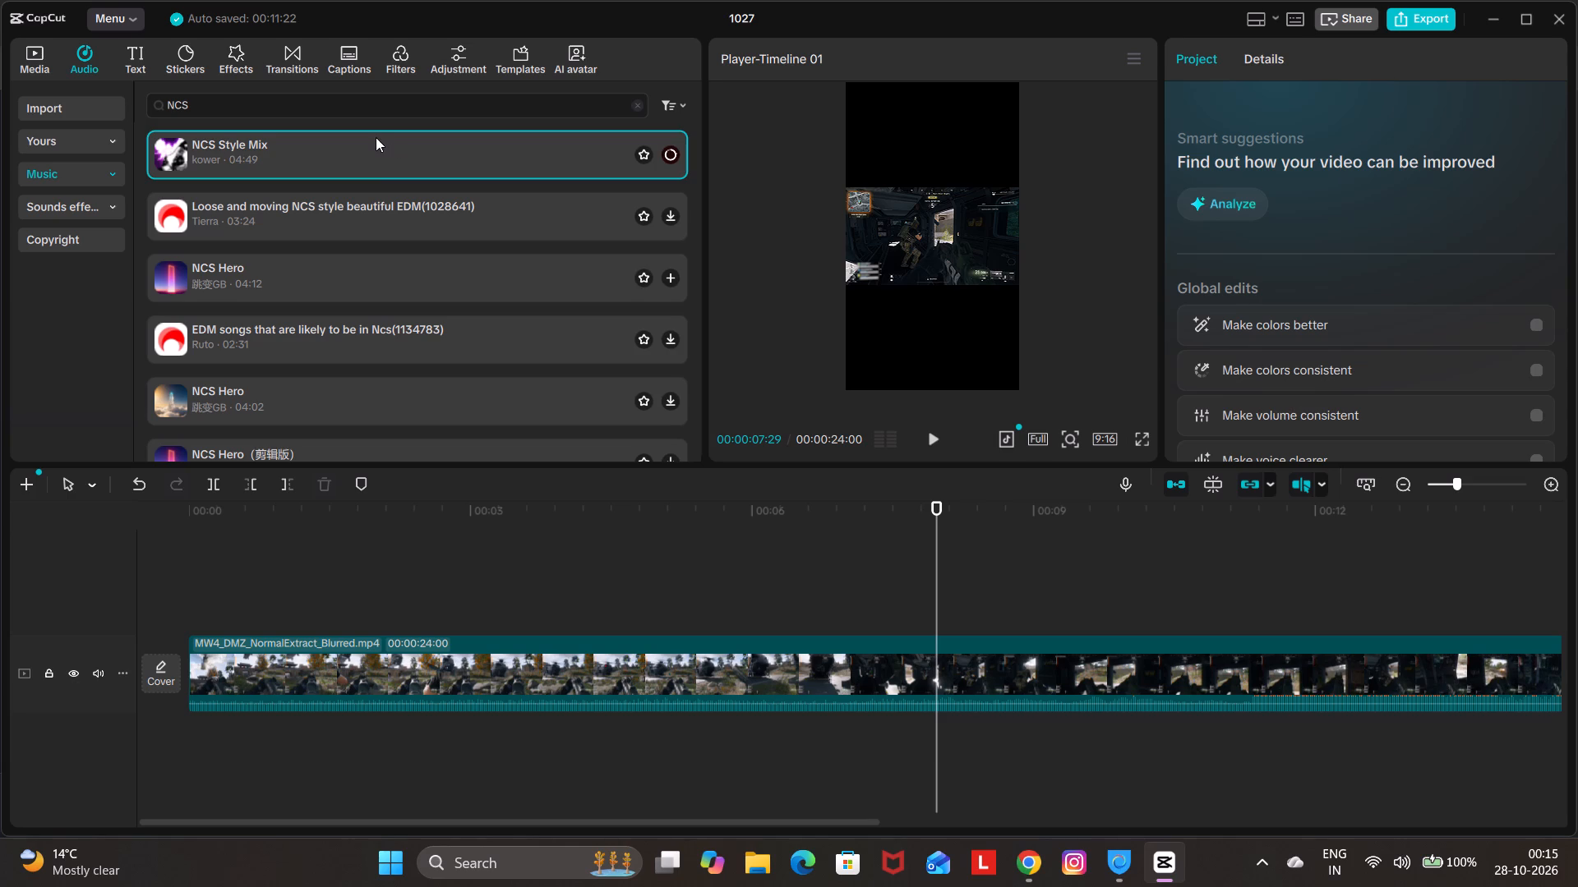
{"action": "left_click", "coordinate": [376, 137]}
{"action": "left_click", "coordinate": [371, 136]}
{"action": "double_click", "coordinate": [358, 136]}
{"action": "triple_click", "coordinate": [358, 145]}
{"action": "triple_click", "coordinate": [358, 145]}
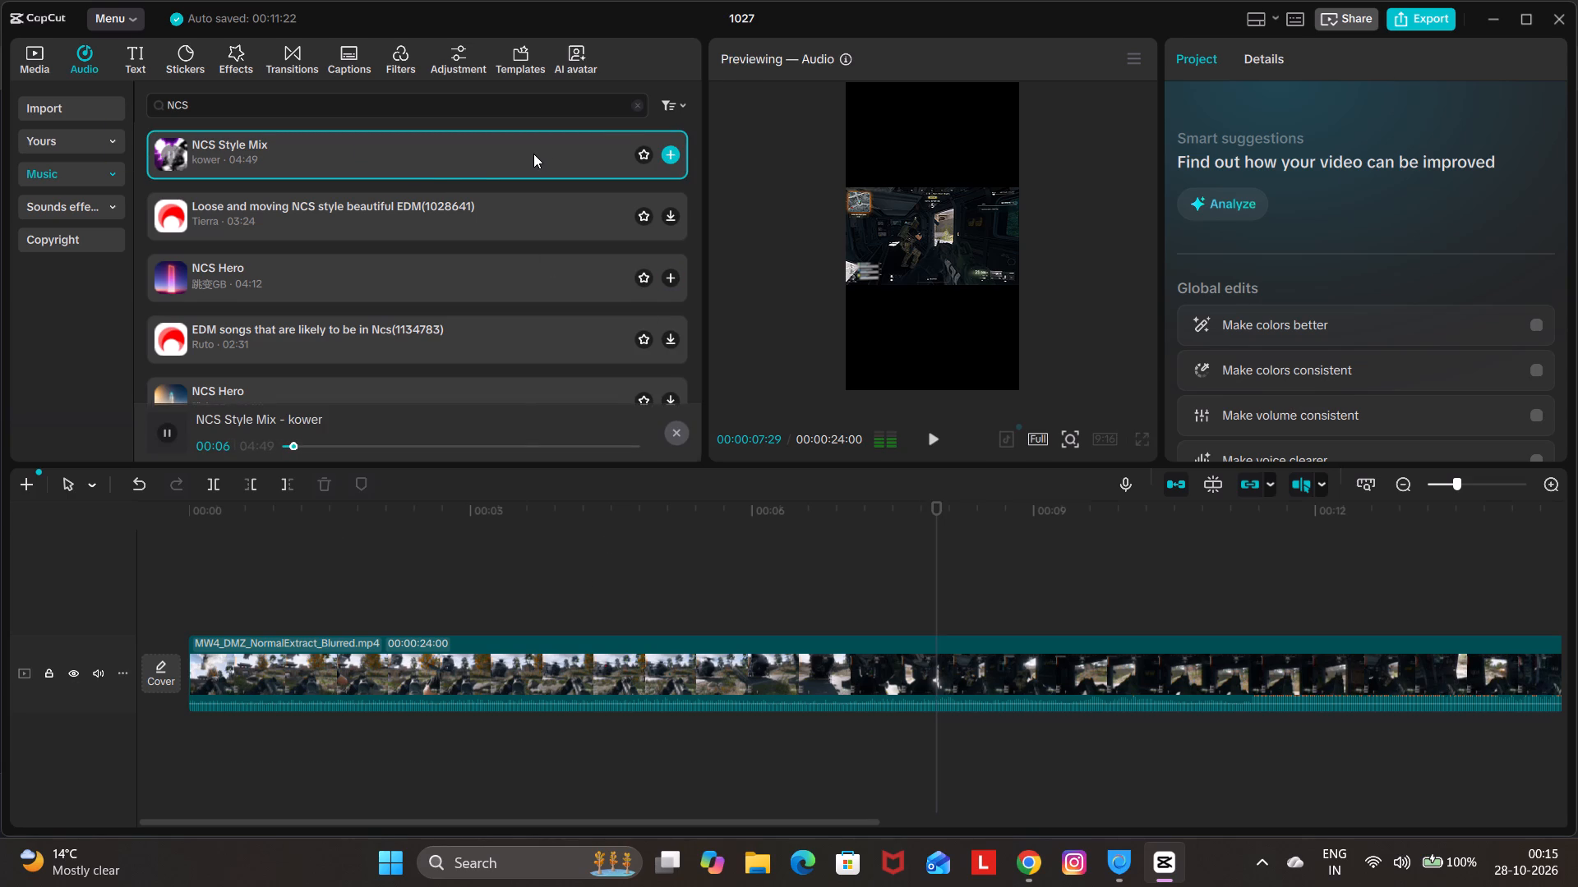
Search the music library for phonk using the recent search term, and clear the search again.
{"action": "left_click", "coordinate": [641, 107]}
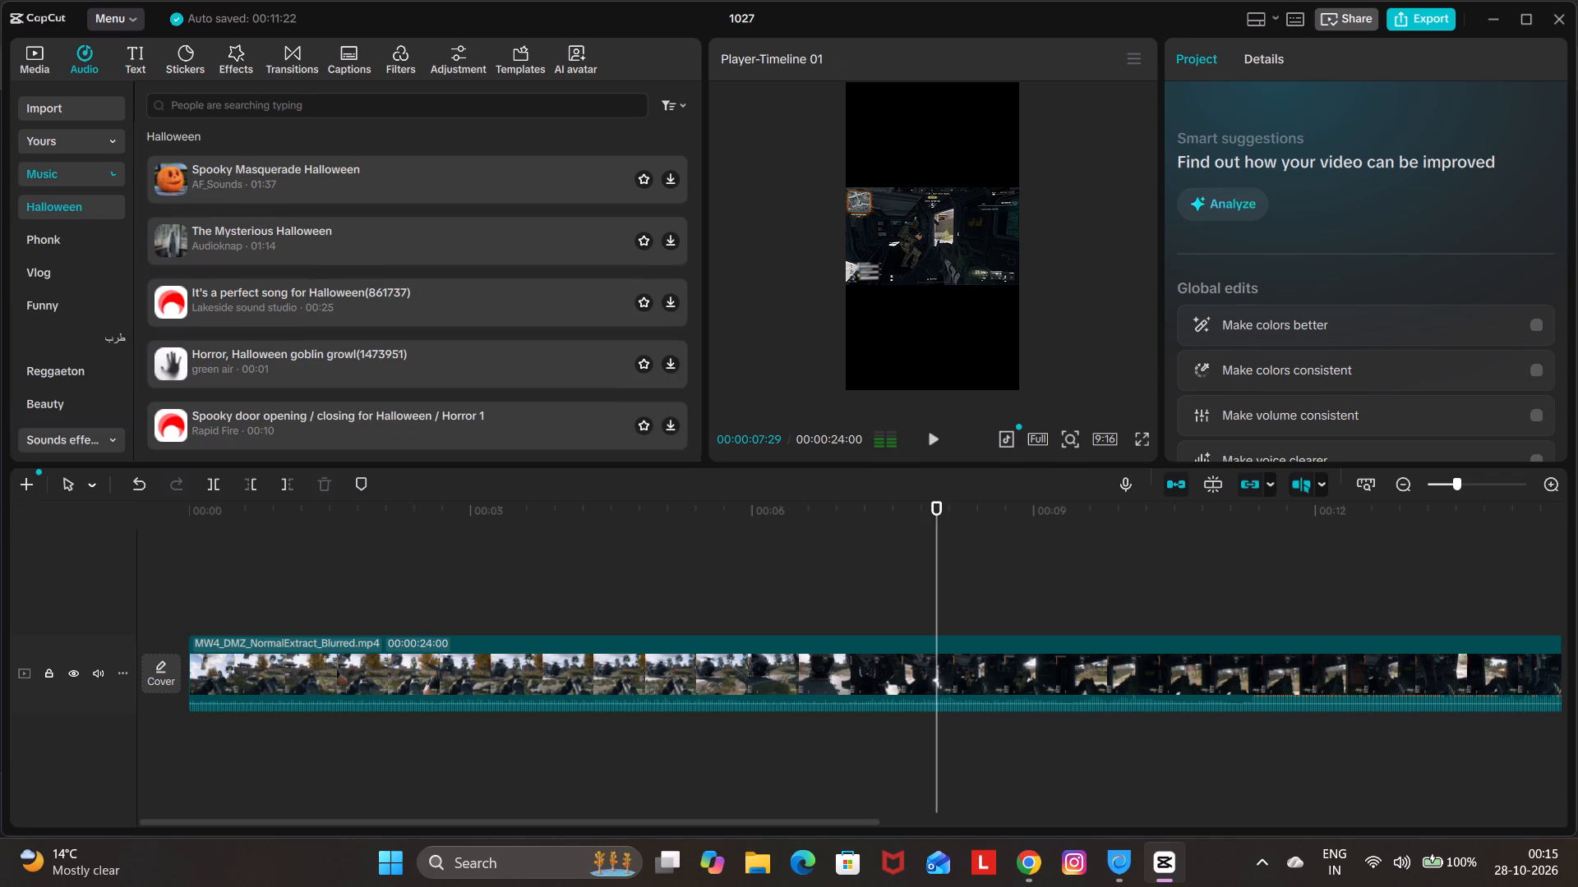
{"action": "left_click", "coordinate": [482, 110]}
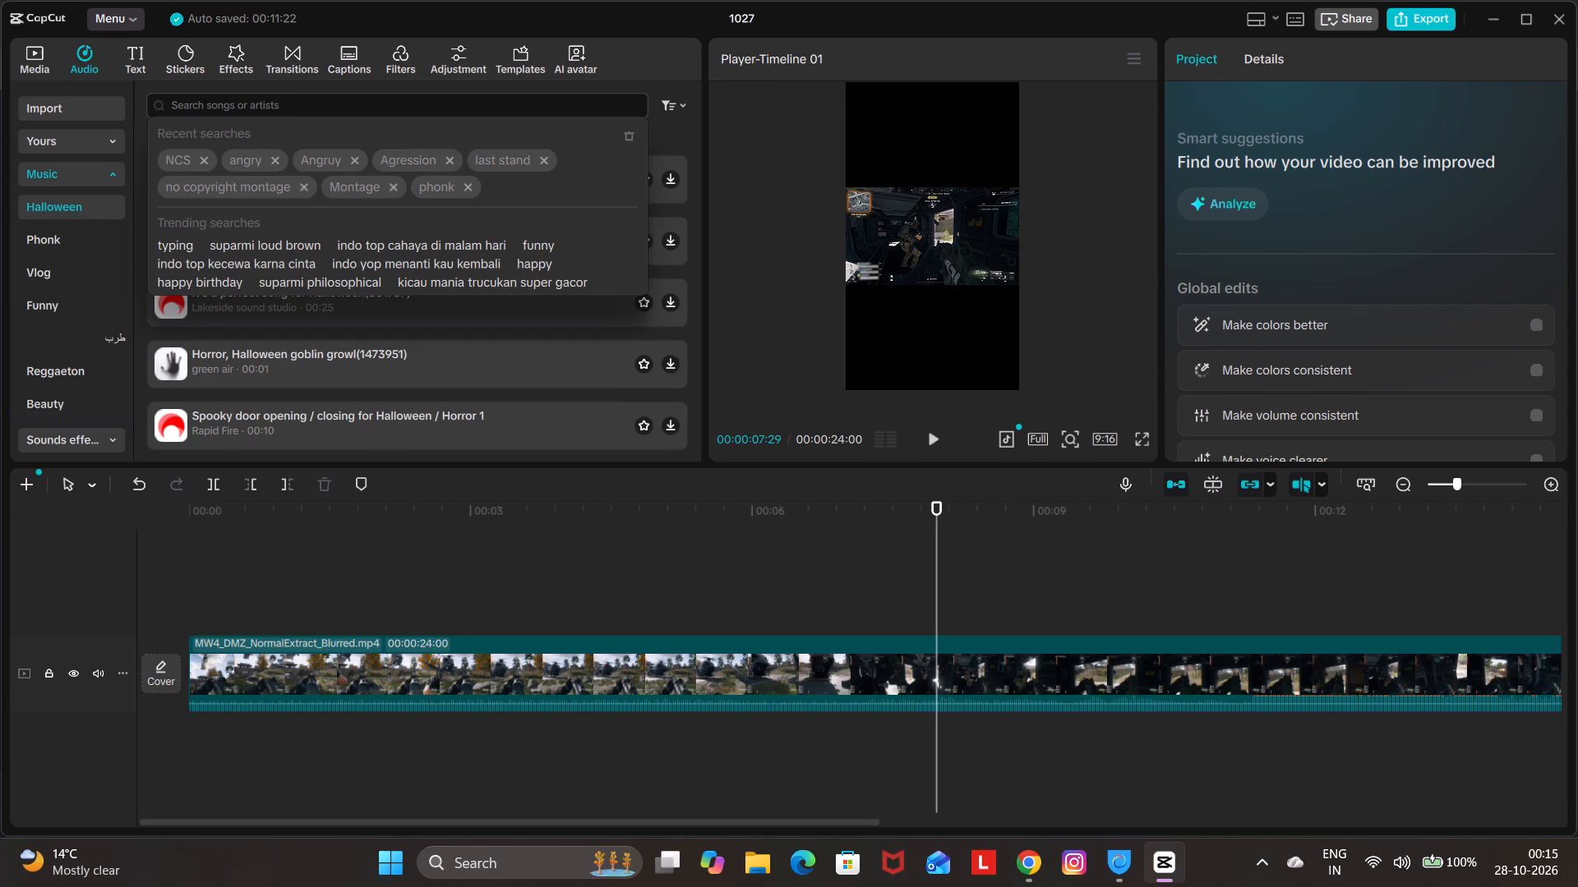
{"action": "left_click", "coordinate": [441, 184]}
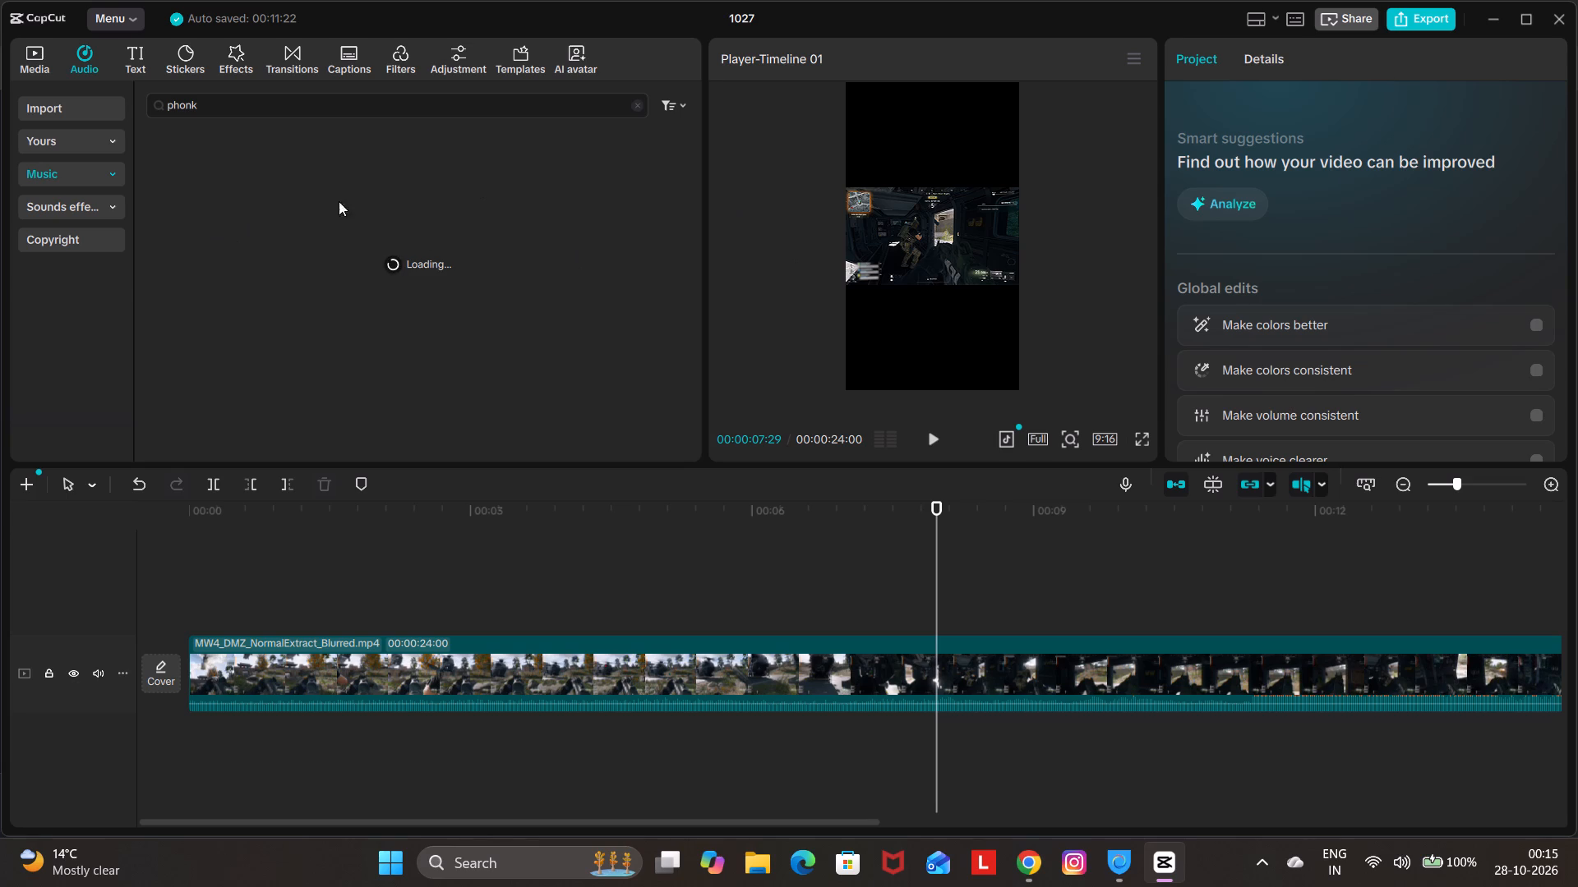
{"action": "left_click", "coordinate": [637, 107]}
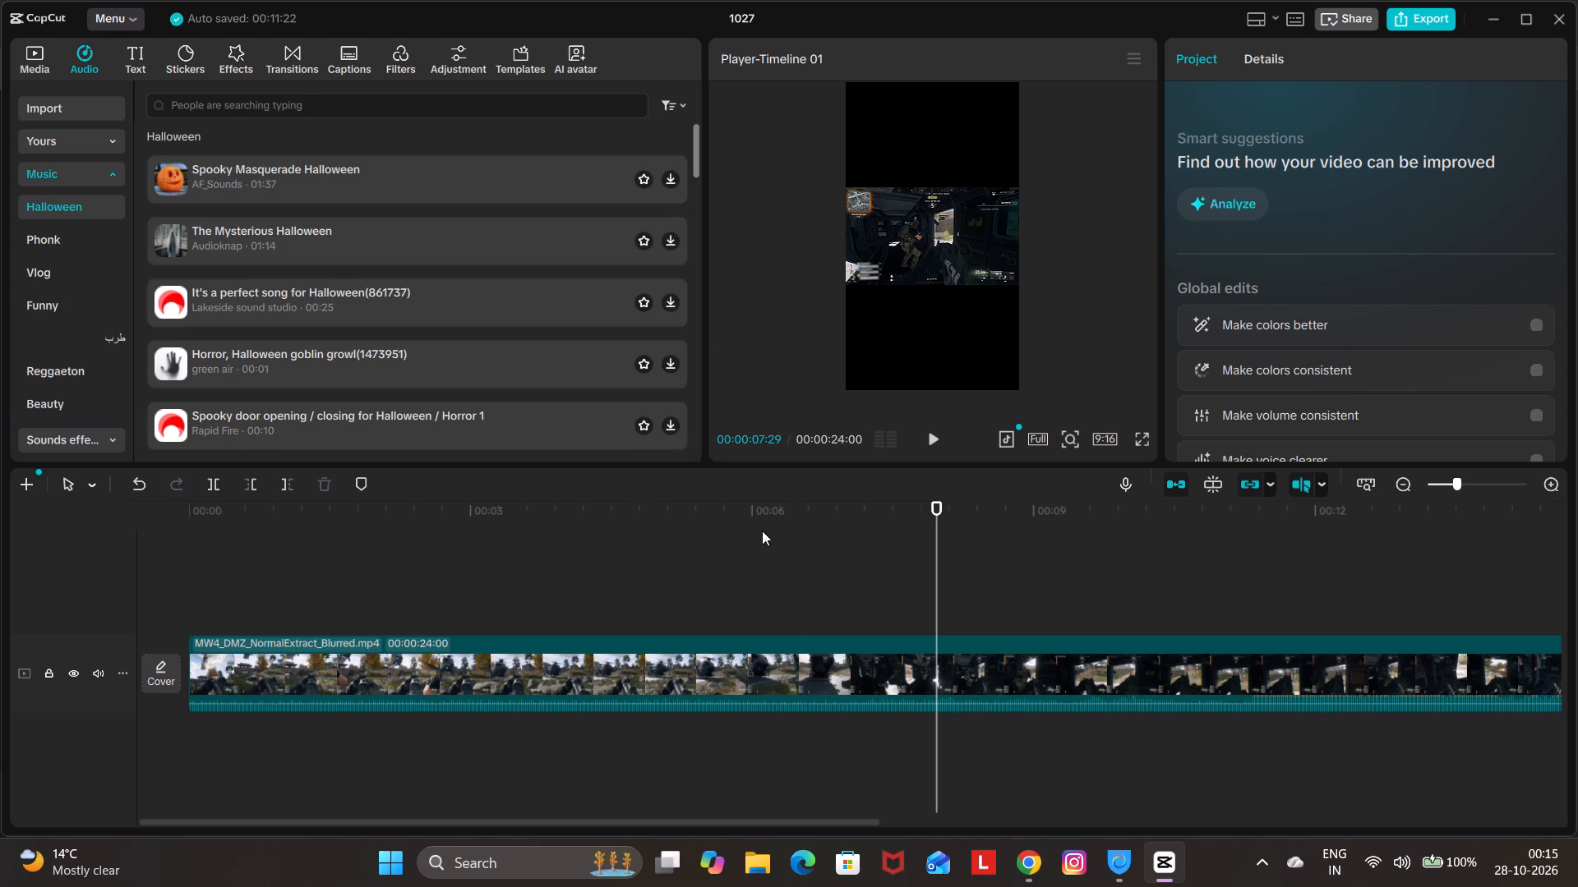
Play the MW4_DMZ_NormalExtract_Blurred.mp4 clip from the beginning and return the playhead to the start of the timeline.
{"action": "left_click_drag", "start_coordinate": [941, 558], "coordinate": [0, 608]}
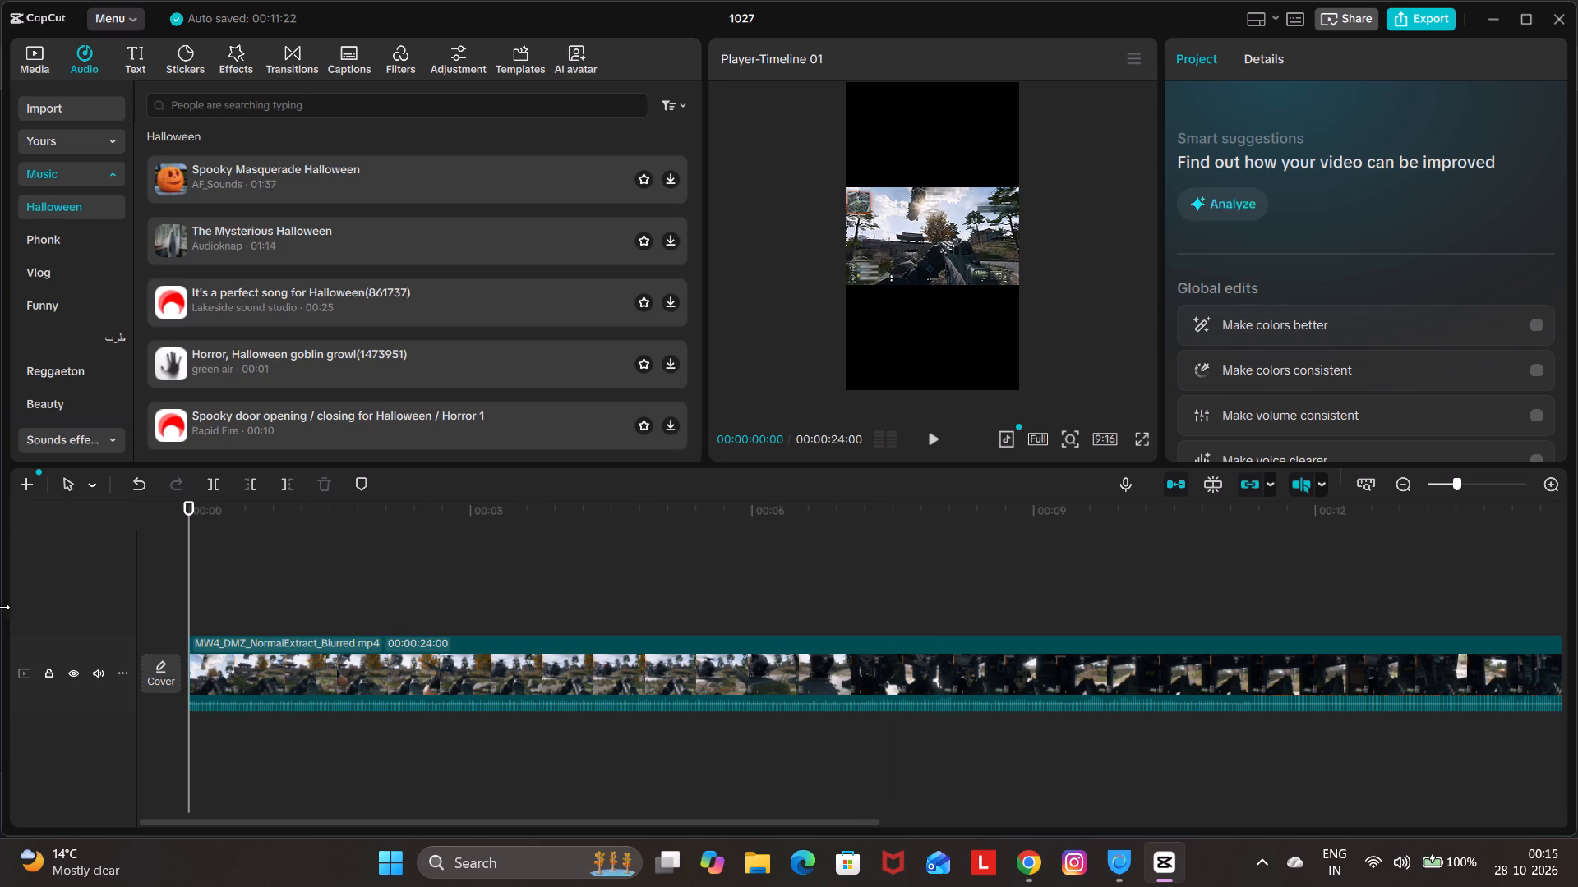
{"action": "key", "text": "space"}
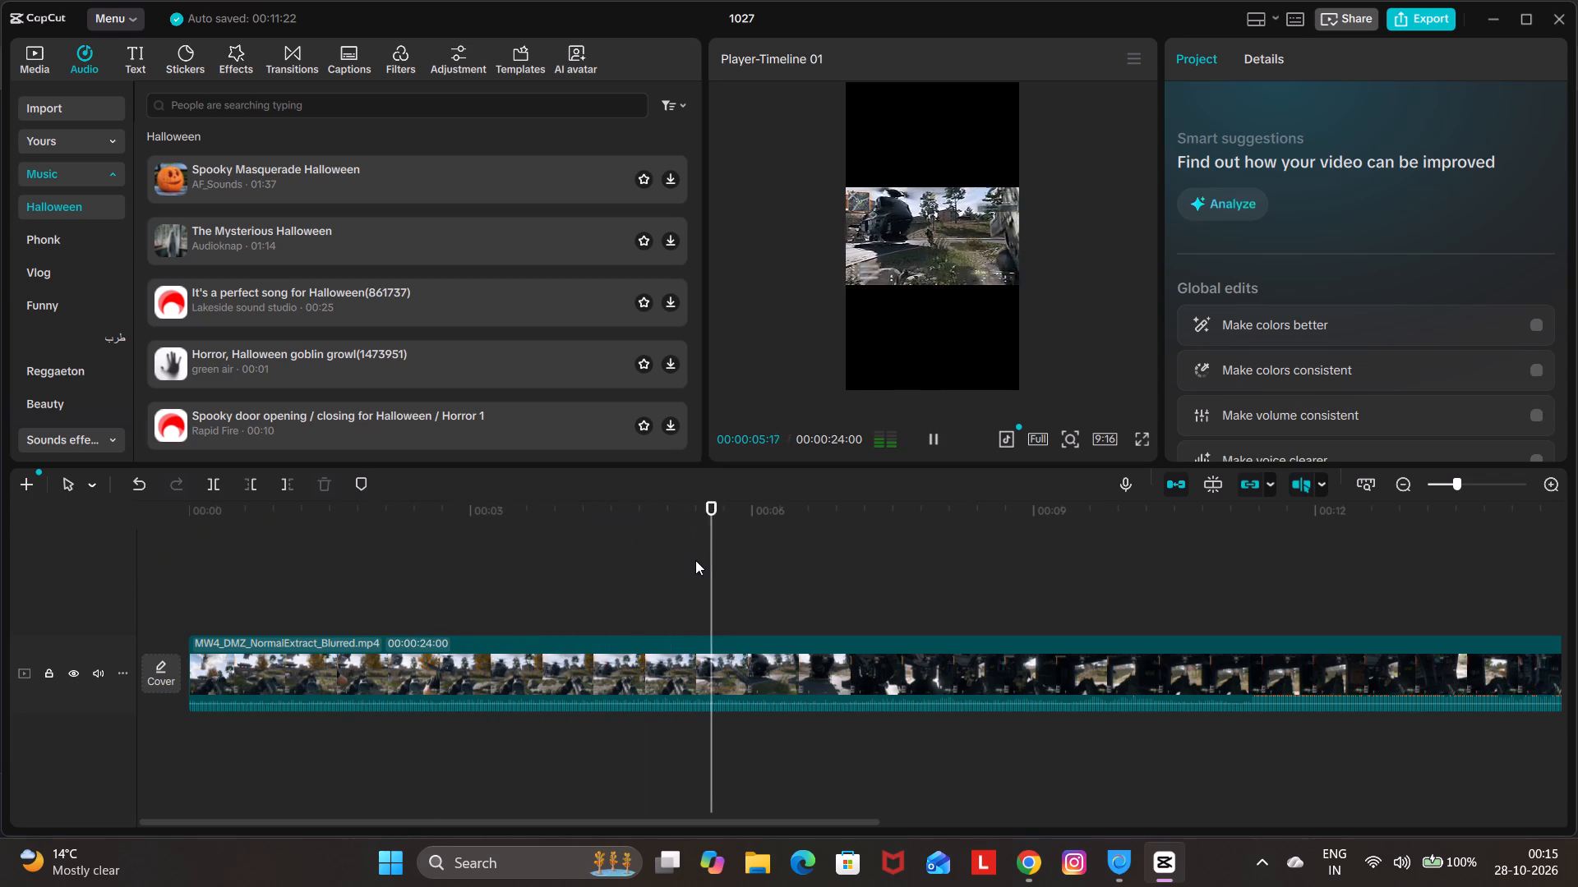
{"action": "left_click_drag", "start_coordinate": [774, 573], "coordinate": [385, 574]}
{"action": "left_click_drag", "start_coordinate": [268, 582], "coordinate": [165, 581]}
{"action": "left_click", "coordinate": [120, 572]}
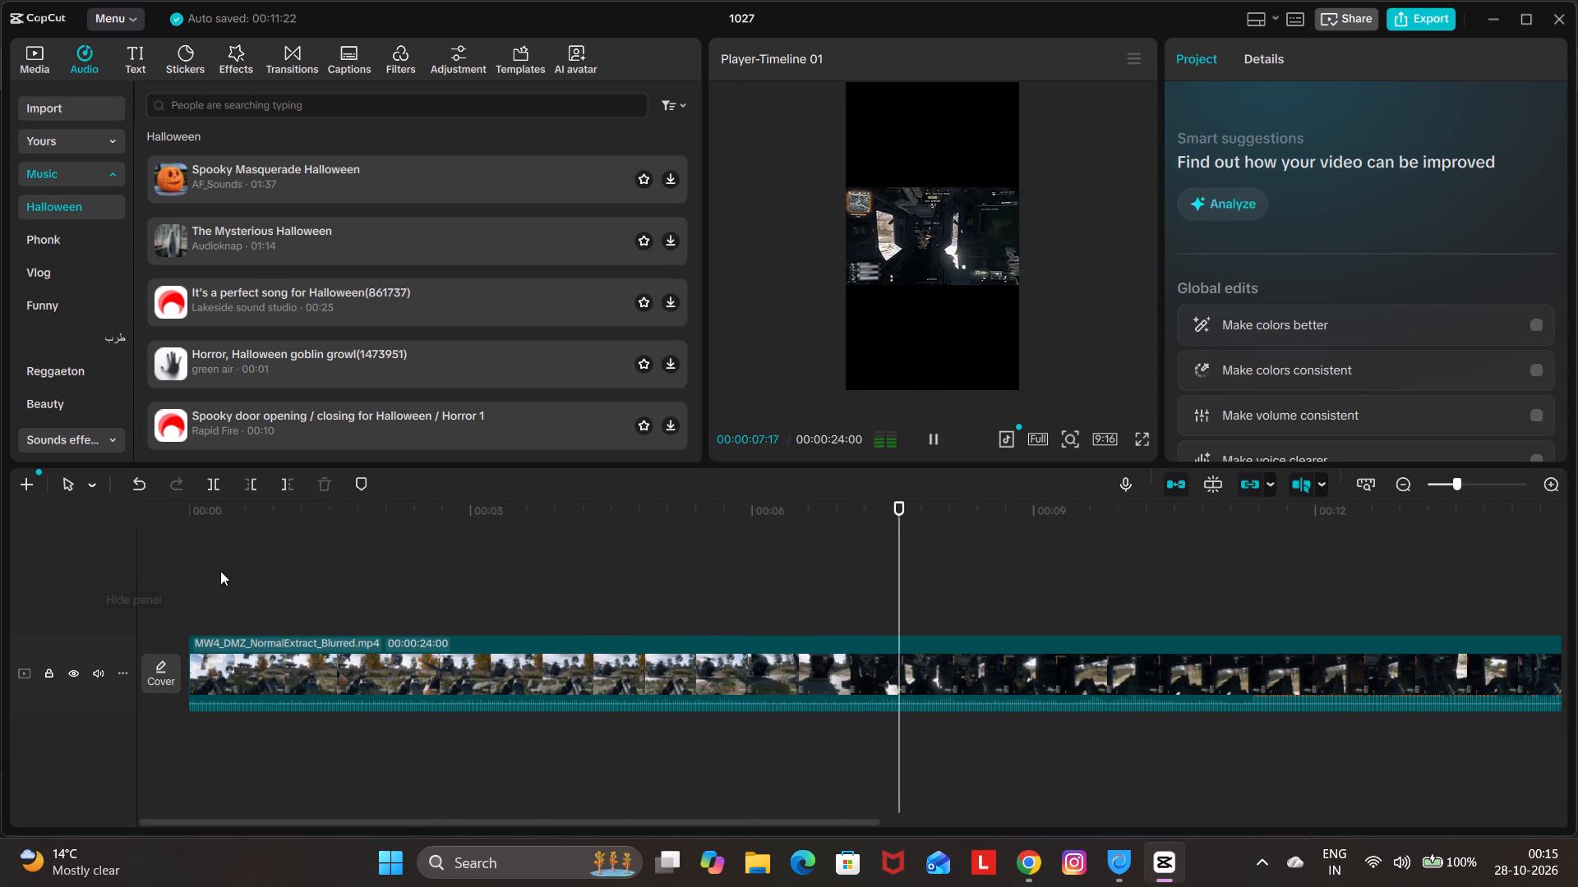
{"action": "left_click_drag", "start_coordinate": [182, 571], "coordinate": [190, 569]}
{"action": "left_click", "coordinate": [225, 562]}
{"action": "left_click", "coordinate": [276, 561]}
{"action": "left_click_drag", "start_coordinate": [262, 561], "coordinate": [249, 561]}
{"action": "left_click_drag", "start_coordinate": [228, 561], "coordinate": [219, 562]}
{"action": "left_click_drag", "start_coordinate": [200, 562], "coordinate": [177, 563]}
{"action": "left_click", "coordinate": [172, 562]}
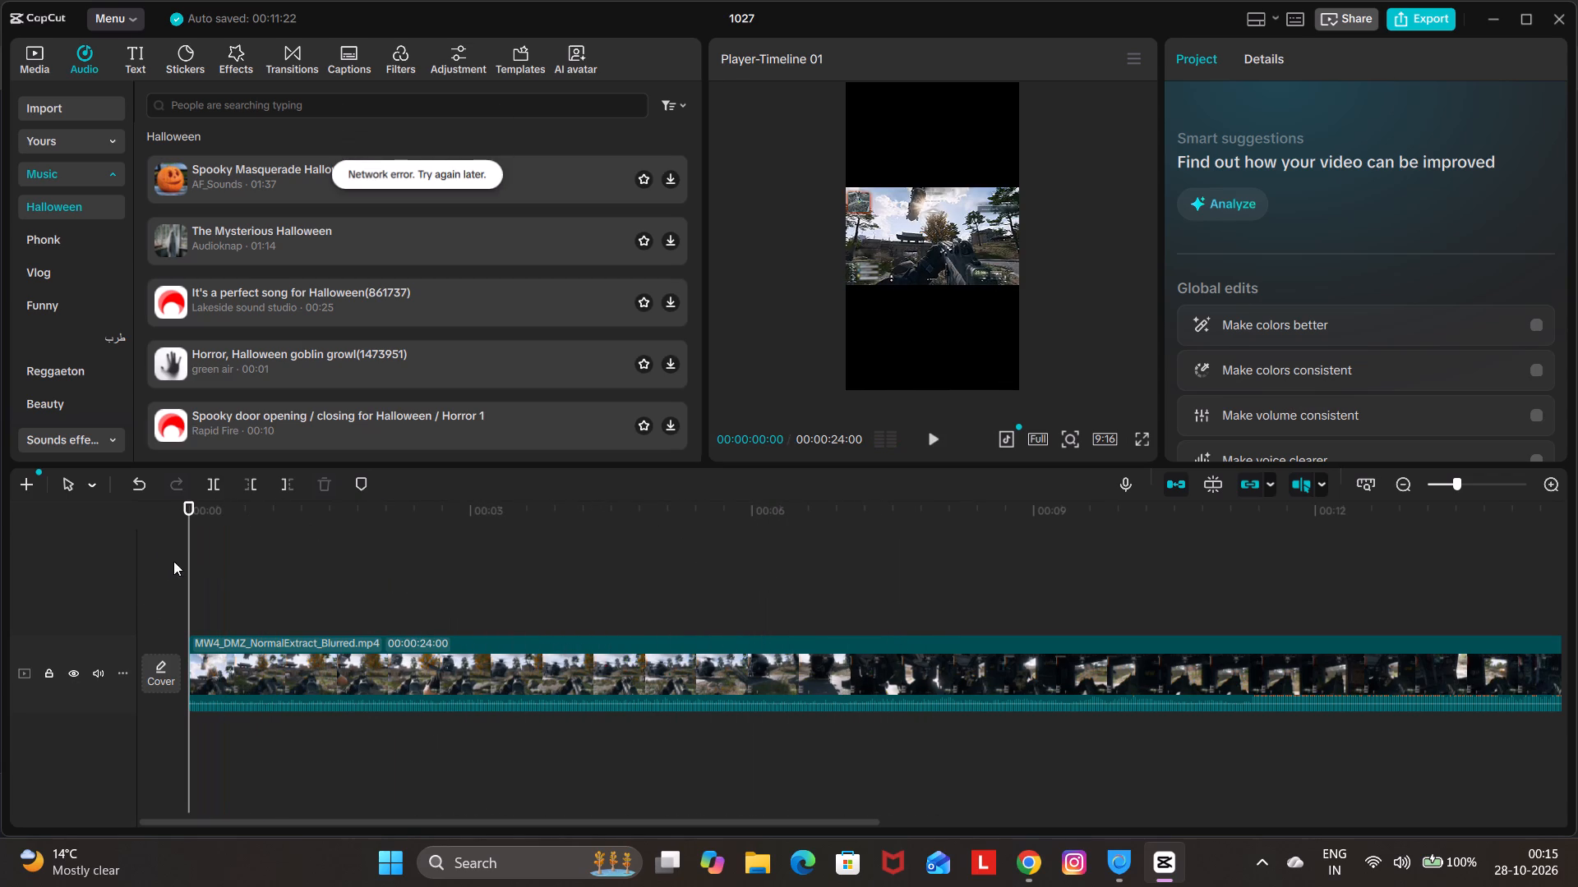
Minimise the CapCut window to show the desktop.
{"action": "left_click", "coordinate": [1476, 15]}
{"action": "left_click", "coordinate": [1491, 14]}
{"action": "left_click", "coordinate": [322, 446]}
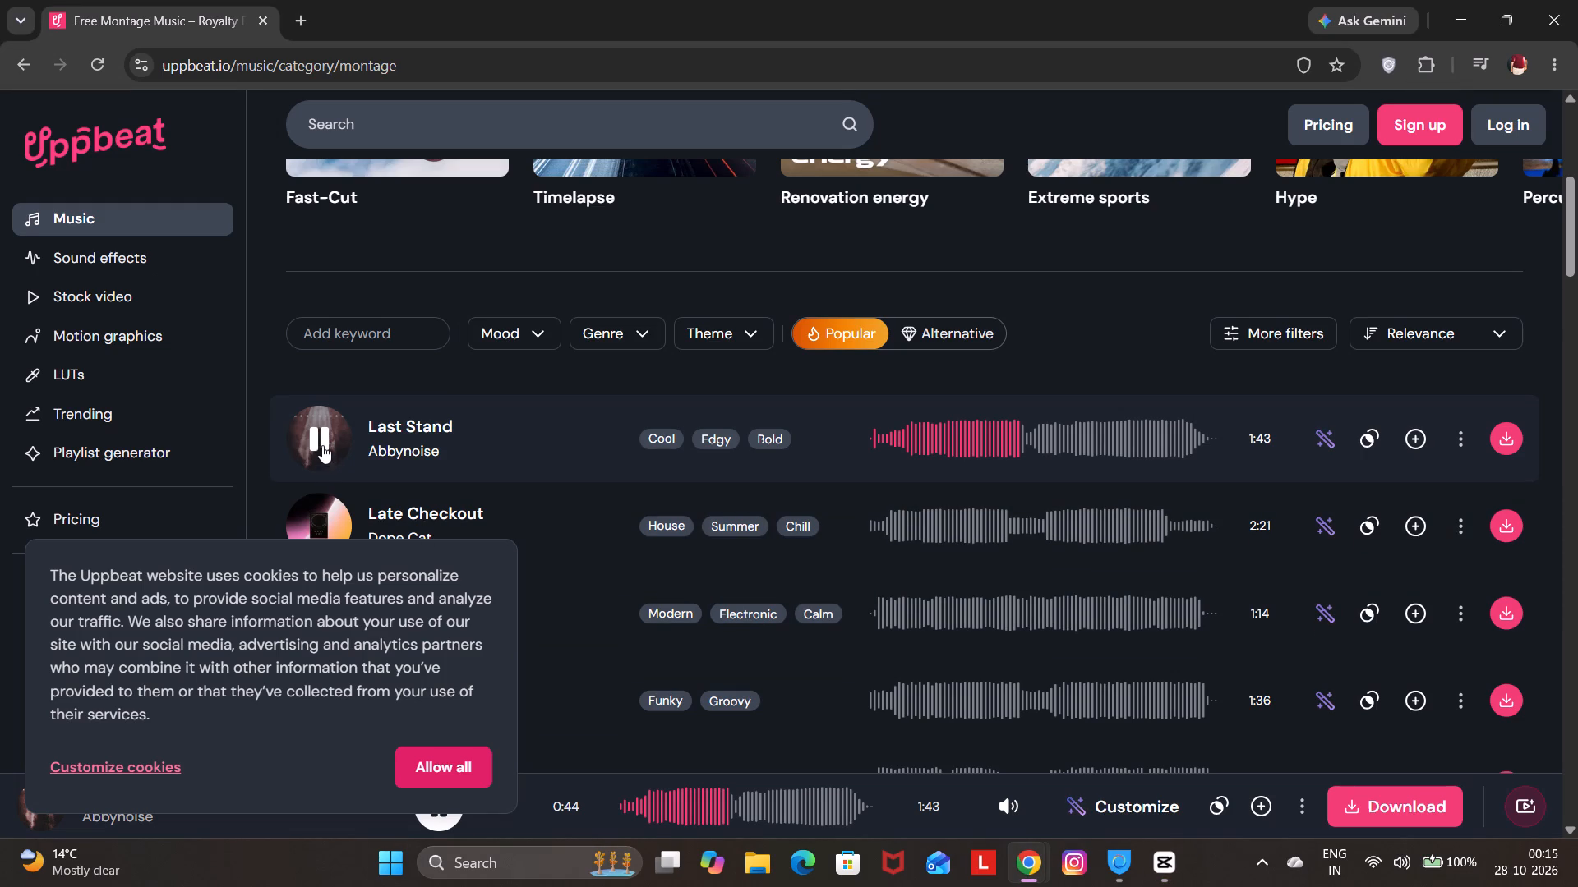
Skim the Uppbeat montage track list, return to the Google results and open the Free To Use music page.
{"action": "scroll", "coordinate": [616, 544], "scroll_direction": "down", "scroll_amount": 1}
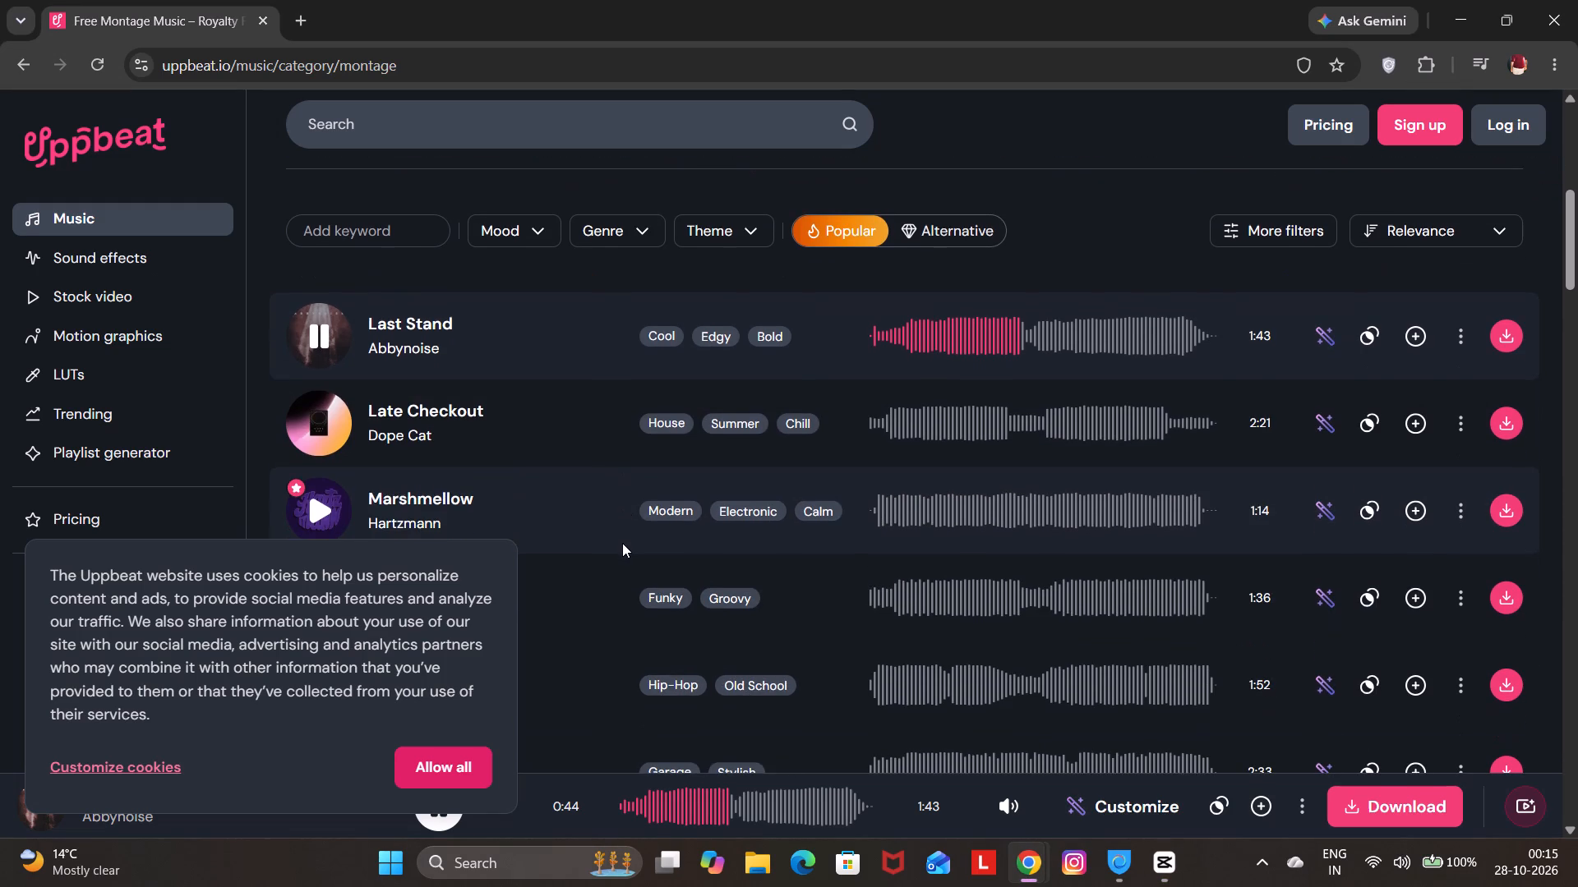
{"action": "scroll", "coordinate": [624, 542], "scroll_direction": "down", "scroll_amount": 1}
{"action": "left_click", "coordinate": [29, 73]}
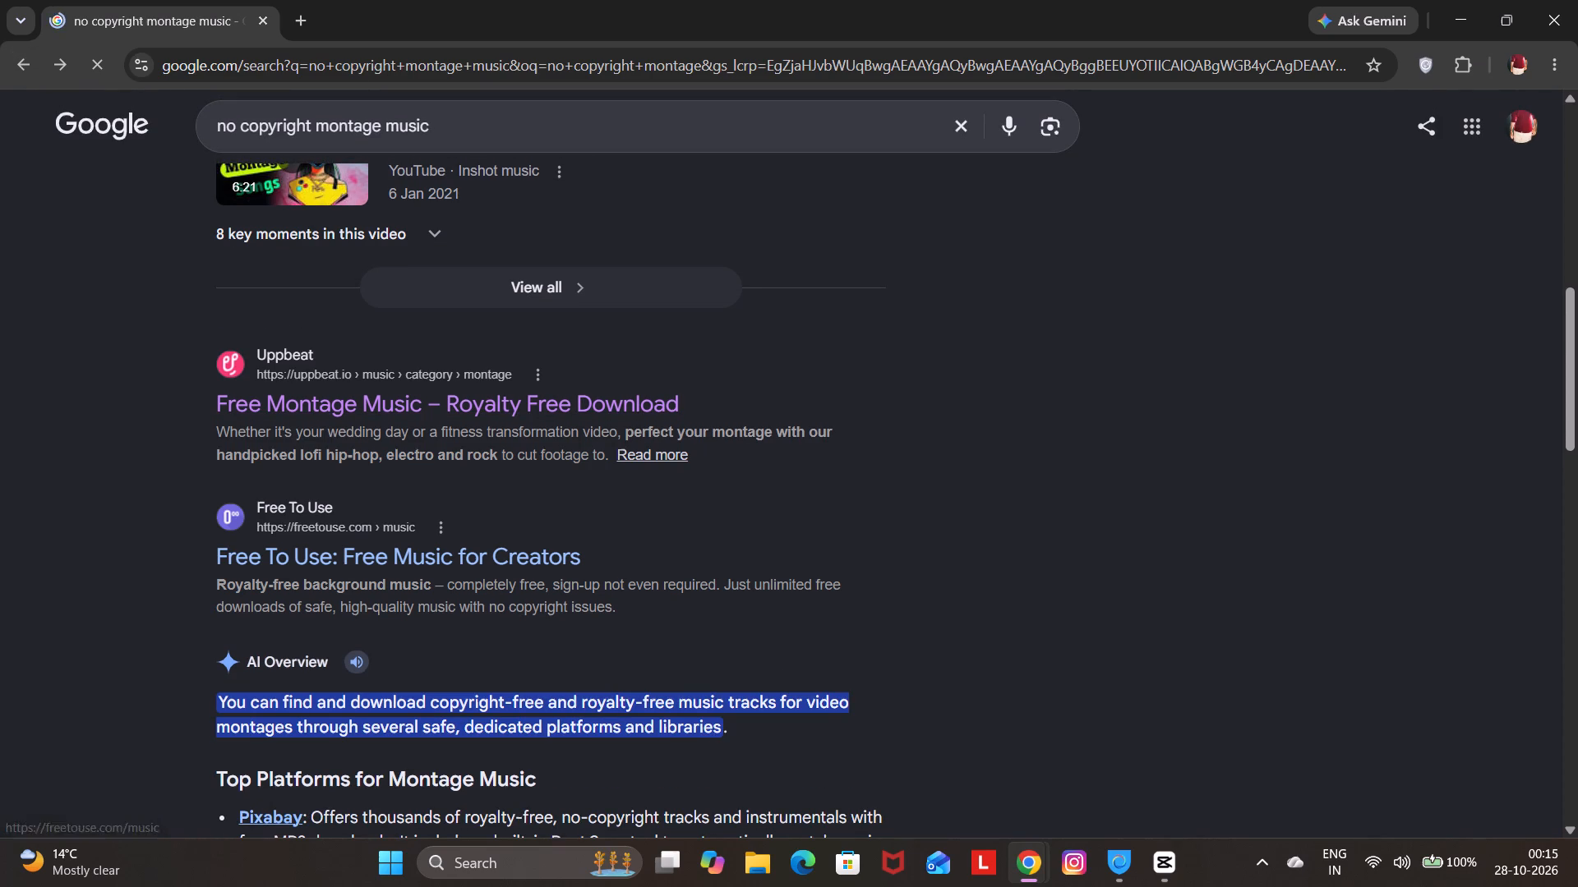
{"action": "scroll", "coordinate": [383, 585], "scroll_direction": "down", "scroll_amount": 1}
{"action": "left_click", "coordinate": [445, 451]}
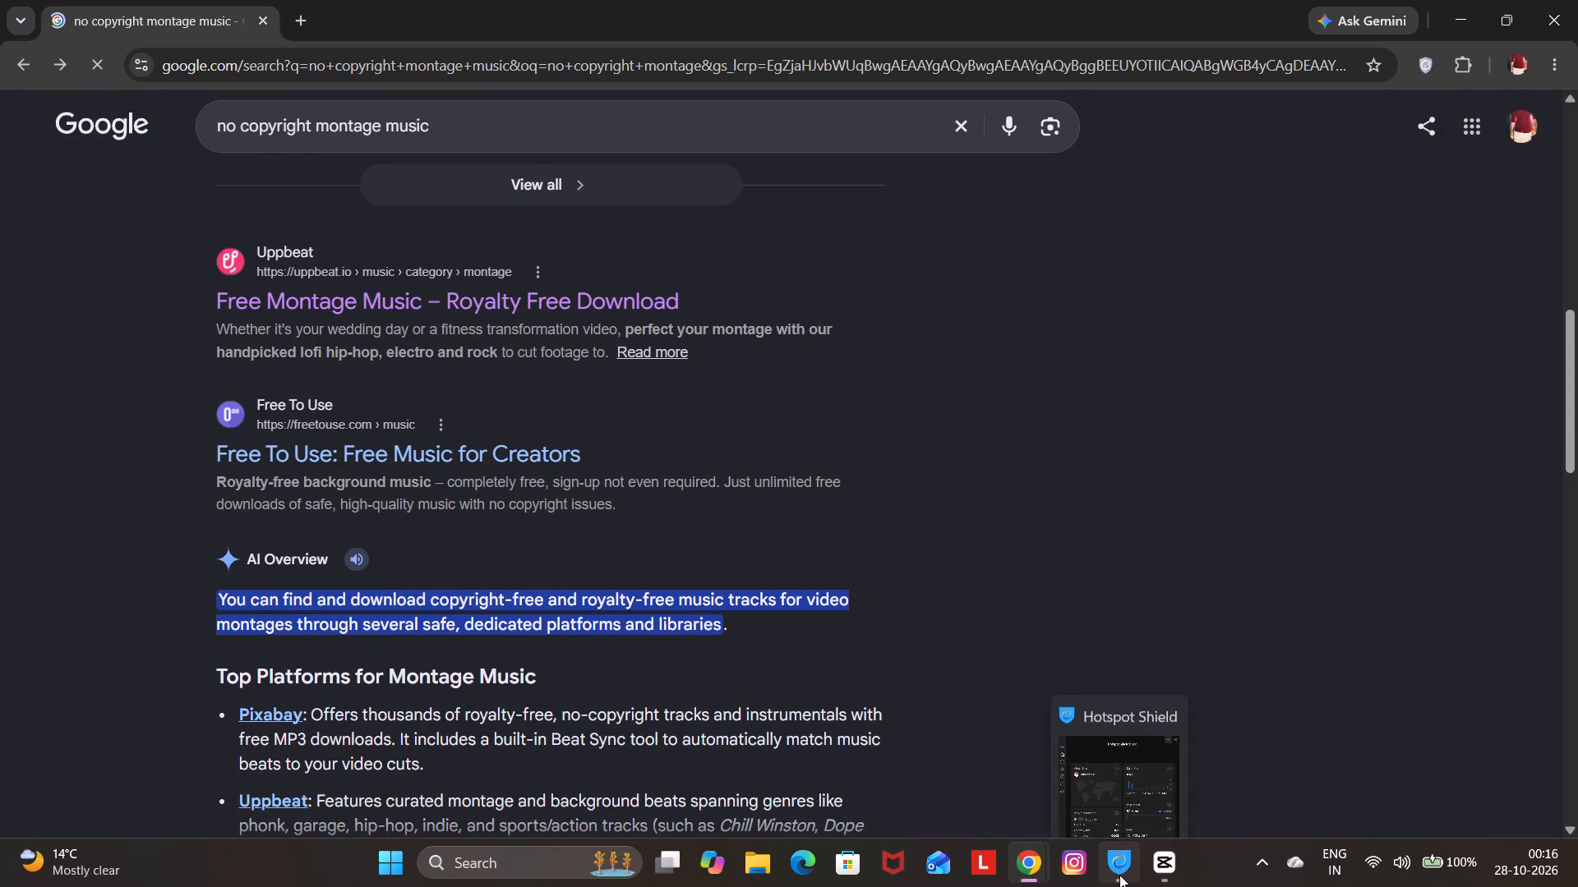
Switch to Hotspot Shield and connect to the Auto virtual location.
{"action": "left_click", "coordinate": [1117, 786]}
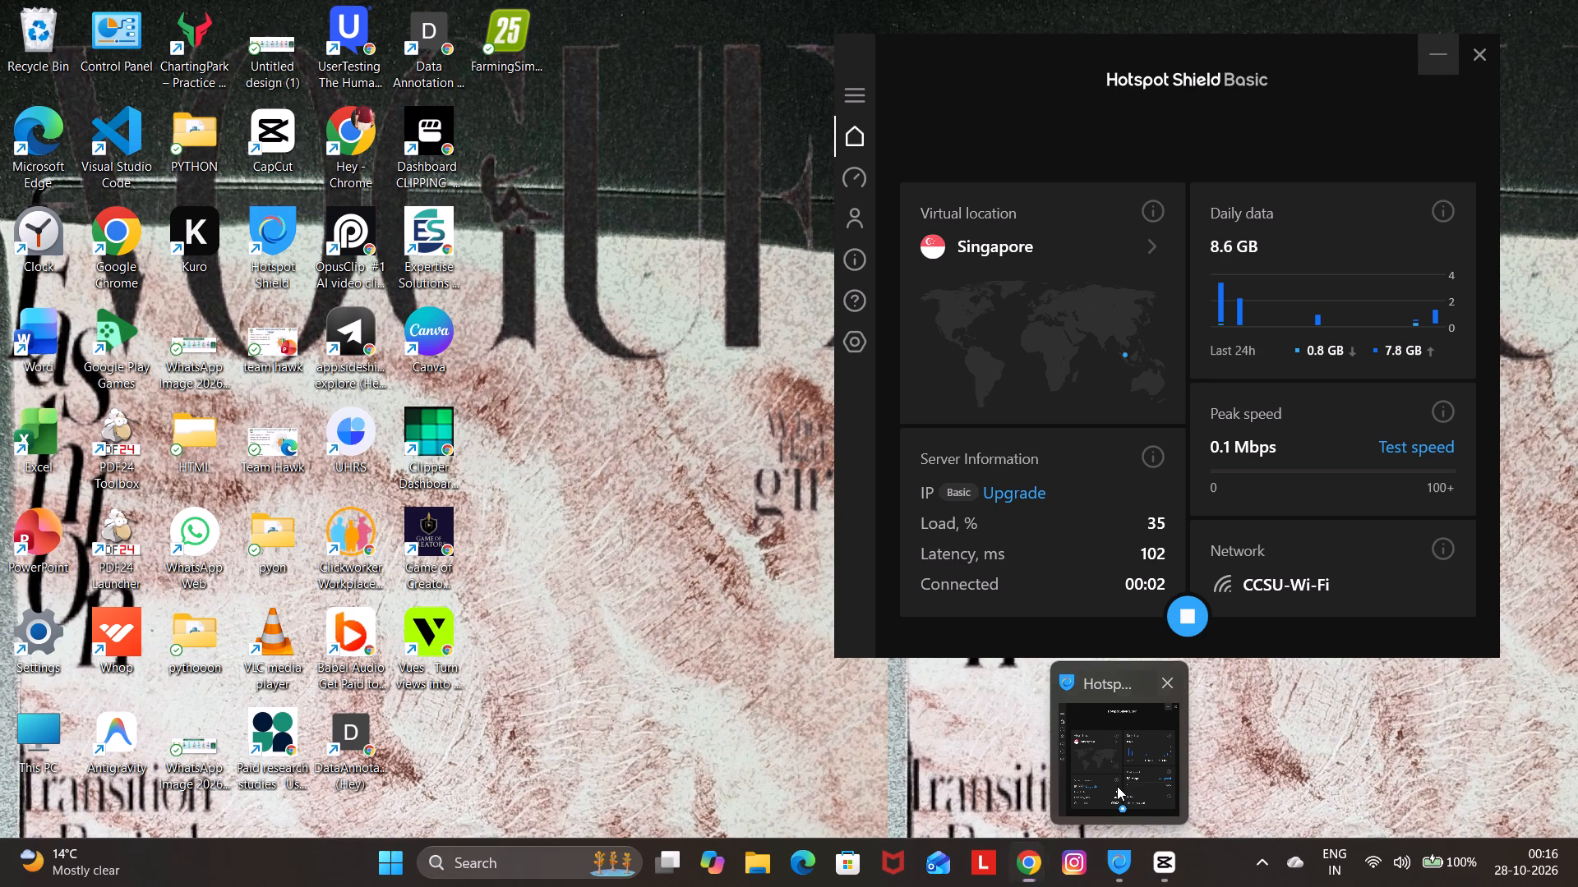
{"action": "left_click", "coordinate": [1159, 246]}
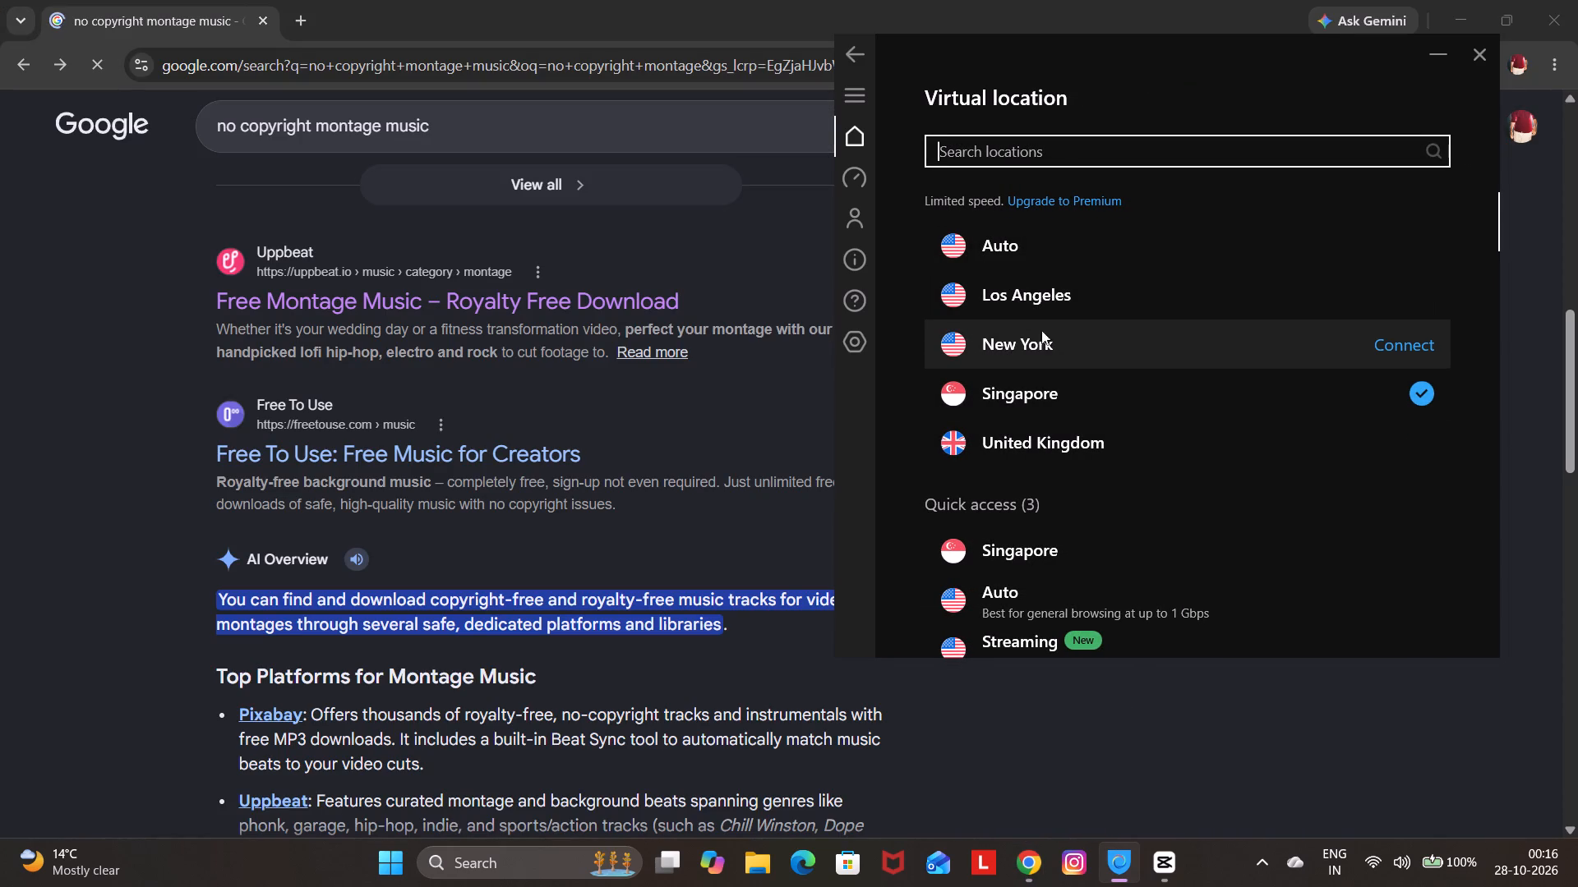
{"action": "left_click", "coordinate": [1013, 249]}
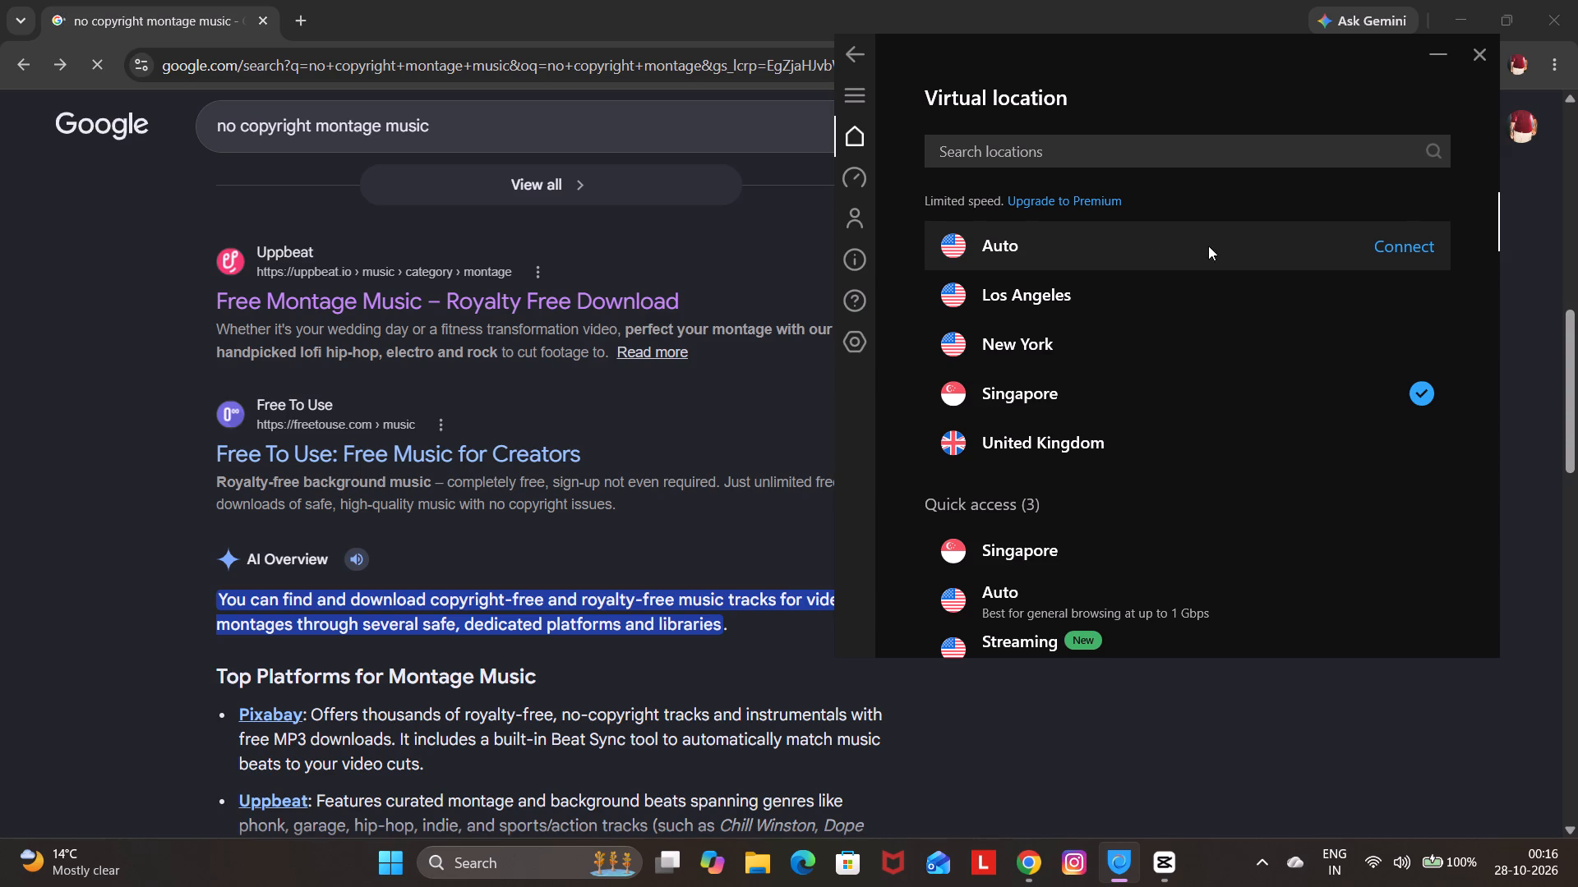
{"action": "left_click", "coordinate": [1405, 250]}
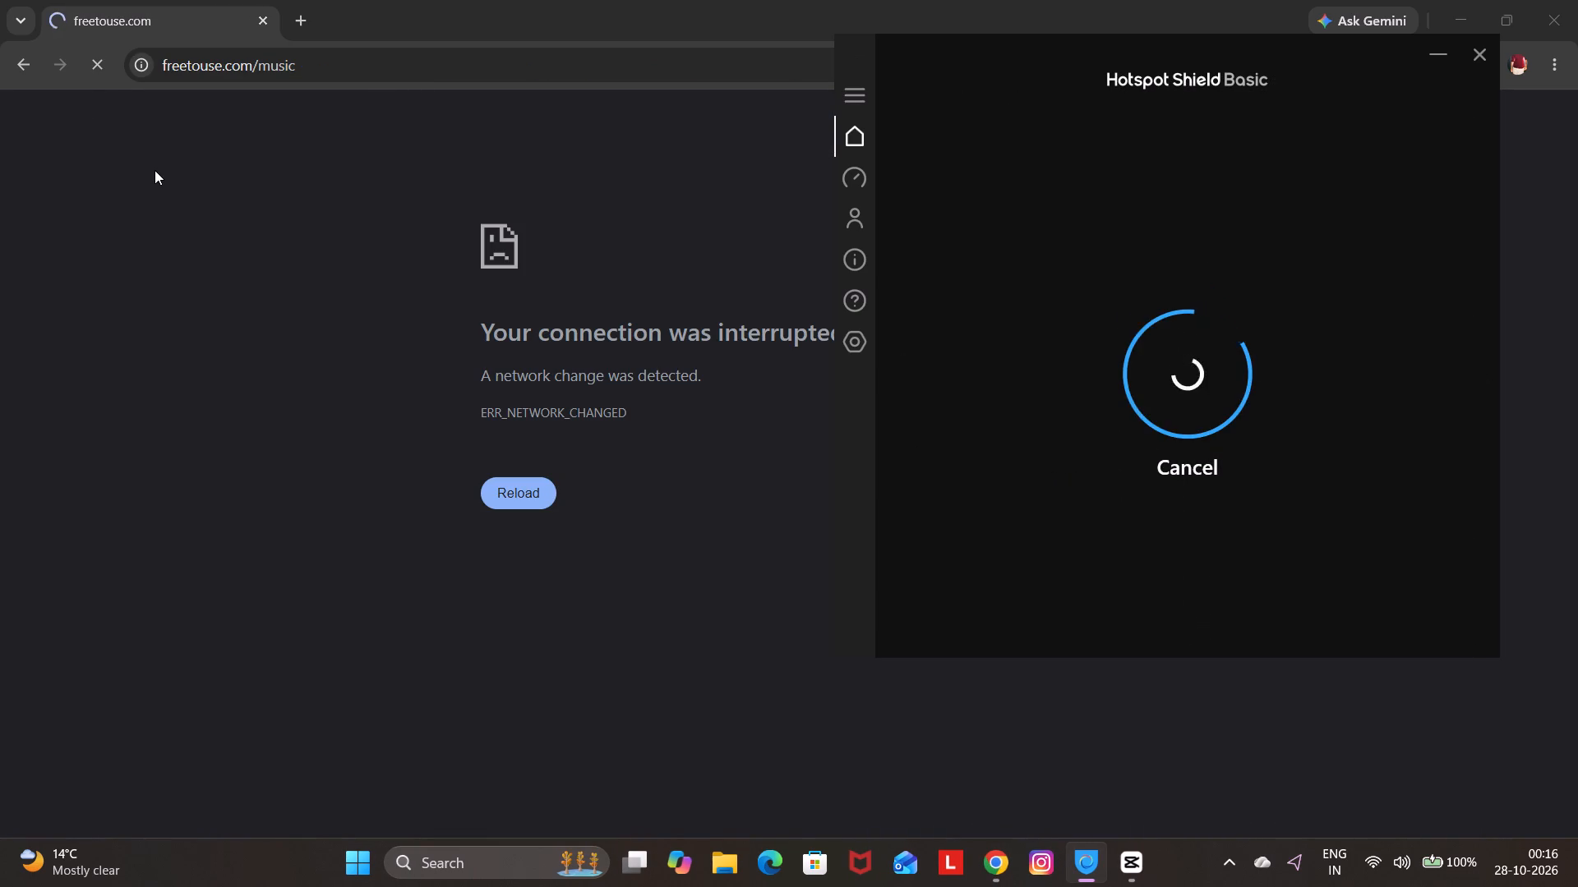
Go back from the freetouse.com page to the Google results in Chrome.
{"action": "left_click", "coordinate": [15, 60]}
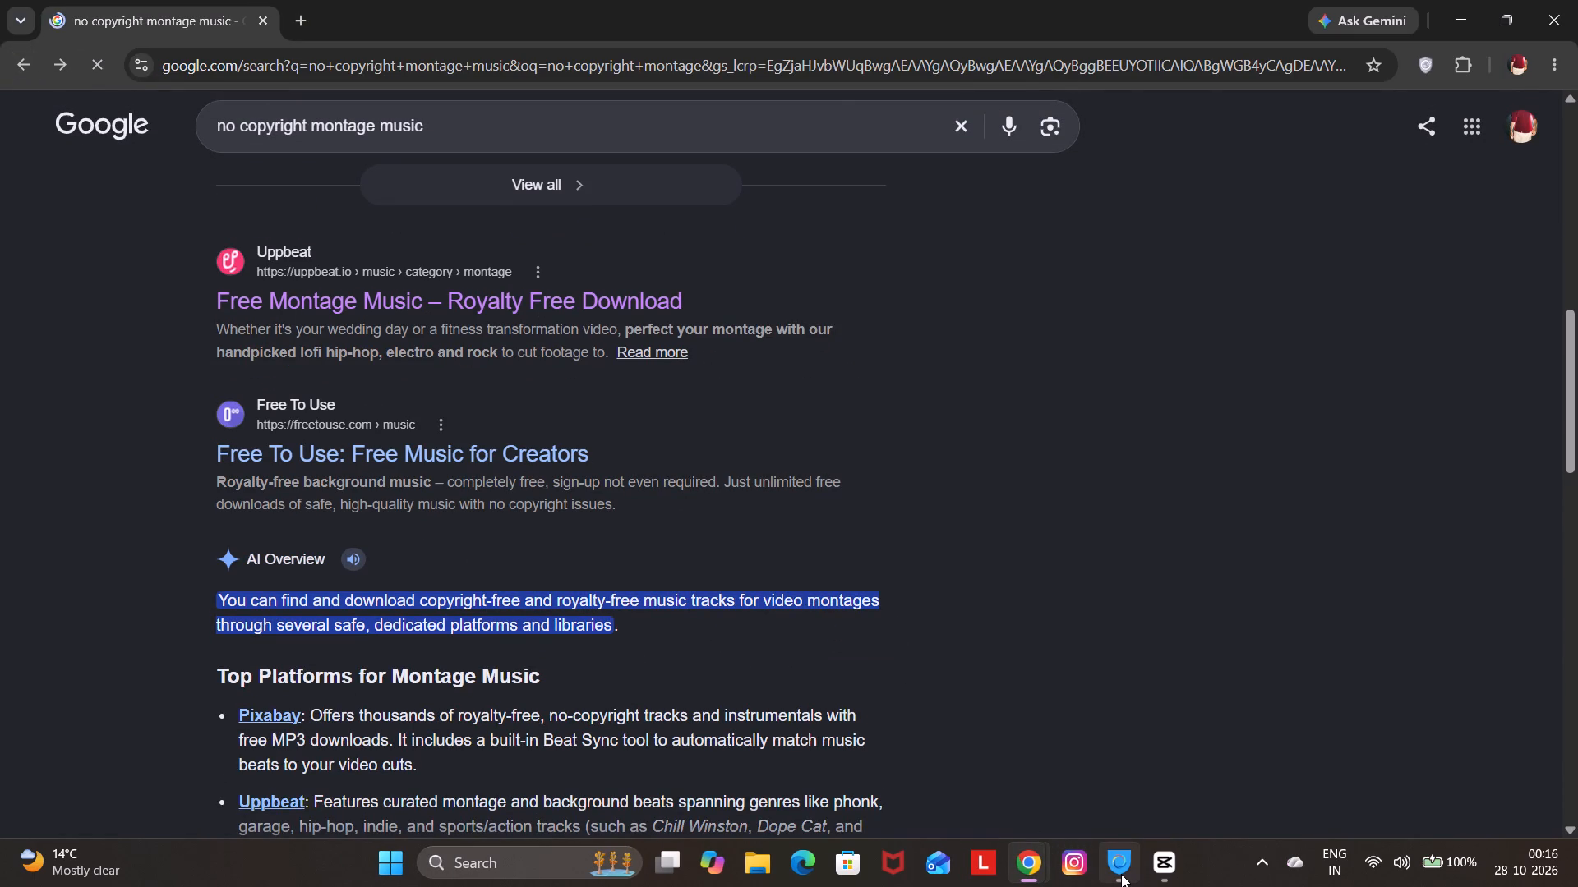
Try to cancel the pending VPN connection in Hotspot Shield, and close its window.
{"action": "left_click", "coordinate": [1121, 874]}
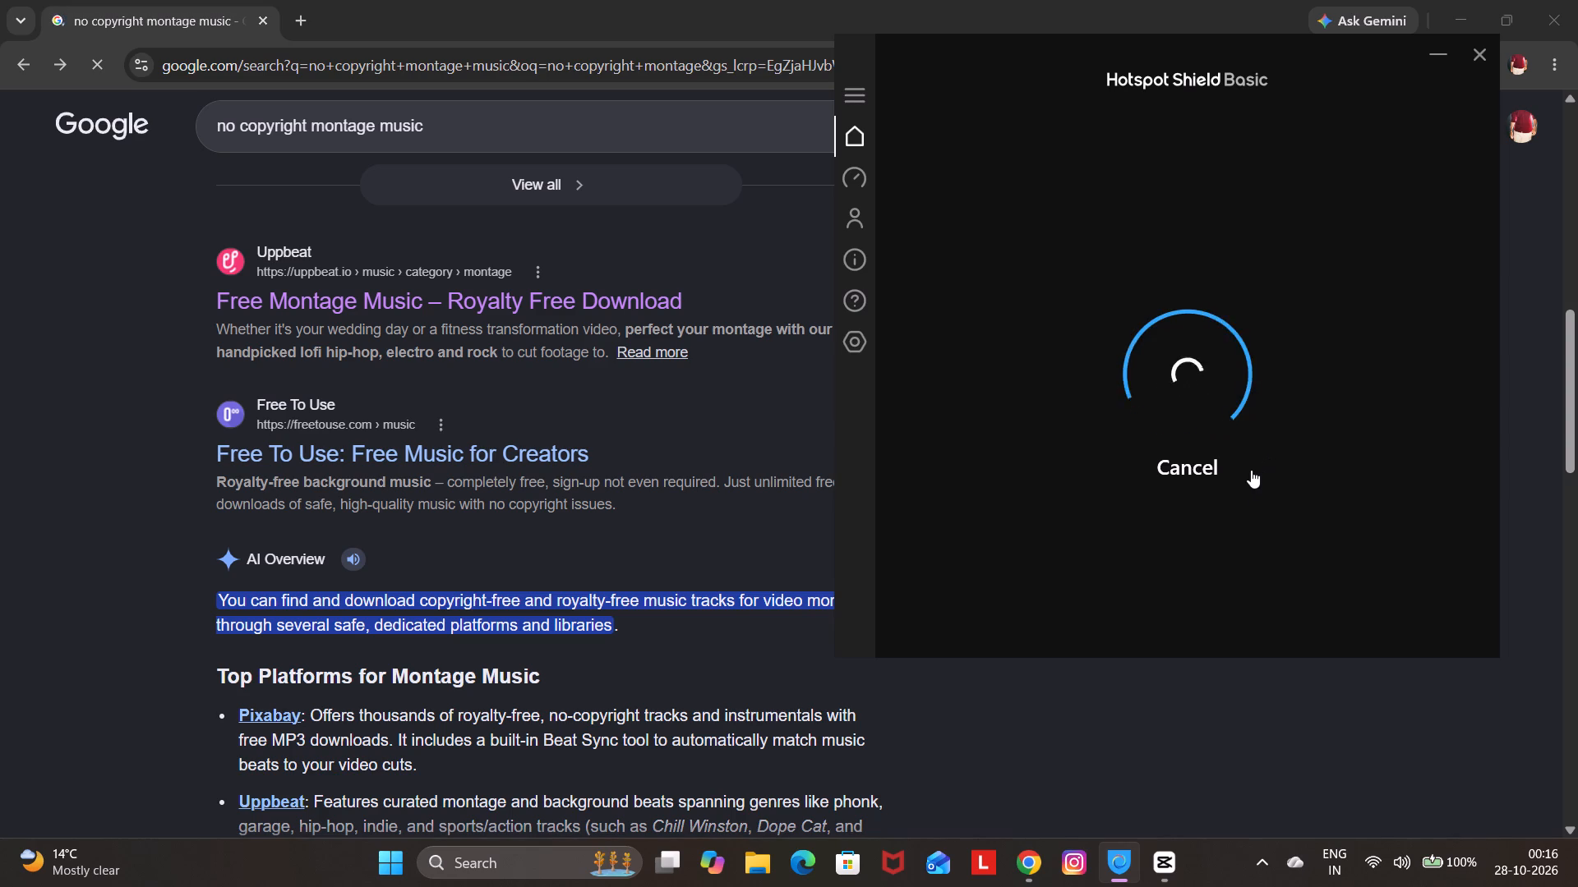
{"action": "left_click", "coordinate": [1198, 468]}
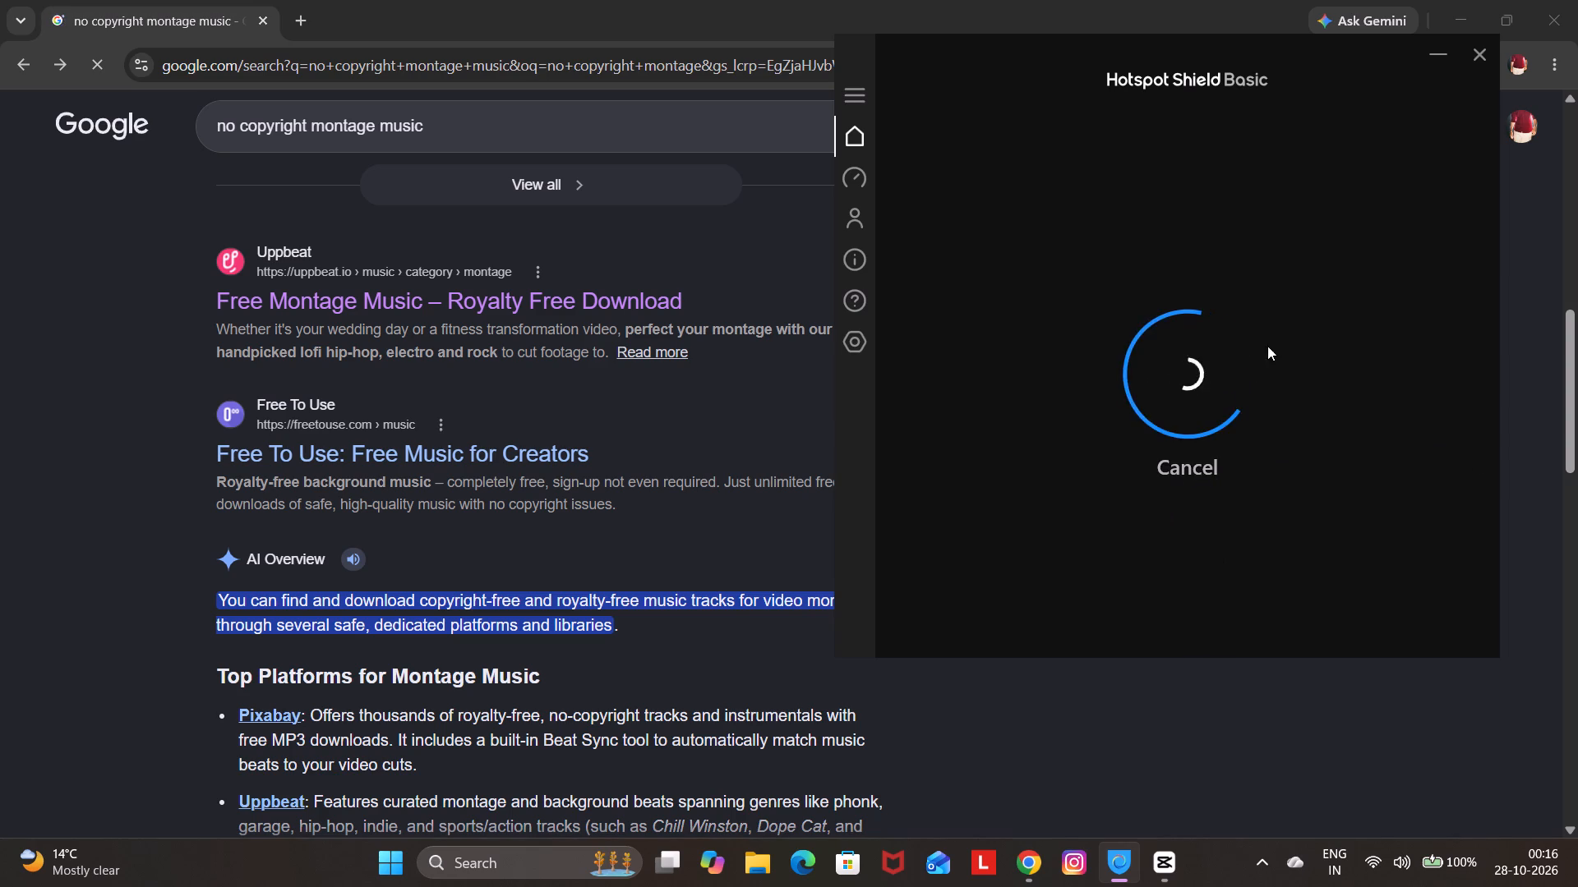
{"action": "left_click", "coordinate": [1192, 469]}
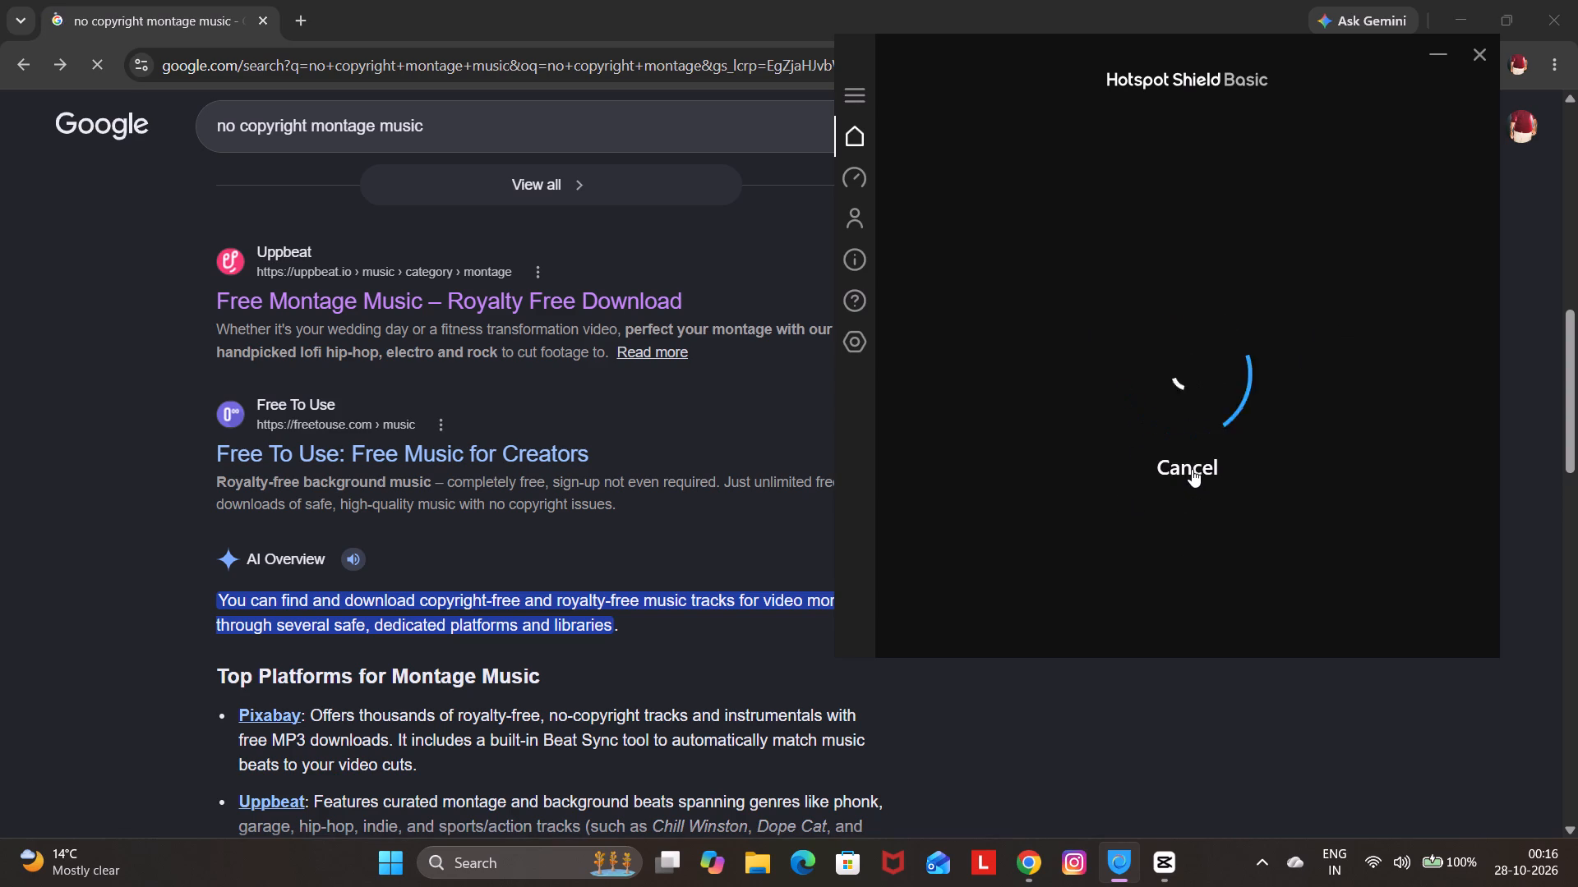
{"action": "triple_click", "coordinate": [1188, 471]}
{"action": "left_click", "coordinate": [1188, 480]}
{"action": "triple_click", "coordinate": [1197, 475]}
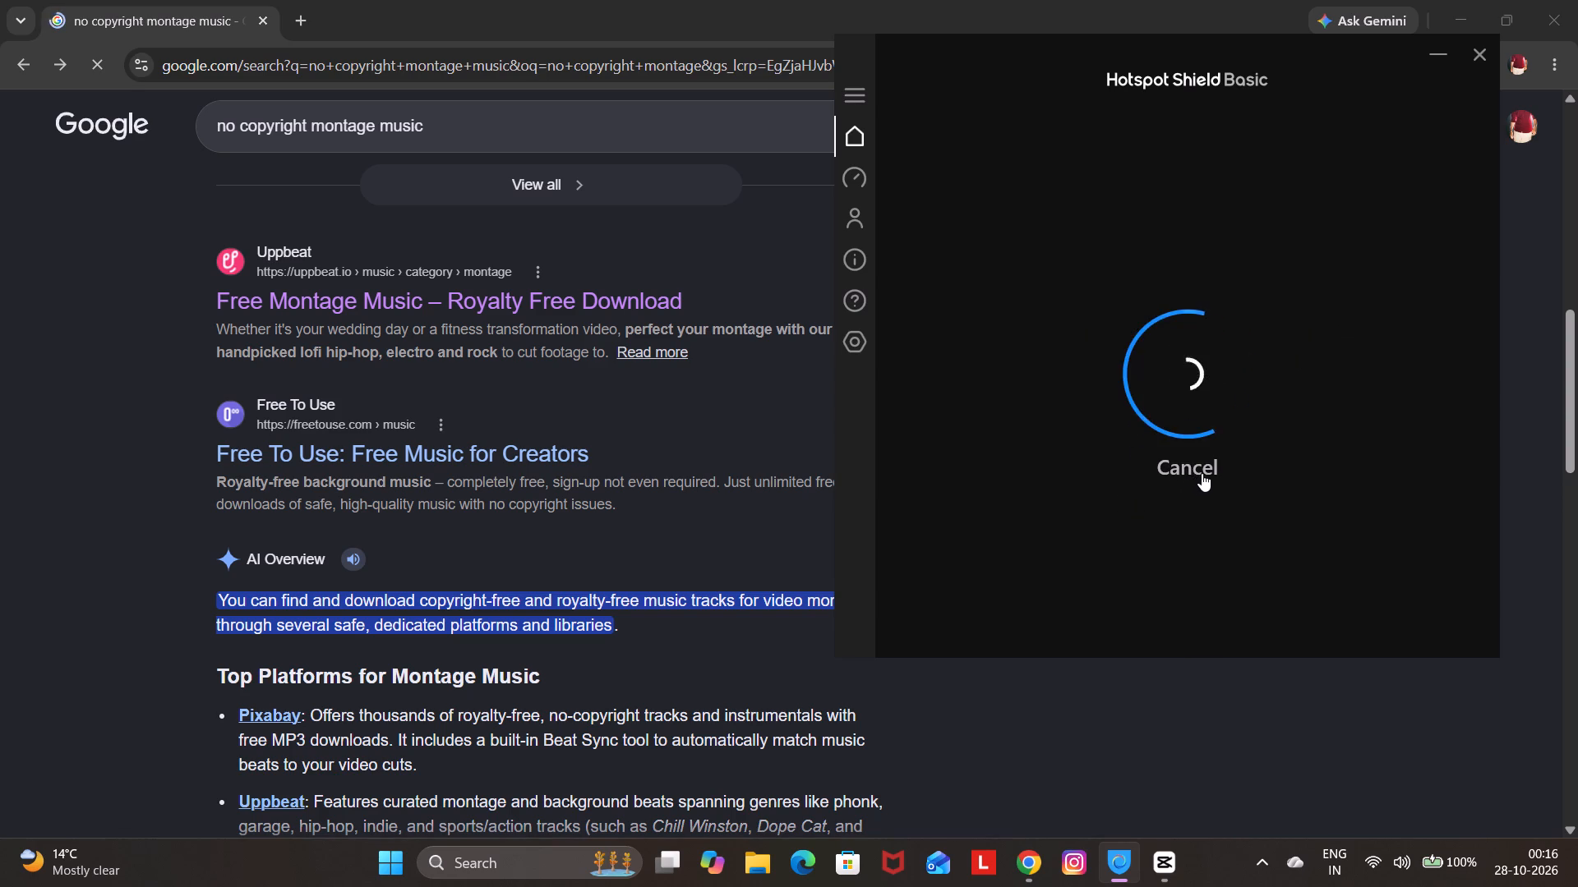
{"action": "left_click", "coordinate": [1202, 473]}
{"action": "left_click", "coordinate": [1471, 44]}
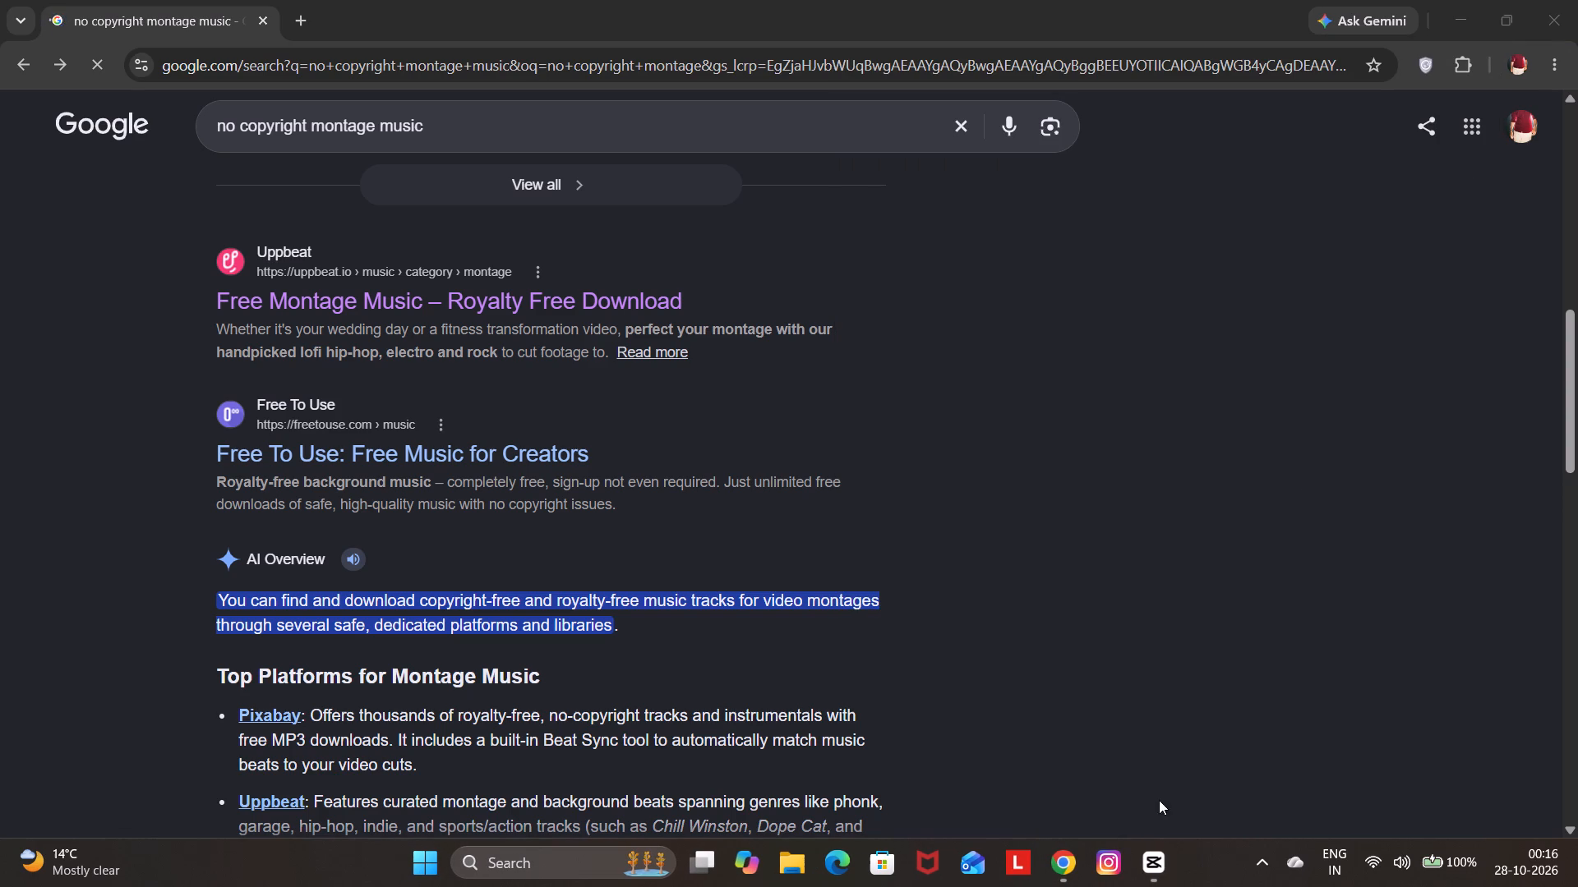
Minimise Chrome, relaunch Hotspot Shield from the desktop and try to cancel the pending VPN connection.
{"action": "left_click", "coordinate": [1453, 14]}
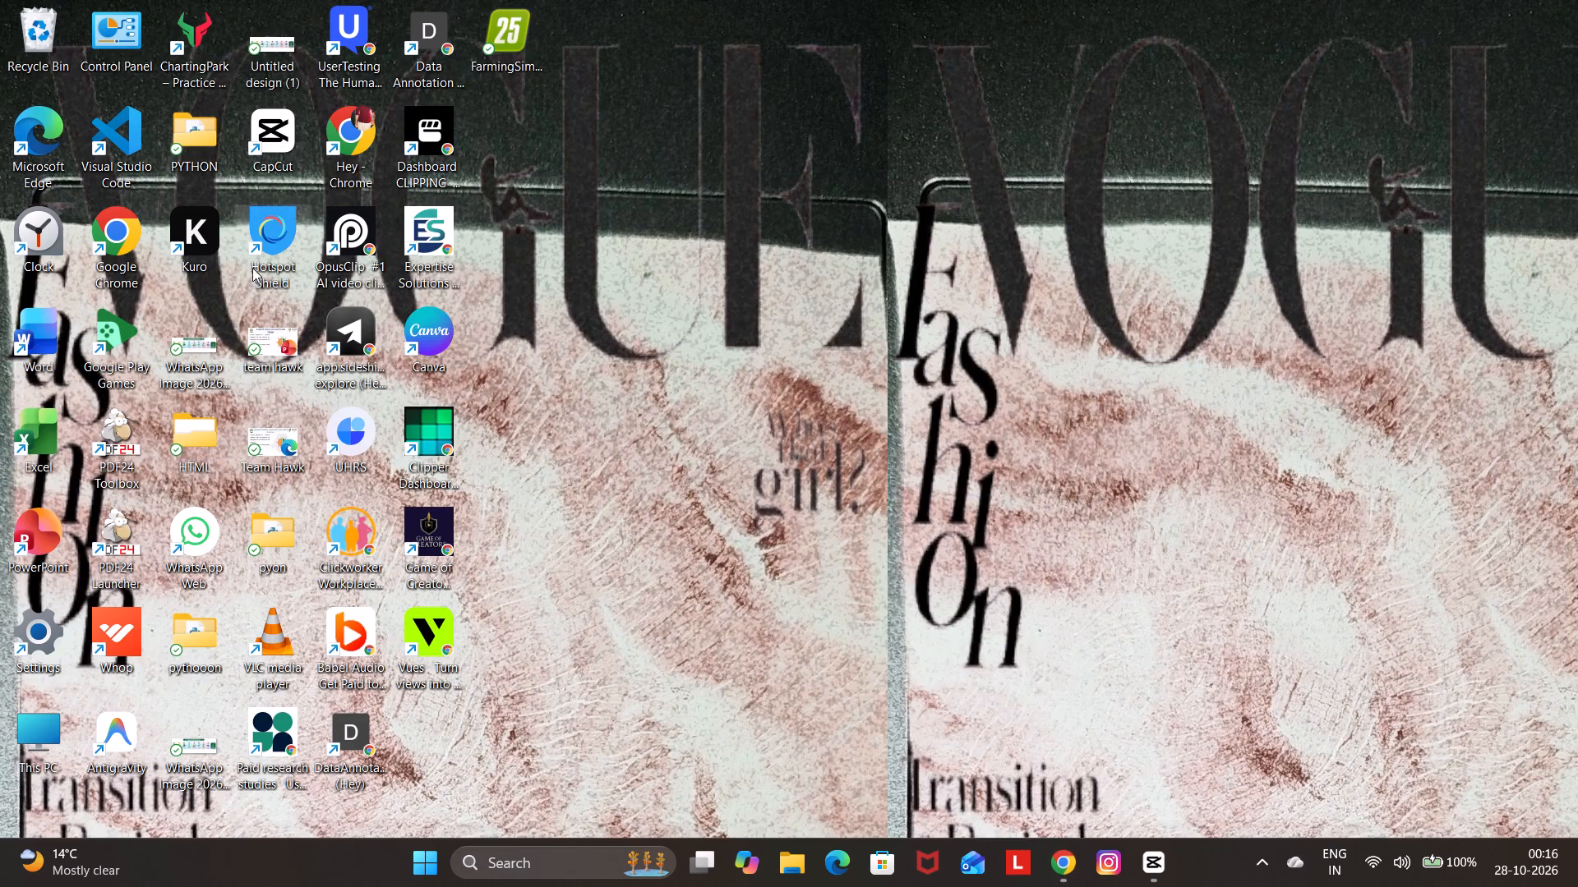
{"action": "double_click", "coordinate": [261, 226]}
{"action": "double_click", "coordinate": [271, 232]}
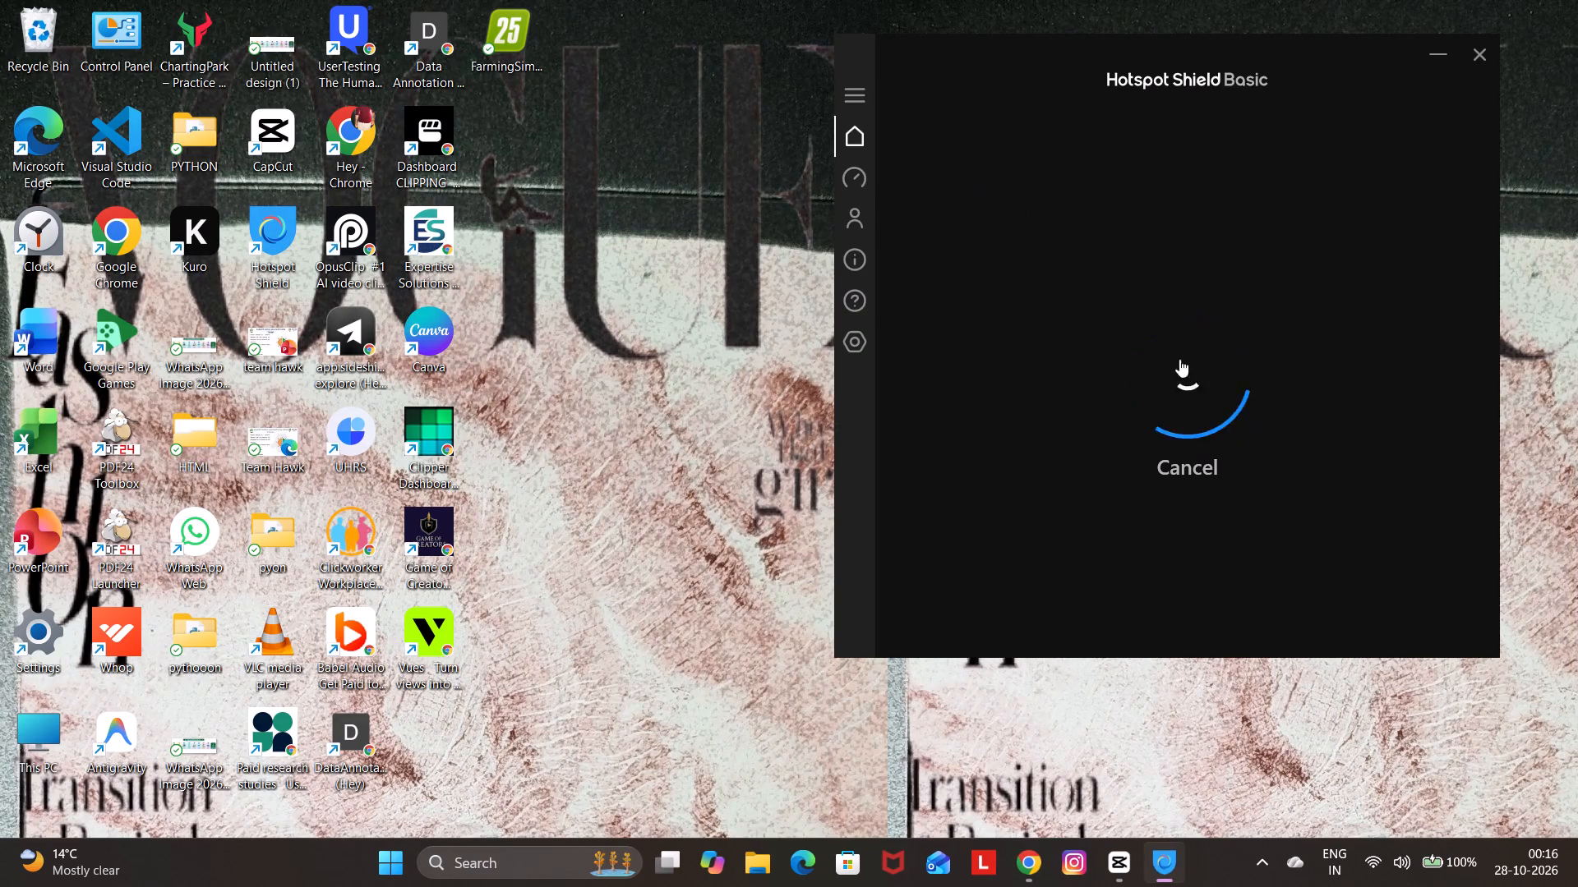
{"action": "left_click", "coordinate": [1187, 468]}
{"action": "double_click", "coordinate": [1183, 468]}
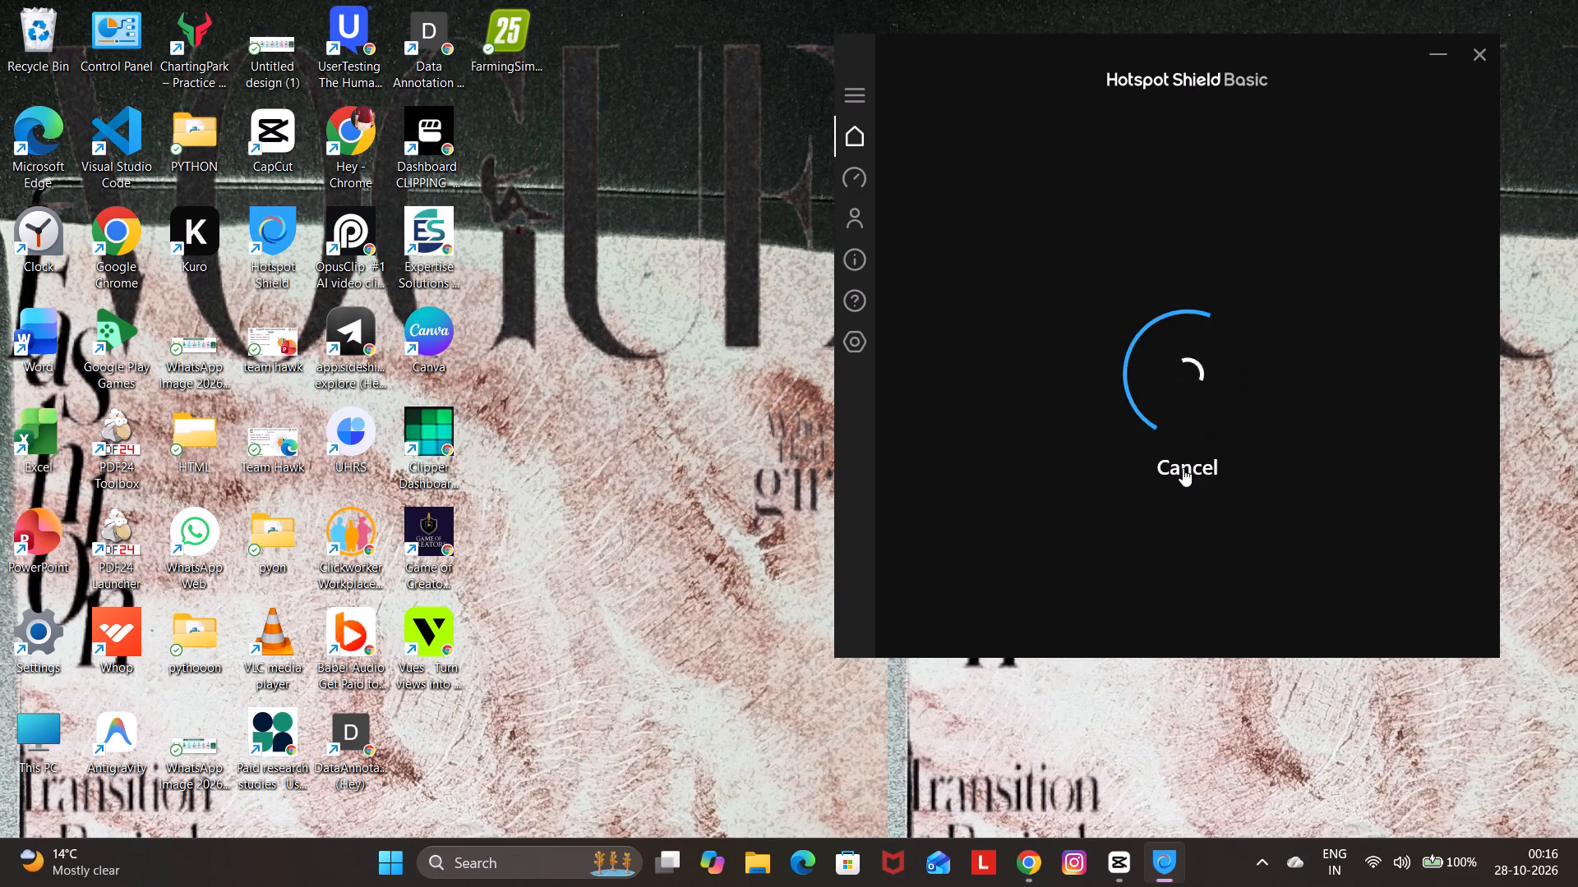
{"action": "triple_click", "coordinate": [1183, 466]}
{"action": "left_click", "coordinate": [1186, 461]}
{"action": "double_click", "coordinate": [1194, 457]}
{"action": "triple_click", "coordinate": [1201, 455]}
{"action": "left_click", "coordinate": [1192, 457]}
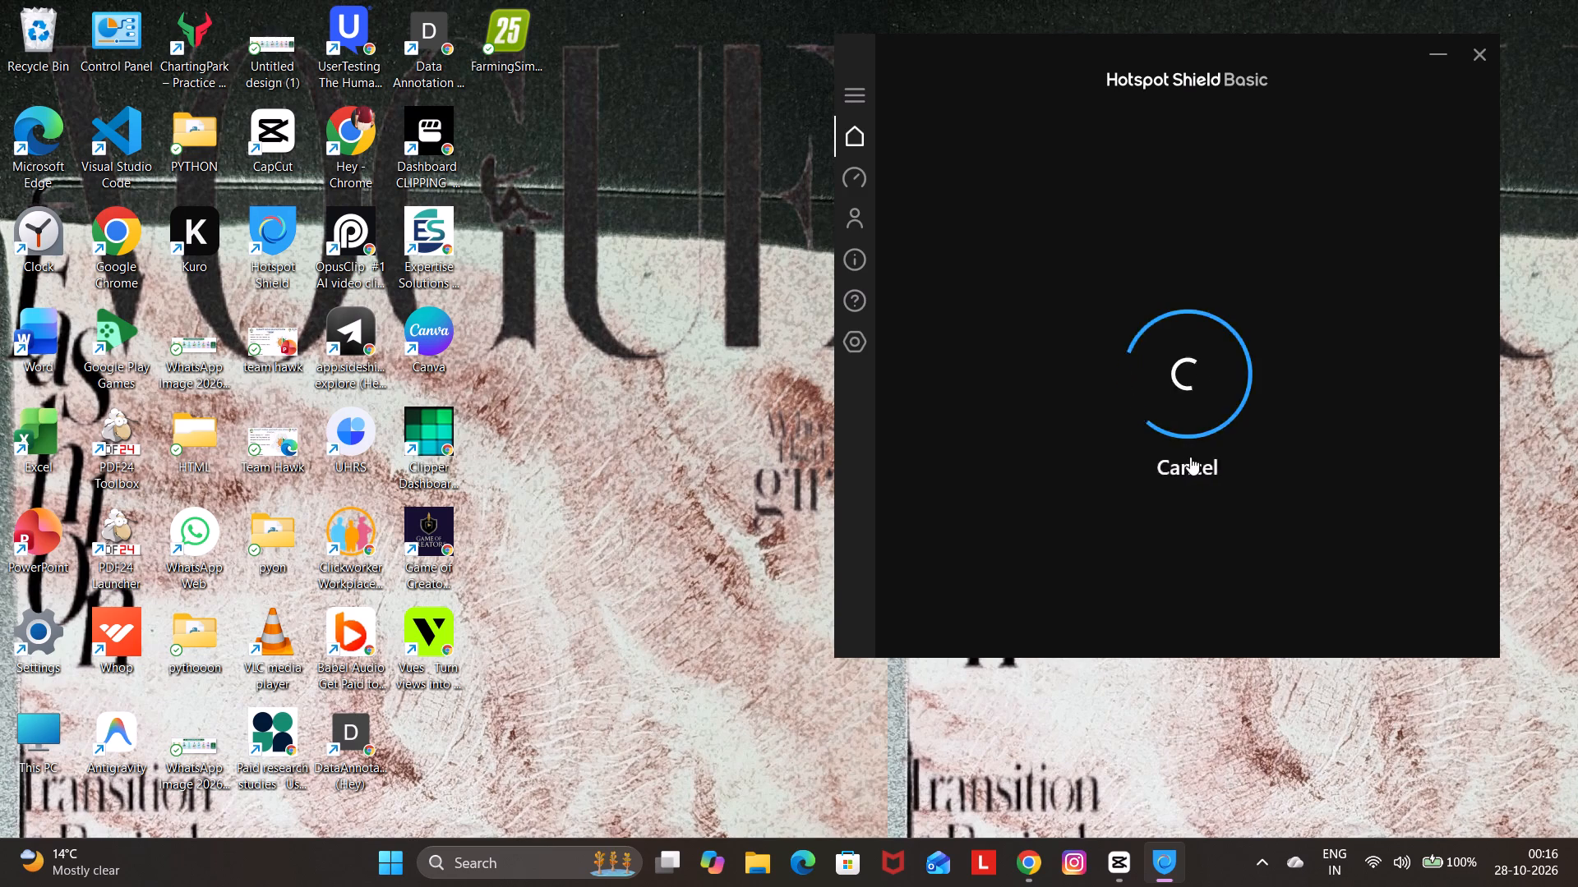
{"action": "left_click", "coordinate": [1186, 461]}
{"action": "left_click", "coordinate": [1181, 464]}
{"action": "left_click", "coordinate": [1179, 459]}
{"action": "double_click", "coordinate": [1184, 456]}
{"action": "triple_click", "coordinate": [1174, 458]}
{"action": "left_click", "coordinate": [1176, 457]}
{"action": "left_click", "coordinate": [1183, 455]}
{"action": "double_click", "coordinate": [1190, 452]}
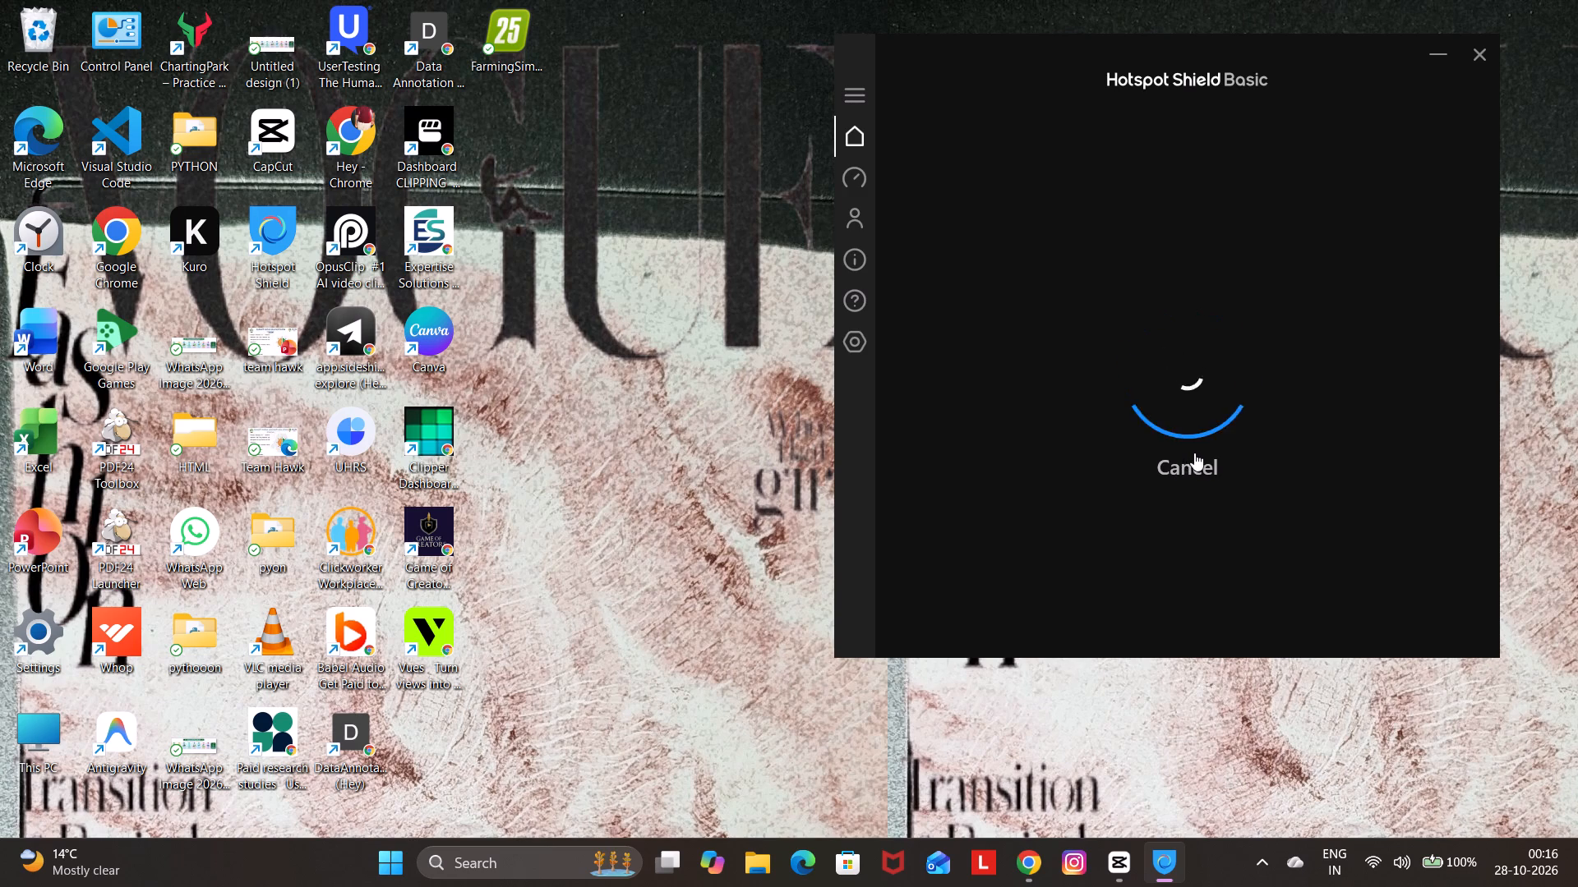
Switch between Hotspot Shield's home, speed test and account pages, and cancel the pending VPN connection from the home page.
{"action": "double_click", "coordinate": [846, 136]}
{"action": "double_click", "coordinate": [851, 136]}
{"action": "double_click", "coordinate": [856, 139]}
{"action": "left_click", "coordinate": [839, 170]}
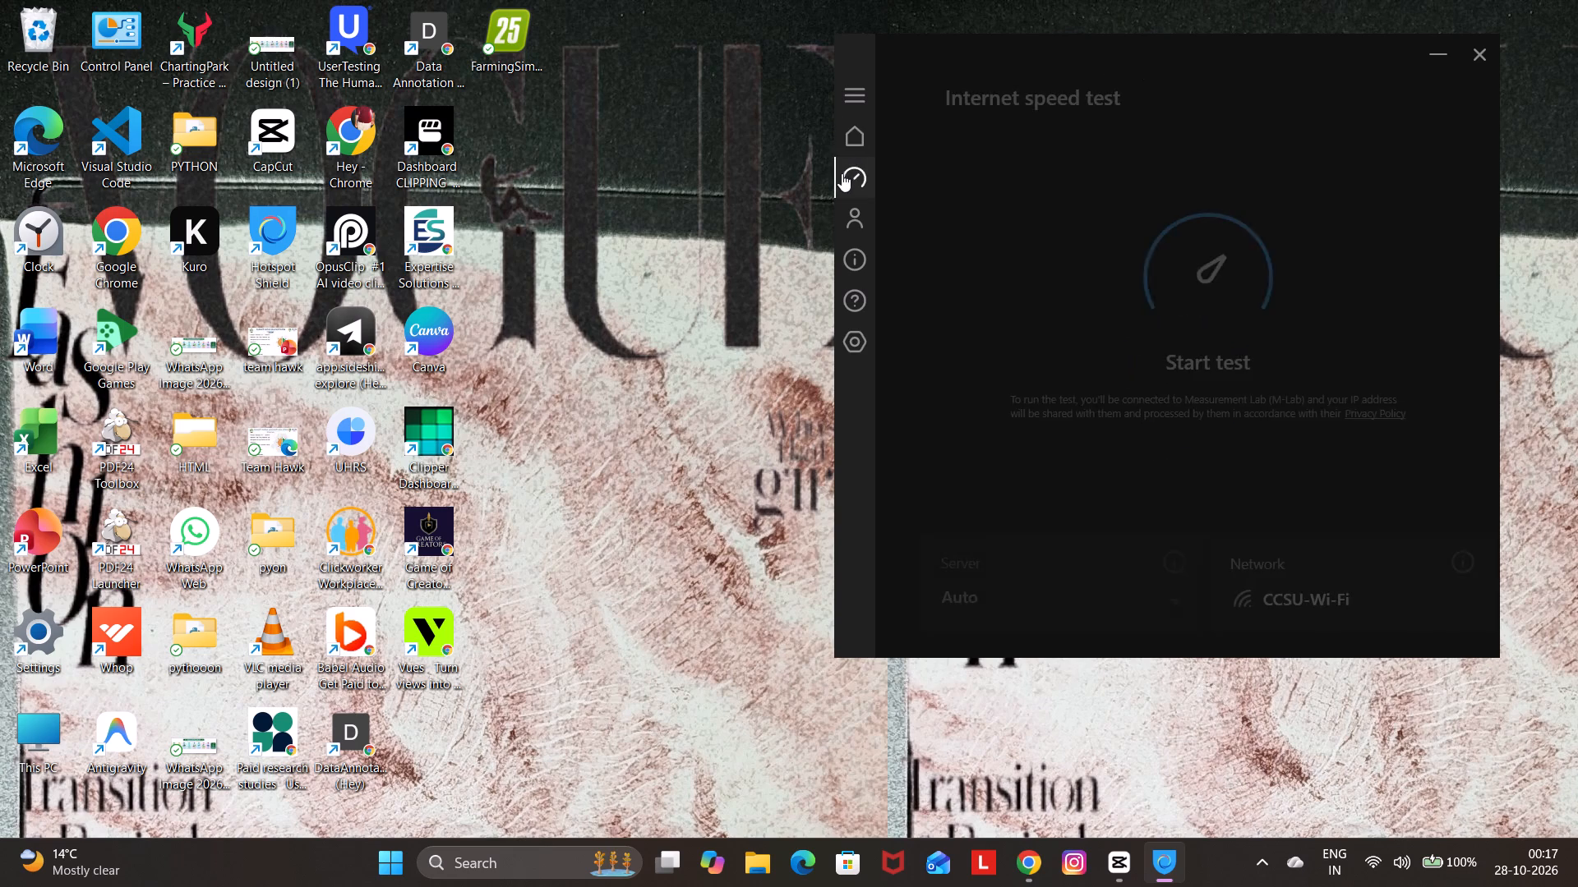
{"action": "left_click", "coordinate": [862, 136]}
{"action": "left_click", "coordinate": [854, 218]}
{"action": "left_click", "coordinate": [856, 139]}
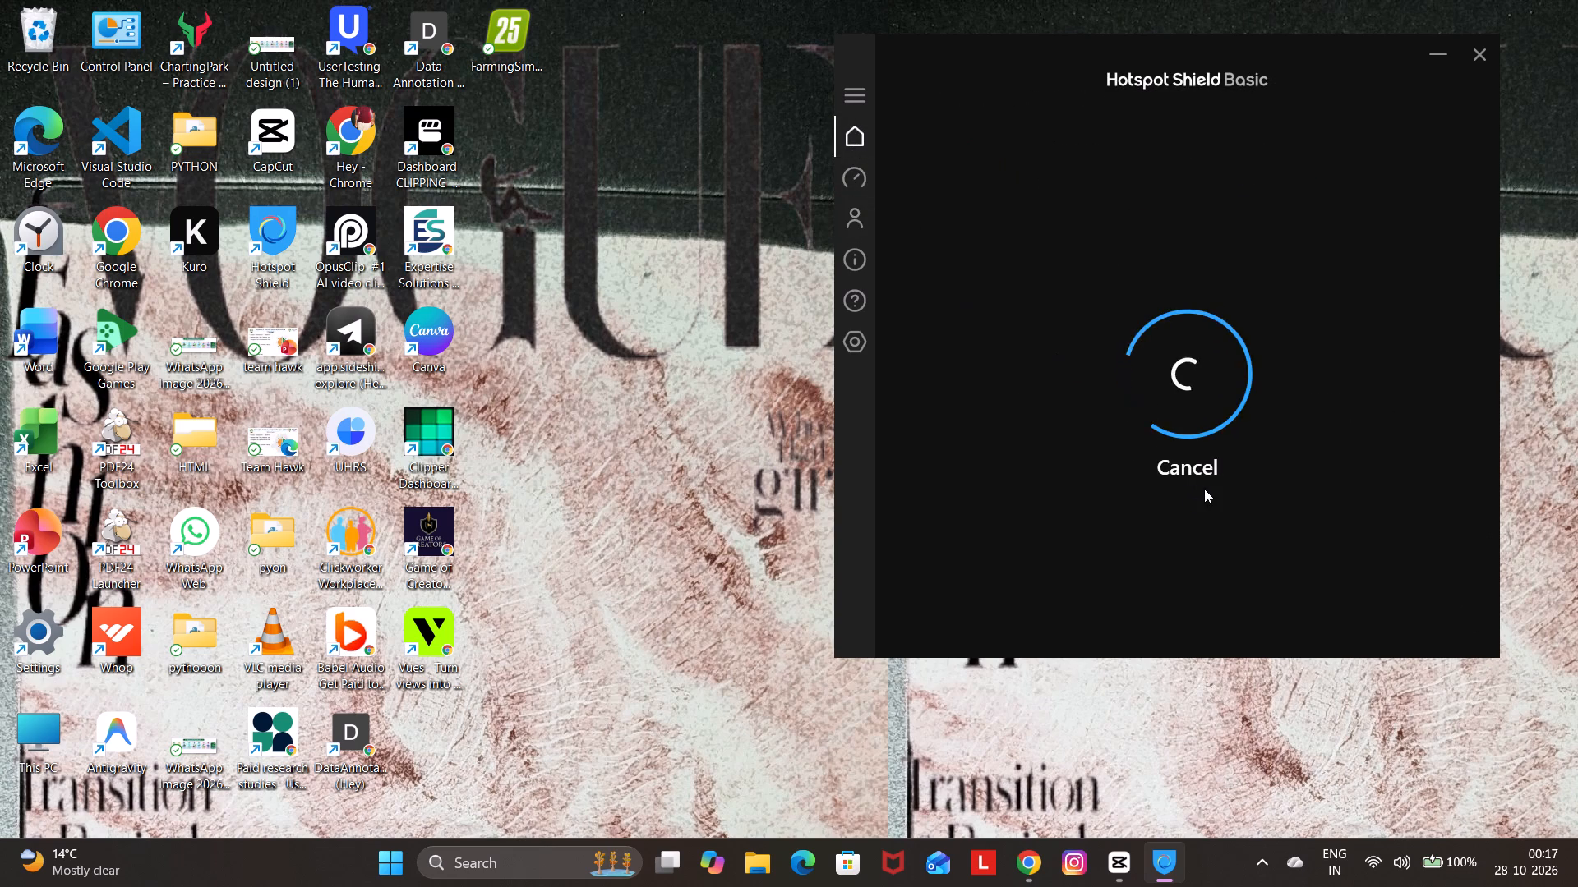
{"action": "triple_click", "coordinate": [1195, 462]}
{"action": "left_click", "coordinate": [1195, 462]}
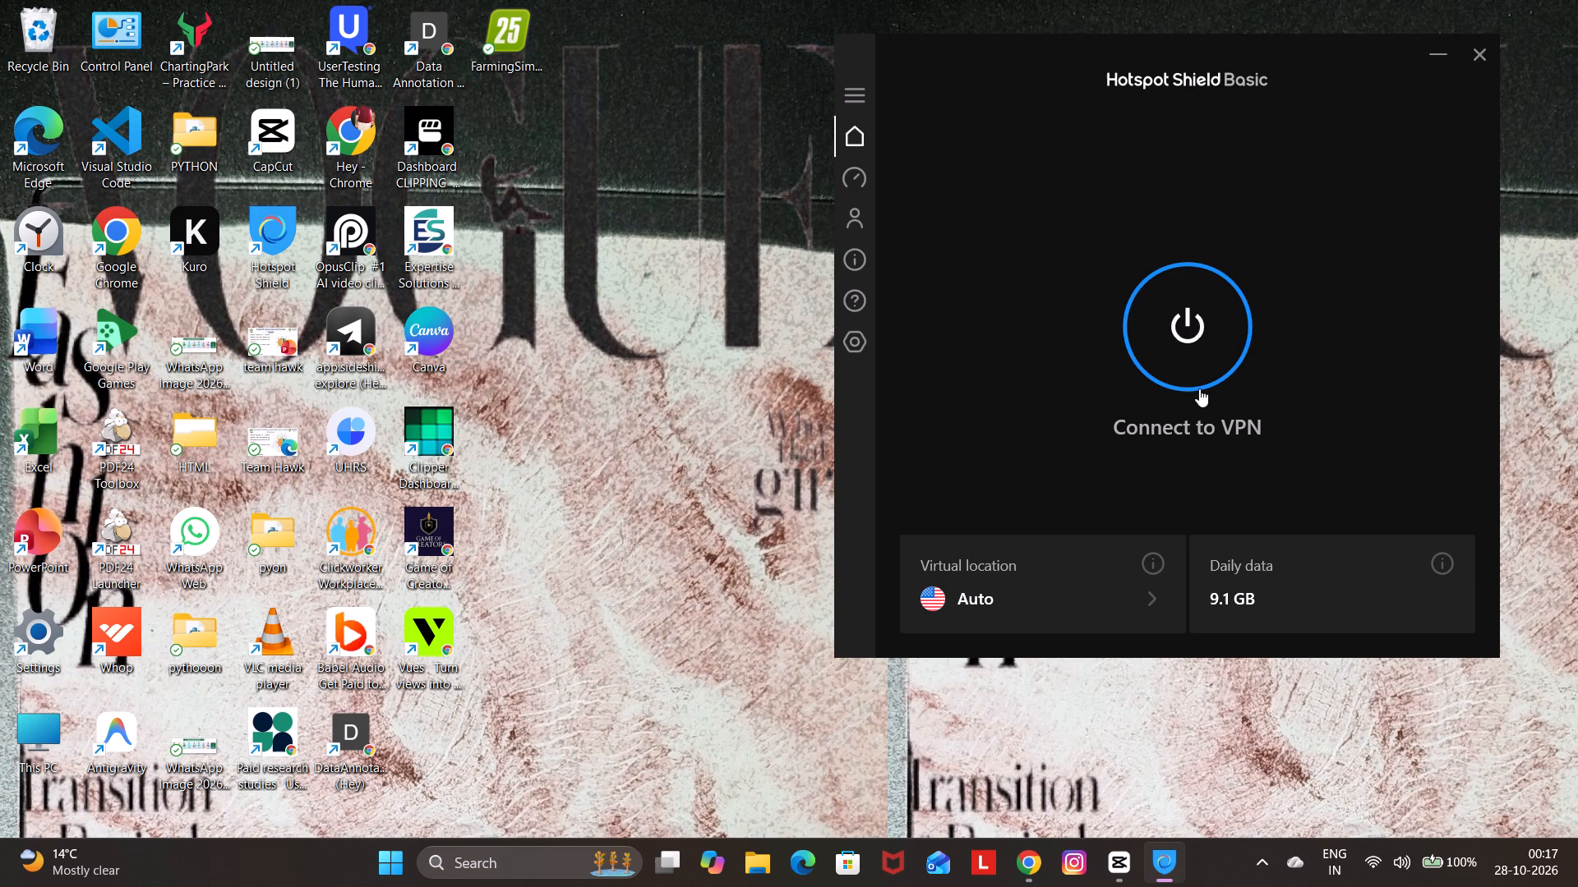
Connect to the VPN with the Auto virtual location and minimise the Hotspot Shield window.
{"action": "left_click", "coordinate": [1234, 322]}
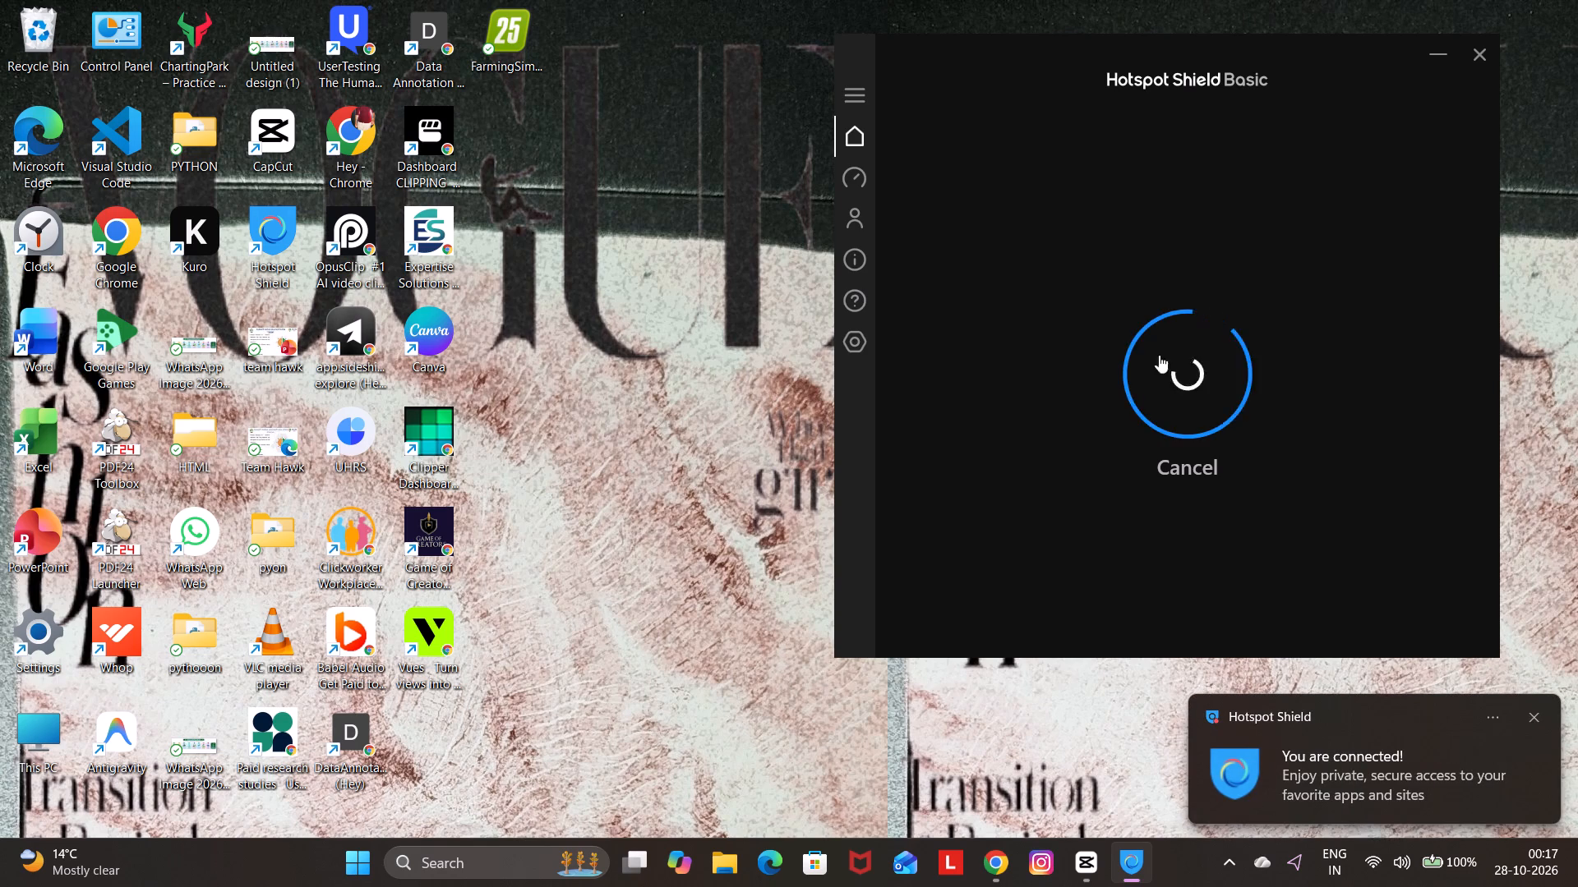
{"action": "left_click", "coordinate": [1438, 44]}
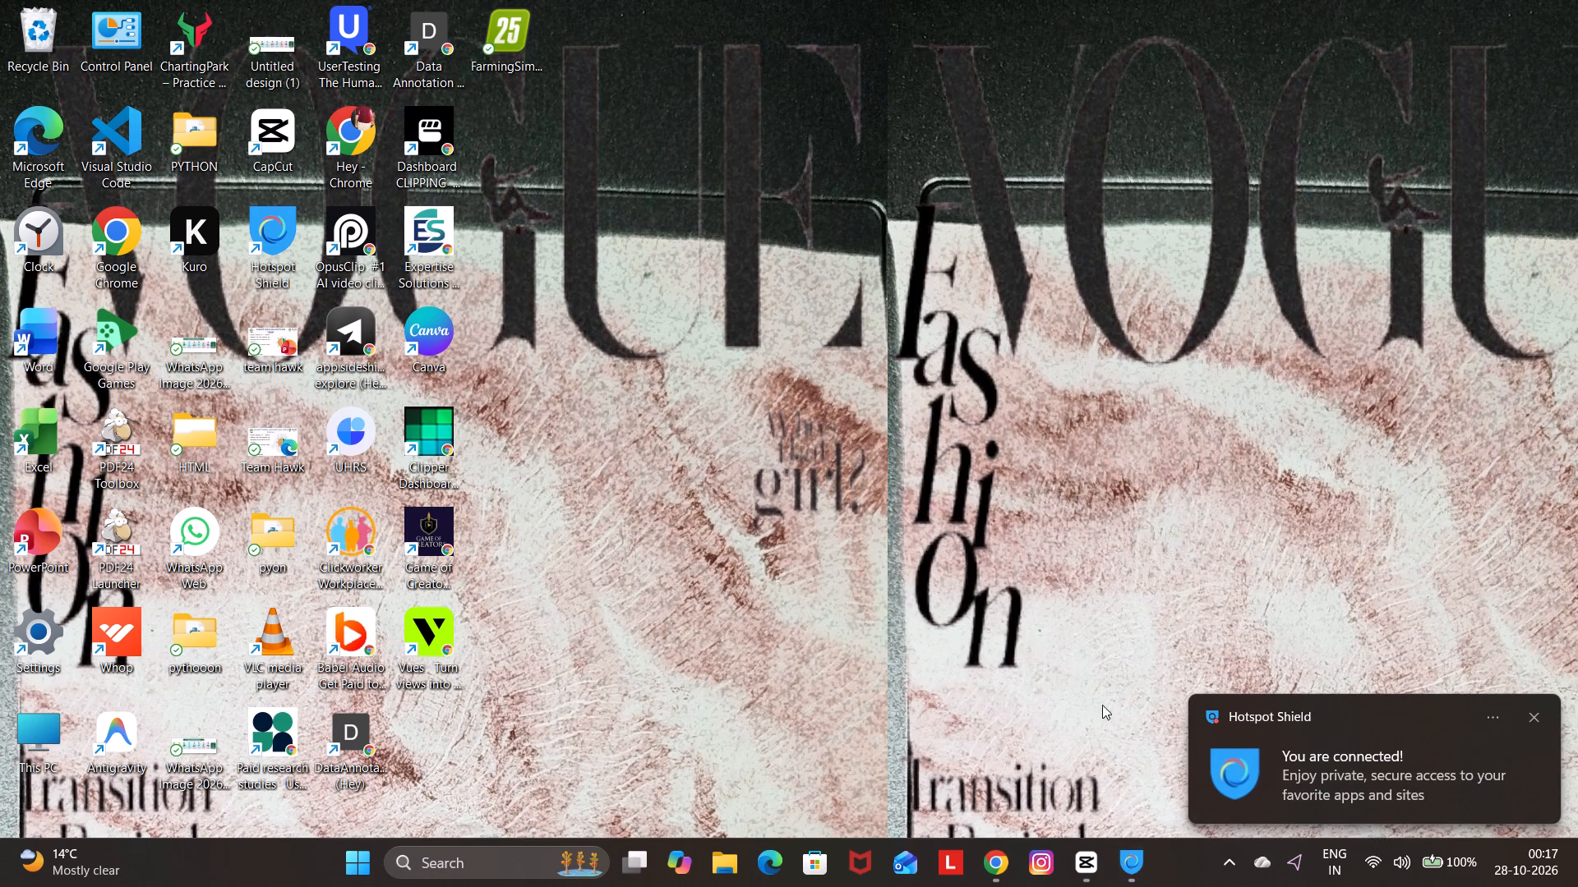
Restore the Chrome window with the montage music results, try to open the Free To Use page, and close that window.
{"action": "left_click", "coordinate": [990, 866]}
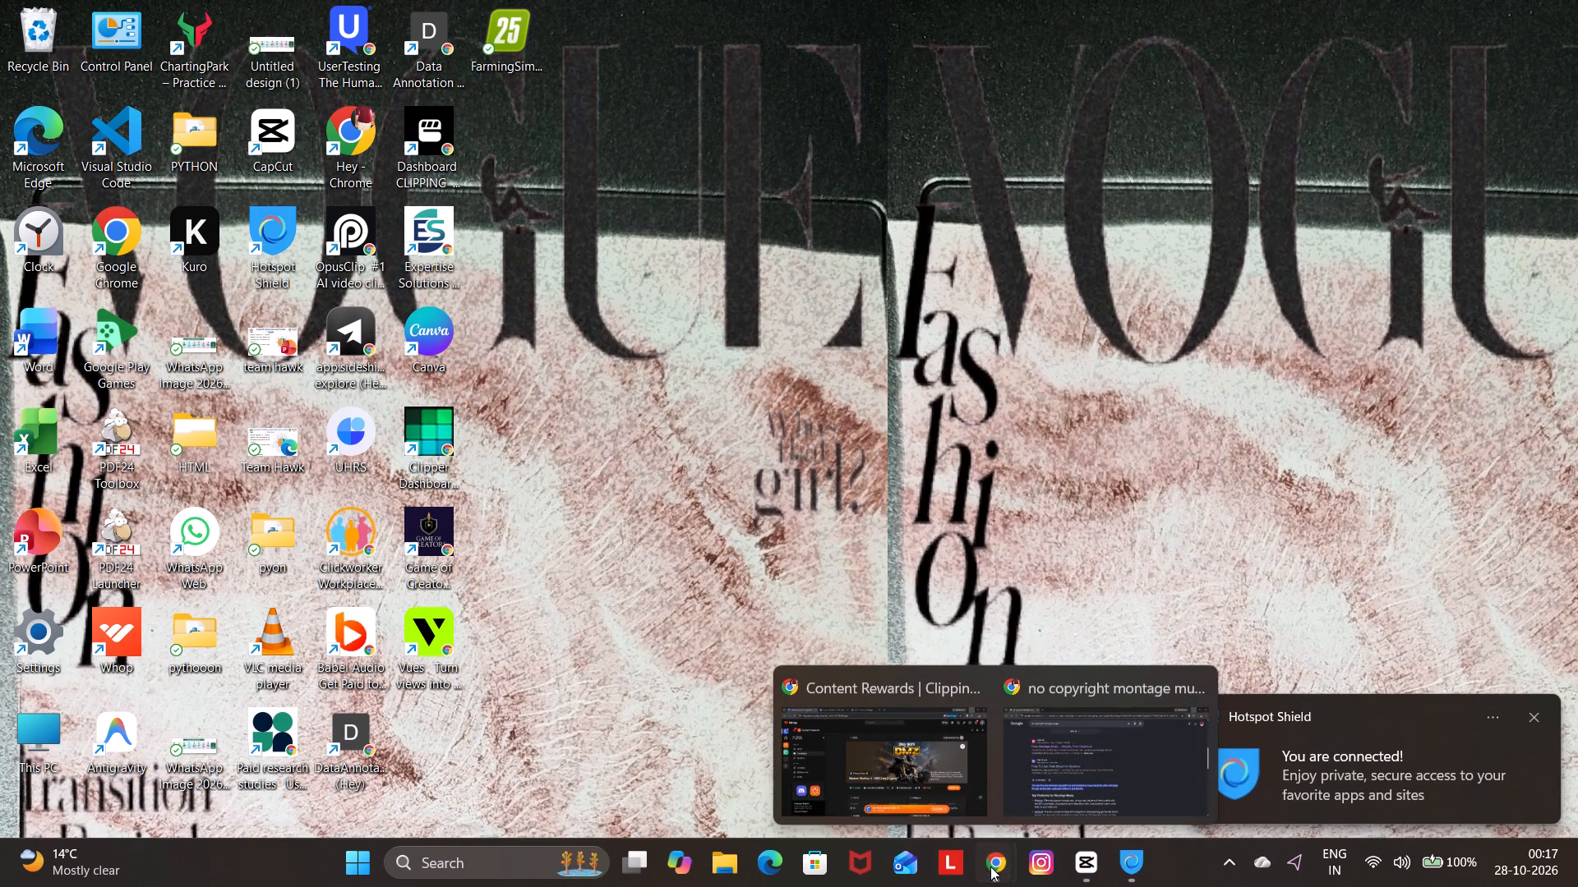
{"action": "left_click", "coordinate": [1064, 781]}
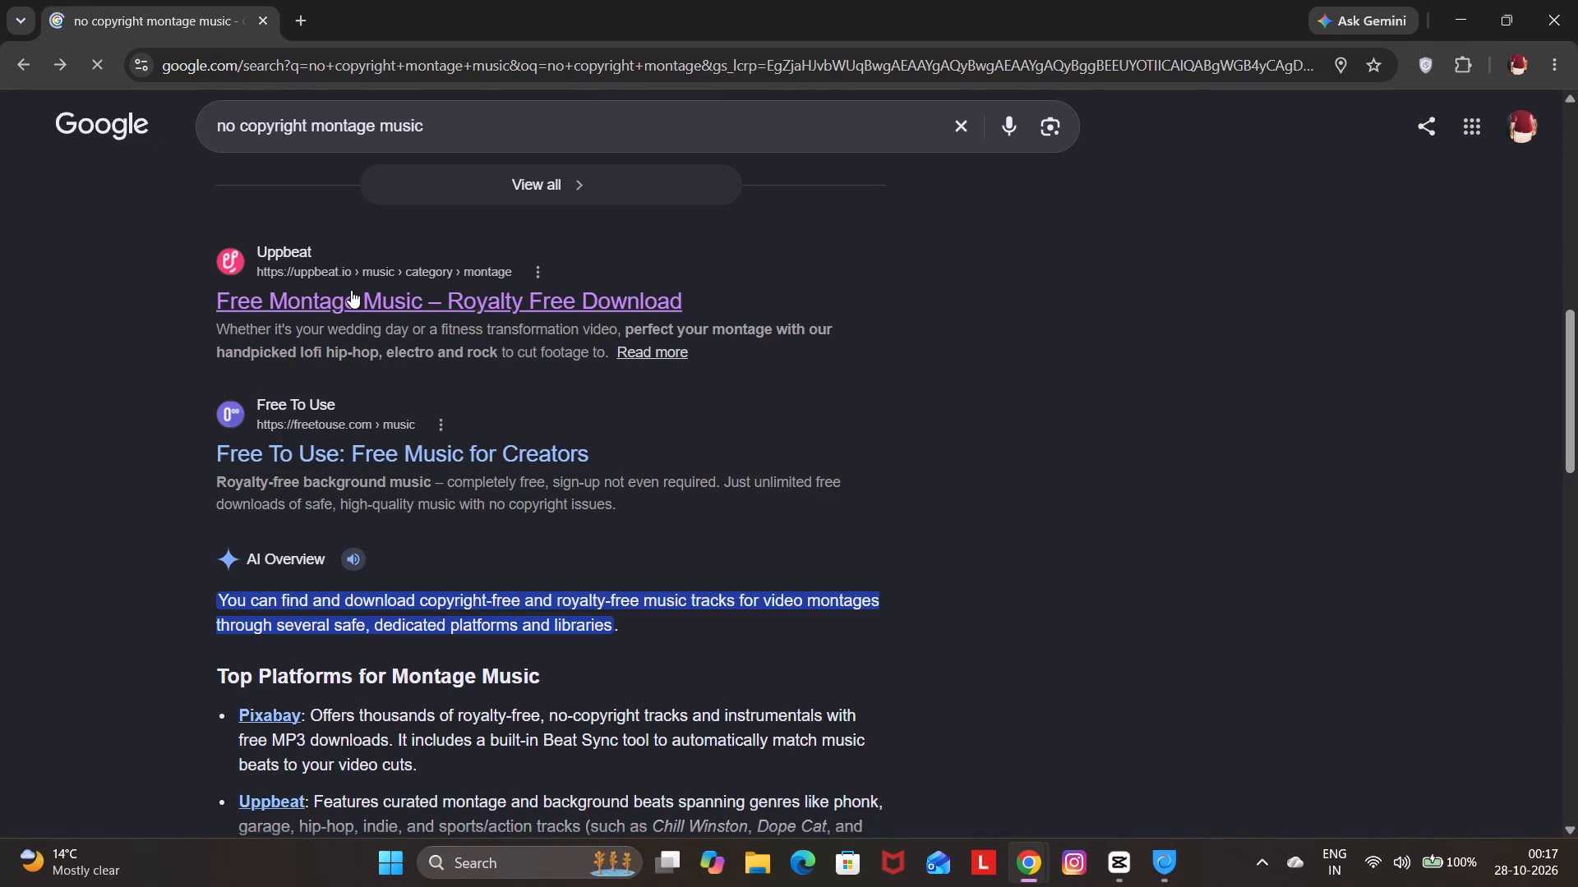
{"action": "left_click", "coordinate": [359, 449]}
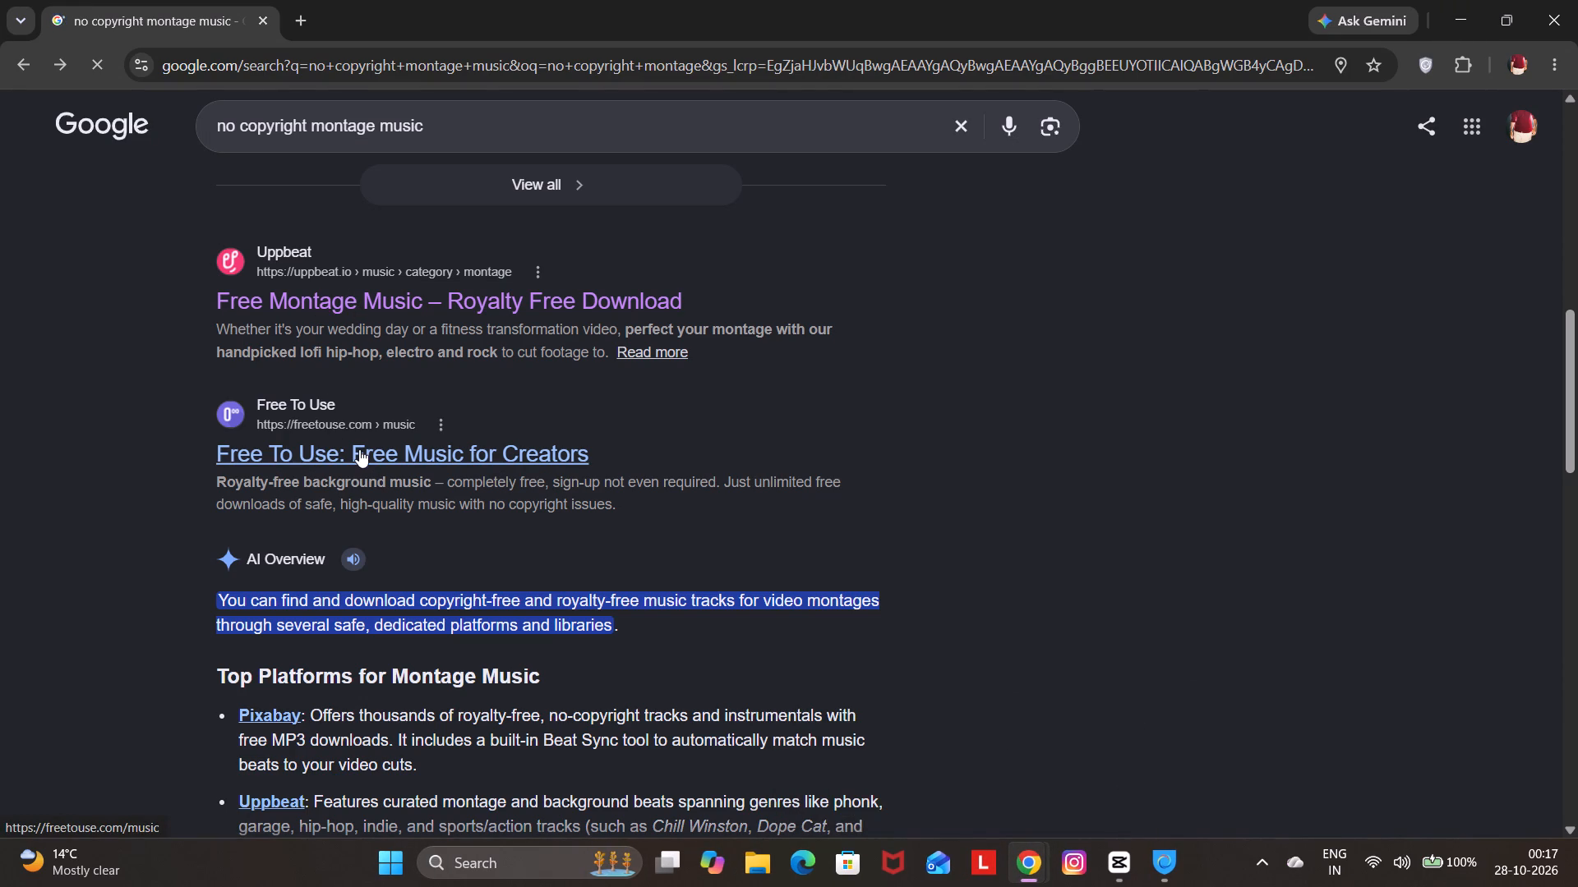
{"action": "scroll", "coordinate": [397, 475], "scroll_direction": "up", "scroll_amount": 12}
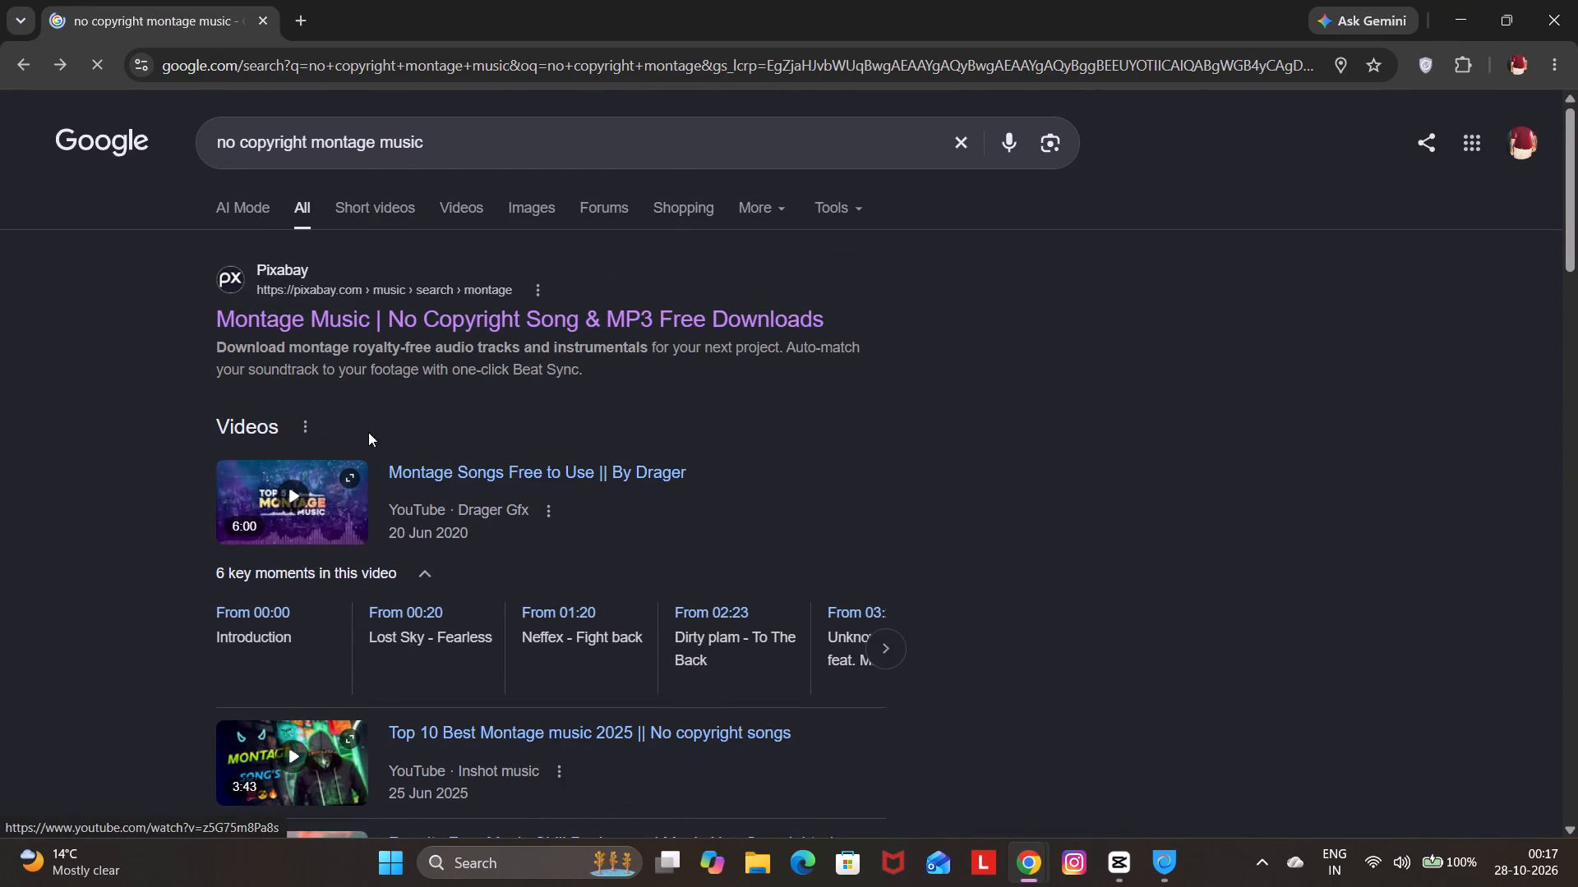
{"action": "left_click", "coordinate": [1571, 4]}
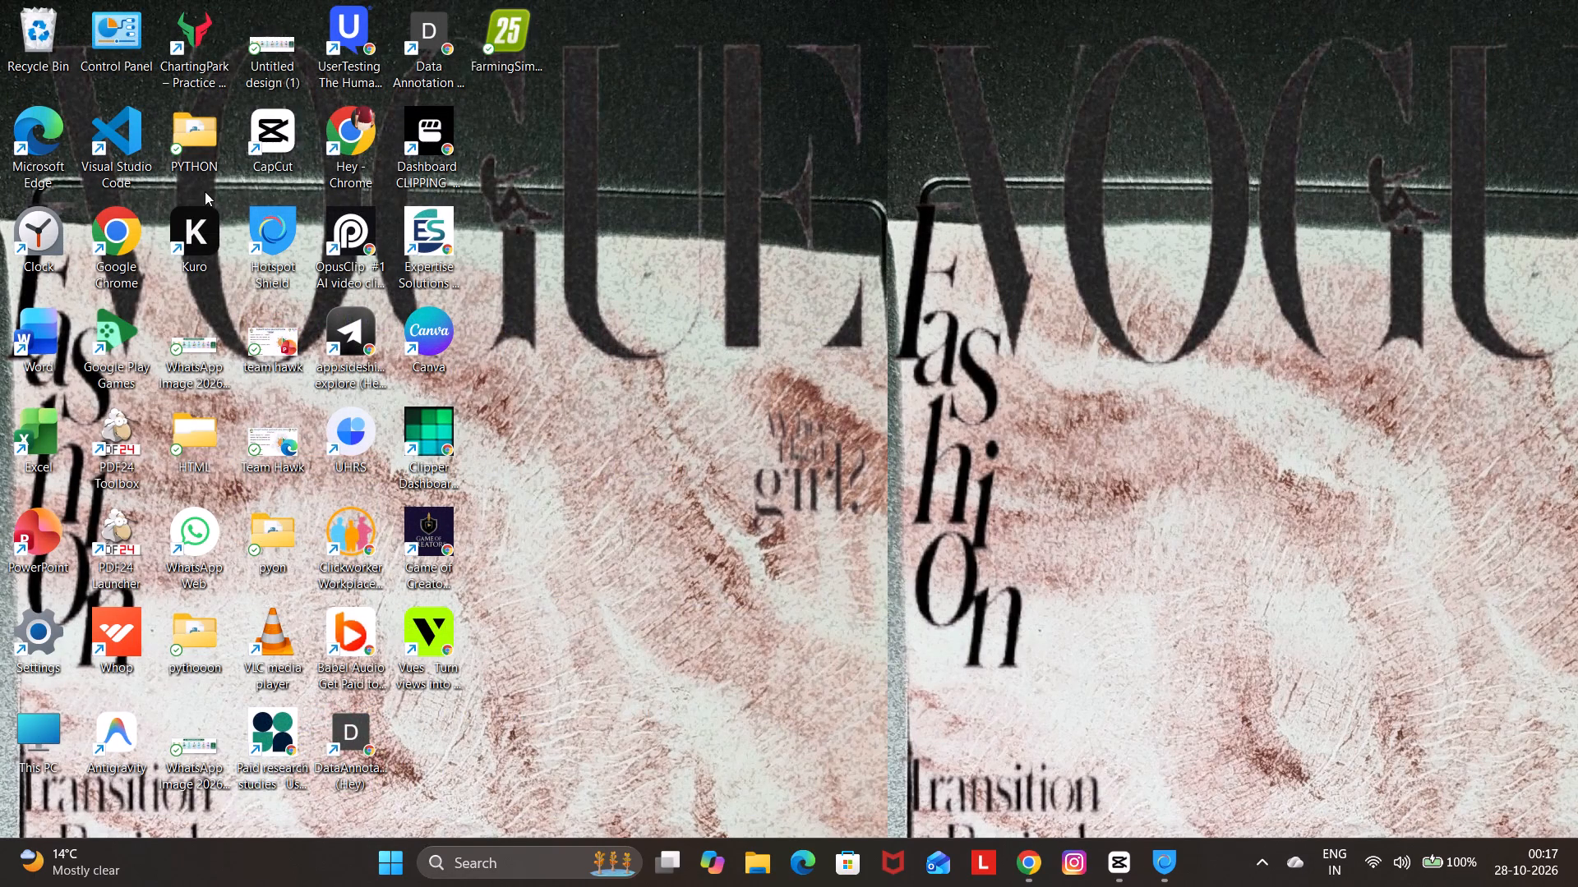
Search for no copyright montage music in a new maximised Chrome window and open the Pixabay Montage Music result.
{"action": "left_click", "coordinate": [339, 145]}
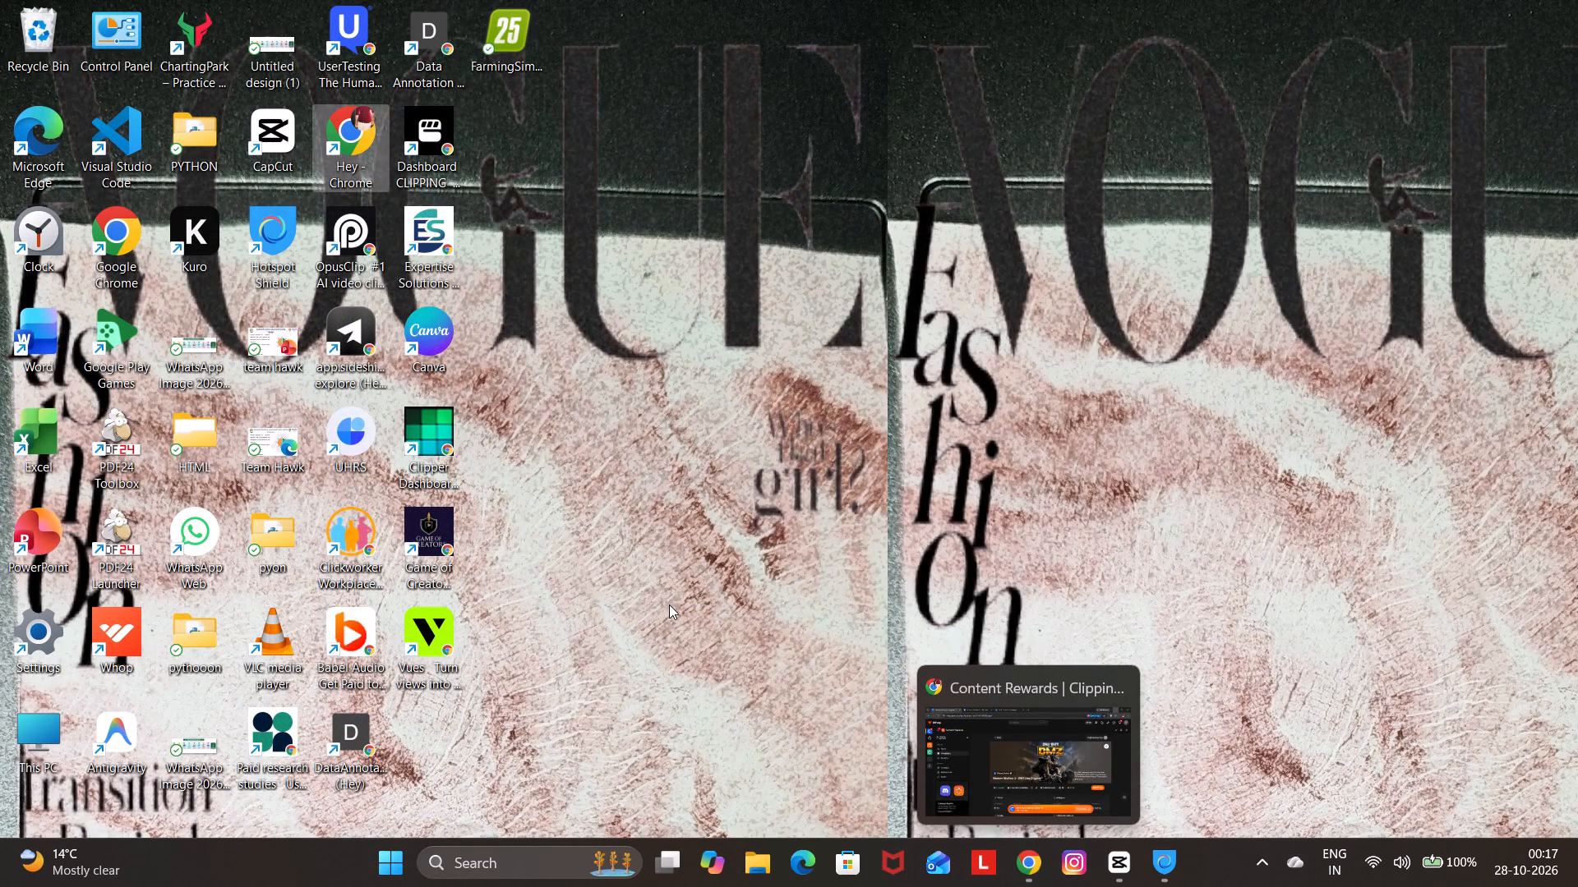
{"action": "left_click", "coordinate": [670, 600]}
{"action": "double_click", "coordinate": [346, 135]}
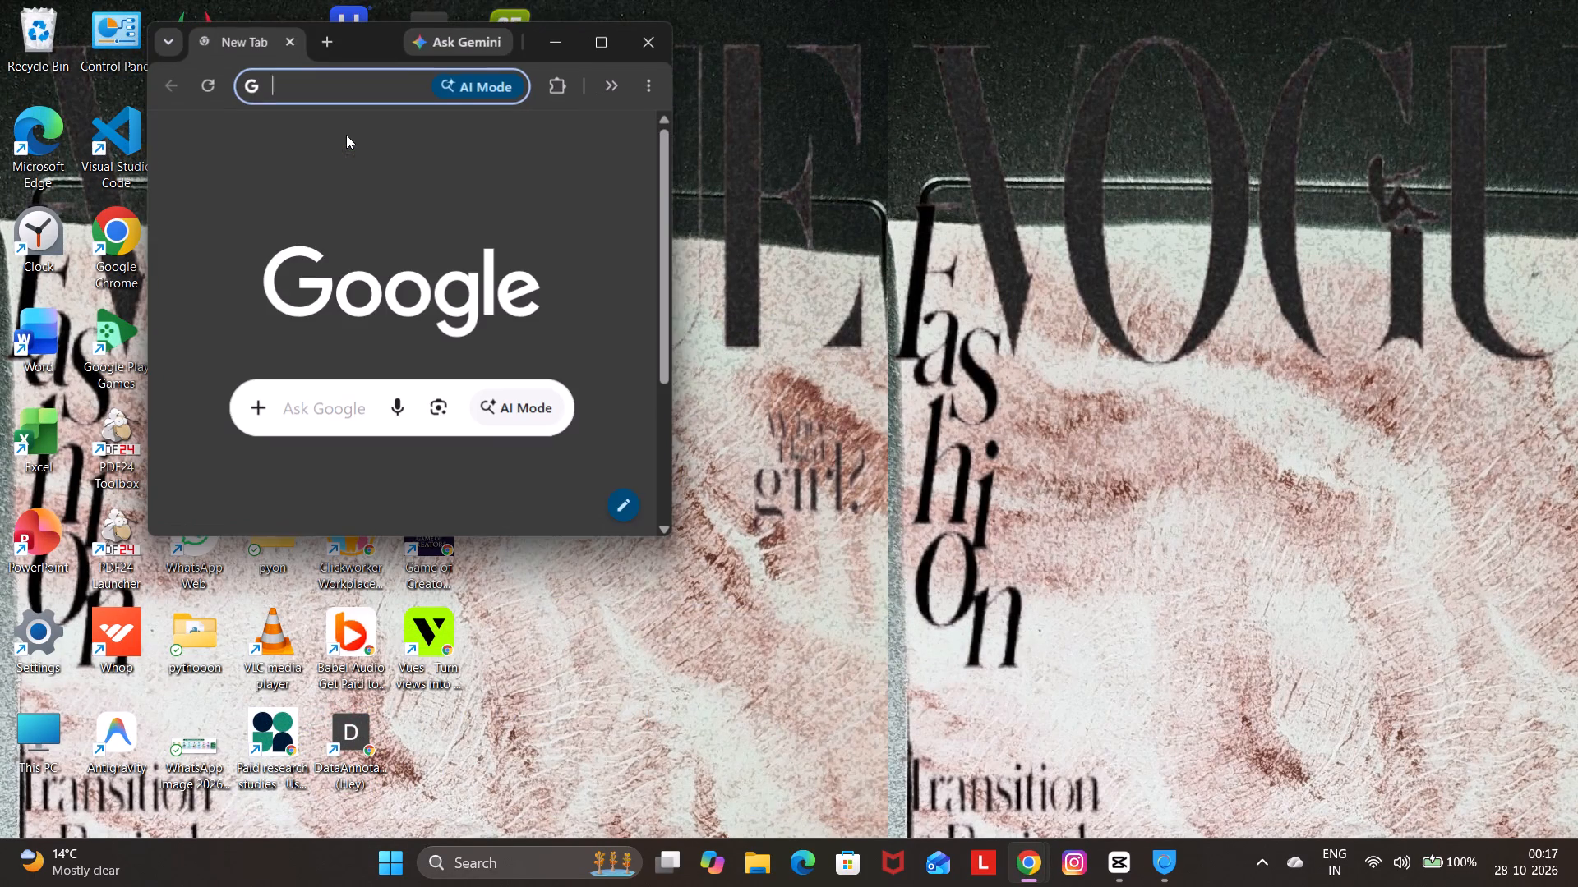
{"action": "left_click", "coordinate": [597, 34]}
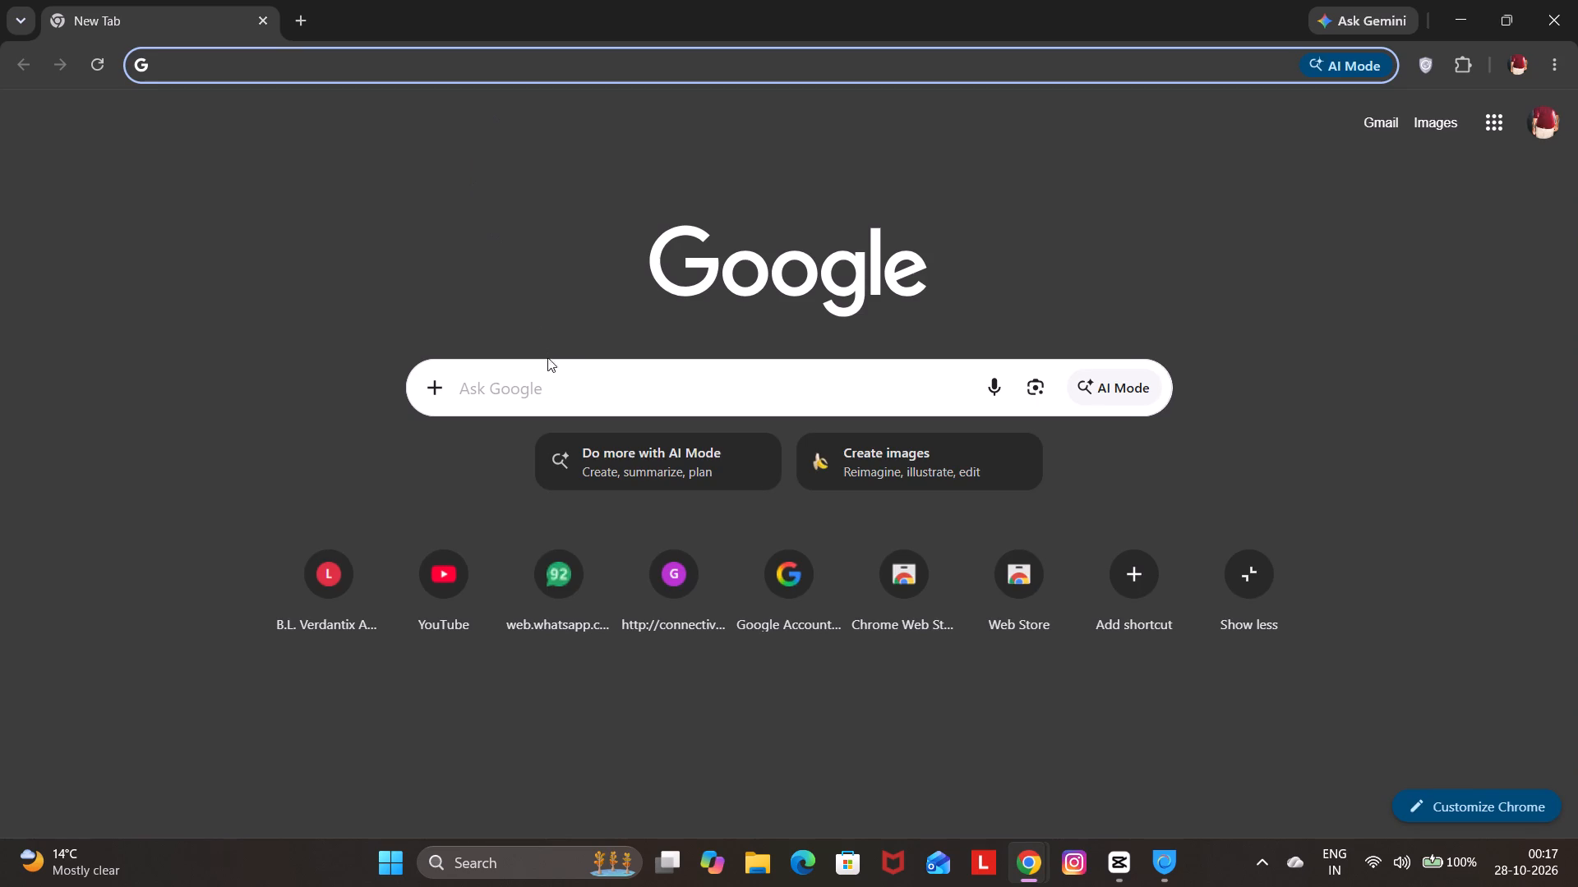
{"action": "left_click", "coordinate": [547, 361]}
{"action": "left_click", "coordinate": [526, 448]}
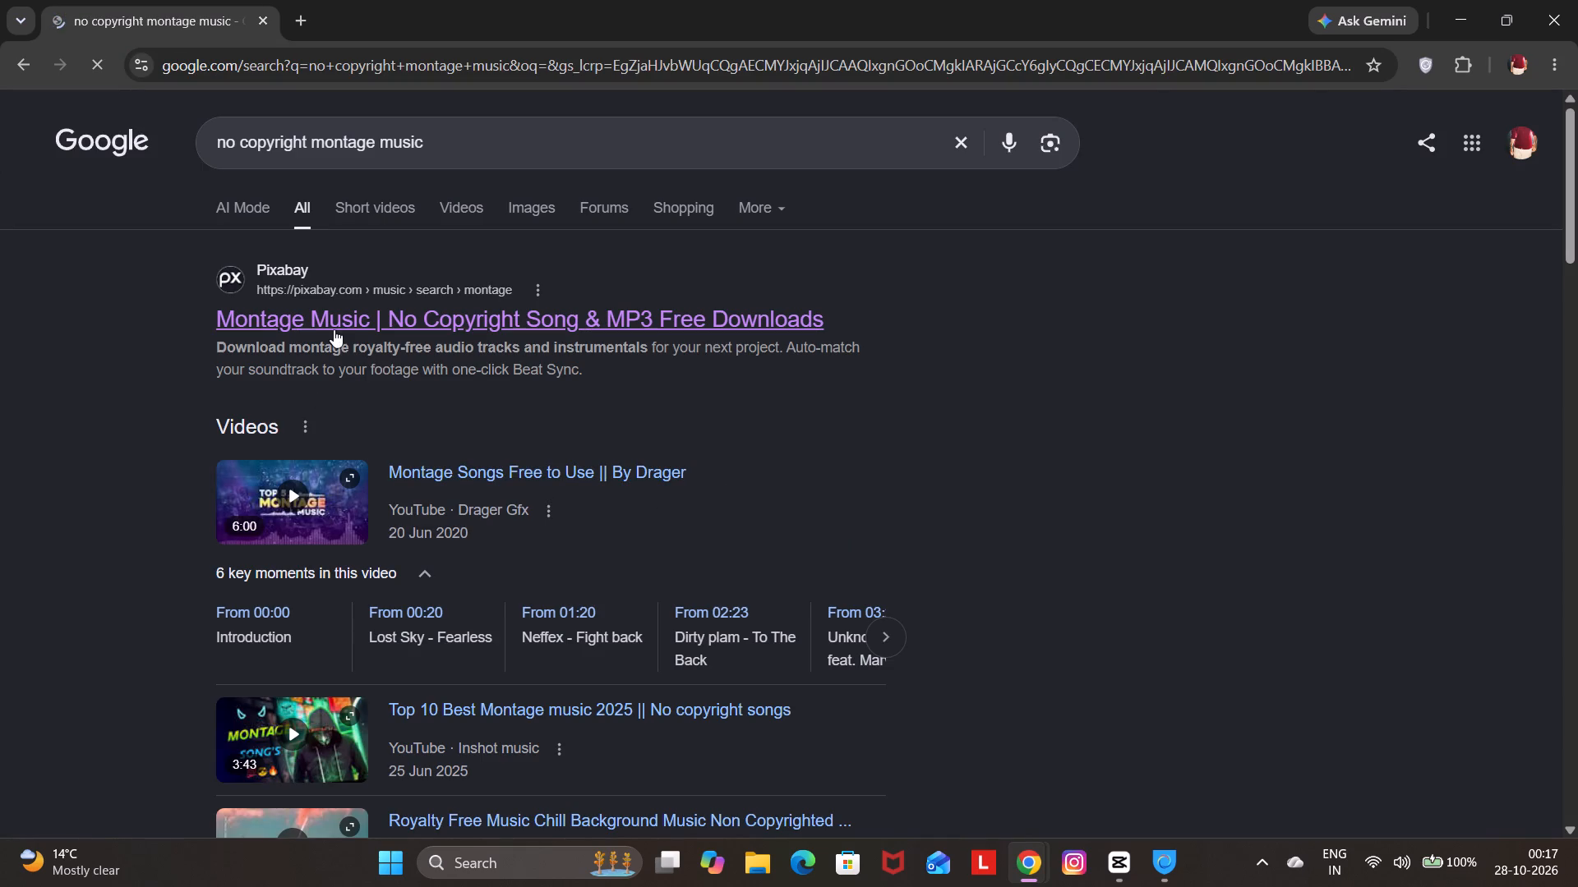
{"action": "left_click", "coordinate": [341, 324]}
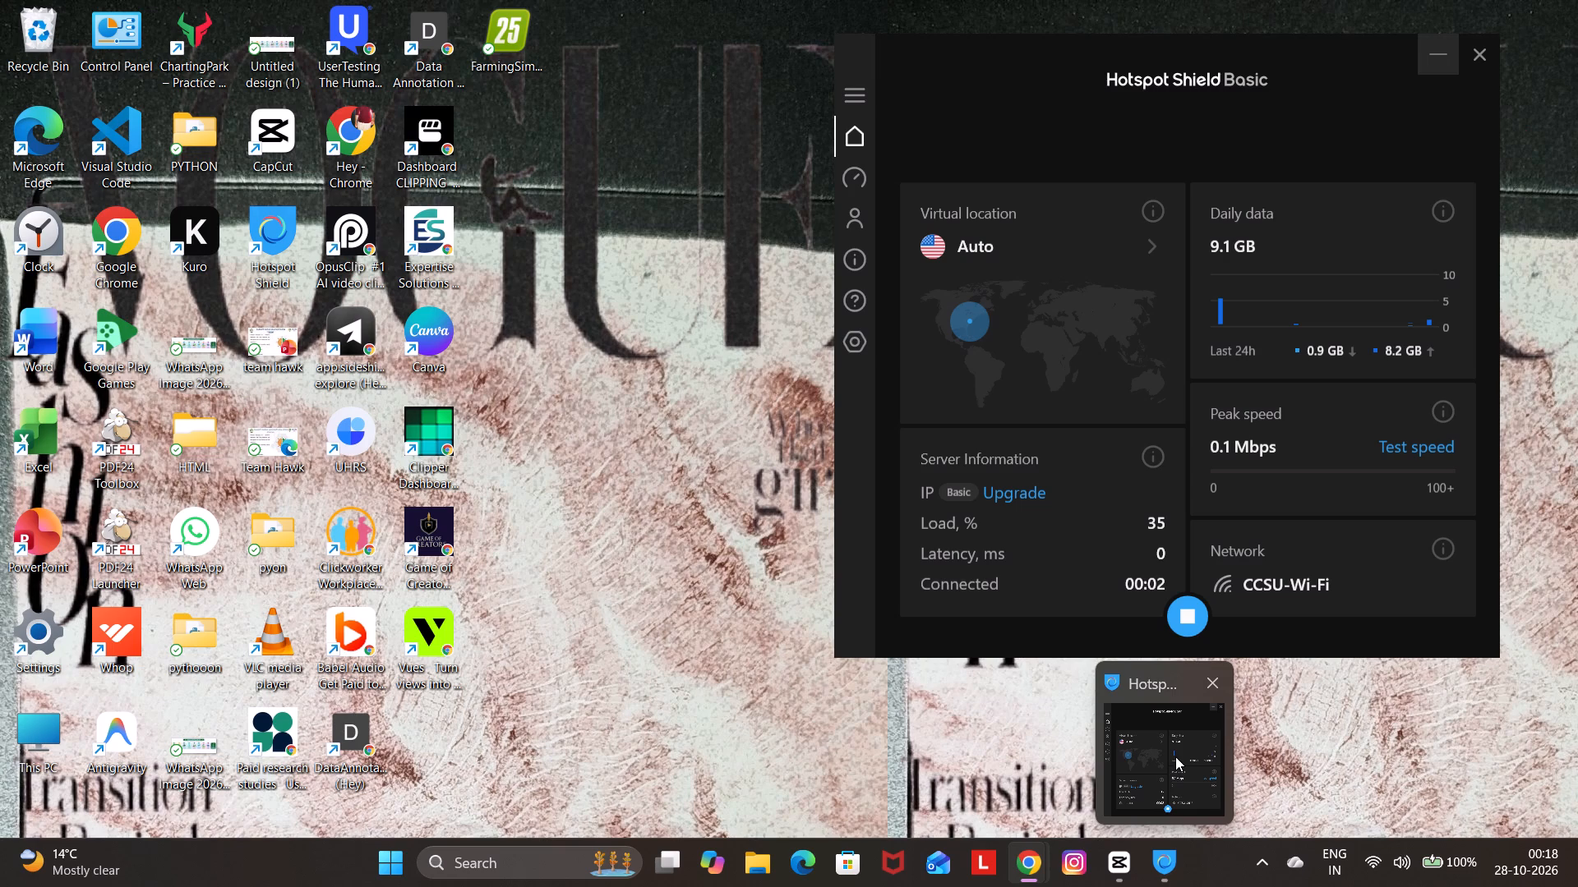
Connect Hotspot Shield to the Singapore virtual location and minimise its window.
{"action": "left_click", "coordinate": [1171, 721]}
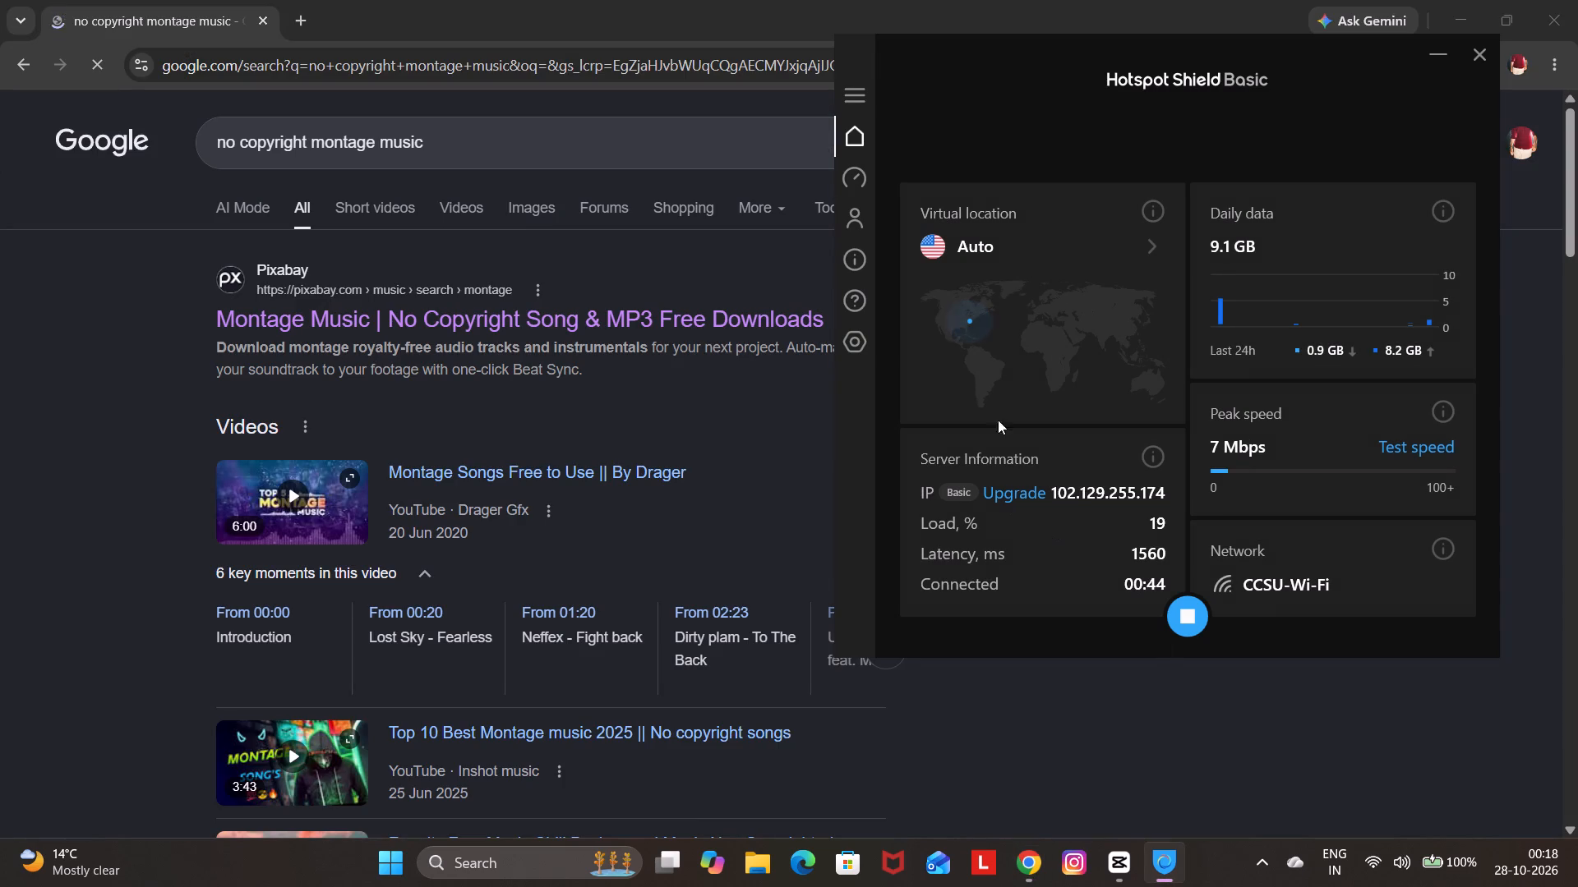
{"action": "left_click", "coordinate": [1148, 243]}
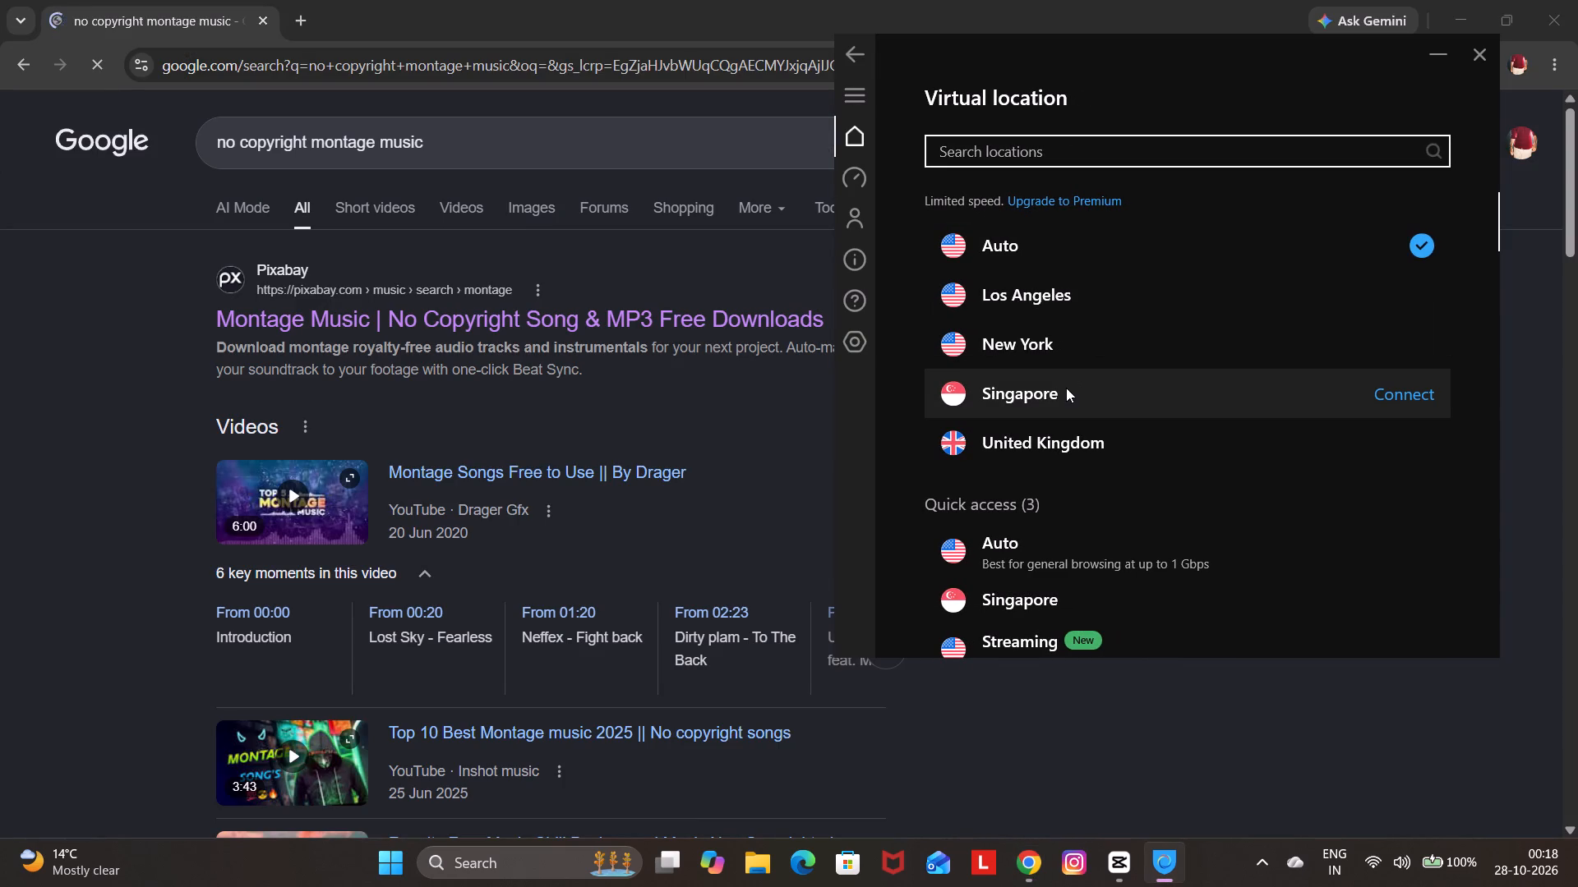
{"action": "left_click", "coordinate": [1065, 391]}
{"action": "left_click", "coordinate": [1410, 389]}
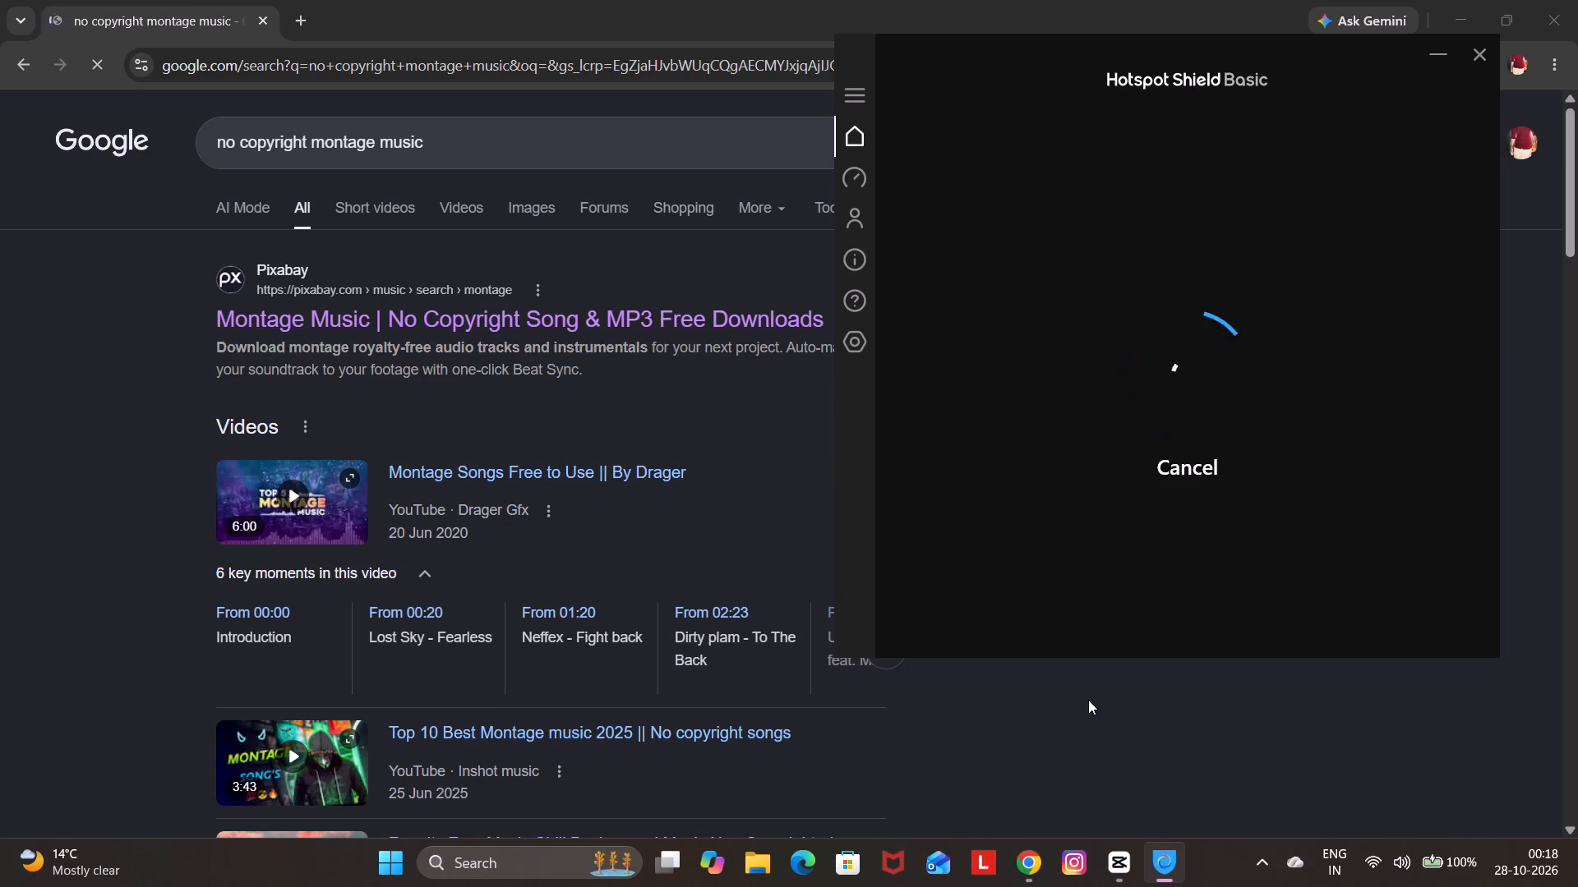
{"action": "left_click", "coordinate": [1446, 56]}
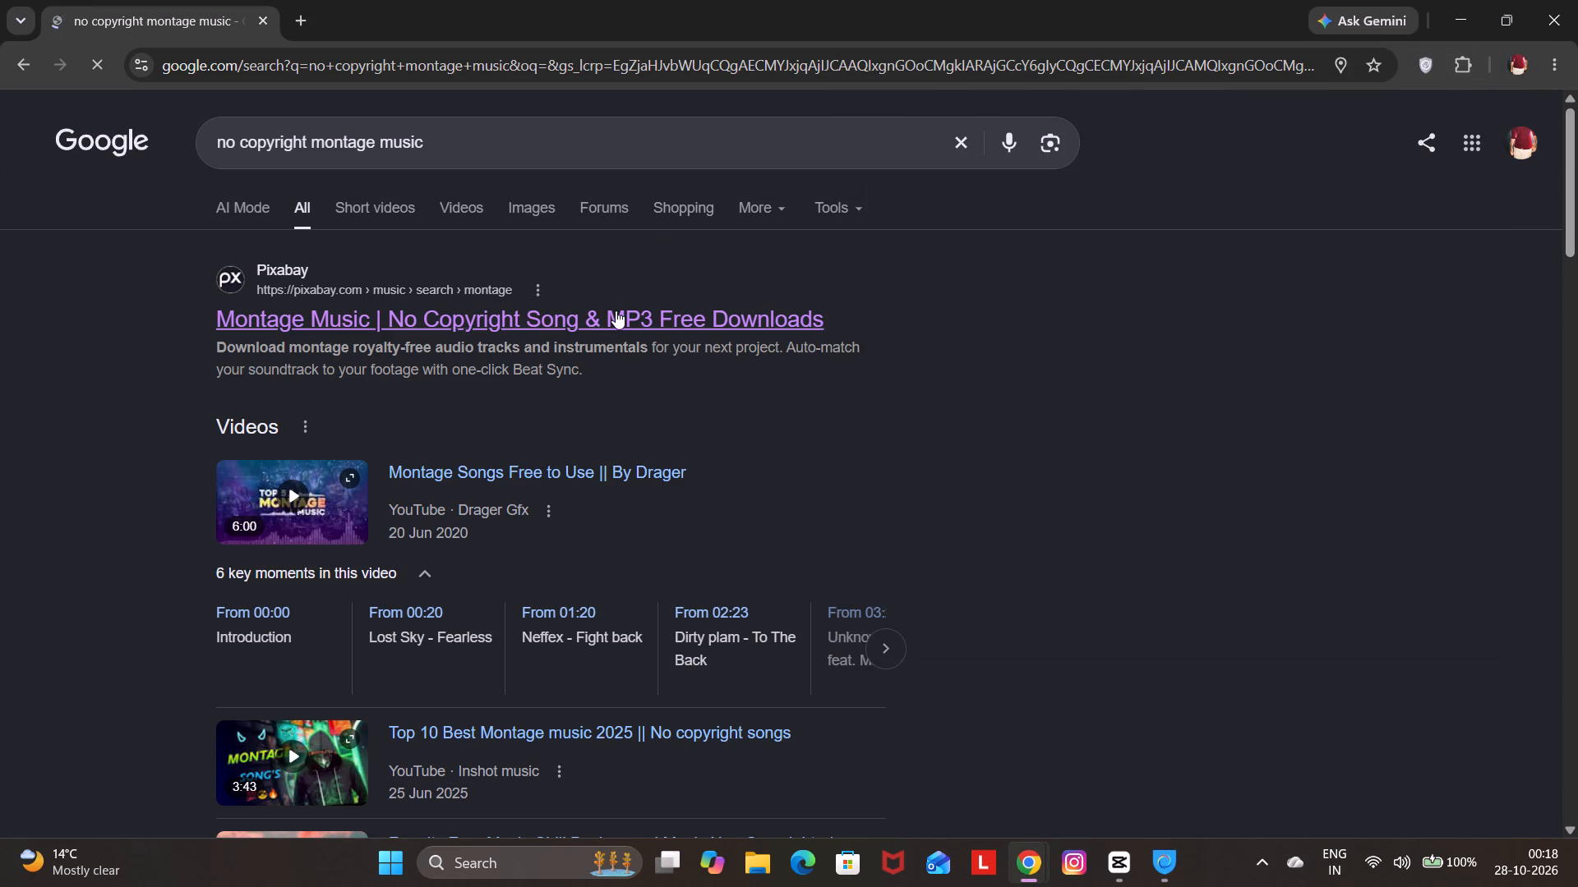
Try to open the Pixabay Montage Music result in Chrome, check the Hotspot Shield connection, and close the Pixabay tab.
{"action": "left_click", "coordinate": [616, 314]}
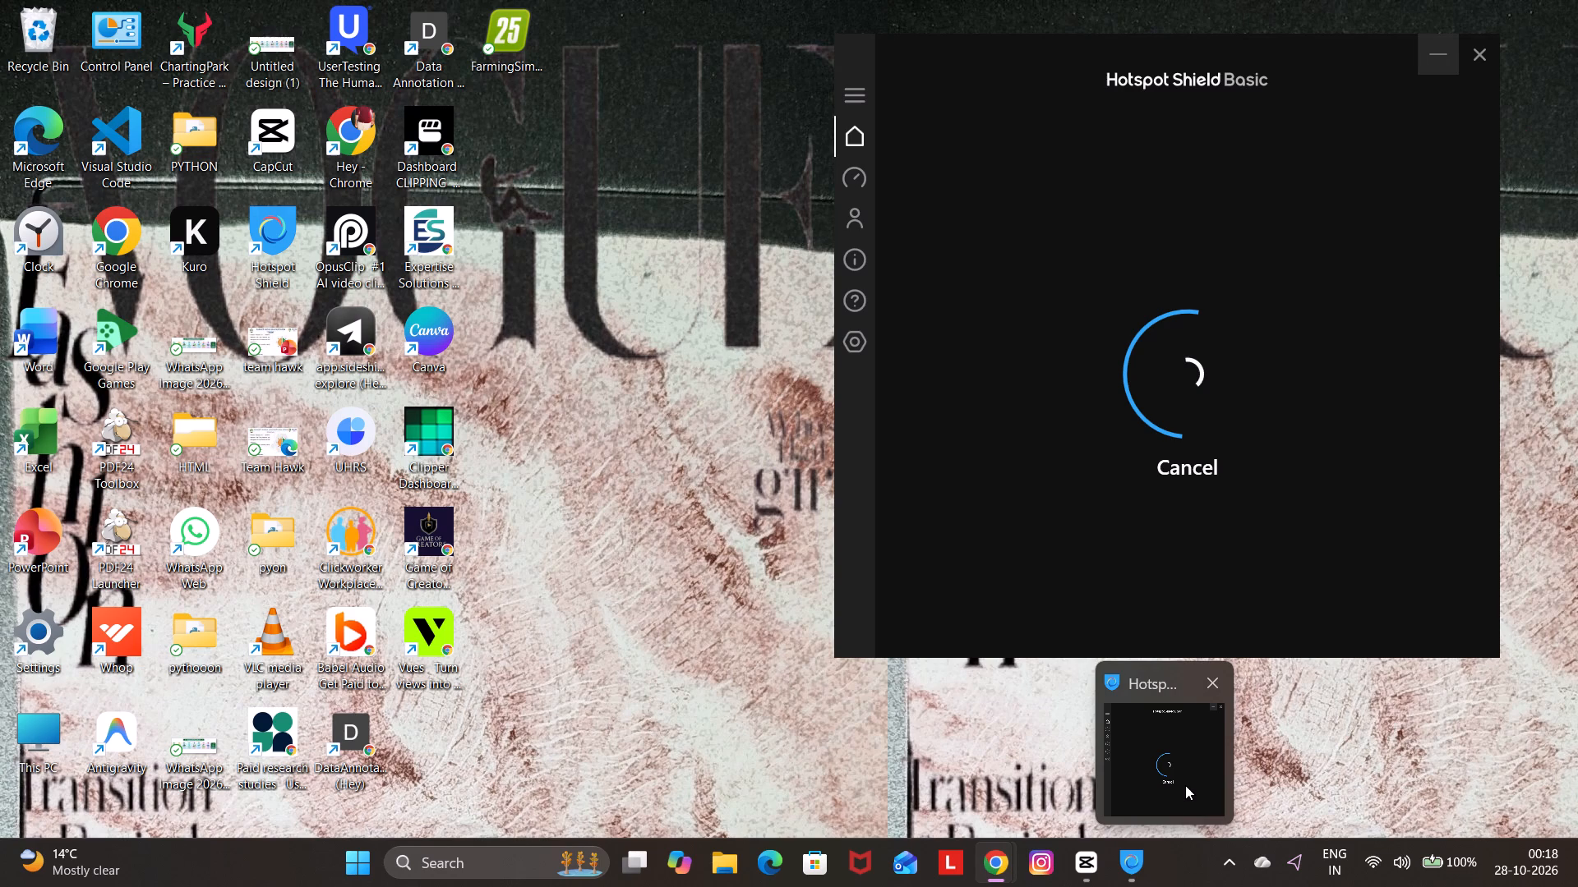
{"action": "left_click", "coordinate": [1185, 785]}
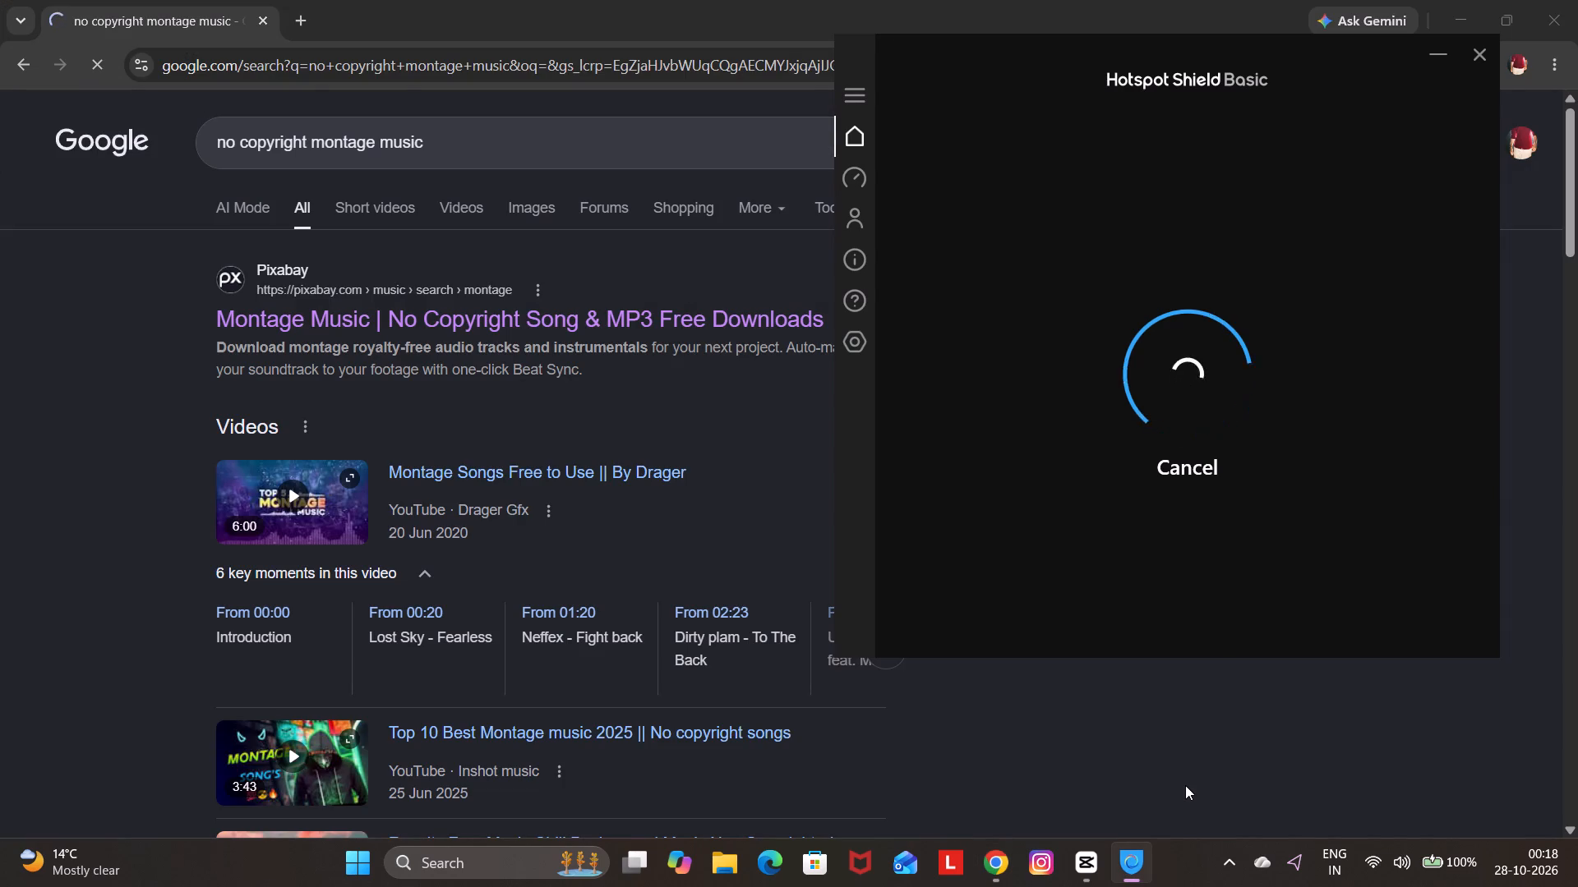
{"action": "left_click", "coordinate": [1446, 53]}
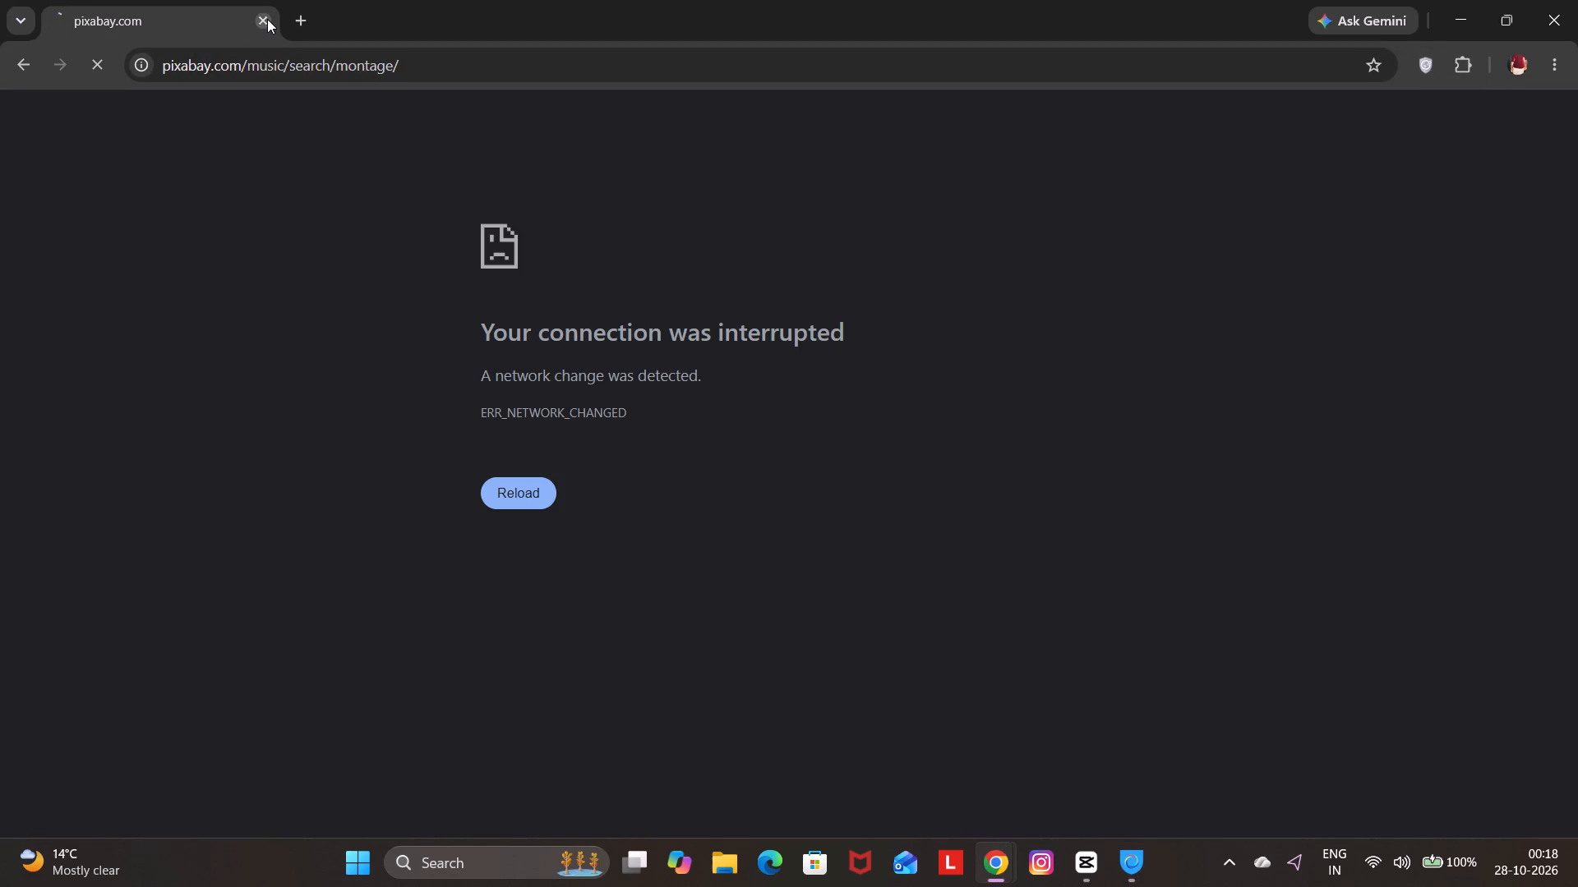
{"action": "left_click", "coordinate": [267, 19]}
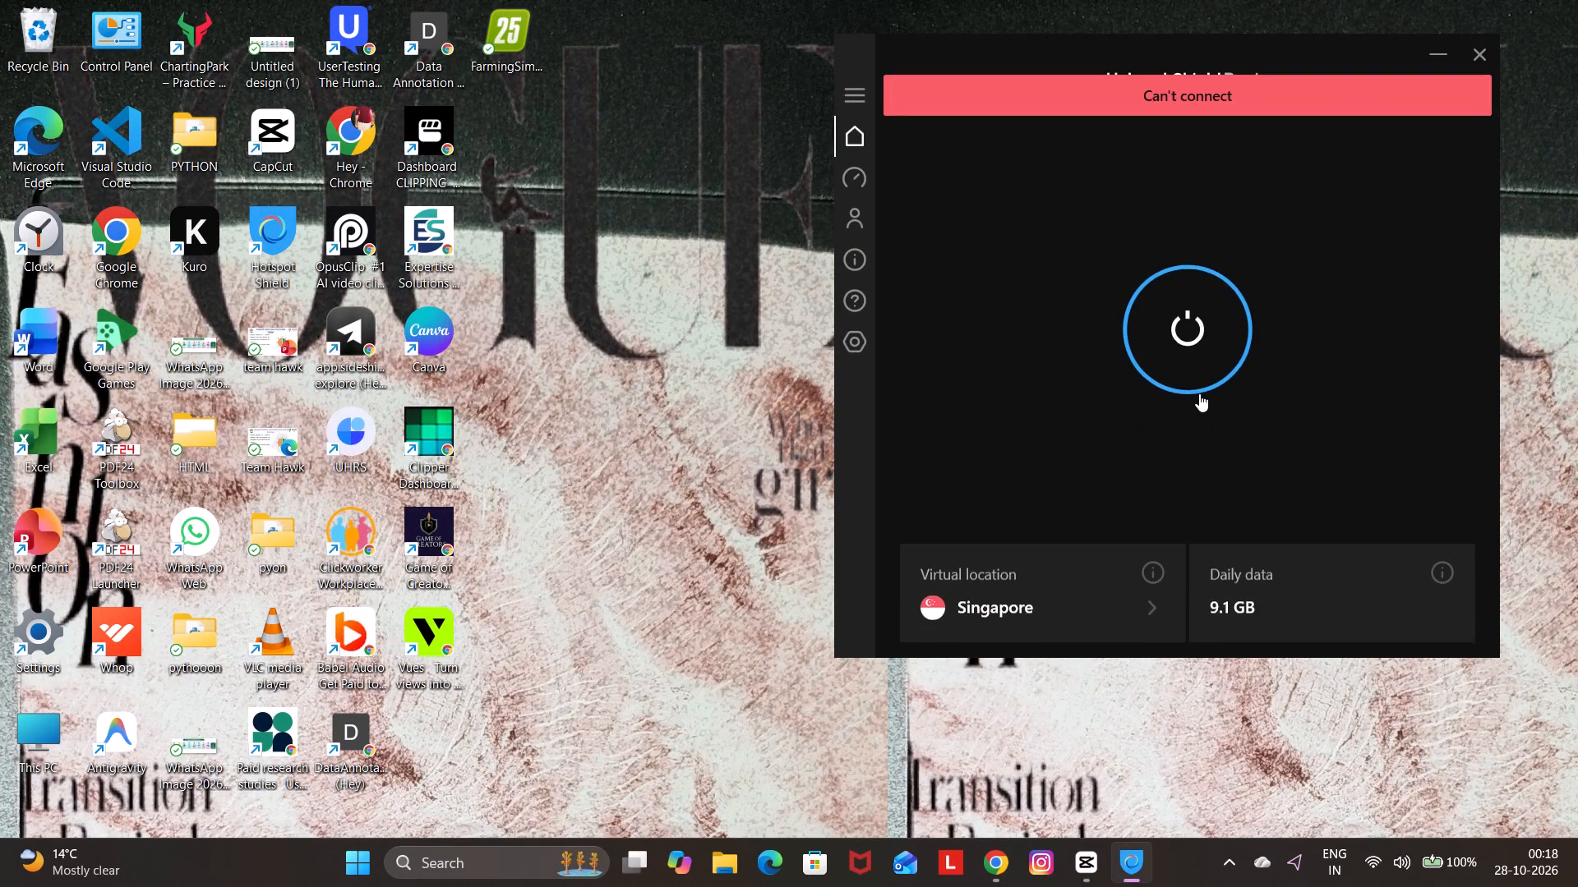
Retry the Hotspot Shield connection with the Singapore virtual location.
{"action": "left_click", "coordinate": [1193, 363]}
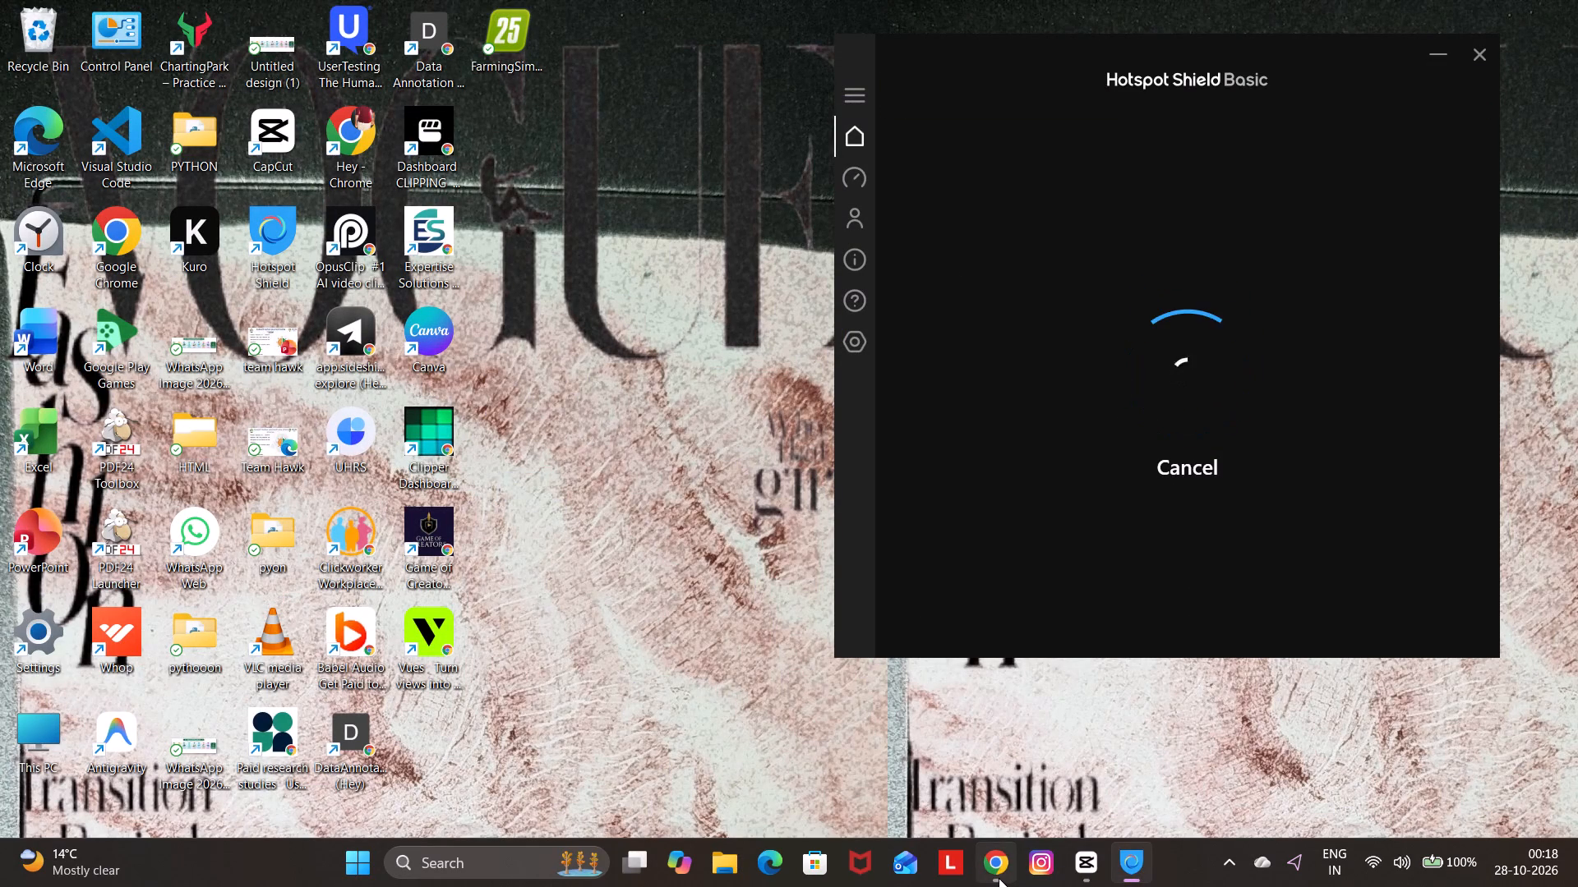
Open a new maximised Chrome window and search for no copyright montage music.
{"action": "left_click", "coordinate": [999, 878]}
{"action": "left_click", "coordinate": [999, 878]}
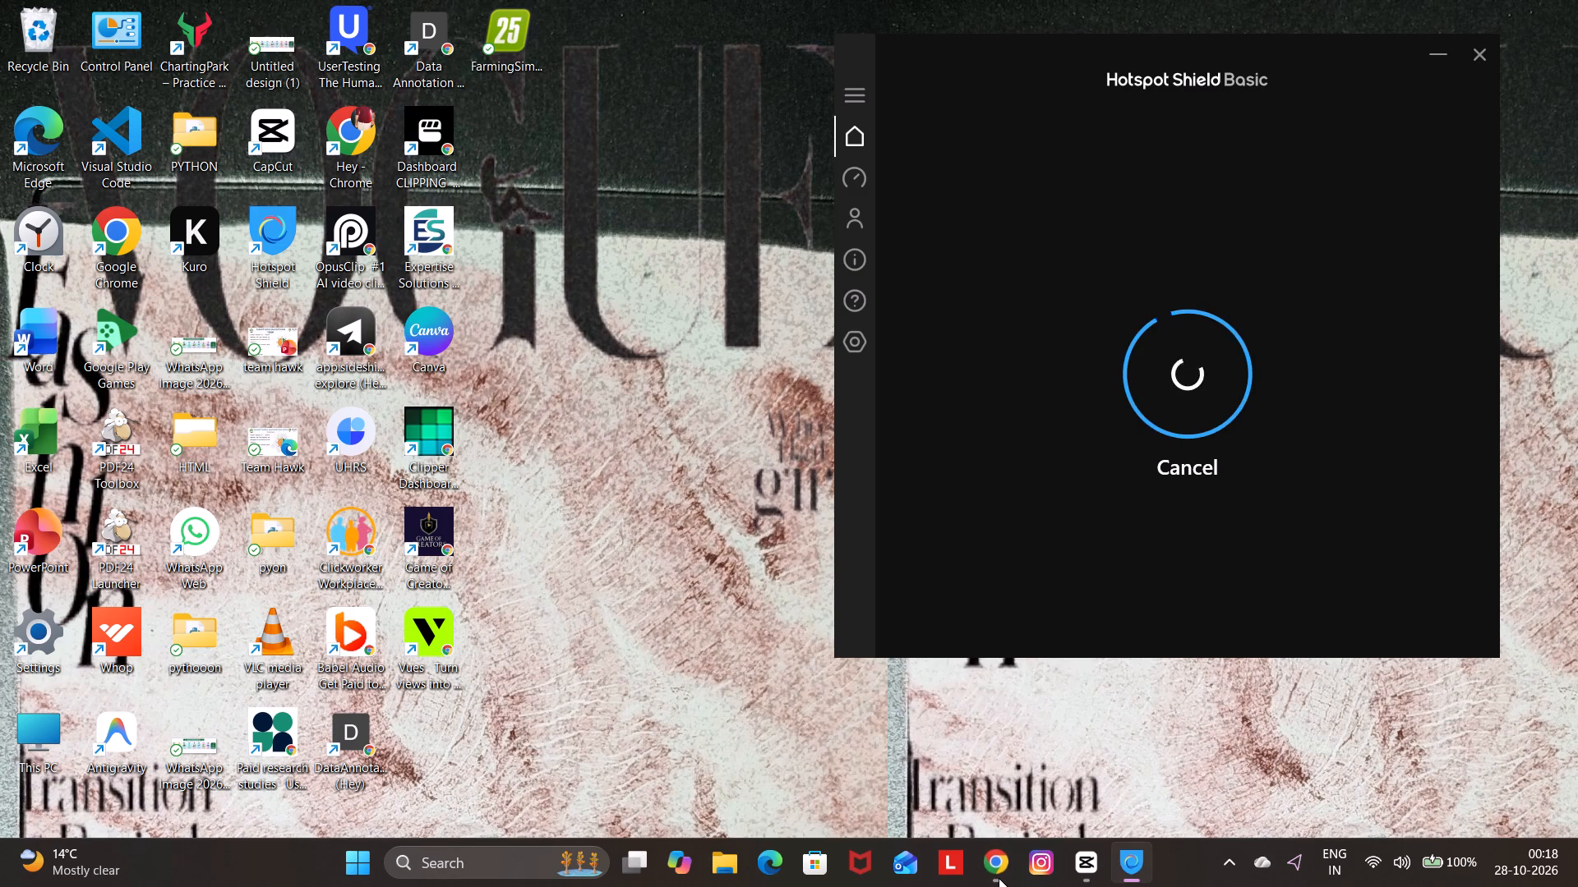
{"action": "double_click", "coordinate": [342, 133]}
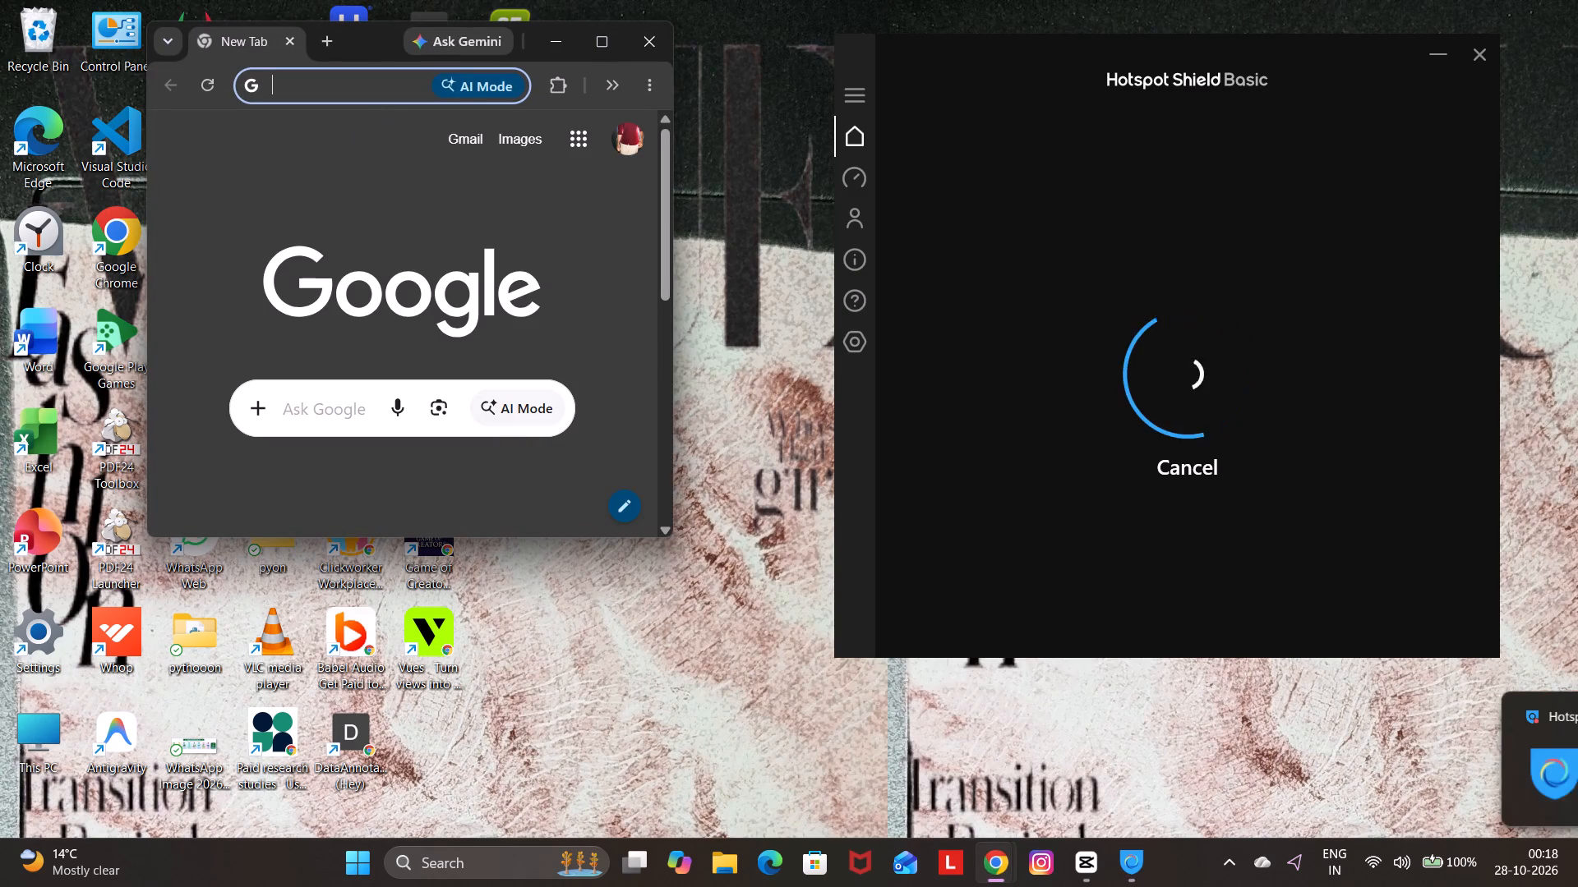
{"action": "left_click", "coordinate": [602, 43]}
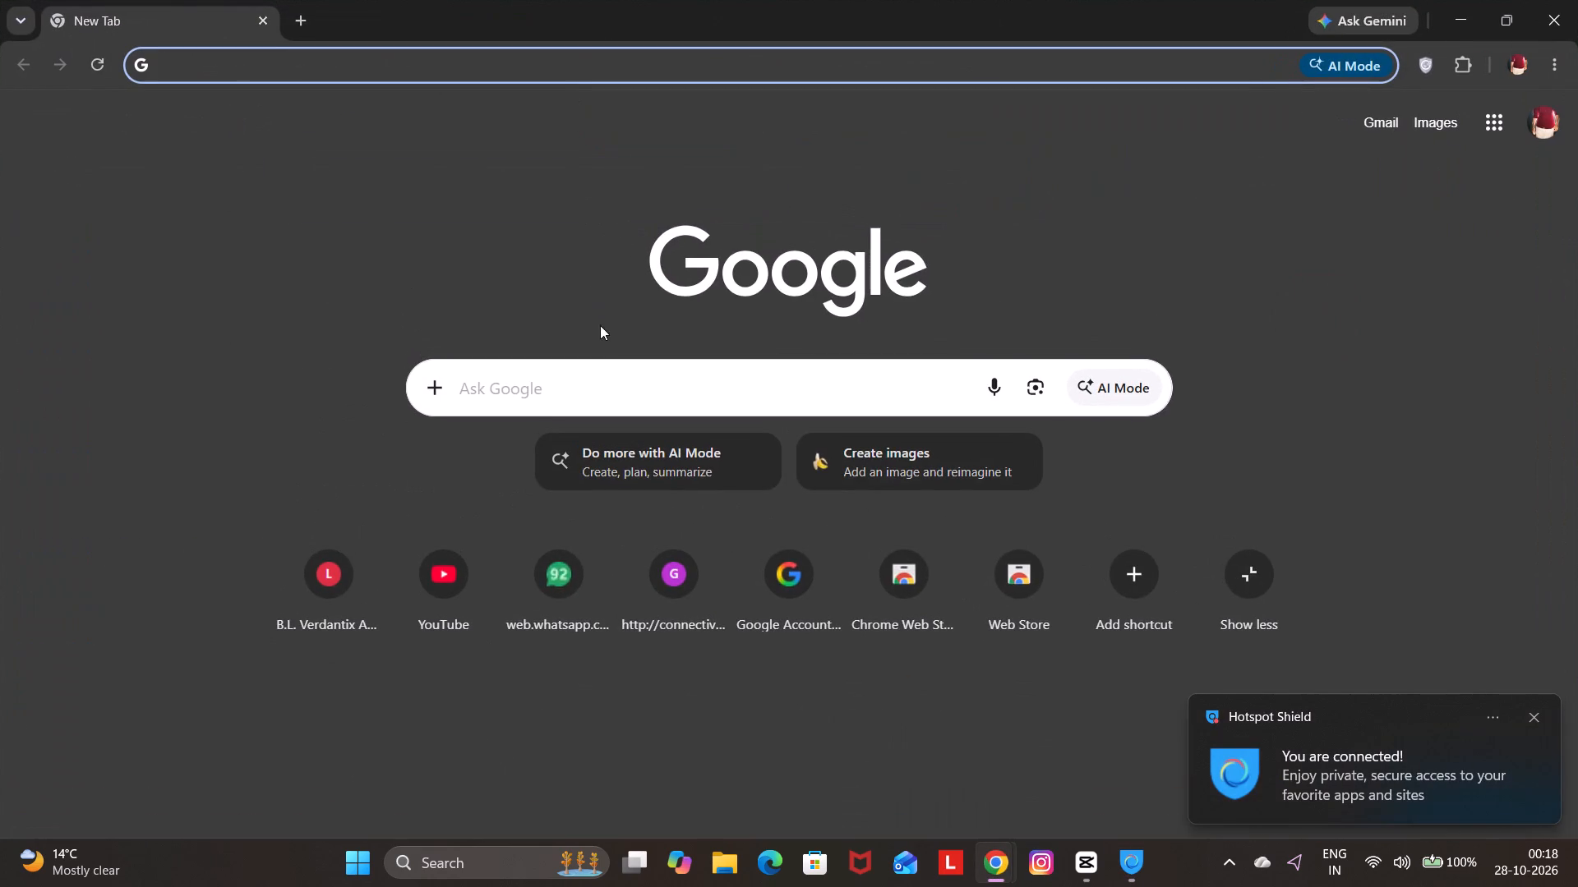
{"action": "left_click", "coordinate": [602, 378]}
{"action": "left_click", "coordinate": [539, 434]}
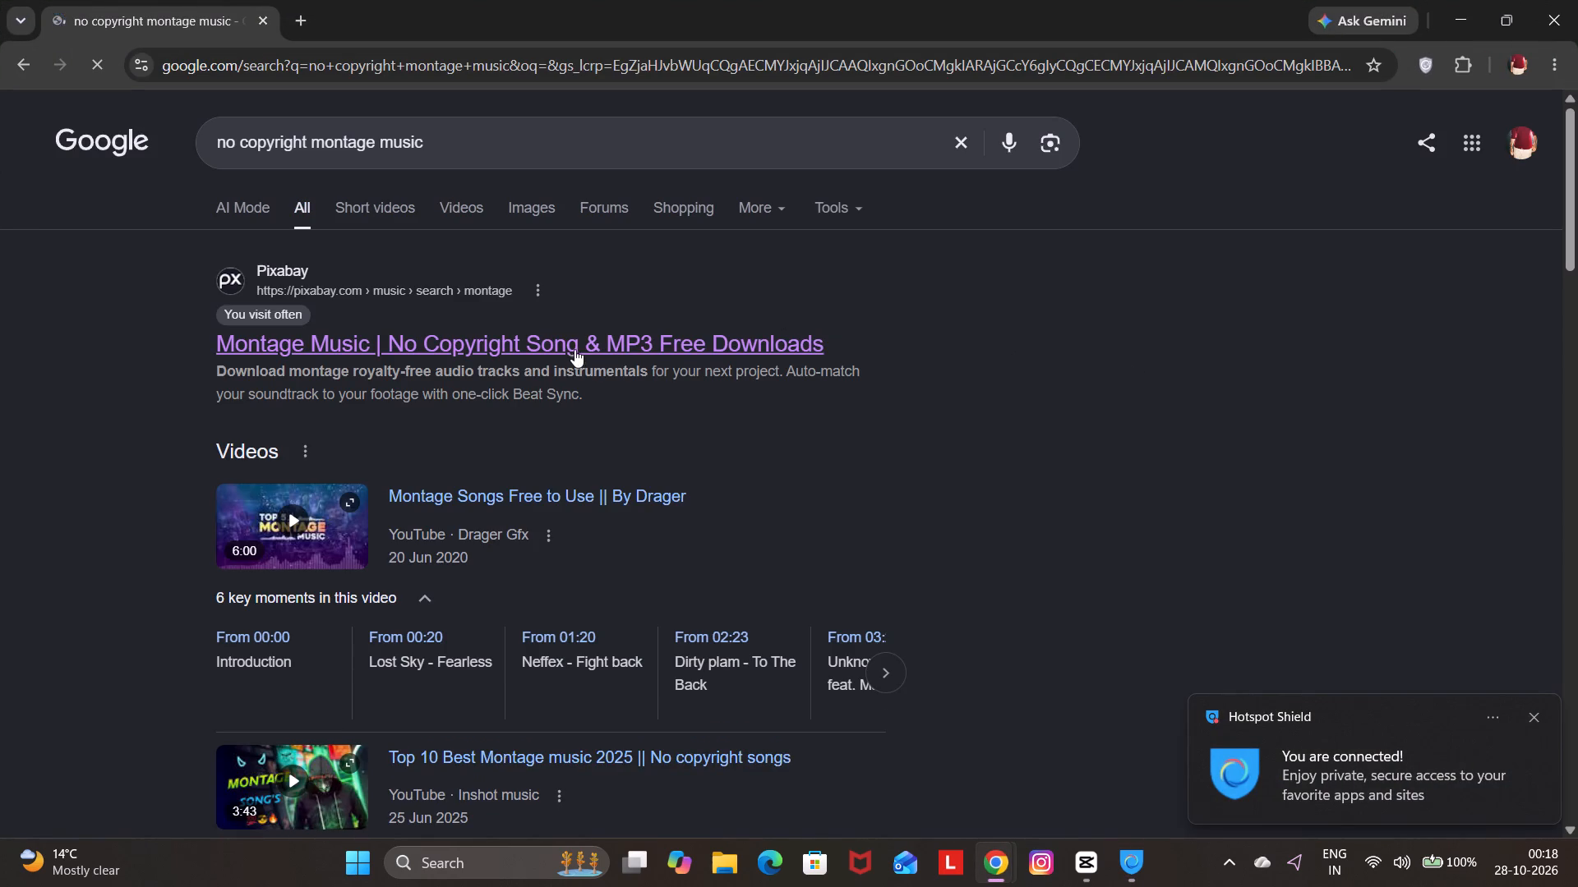
Look through the search results for sites offering no-copyright montage music.
{"action": "scroll", "coordinate": [1142, 414], "scroll_direction": "down", "scroll_amount": 13}
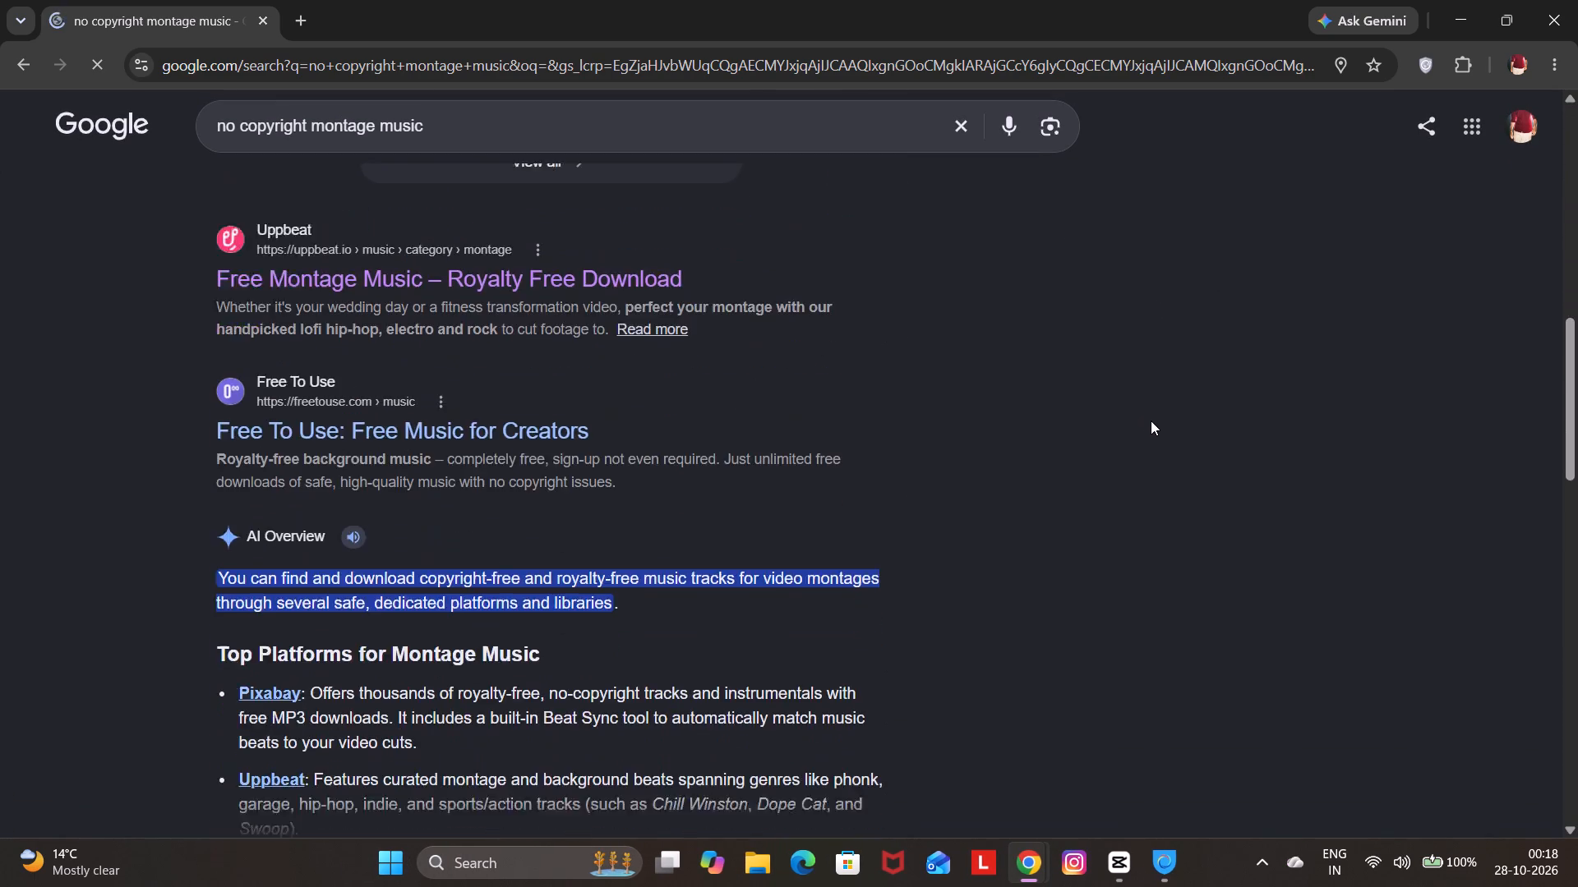
{"action": "scroll", "coordinate": [1151, 421], "scroll_direction": "down", "scroll_amount": 5}
{"action": "scroll", "coordinate": [1155, 424], "scroll_direction": "up", "scroll_amount": 2}
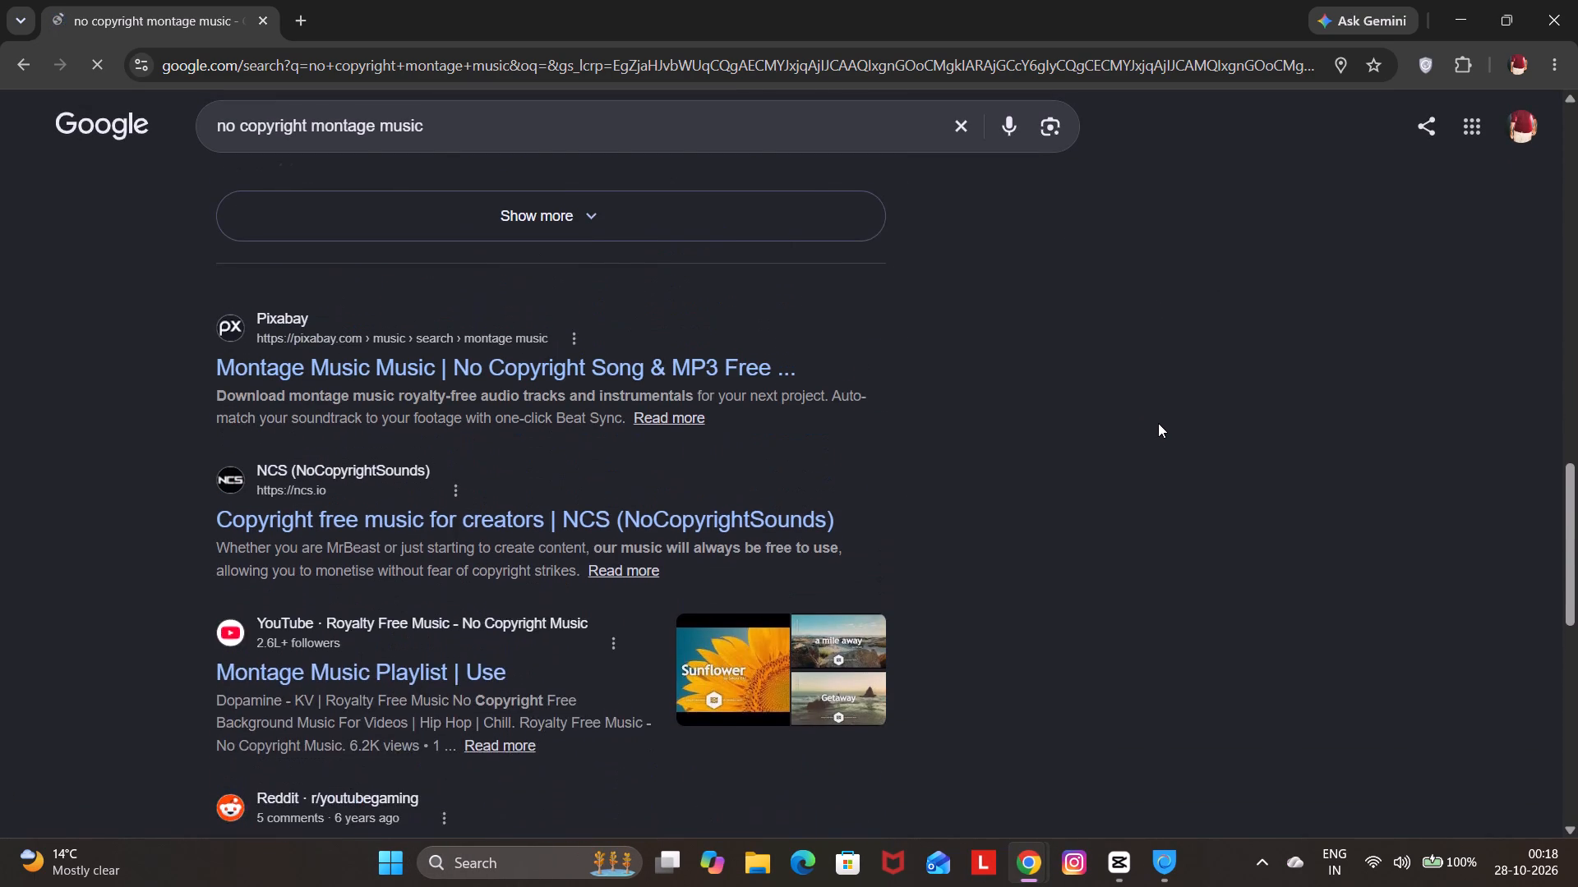
{"action": "scroll", "coordinate": [1158, 423], "scroll_direction": "down", "scroll_amount": 1}
{"action": "scroll", "coordinate": [1158, 423], "scroll_direction": "up", "scroll_amount": 4}
{"action": "scroll", "coordinate": [1158, 423], "scroll_direction": "up", "scroll_amount": 18}
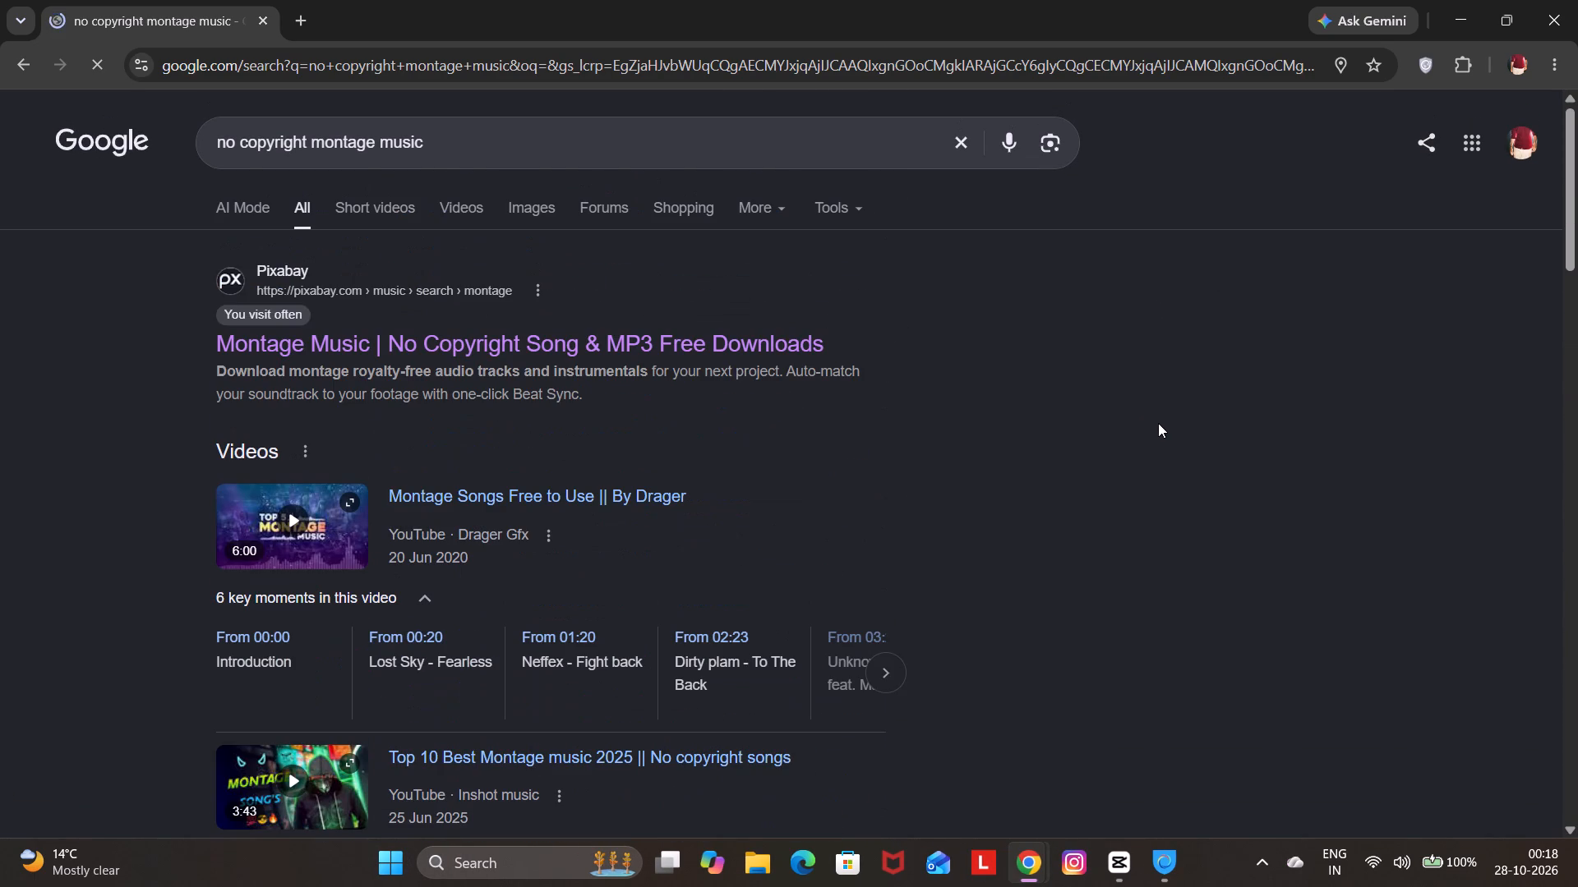
{"action": "scroll", "coordinate": [1158, 423], "scroll_direction": "up", "scroll_amount": 2}
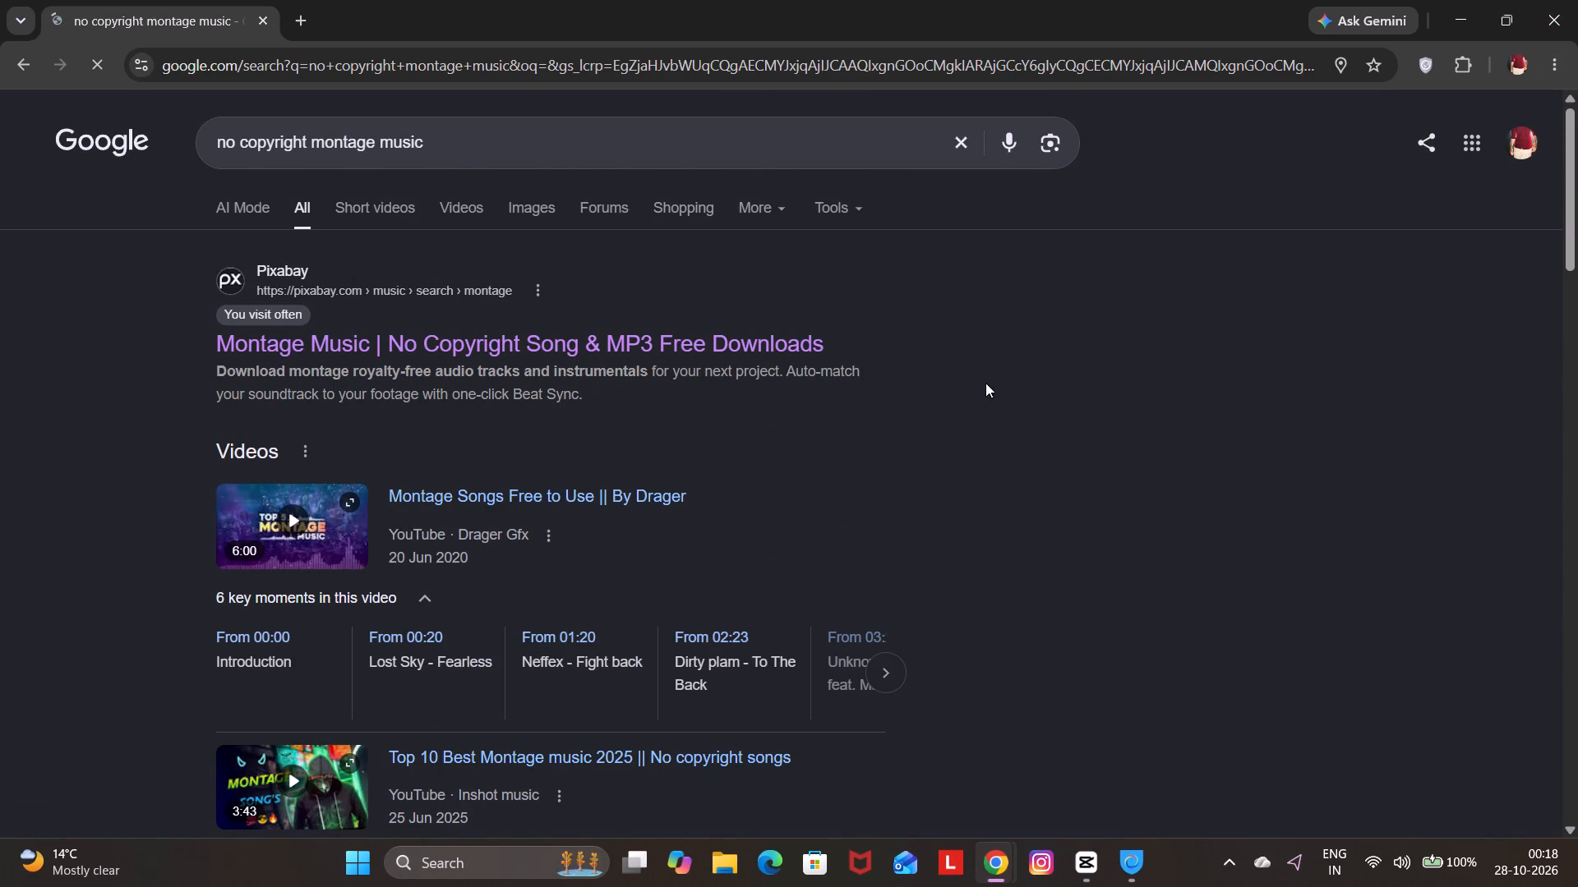
{"action": "scroll", "coordinate": [990, 381], "scroll_direction": "down", "scroll_amount": 1}
{"action": "scroll", "coordinate": [996, 385], "scroll_direction": "up", "scroll_amount": 7}
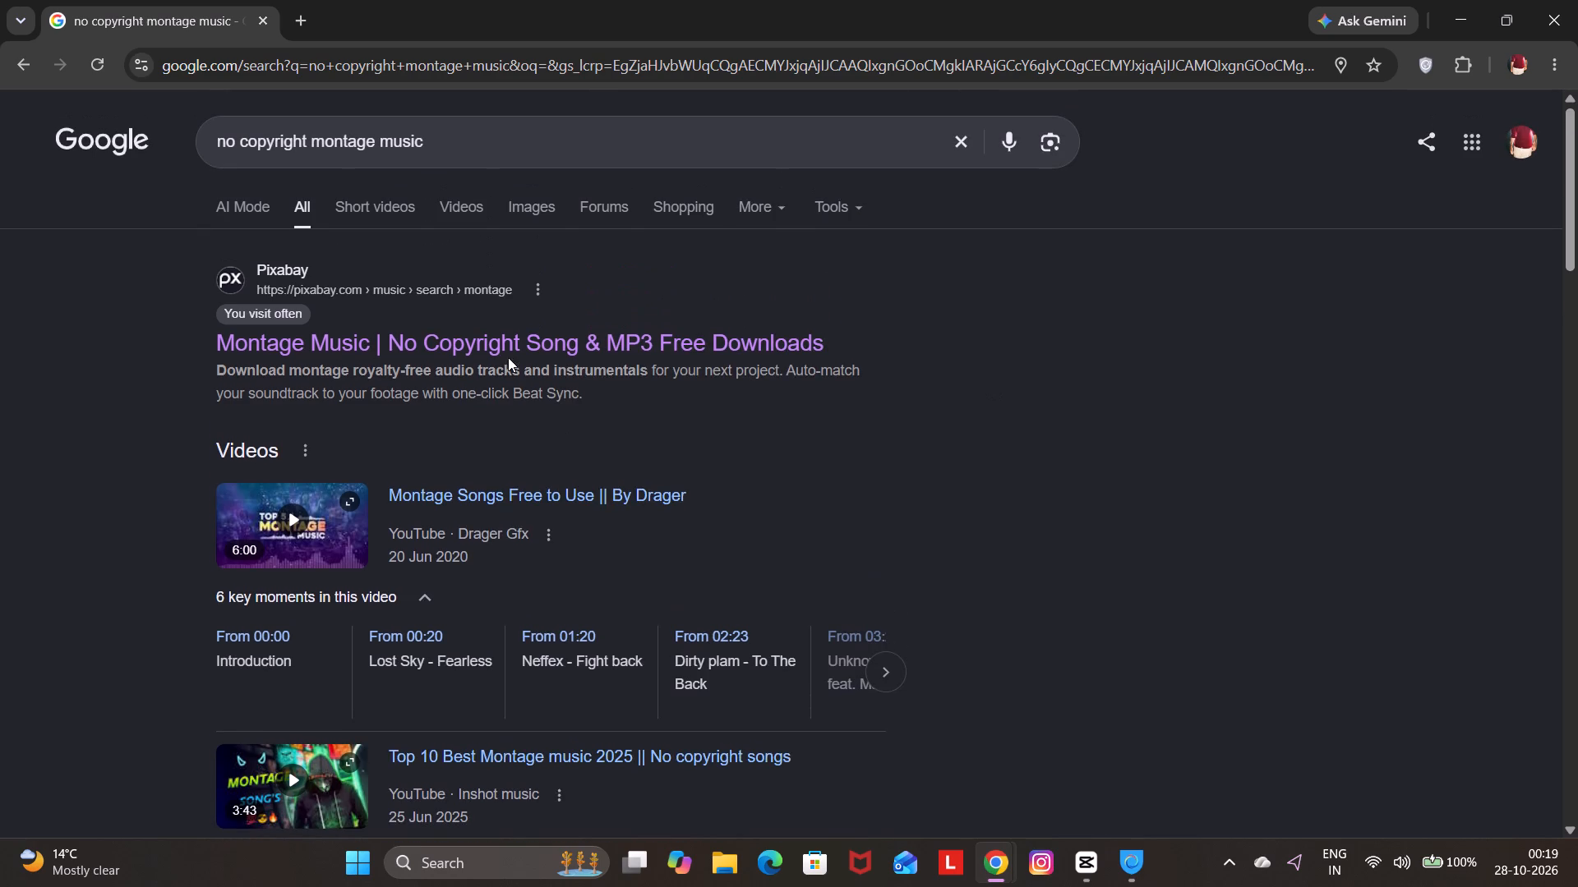
Open the Pixabay Montage Music result.
{"action": "left_click", "coordinate": [558, 347]}
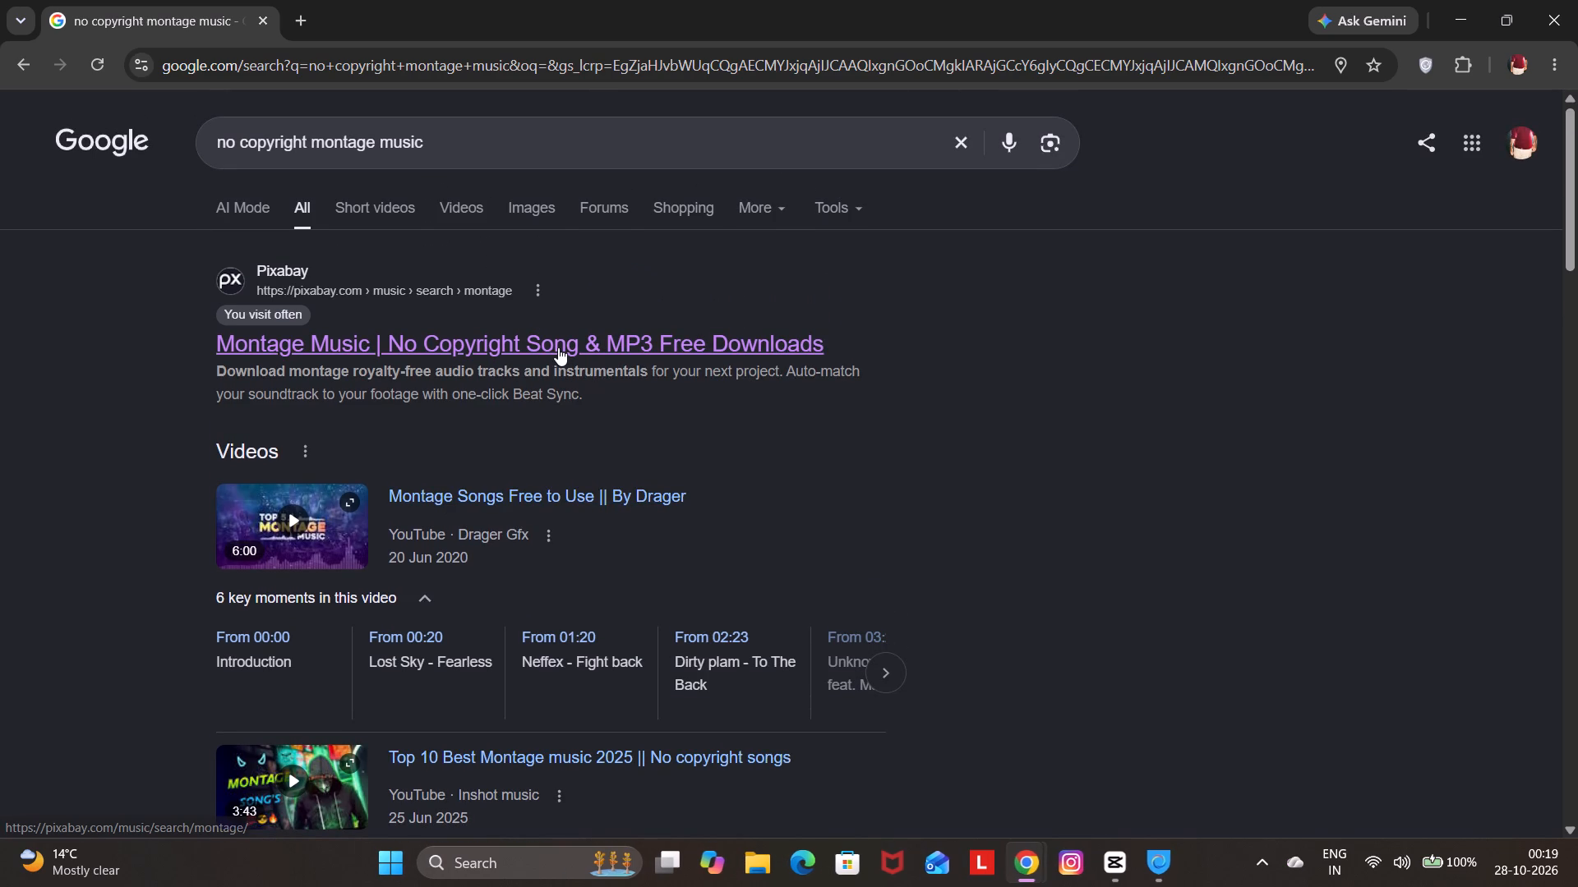
Preview the Montage, Epic Montage and Bass beat for montage tracks in the Pixabay results.
{"action": "scroll", "coordinate": [1087, 397], "scroll_direction": "down", "scroll_amount": 3}
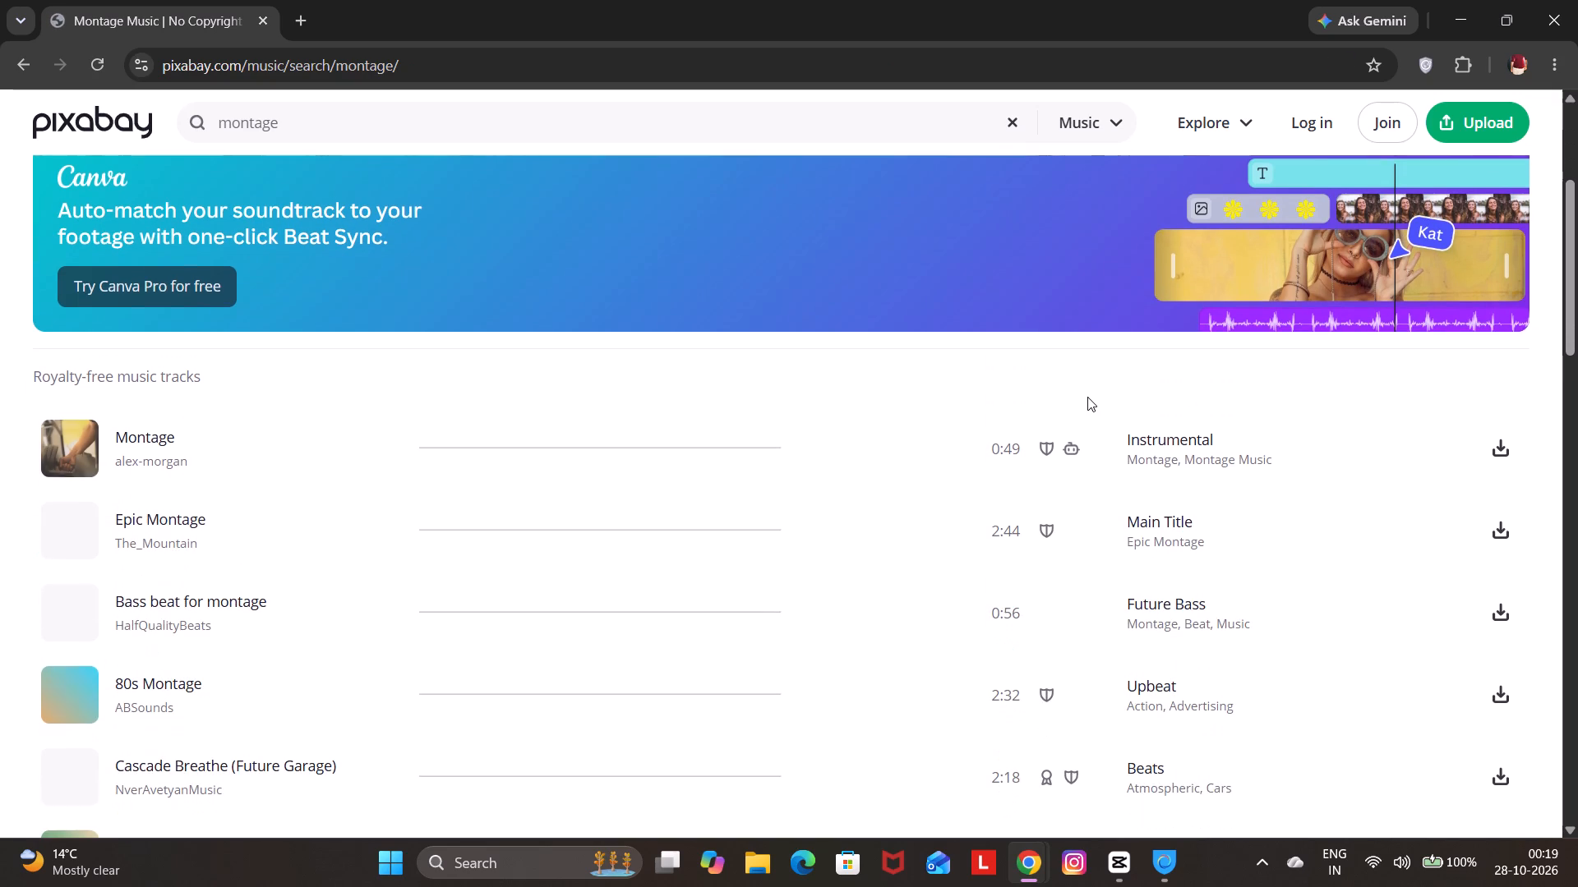
{"action": "left_click", "coordinate": [71, 450]}
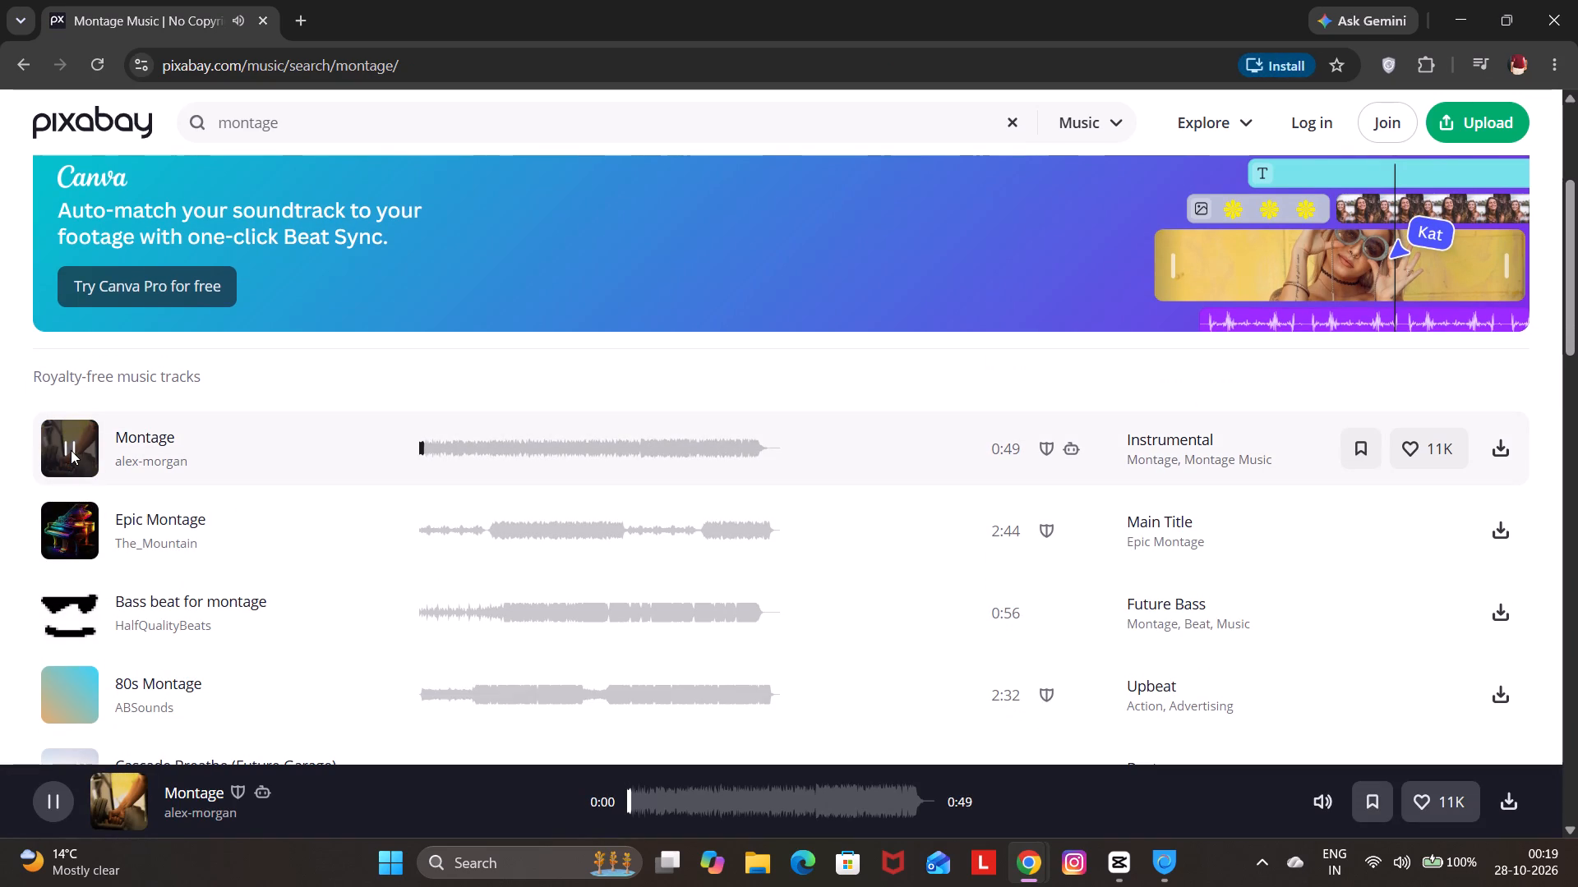
{"action": "scroll", "coordinate": [69, 451], "scroll_direction": "down", "scroll_amount": 1}
{"action": "left_click", "coordinate": [68, 434]}
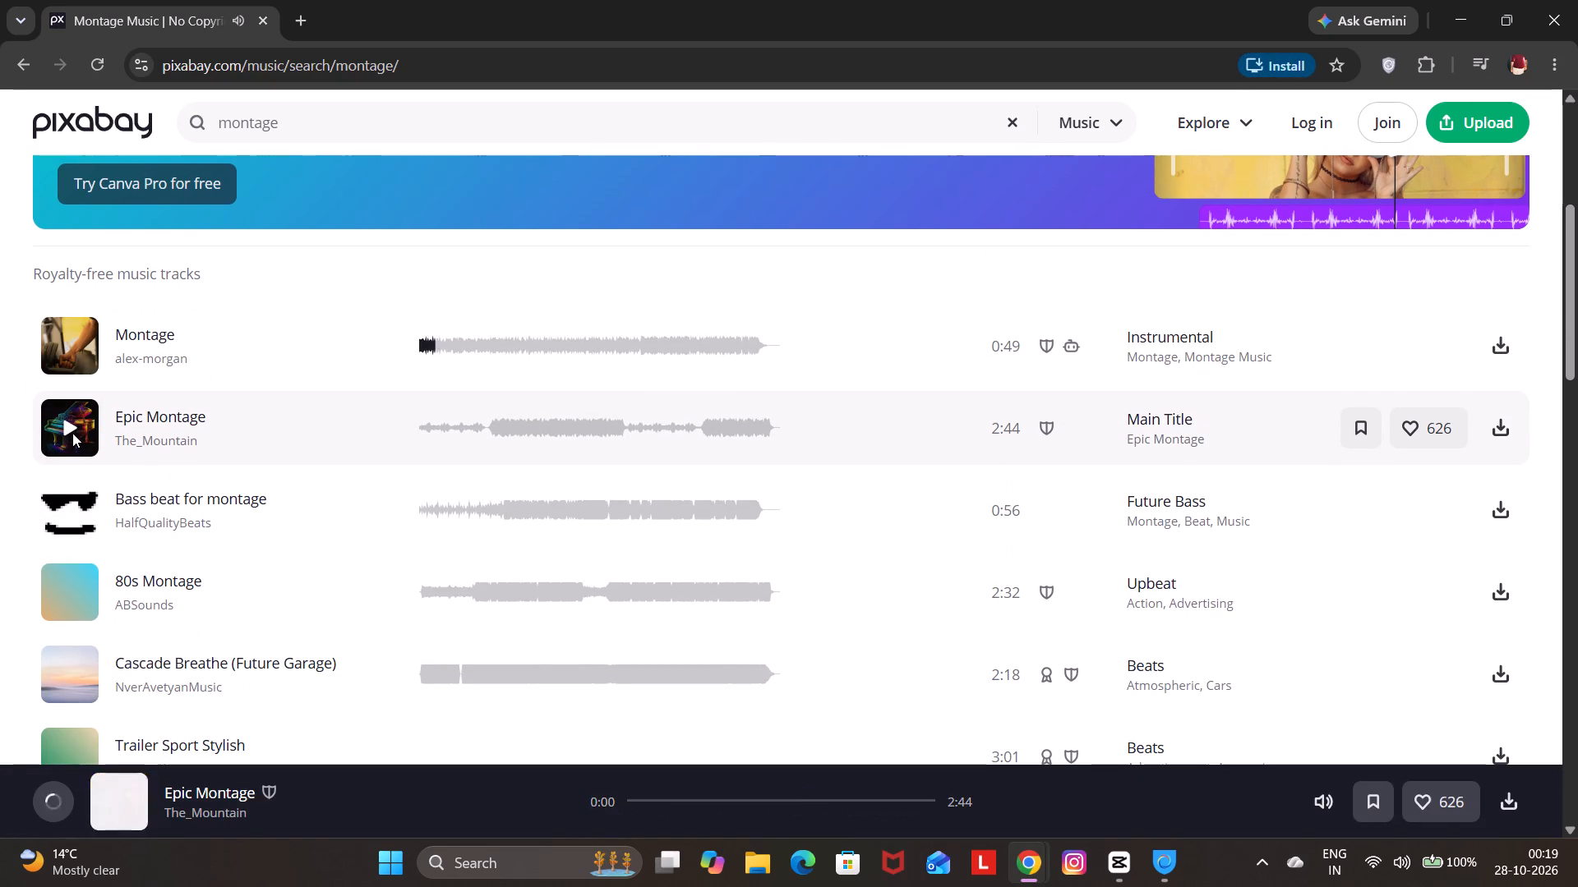
{"action": "scroll", "coordinate": [89, 434], "scroll_direction": "down", "scroll_amount": 1}
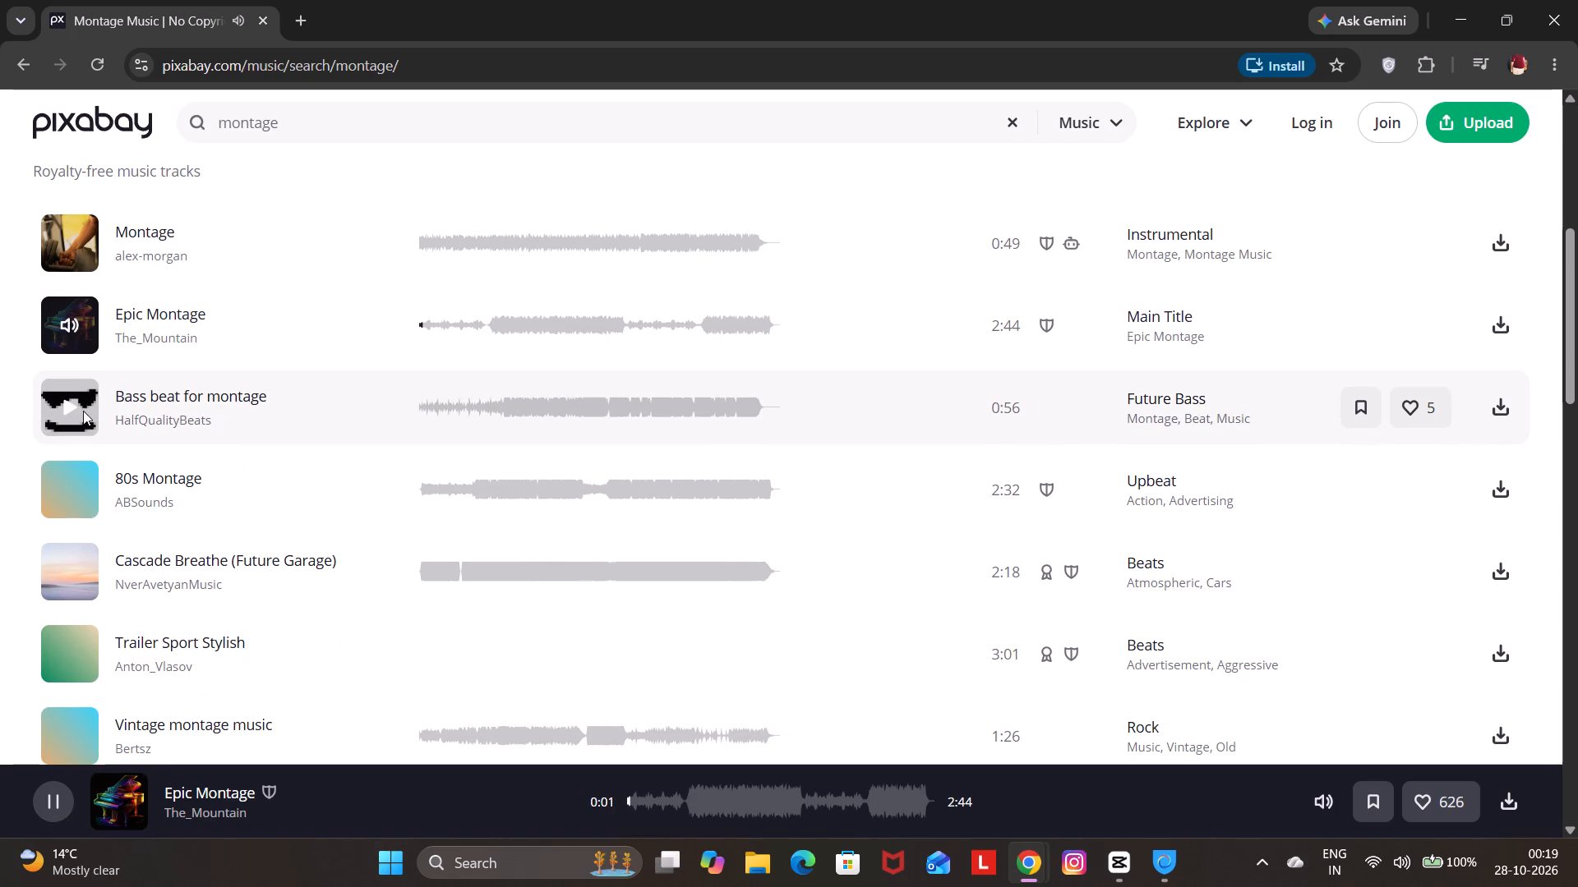
{"action": "left_click", "coordinate": [72, 405]}
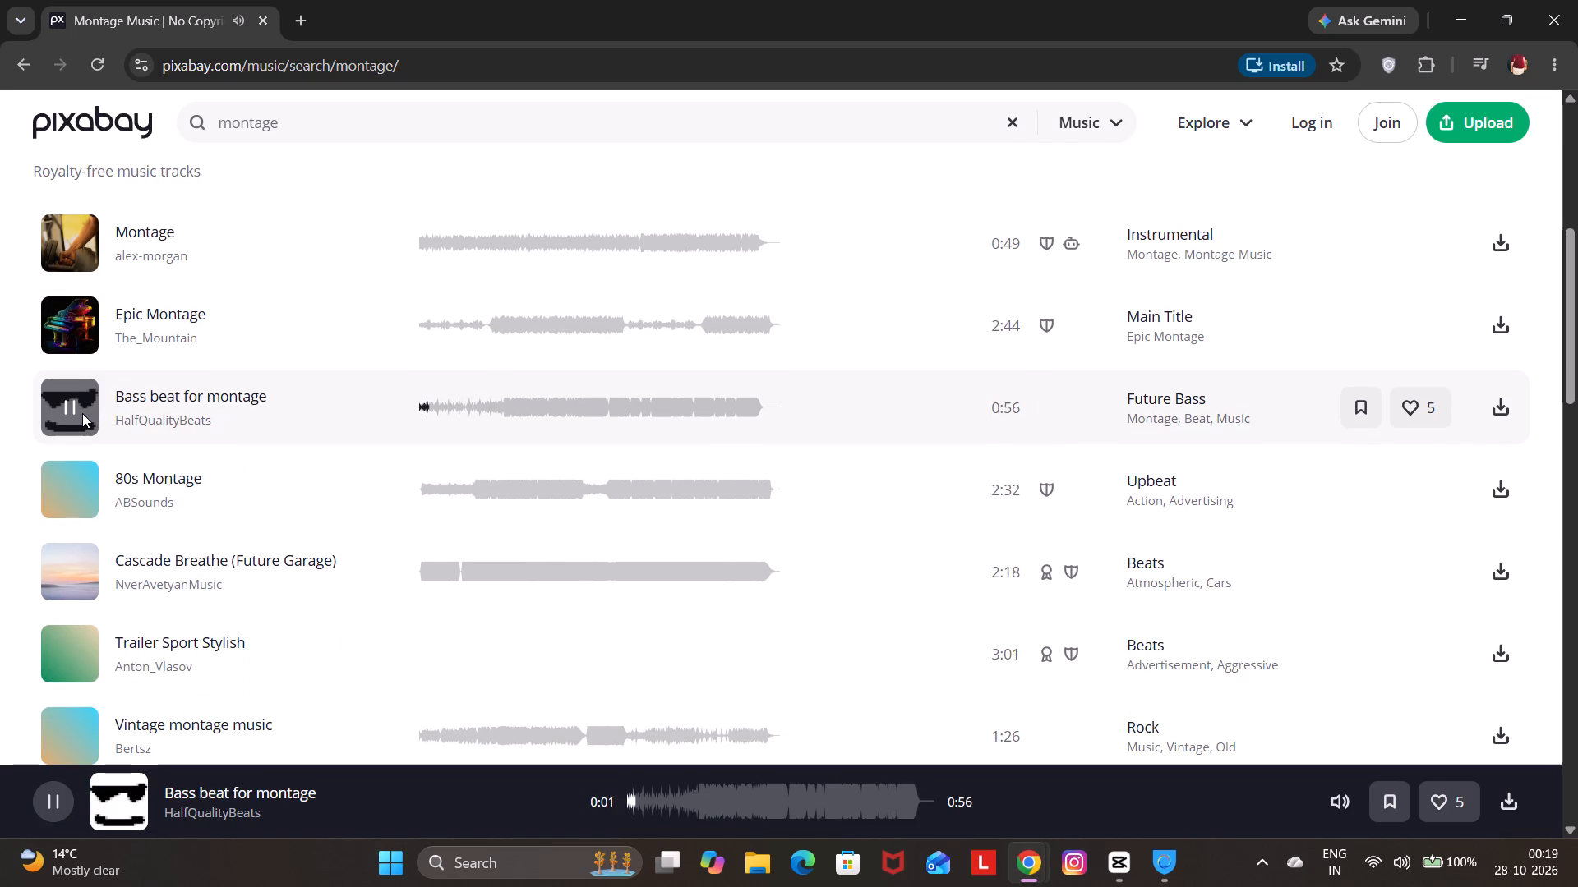
Preview the Screening and ACTION tracks further along the Pixabay montage results.
{"action": "scroll", "coordinate": [109, 416], "scroll_direction": "down", "scroll_amount": 3}
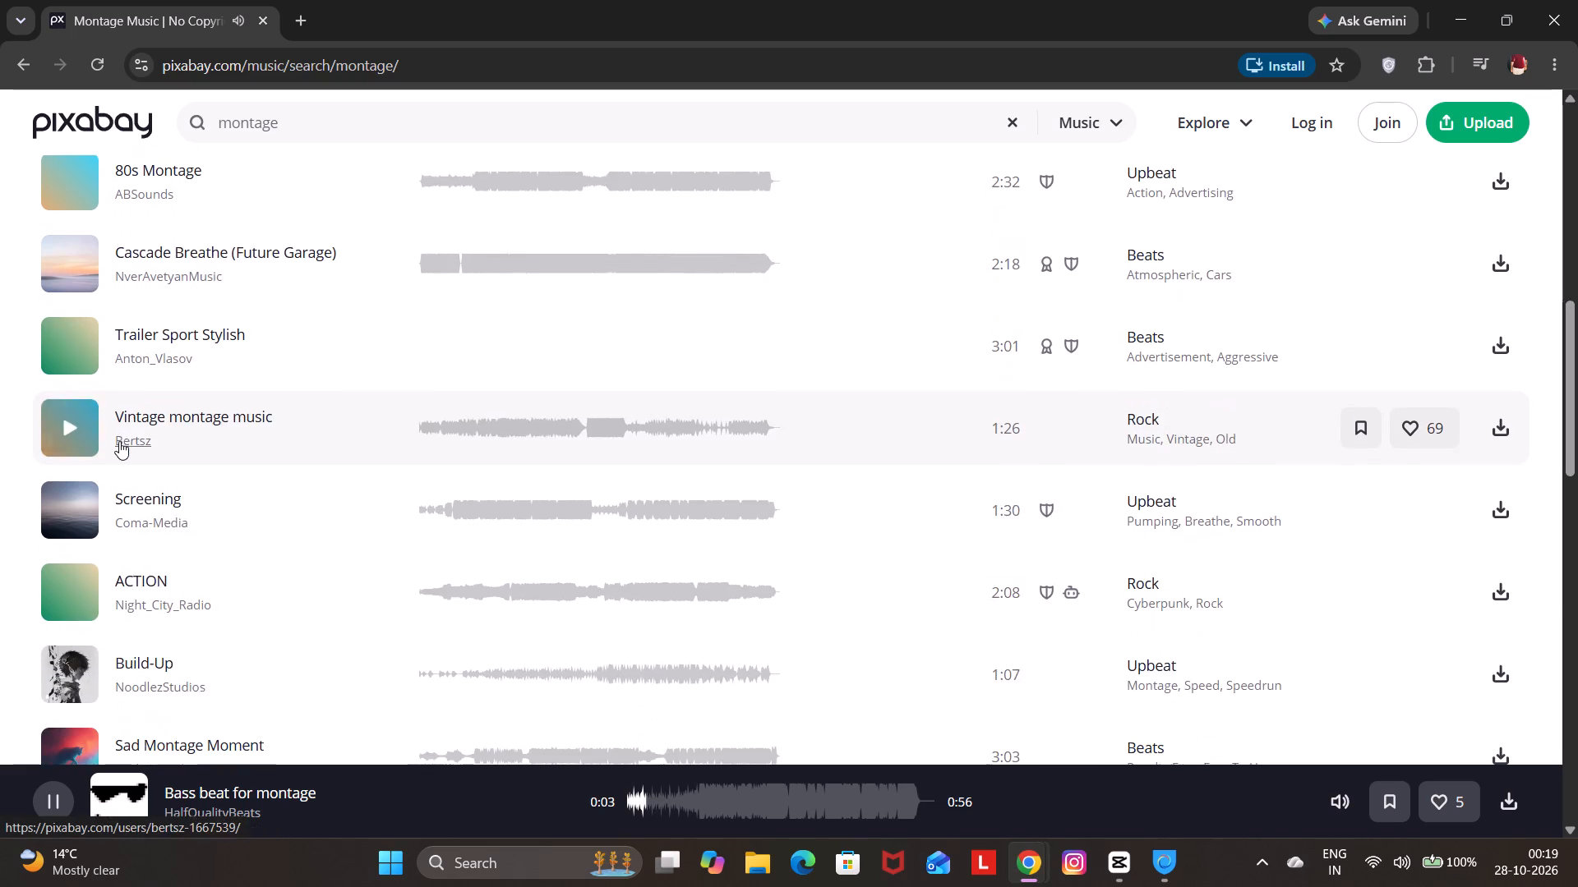
{"action": "scroll", "coordinate": [119, 441], "scroll_direction": "down", "scroll_amount": 1}
{"action": "left_click", "coordinate": [58, 411]}
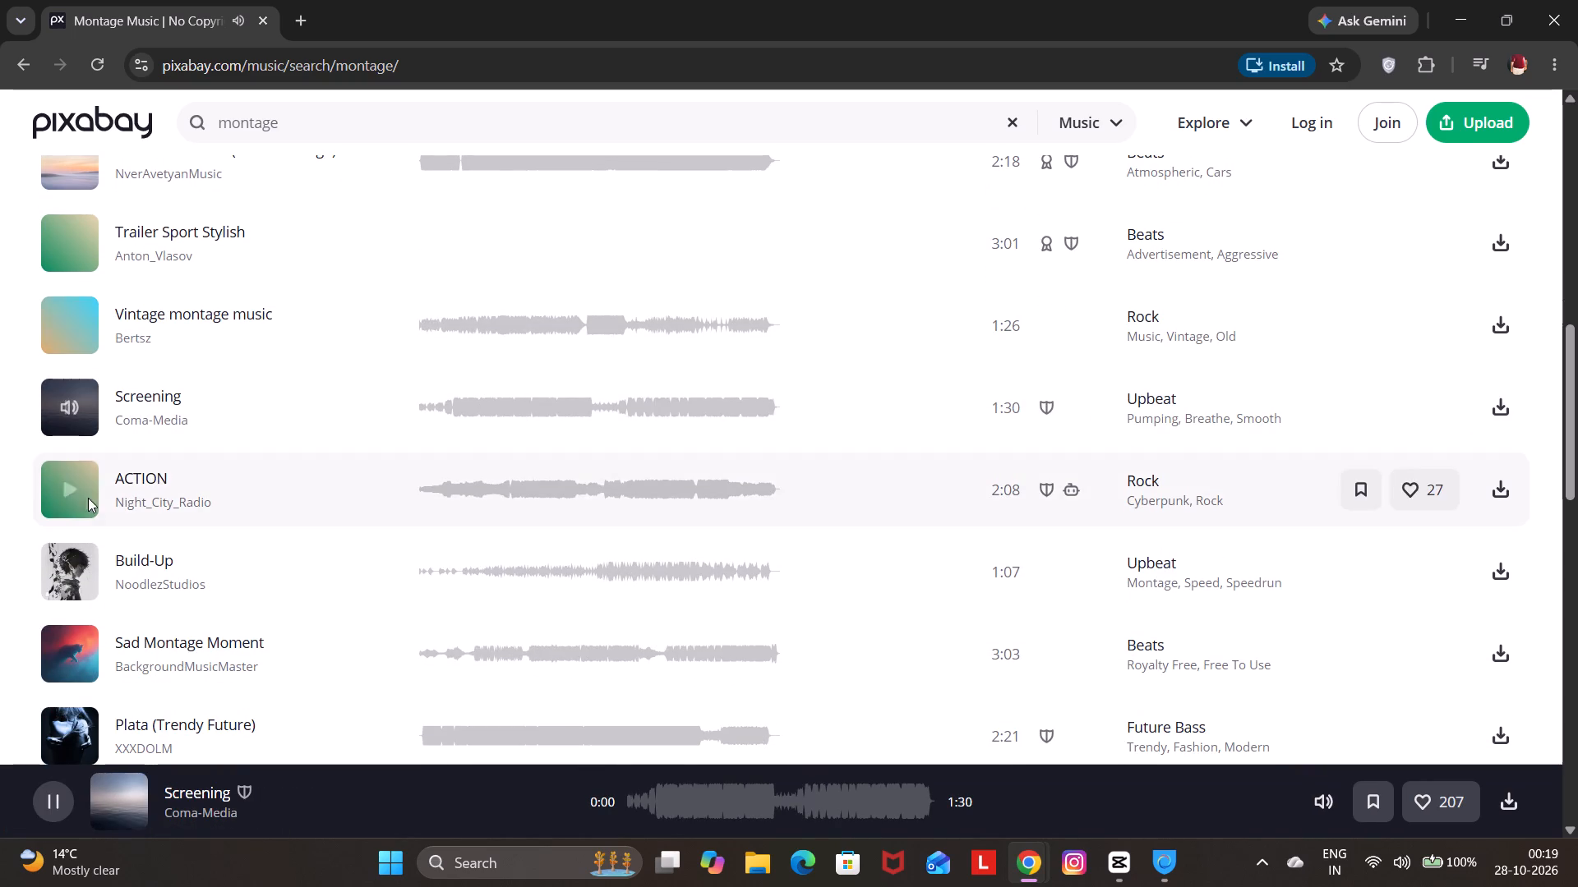
{"action": "left_click", "coordinate": [69, 490]}
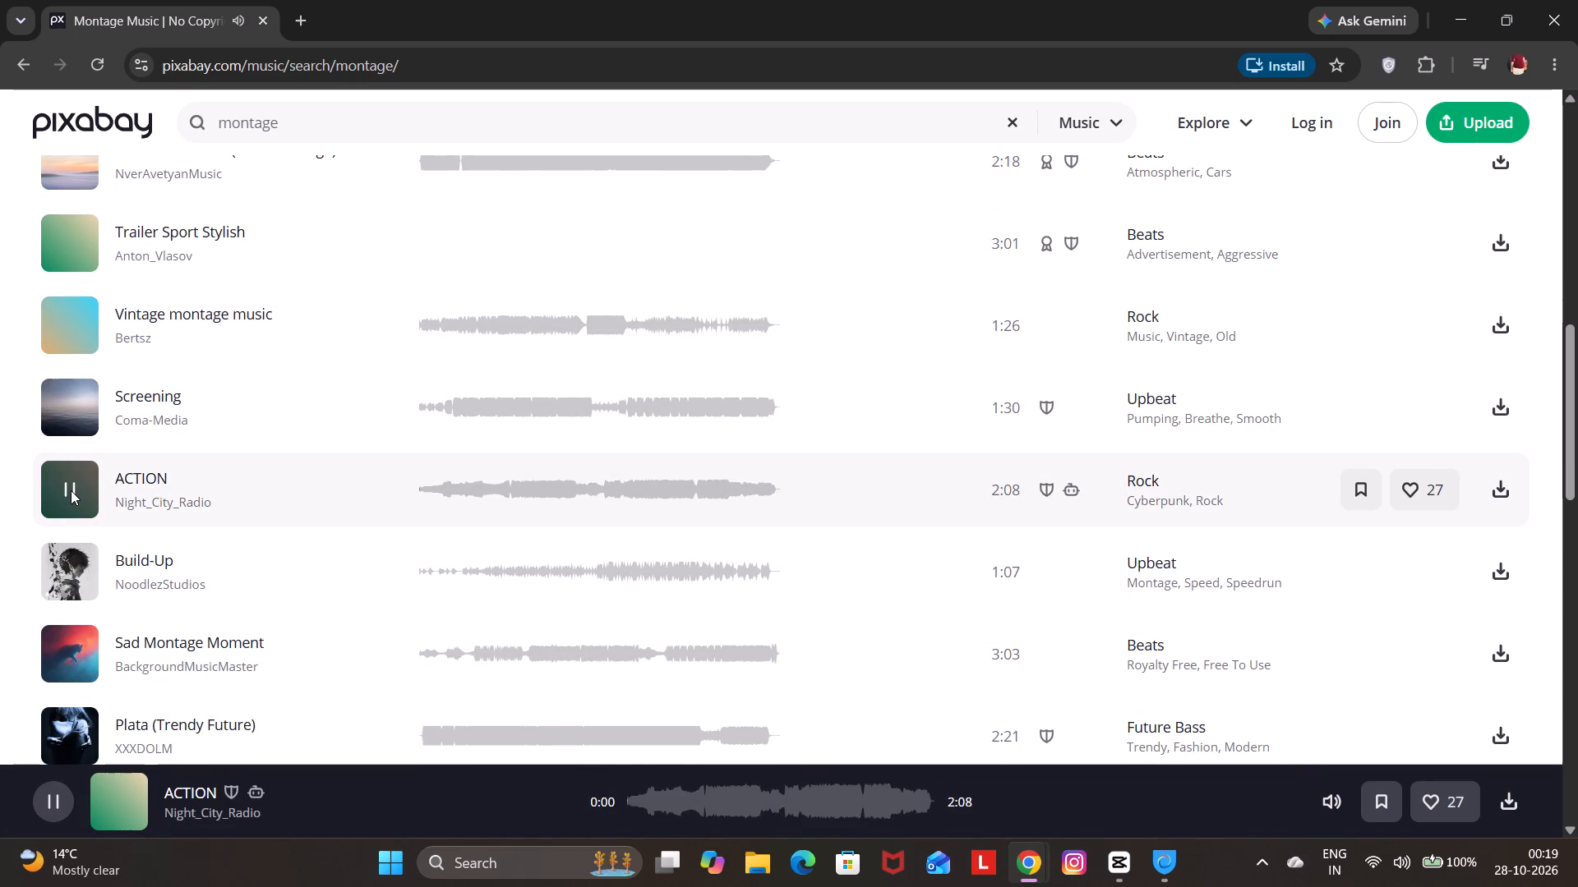
Pause the ACTION track by Night_City_Radio and download it.
{"action": "scroll", "coordinate": [74, 495], "scroll_direction": "down", "scroll_amount": 1}
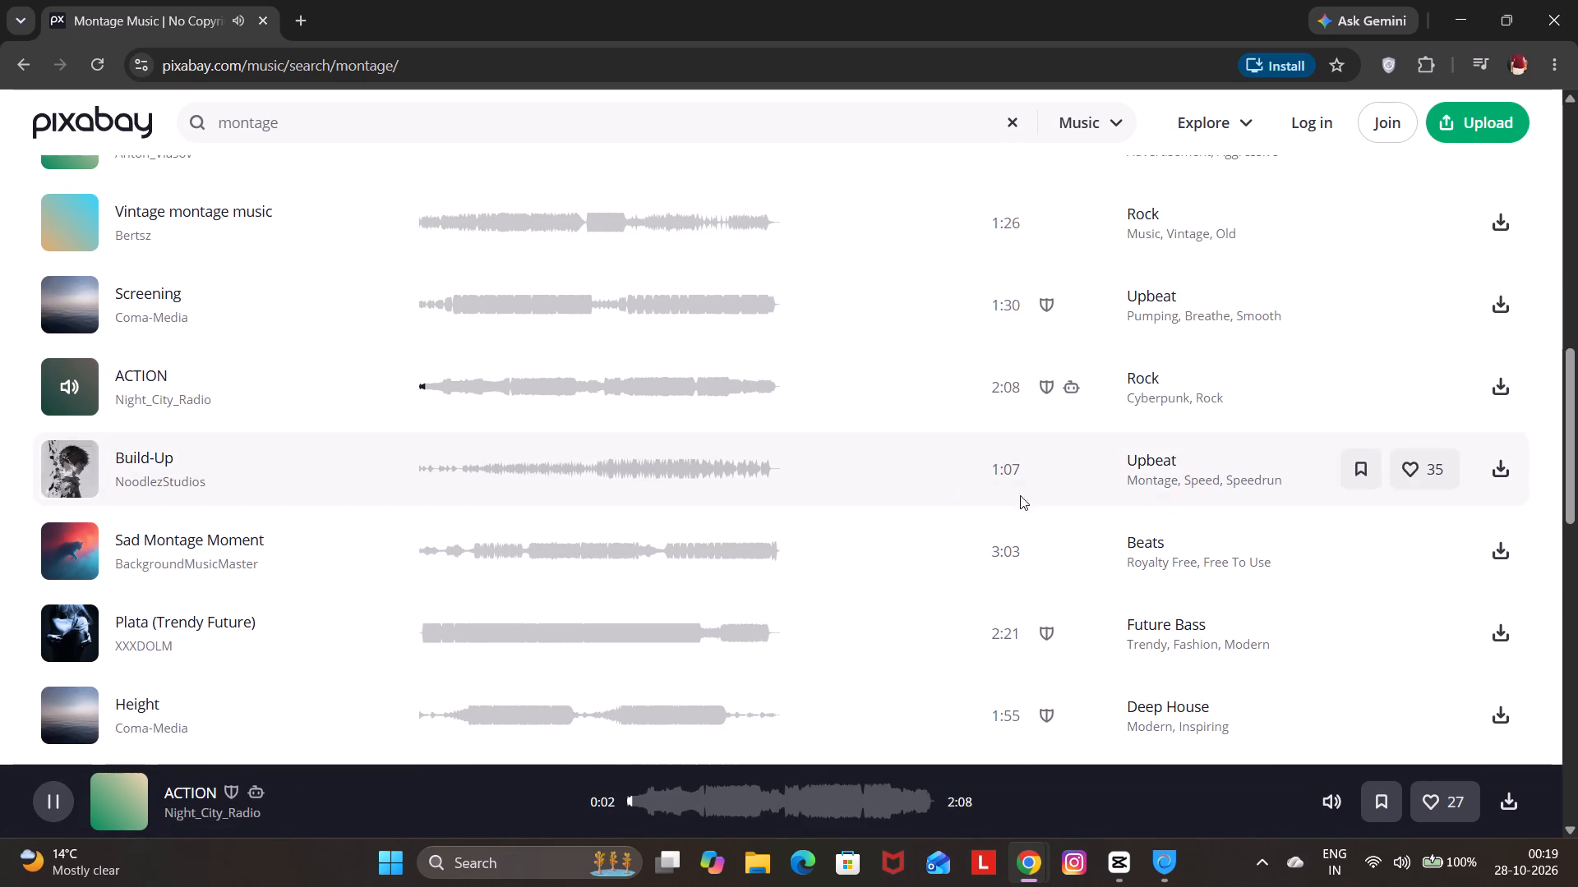
{"action": "left_click", "coordinate": [1503, 399]}
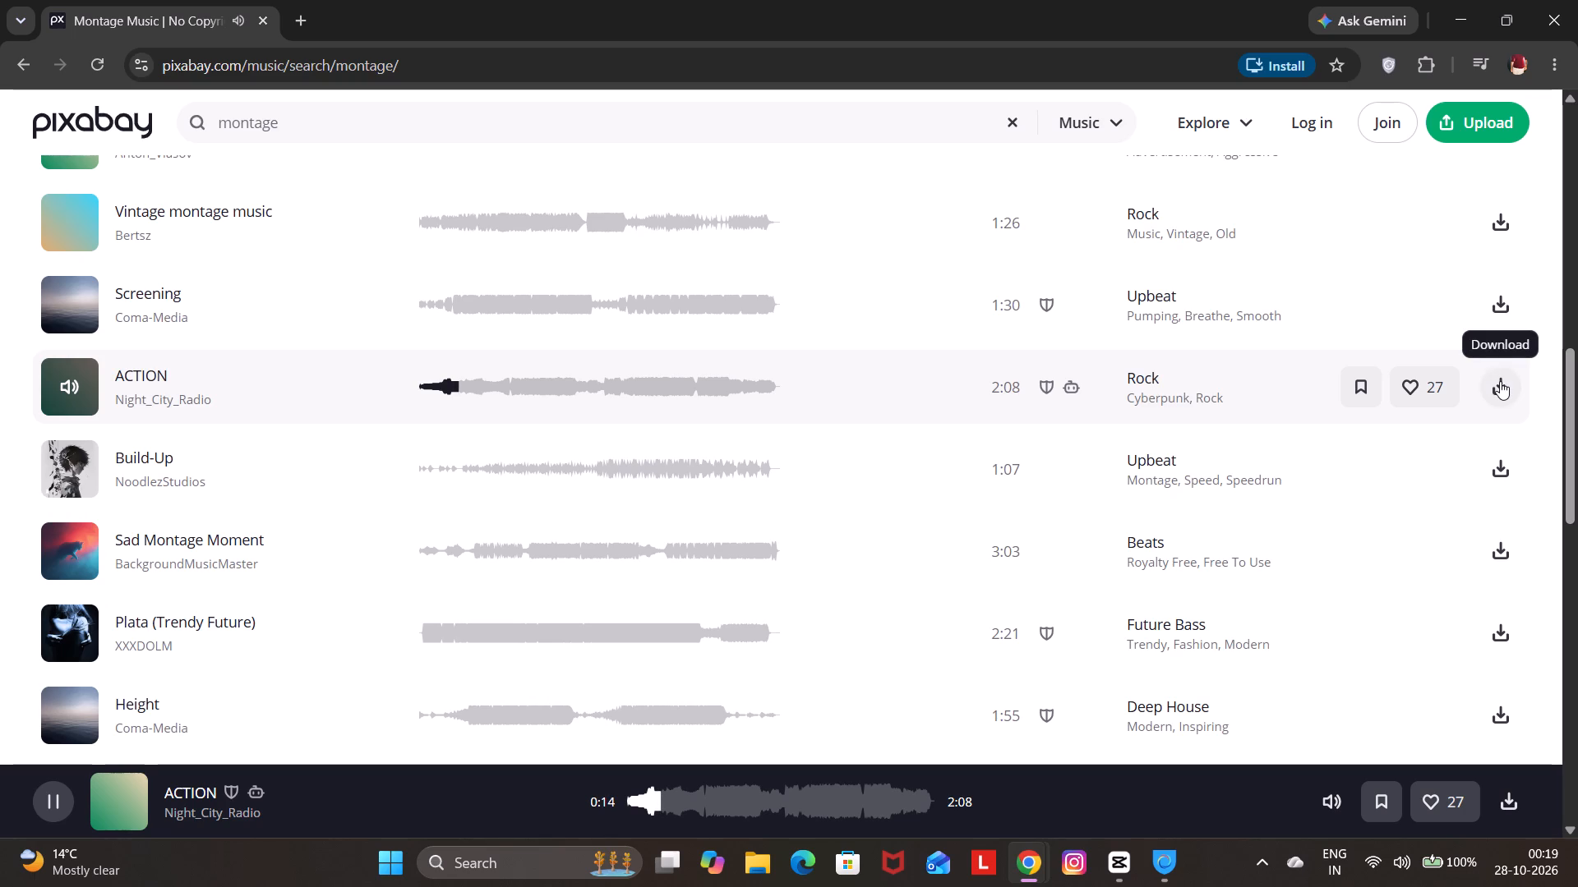
{"action": "left_click", "coordinate": [1500, 381]}
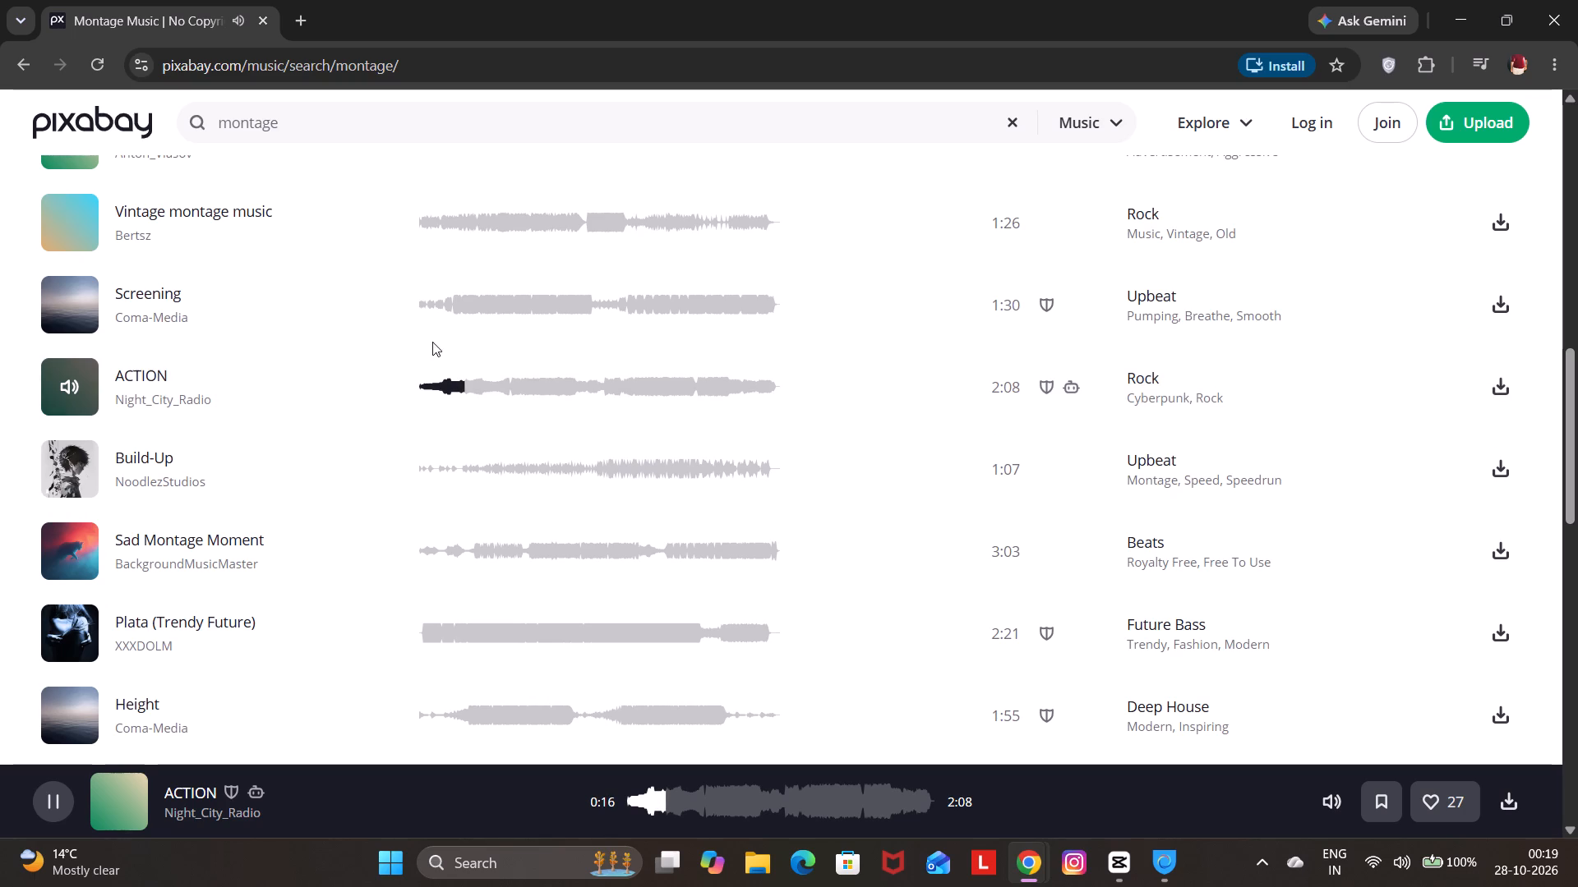
{"action": "double_click", "coordinate": [341, 373]}
{"action": "left_click", "coordinate": [340, 373]}
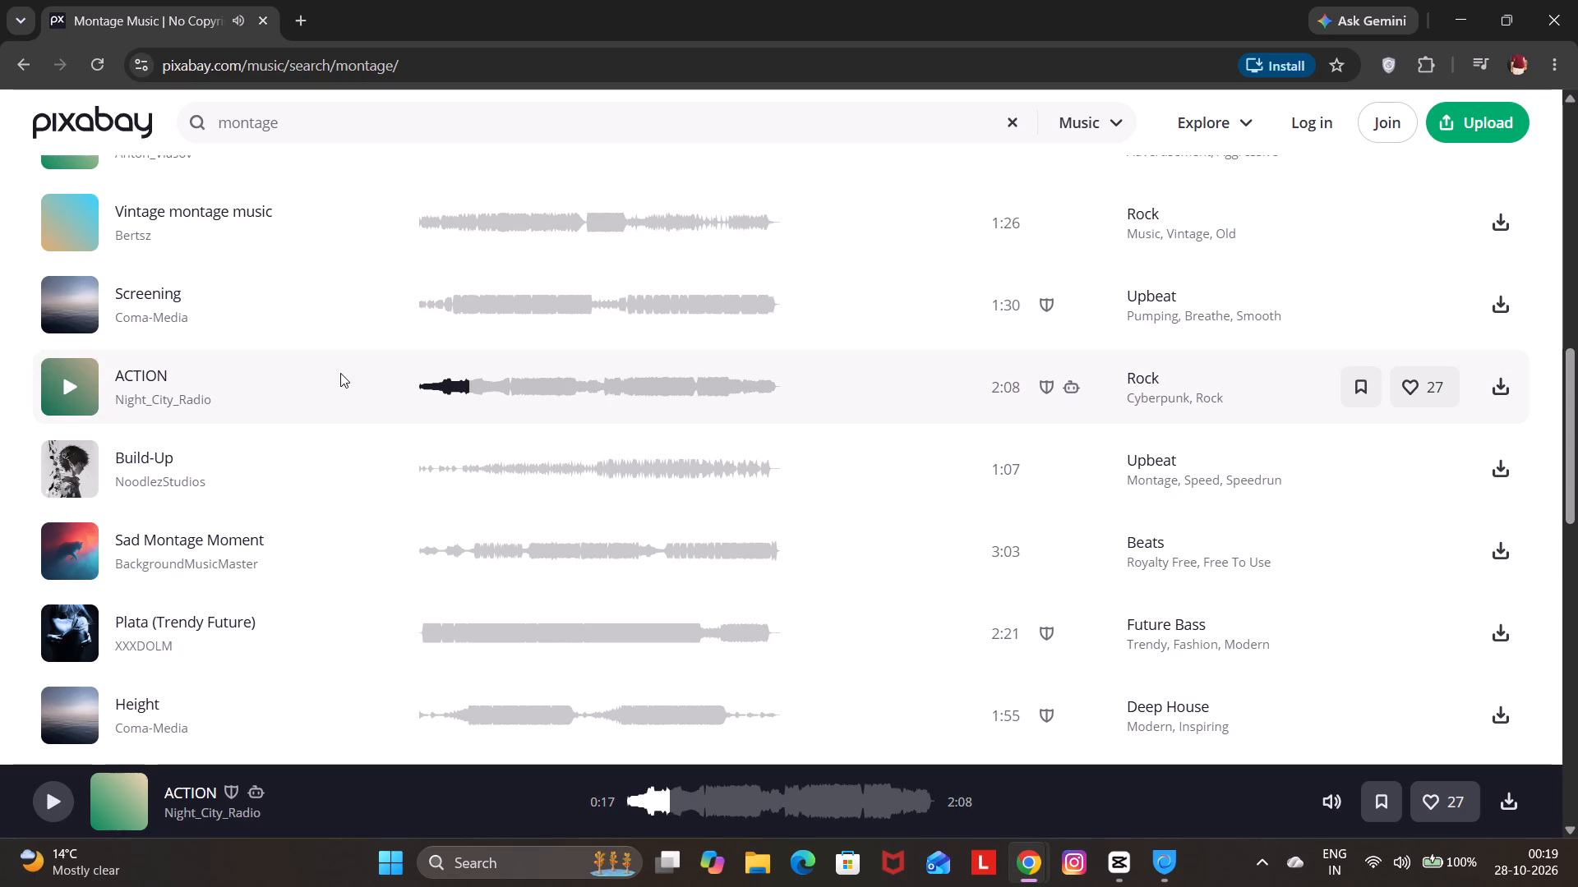
{"action": "triple_click", "coordinate": [1498, 388]}
{"action": "double_click", "coordinate": [1498, 388]}
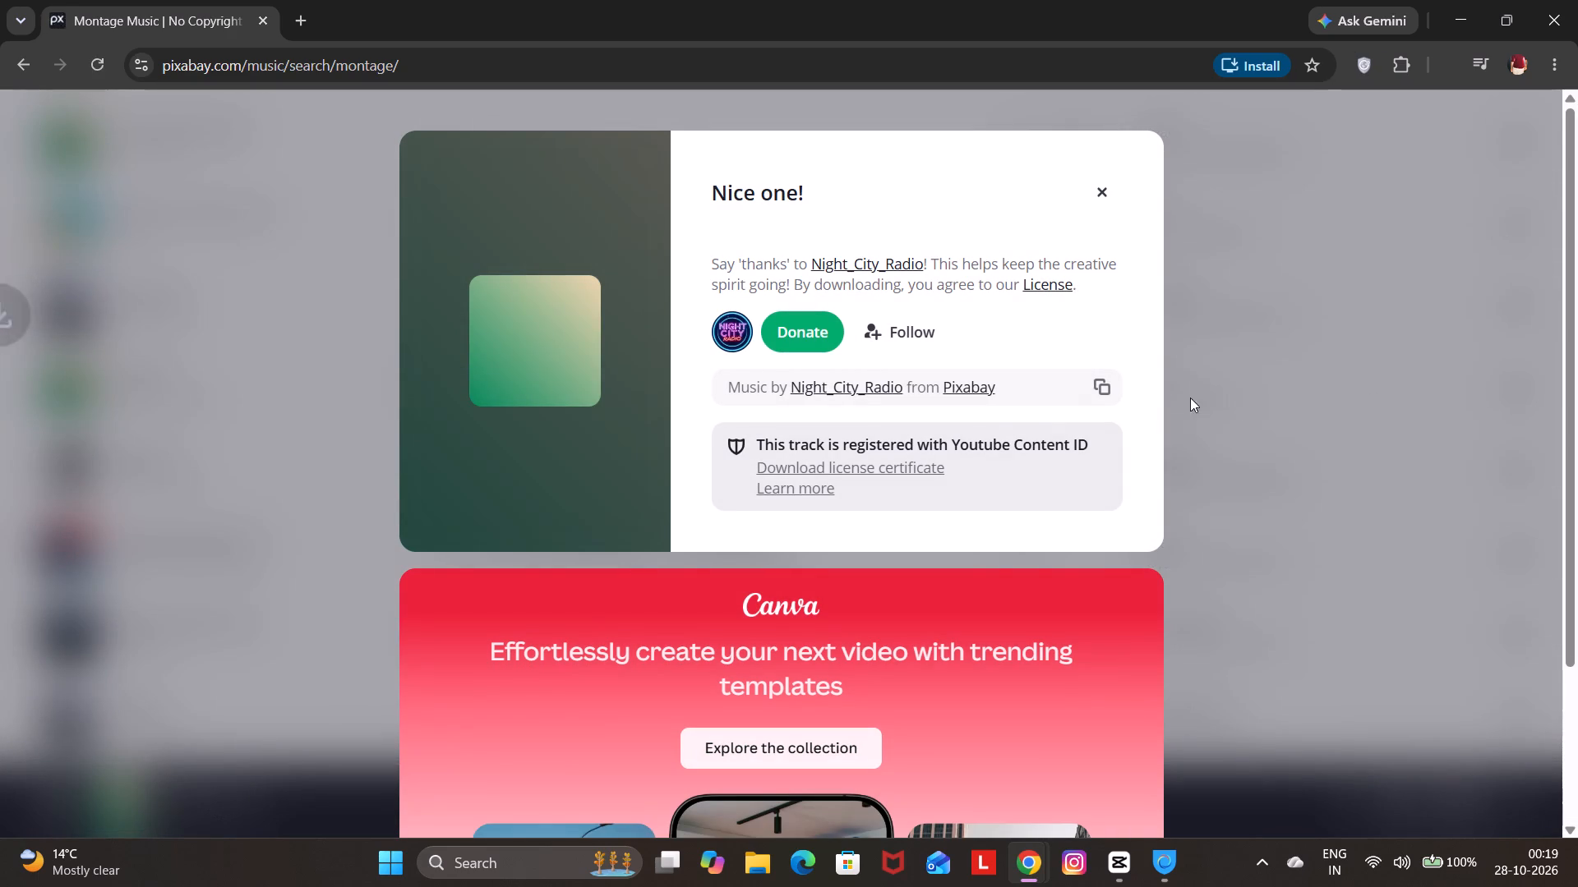
Block Pixabay's request to download multiple files, check the ACTION download's progress and close the thank-you message.
{"action": "left_click", "coordinate": [1105, 195]}
{"action": "left_click", "coordinate": [391, 200]}
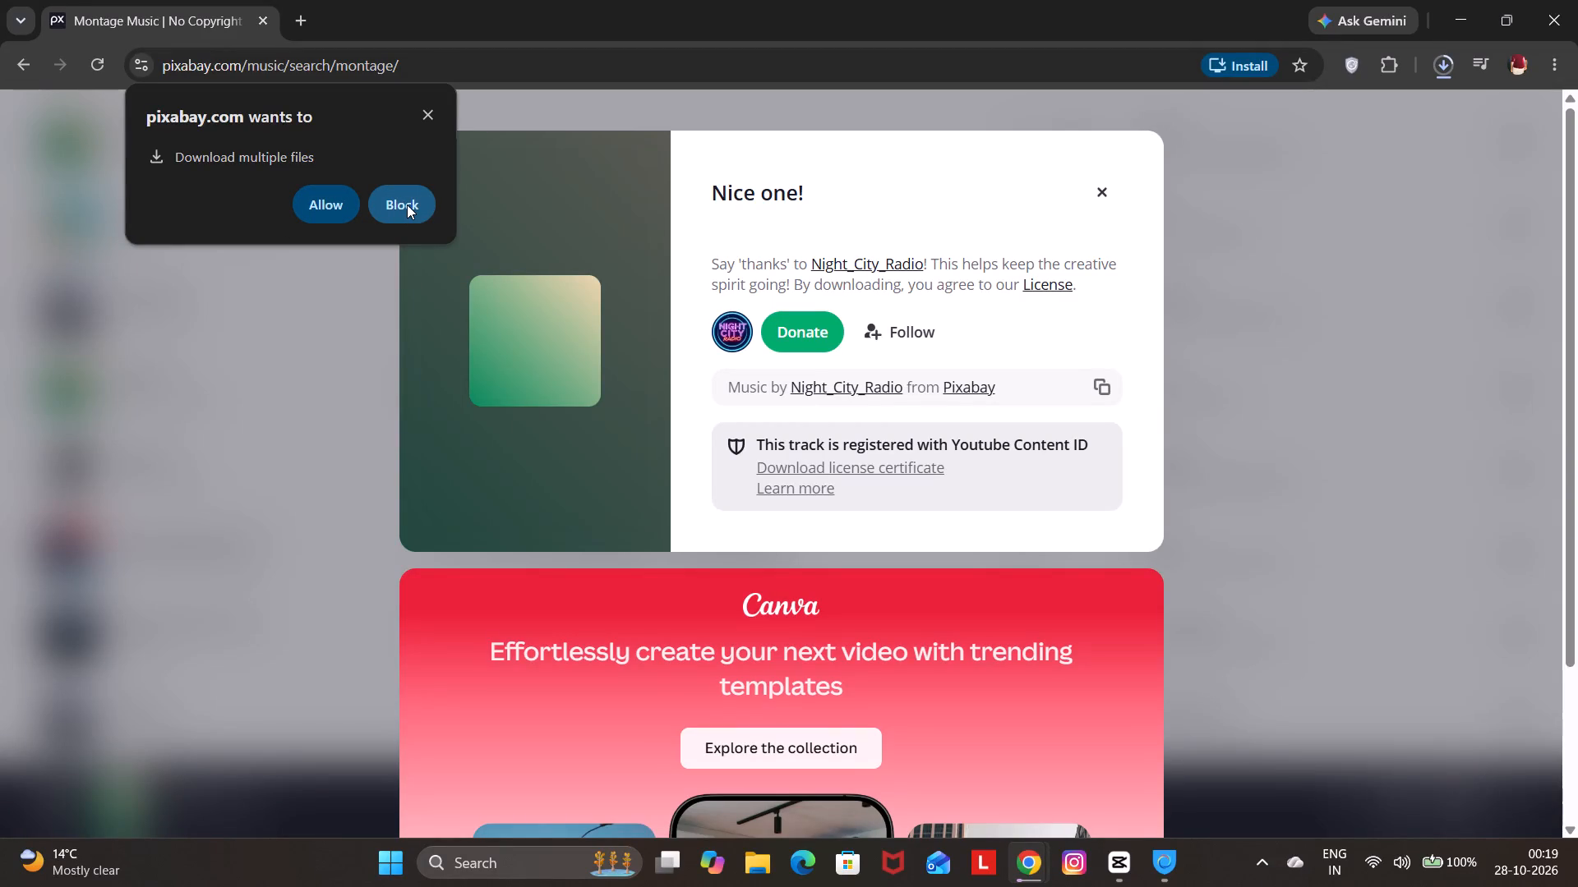
{"action": "left_click", "coordinate": [430, 113]}
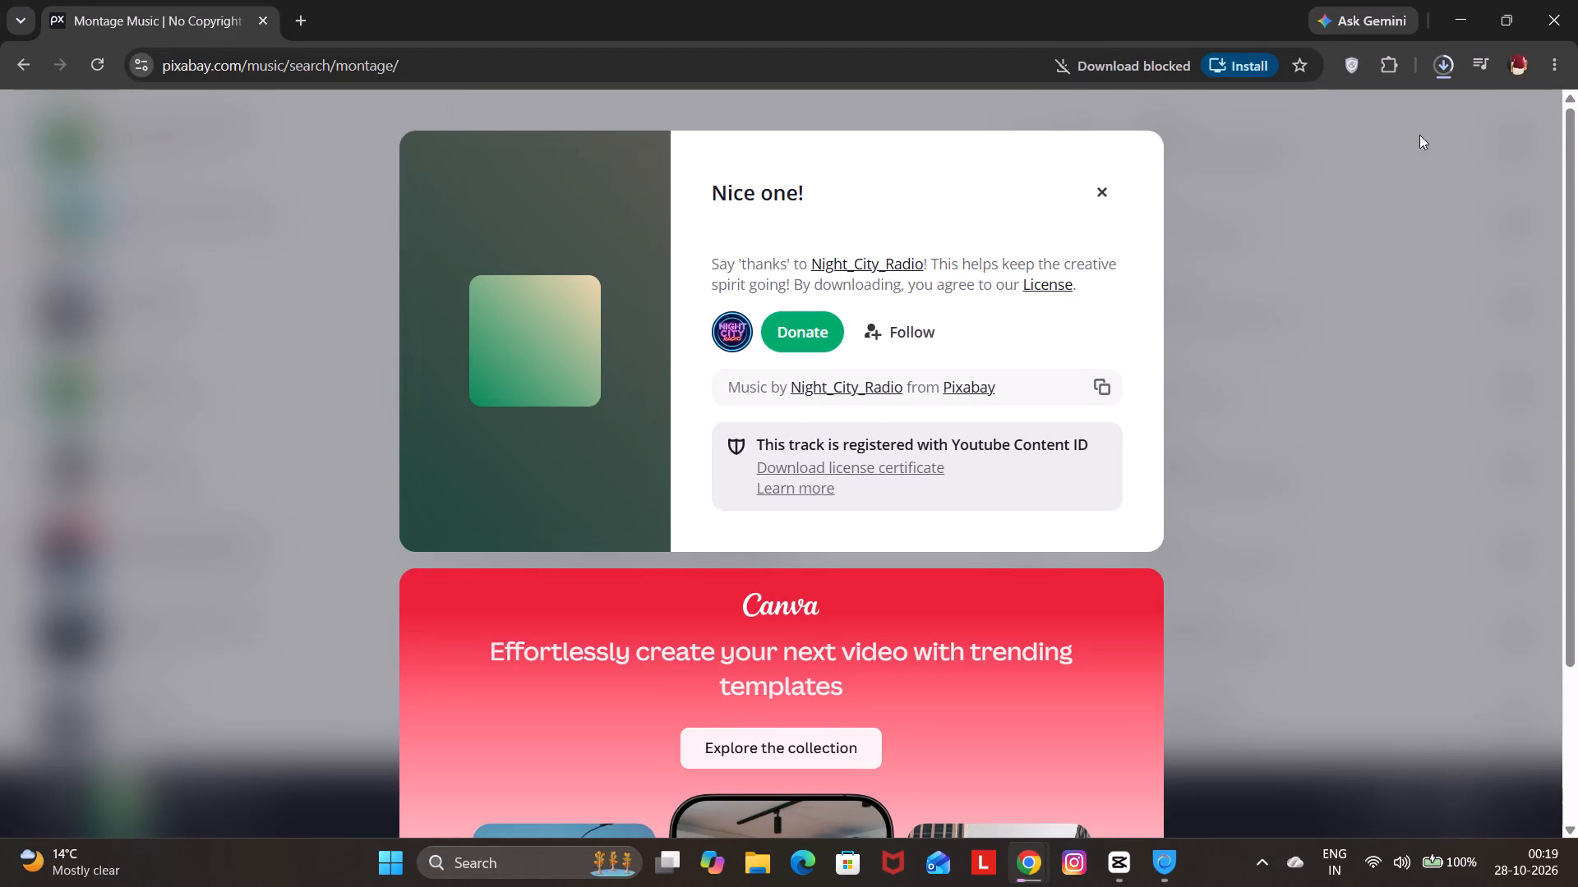
{"action": "left_click", "coordinate": [1447, 72]}
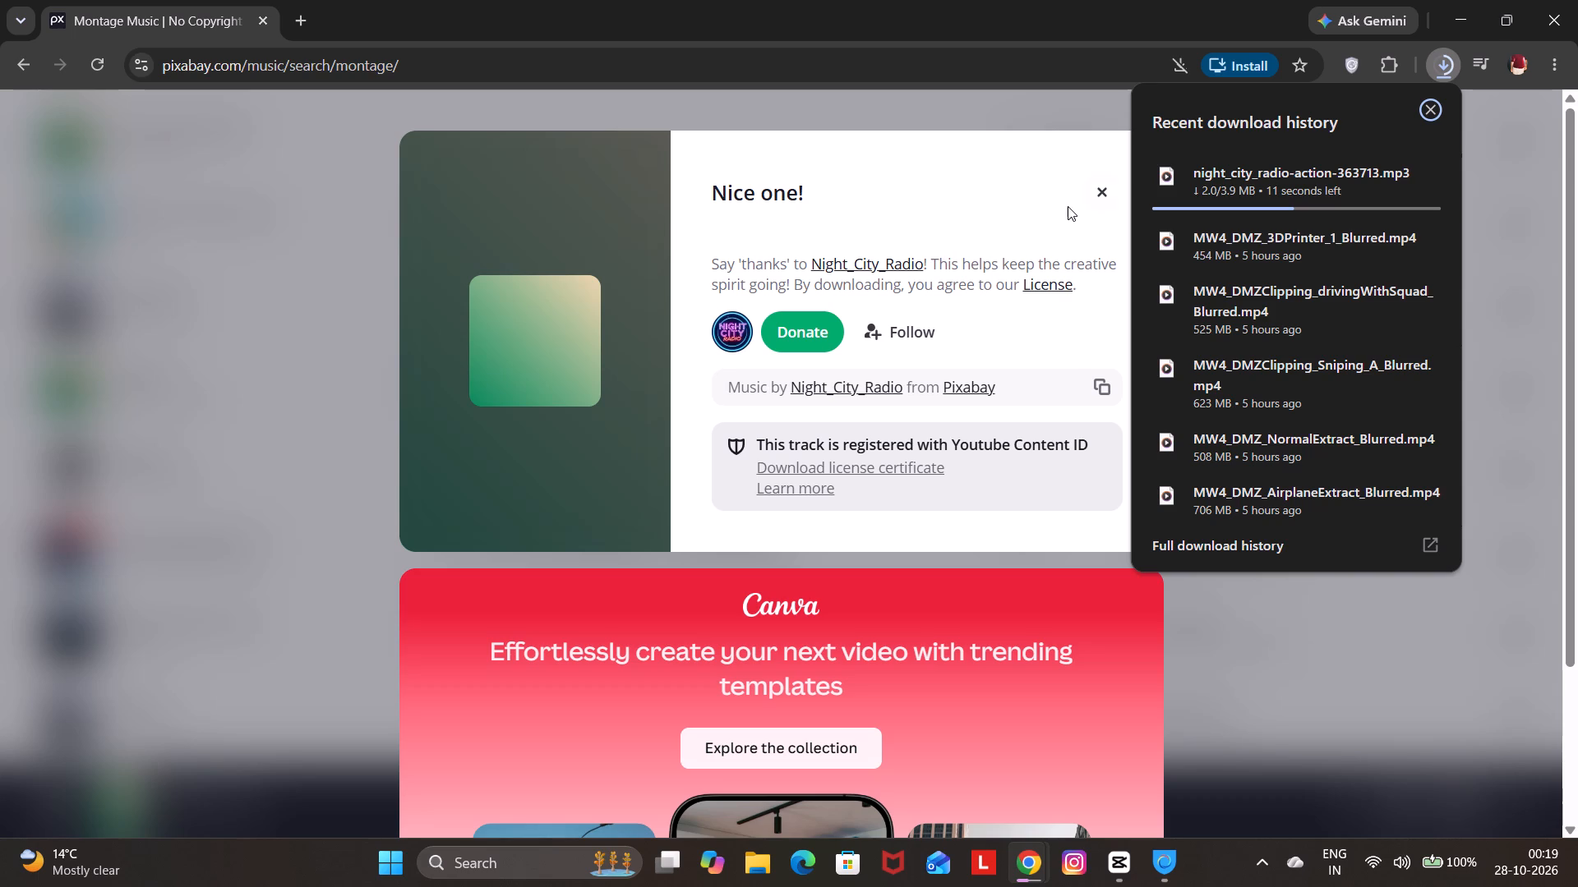
{"action": "left_click", "coordinate": [1101, 186]}
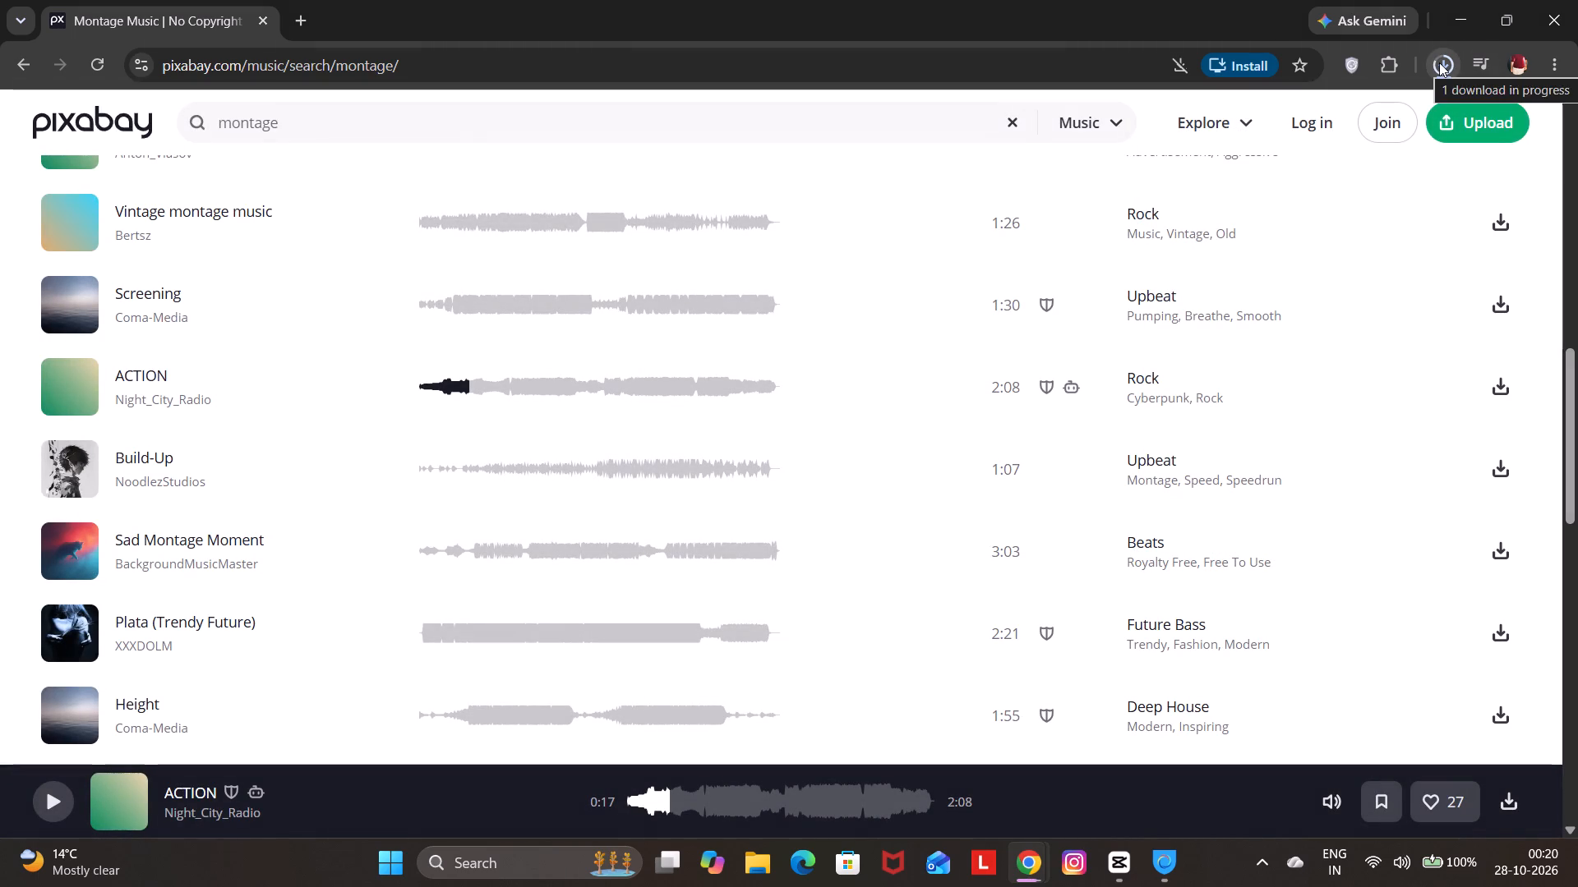
{"action": "scroll", "coordinate": [835, 317], "scroll_direction": "up", "scroll_amount": 1}
{"action": "scroll", "coordinate": [835, 317], "scroll_direction": "down", "scroll_amount": 1}
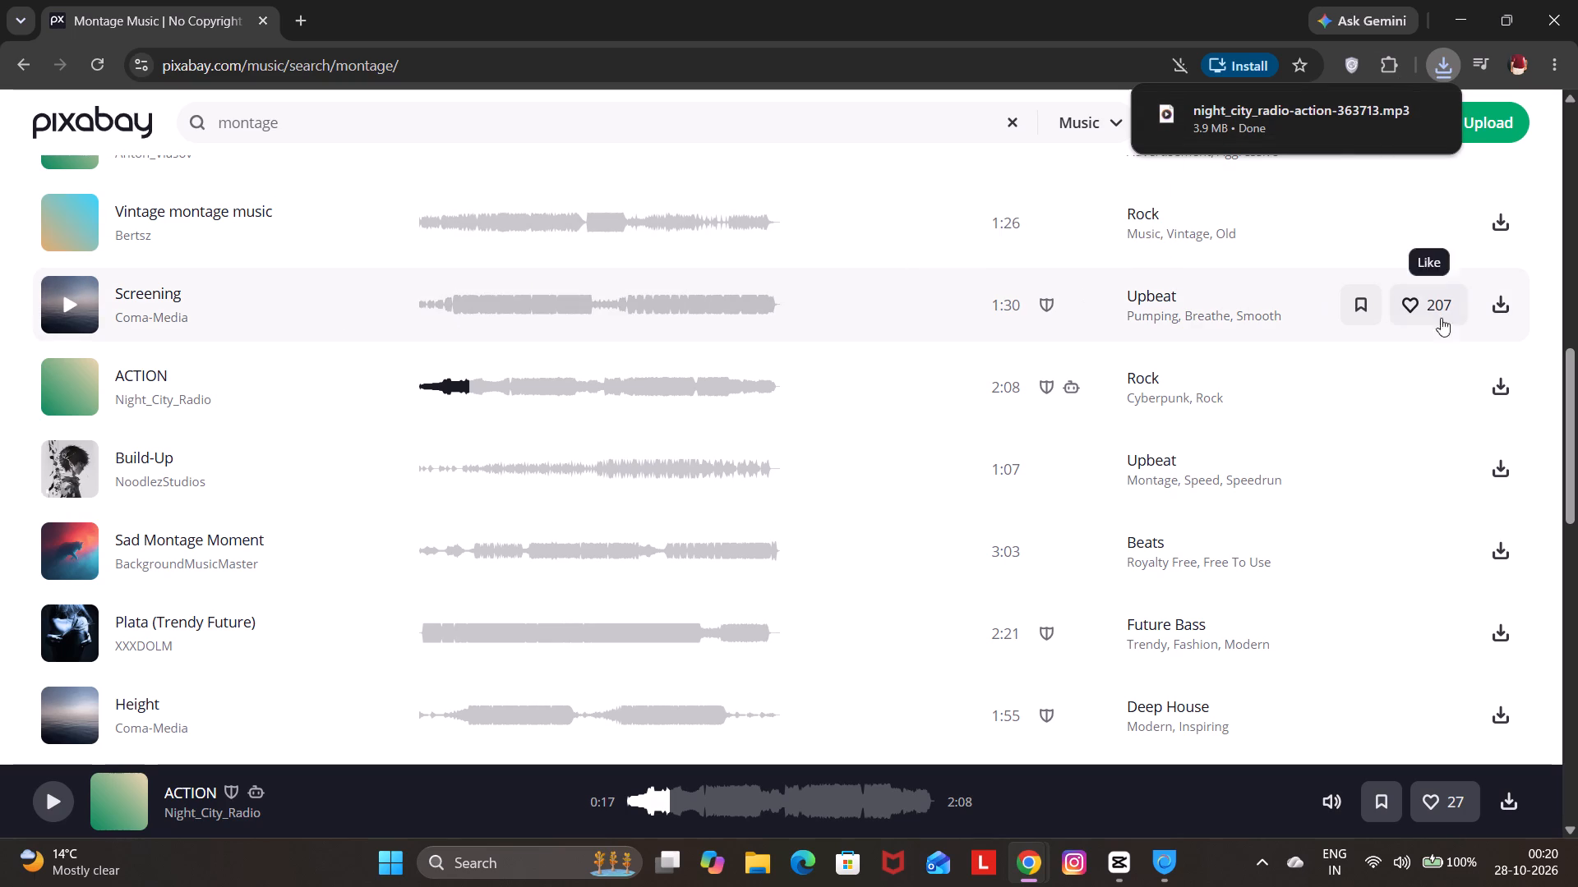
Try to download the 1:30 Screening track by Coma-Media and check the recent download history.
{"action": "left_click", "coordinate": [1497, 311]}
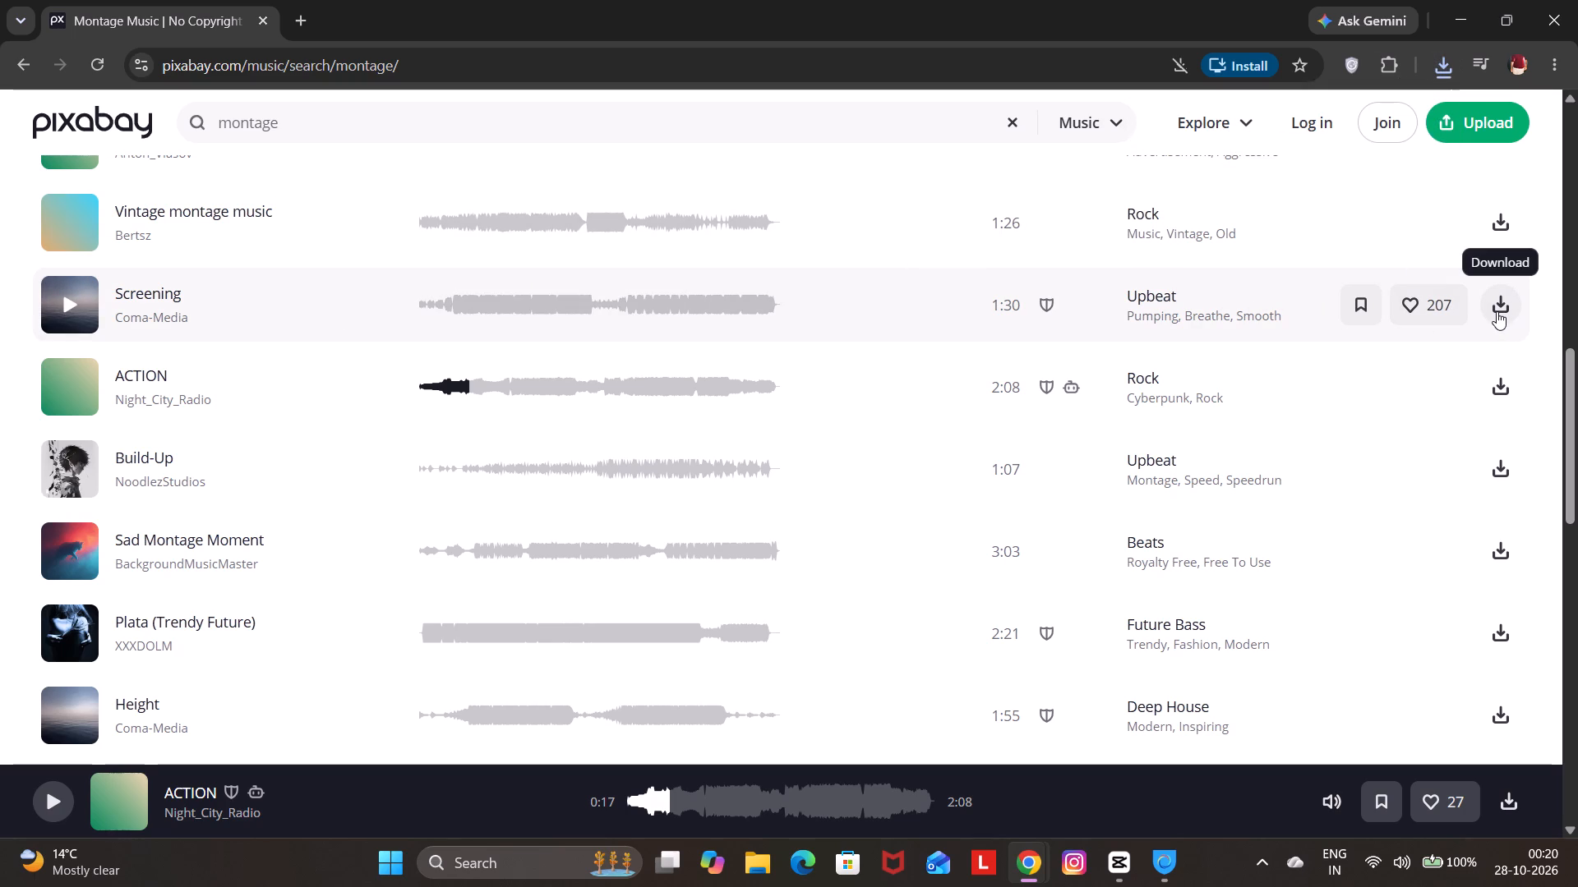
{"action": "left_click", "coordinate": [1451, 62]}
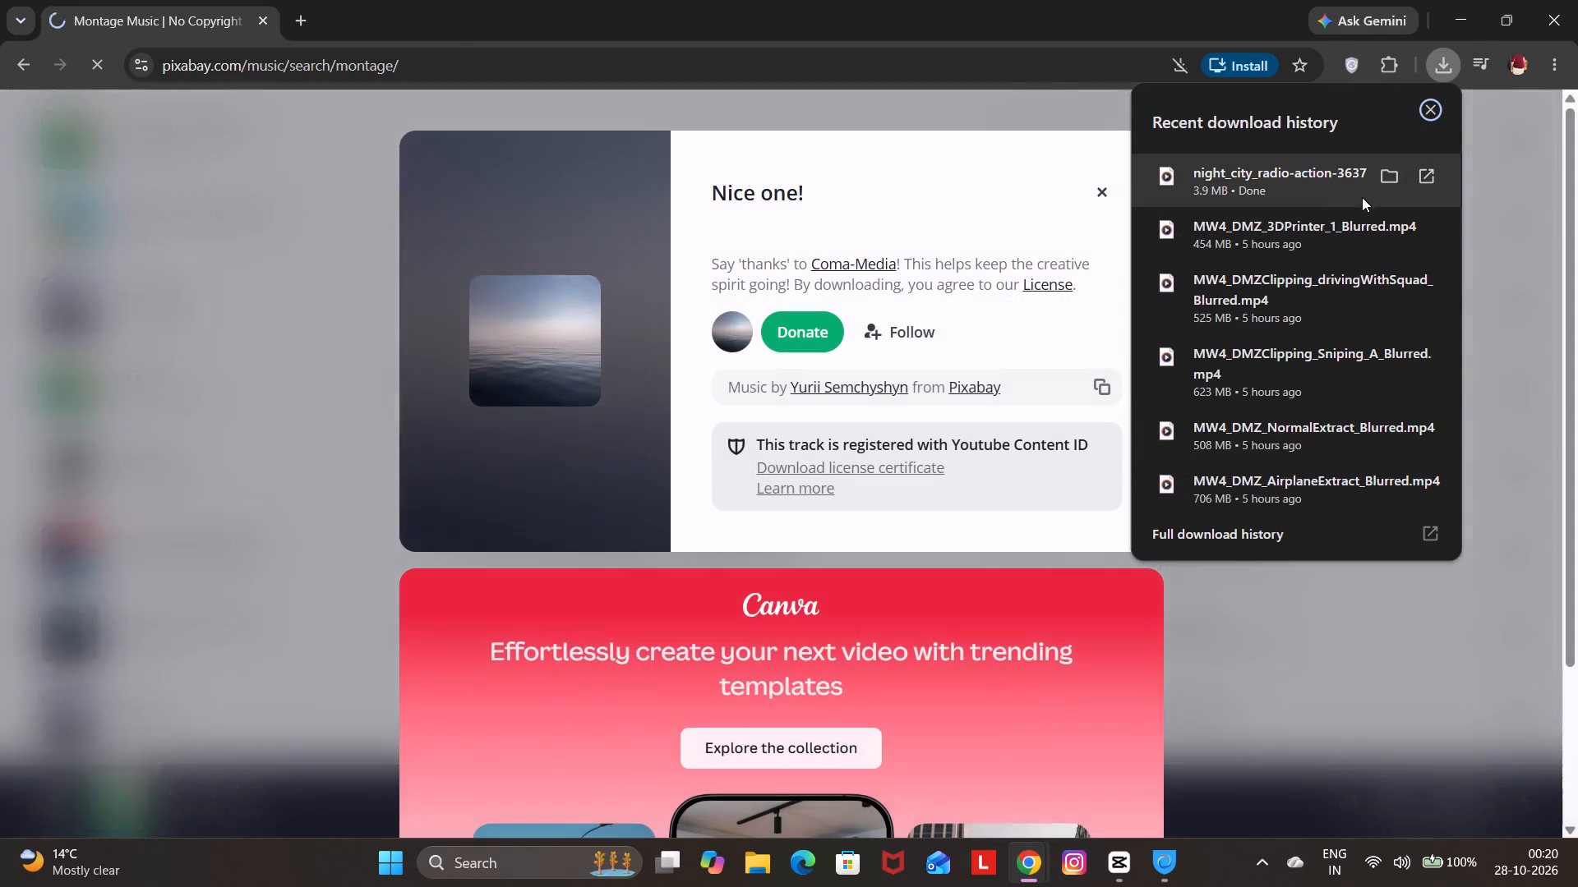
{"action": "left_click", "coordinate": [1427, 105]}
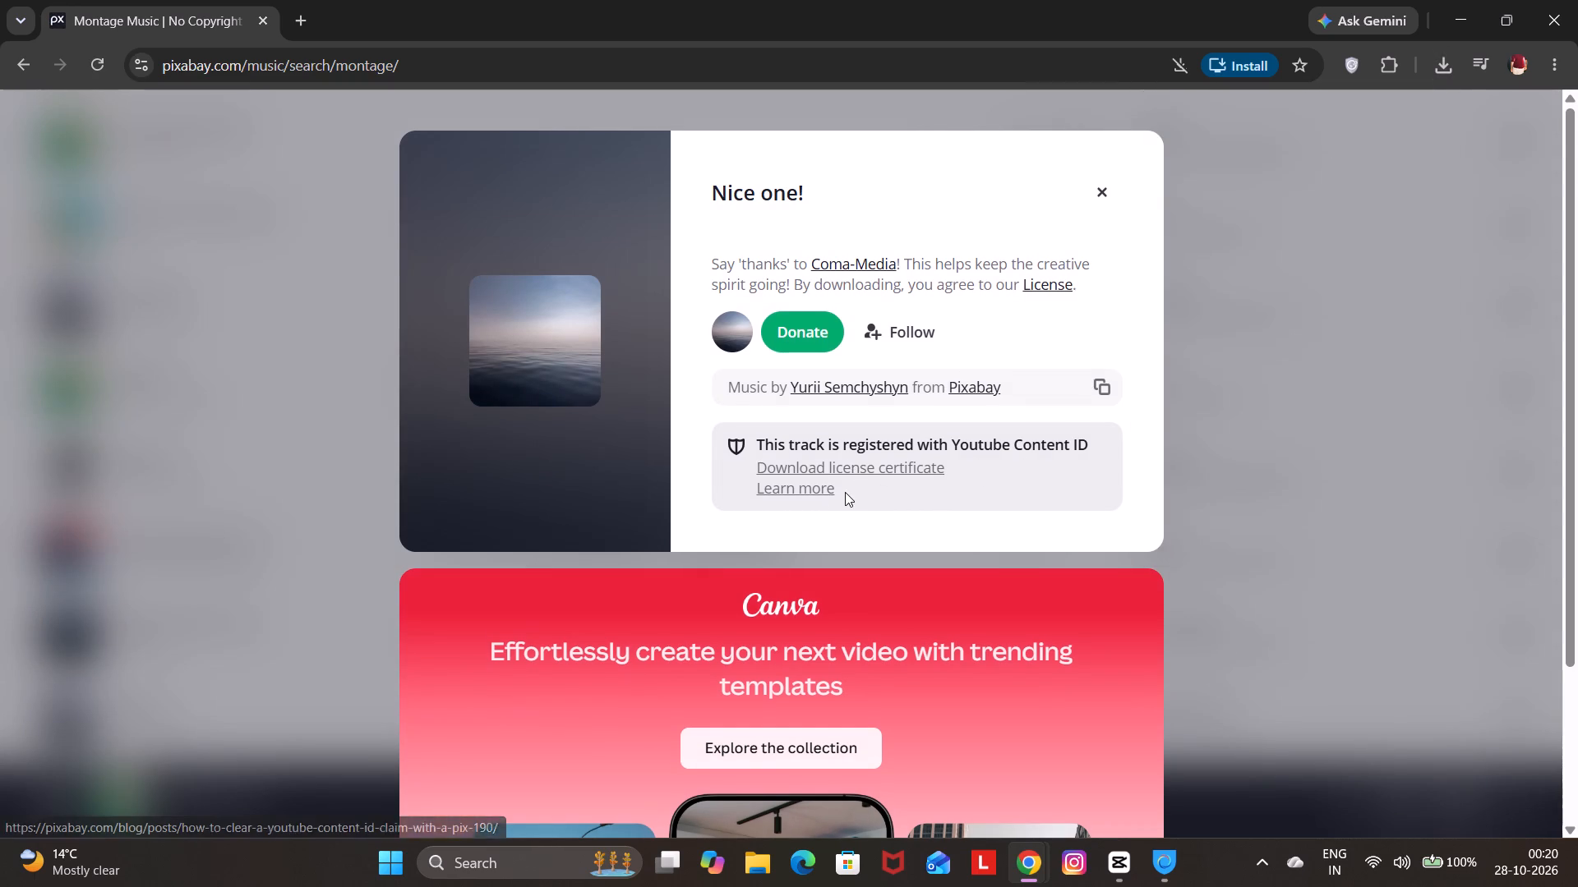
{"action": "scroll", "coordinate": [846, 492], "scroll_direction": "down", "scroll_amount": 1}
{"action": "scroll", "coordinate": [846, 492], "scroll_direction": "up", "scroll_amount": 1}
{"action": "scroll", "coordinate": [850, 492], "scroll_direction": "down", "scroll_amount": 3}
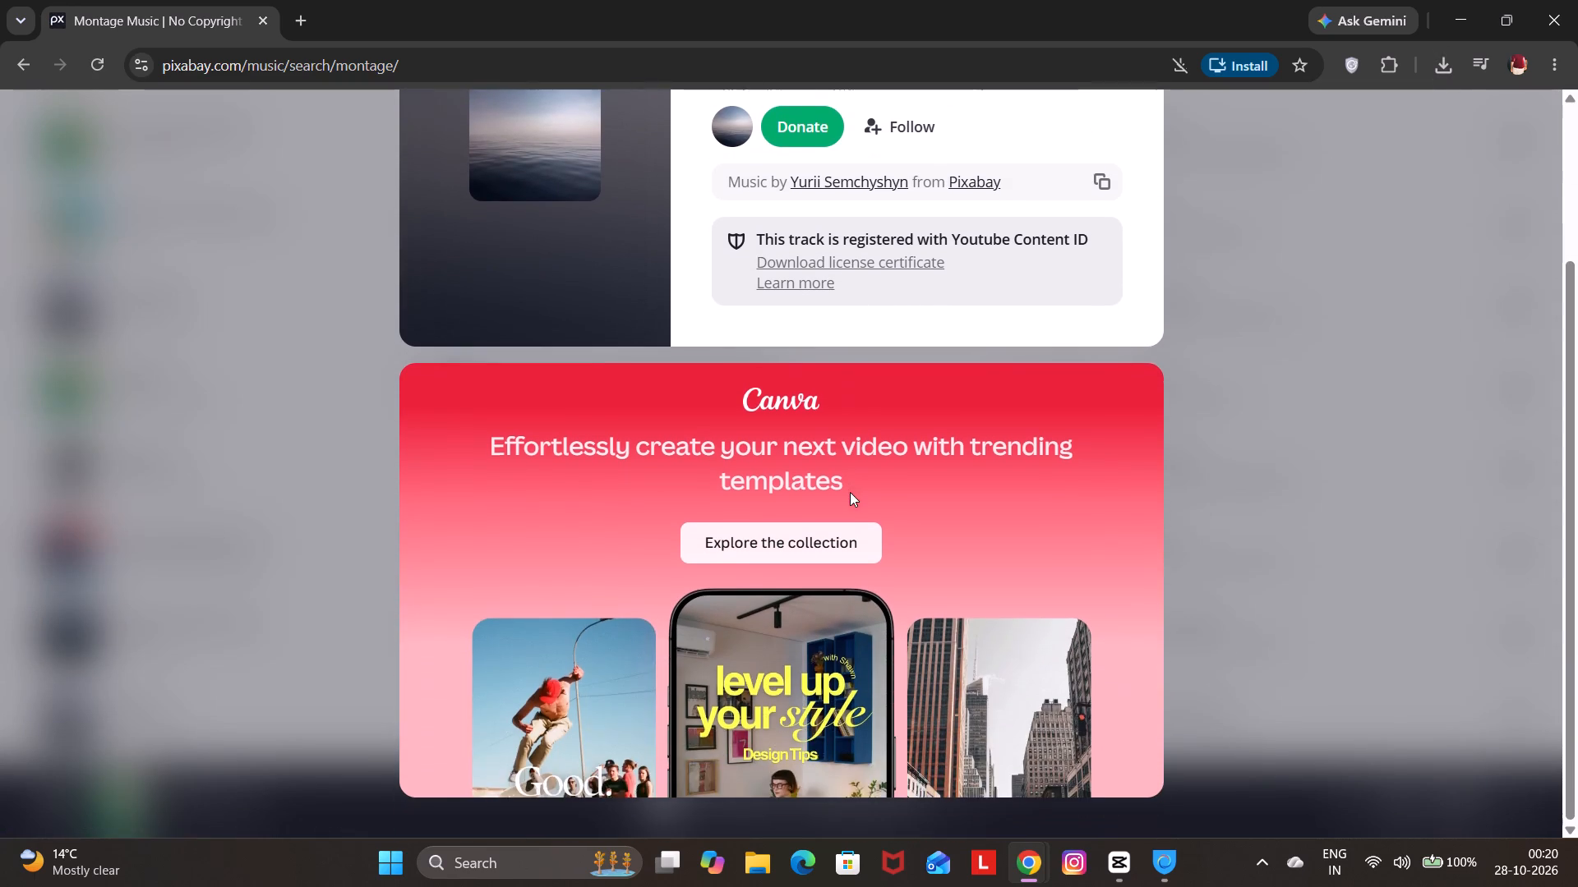
Look over the thank-you message for Coma-Media's Screening track and close it.
{"action": "scroll", "coordinate": [850, 492], "scroll_direction": "down", "scroll_amount": 4}
{"action": "scroll", "coordinate": [858, 487], "scroll_direction": "up", "scroll_amount": 5}
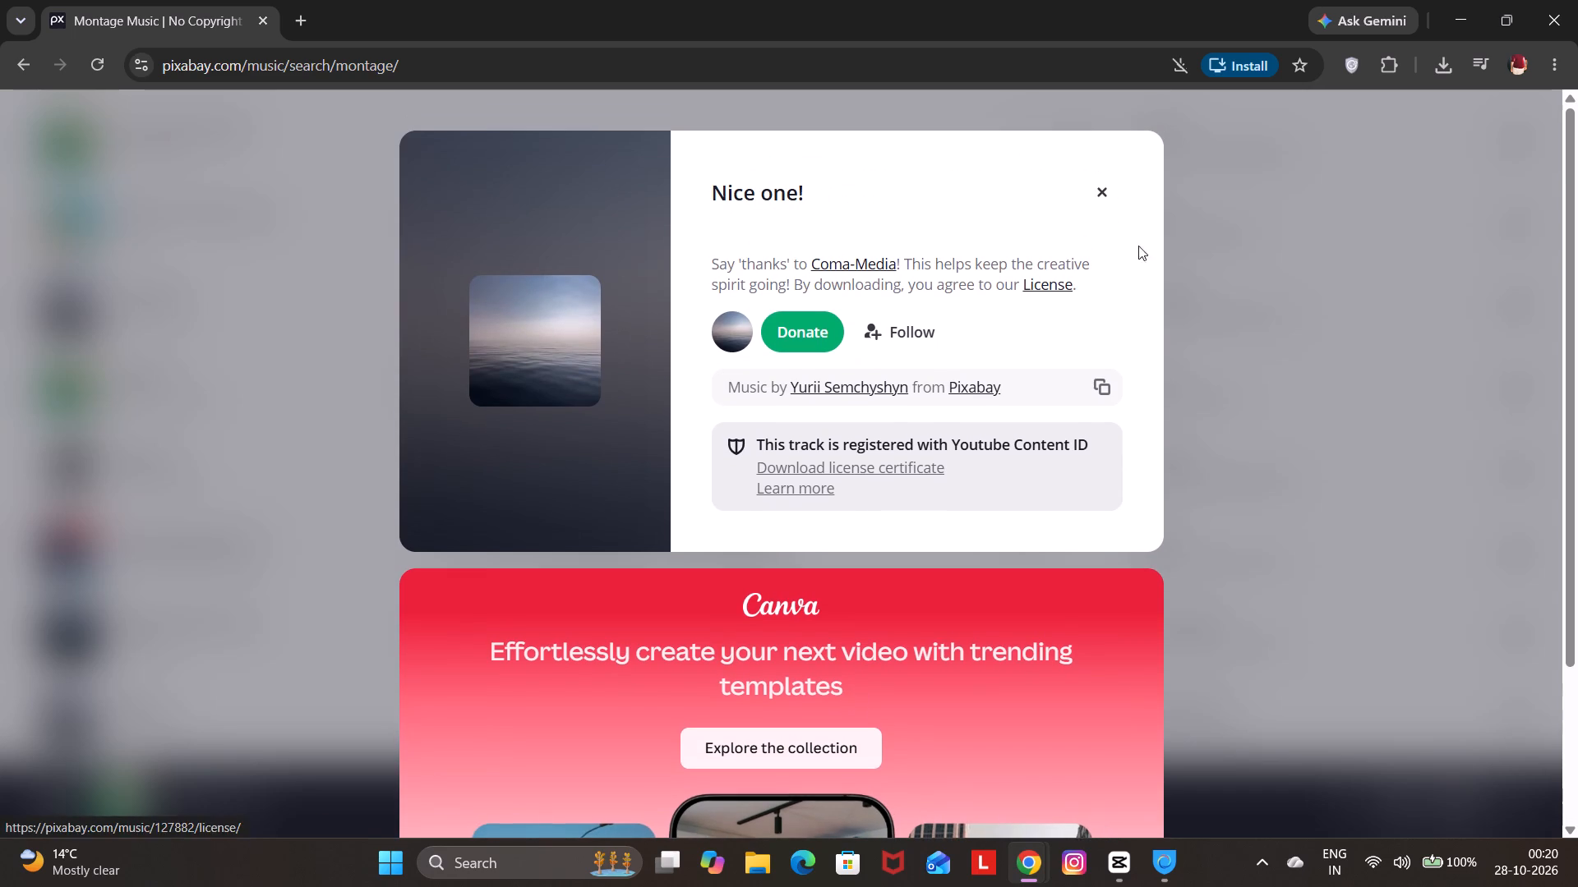
{"action": "left_click", "coordinate": [1105, 197]}
Start a preview of the Build-Up track by NoodlezStudios in the montage results and pause it.
{"action": "scroll", "coordinate": [679, 508], "scroll_direction": "down", "scroll_amount": 1}
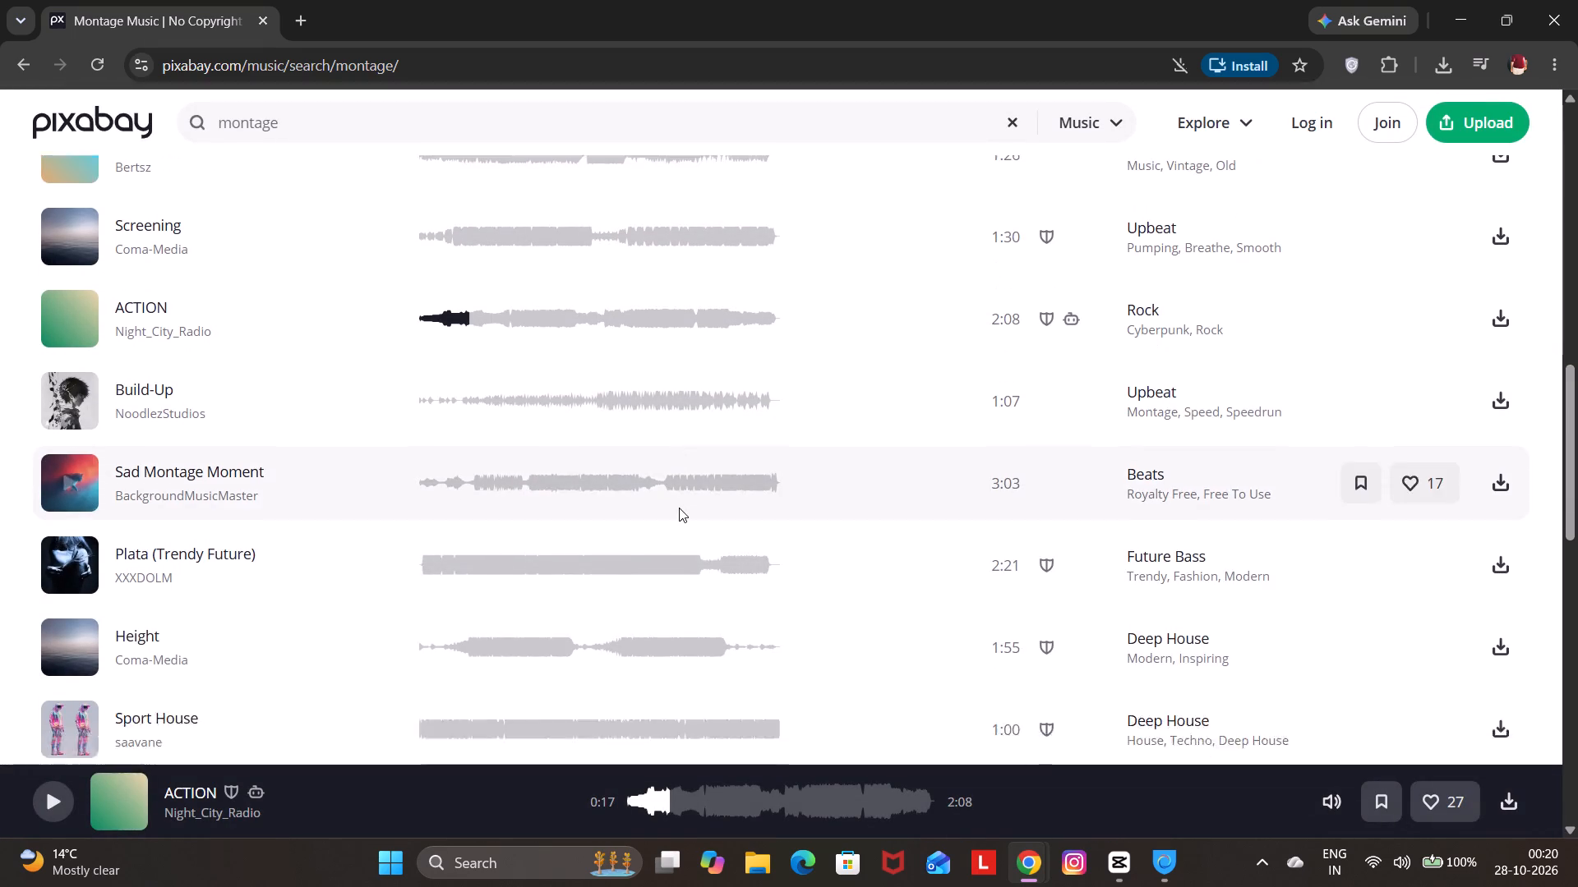
{"action": "left_click", "coordinate": [308, 357]}
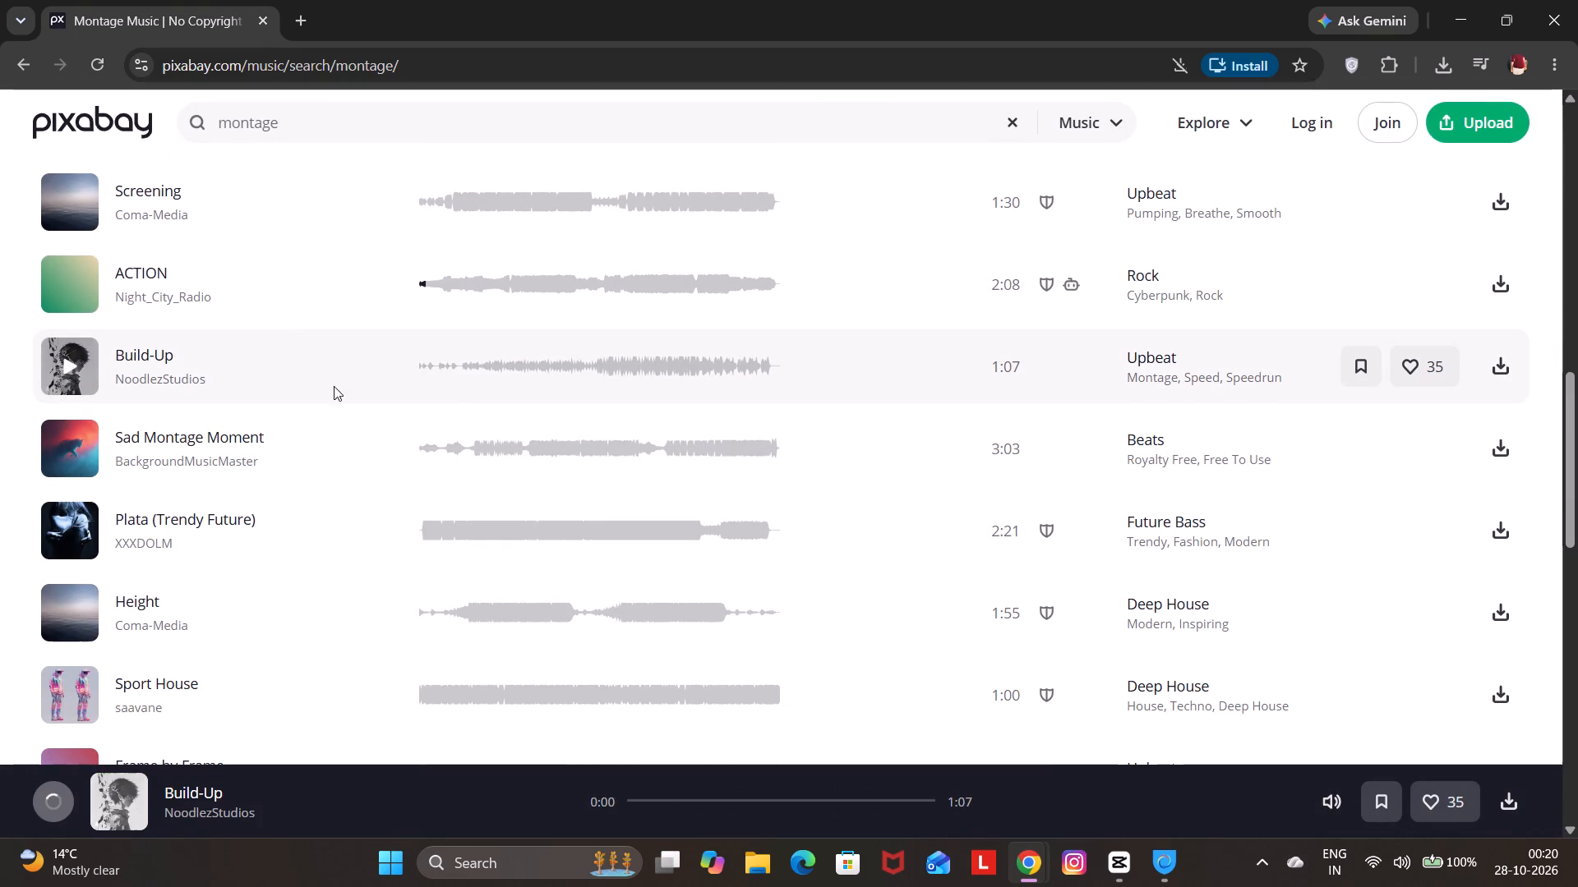
{"action": "left_click", "coordinate": [58, 361]}
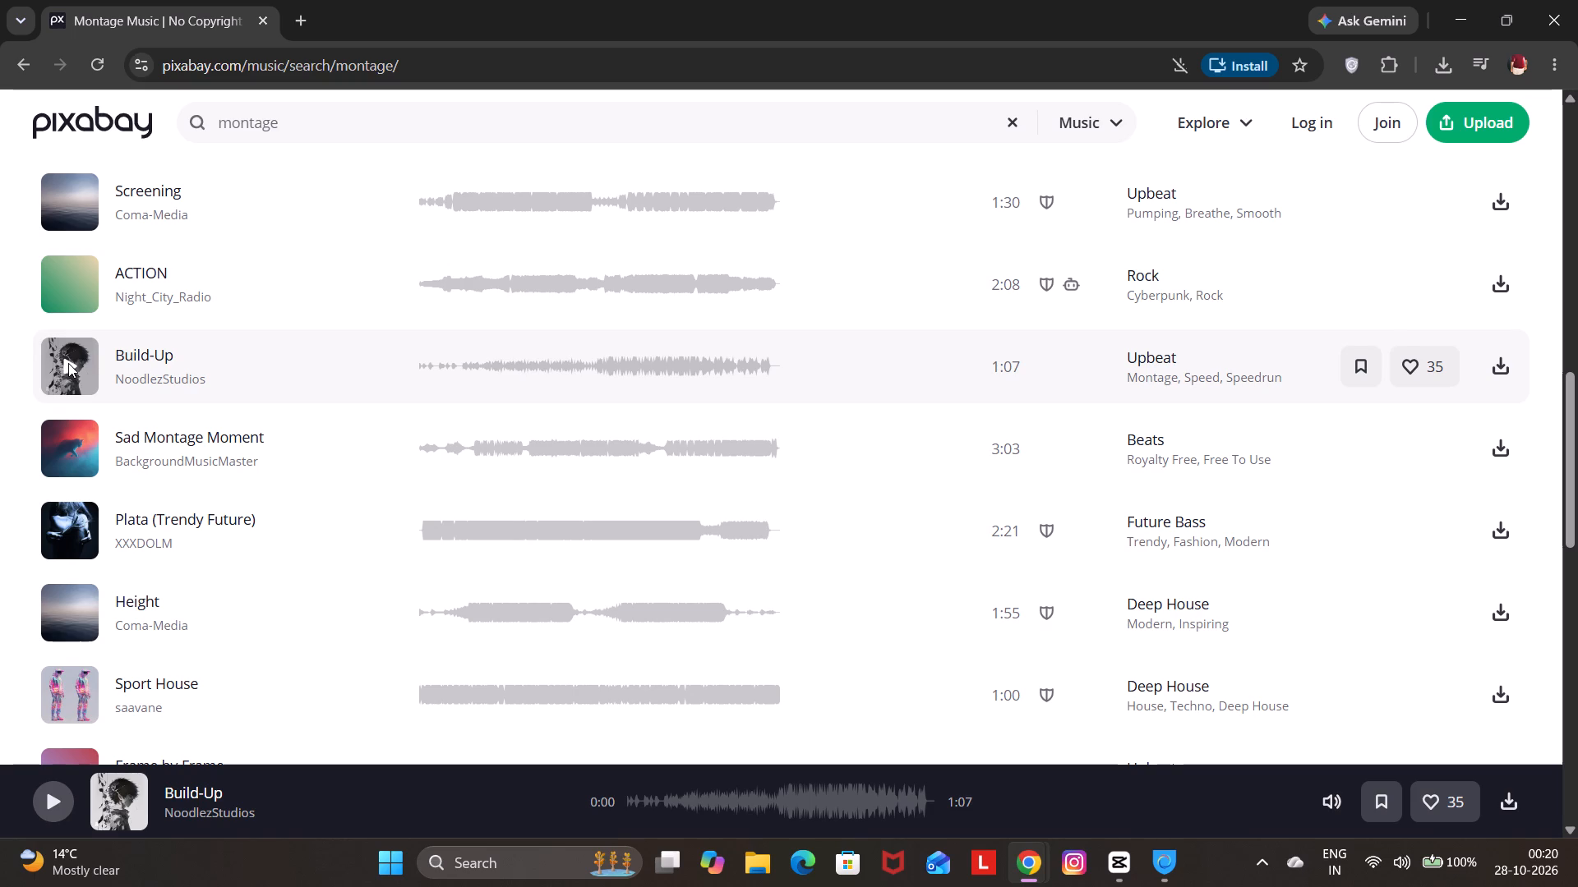
Look through the remaining tracks on the first page of Pixabay montage results.
{"action": "scroll", "coordinate": [69, 365], "scroll_direction": "down", "scroll_amount": 3}
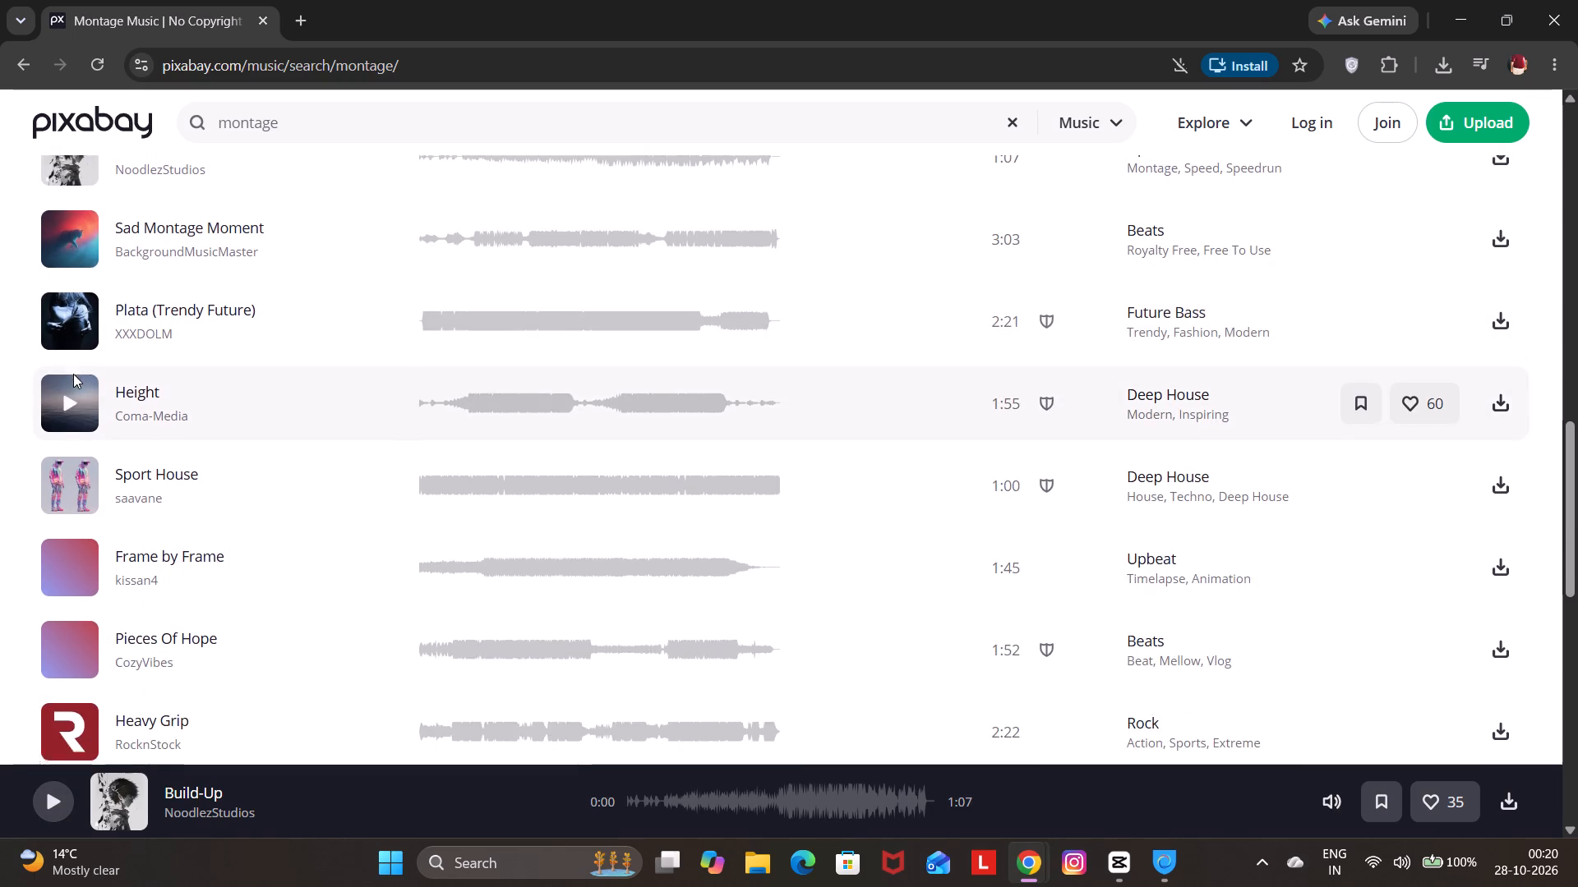
{"action": "scroll", "coordinate": [73, 374], "scroll_direction": "down", "scroll_amount": 5}
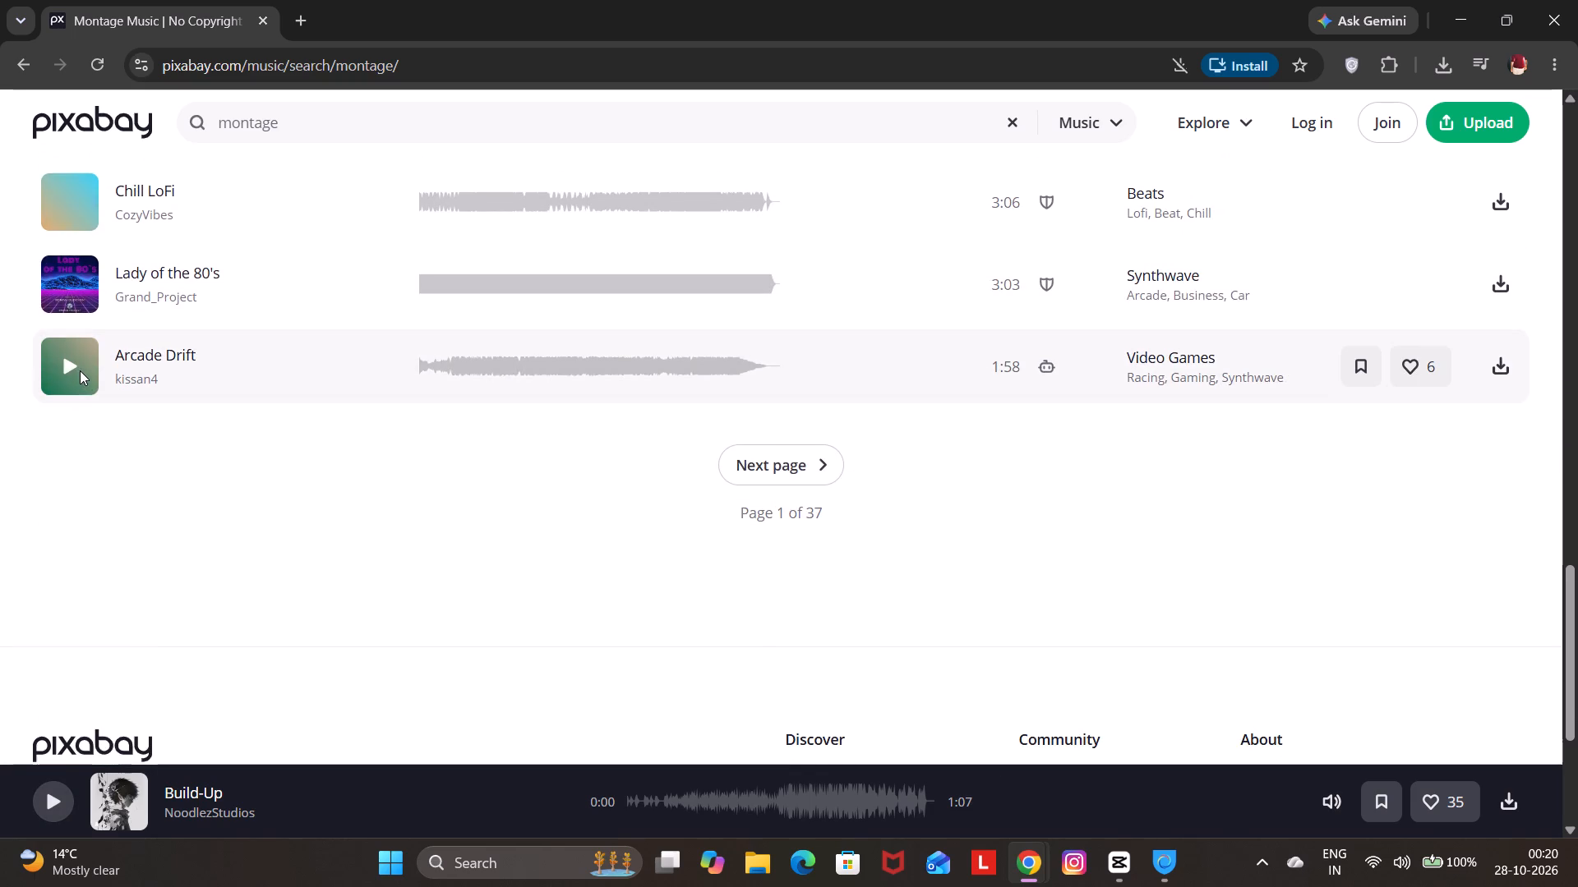
{"action": "scroll", "coordinate": [80, 370], "scroll_direction": "up", "scroll_amount": 10}
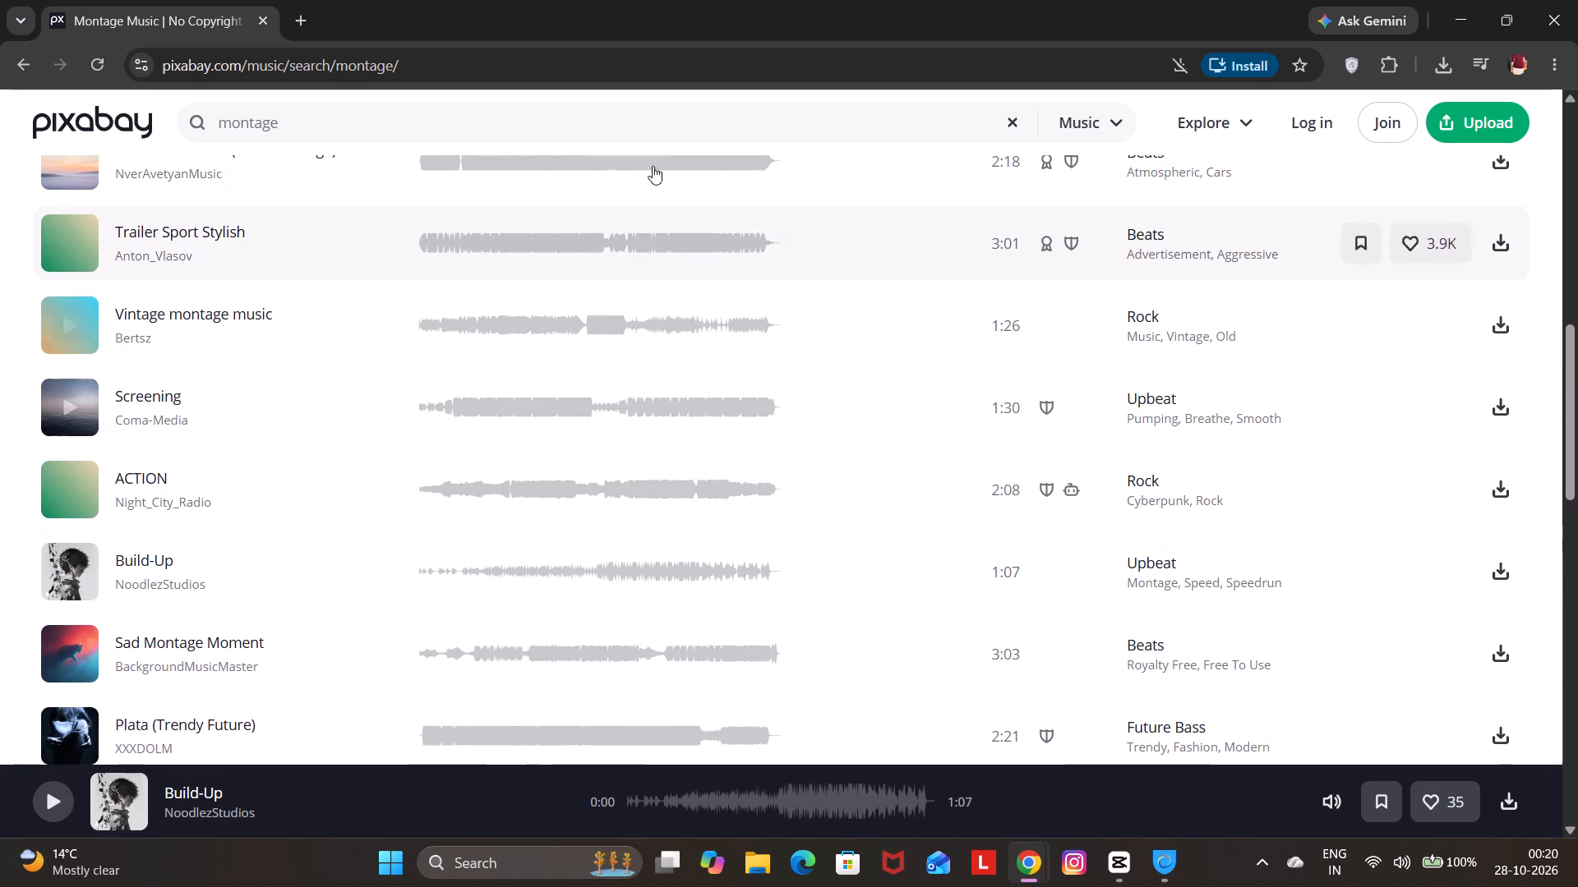
Minimise the browser and Hotspot Shield windows and switch to the CapCut project.
{"action": "left_click", "coordinate": [1459, 9]}
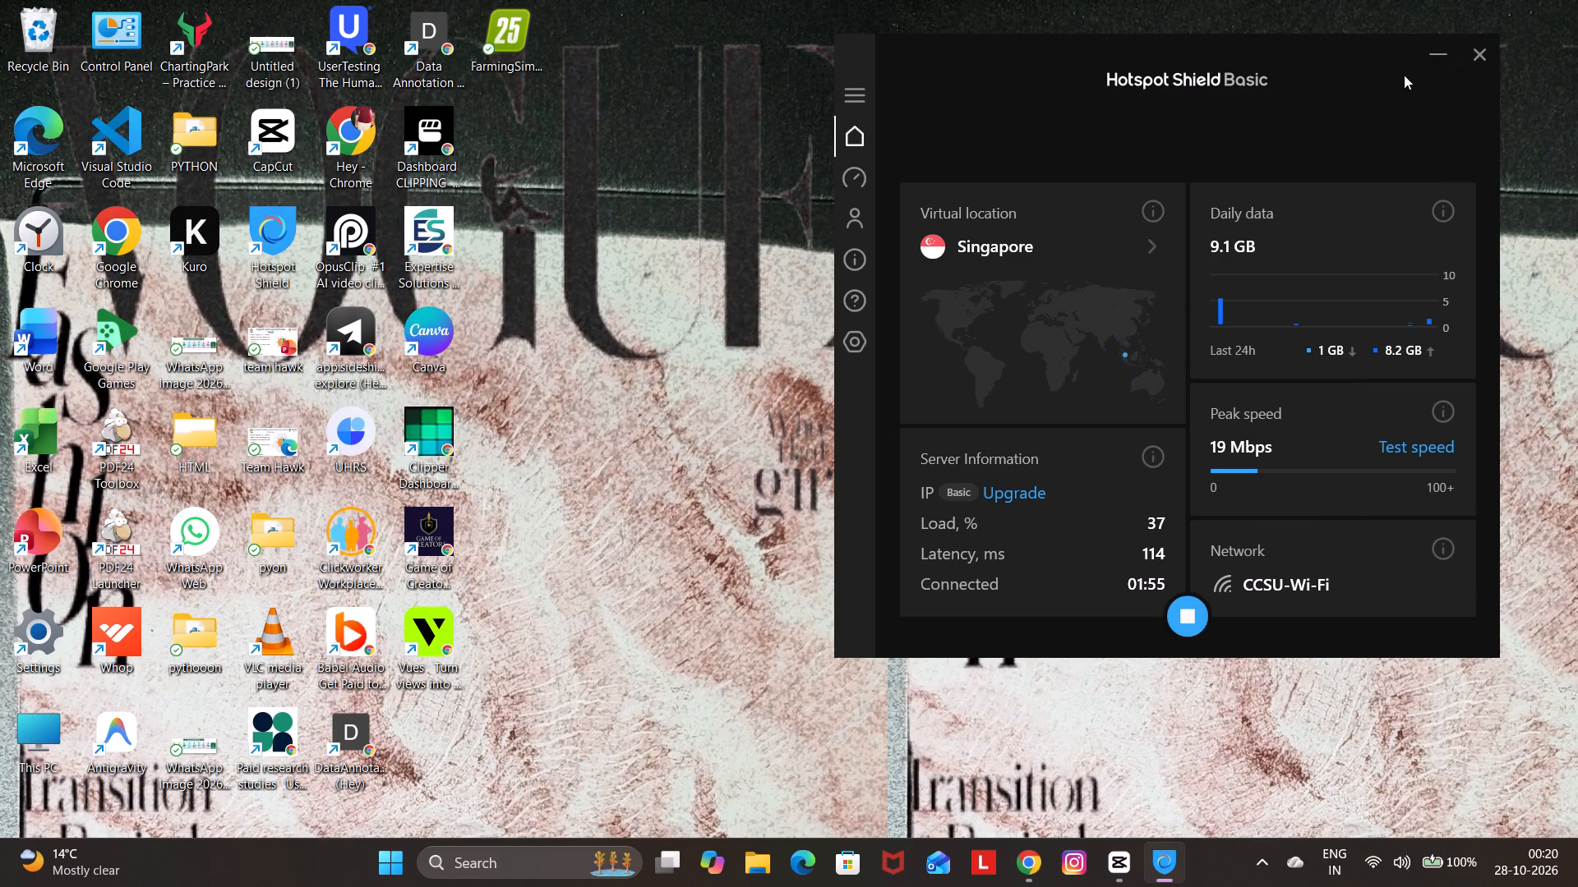
{"action": "left_click", "coordinate": [1428, 56]}
{"action": "left_click", "coordinate": [1111, 863]}
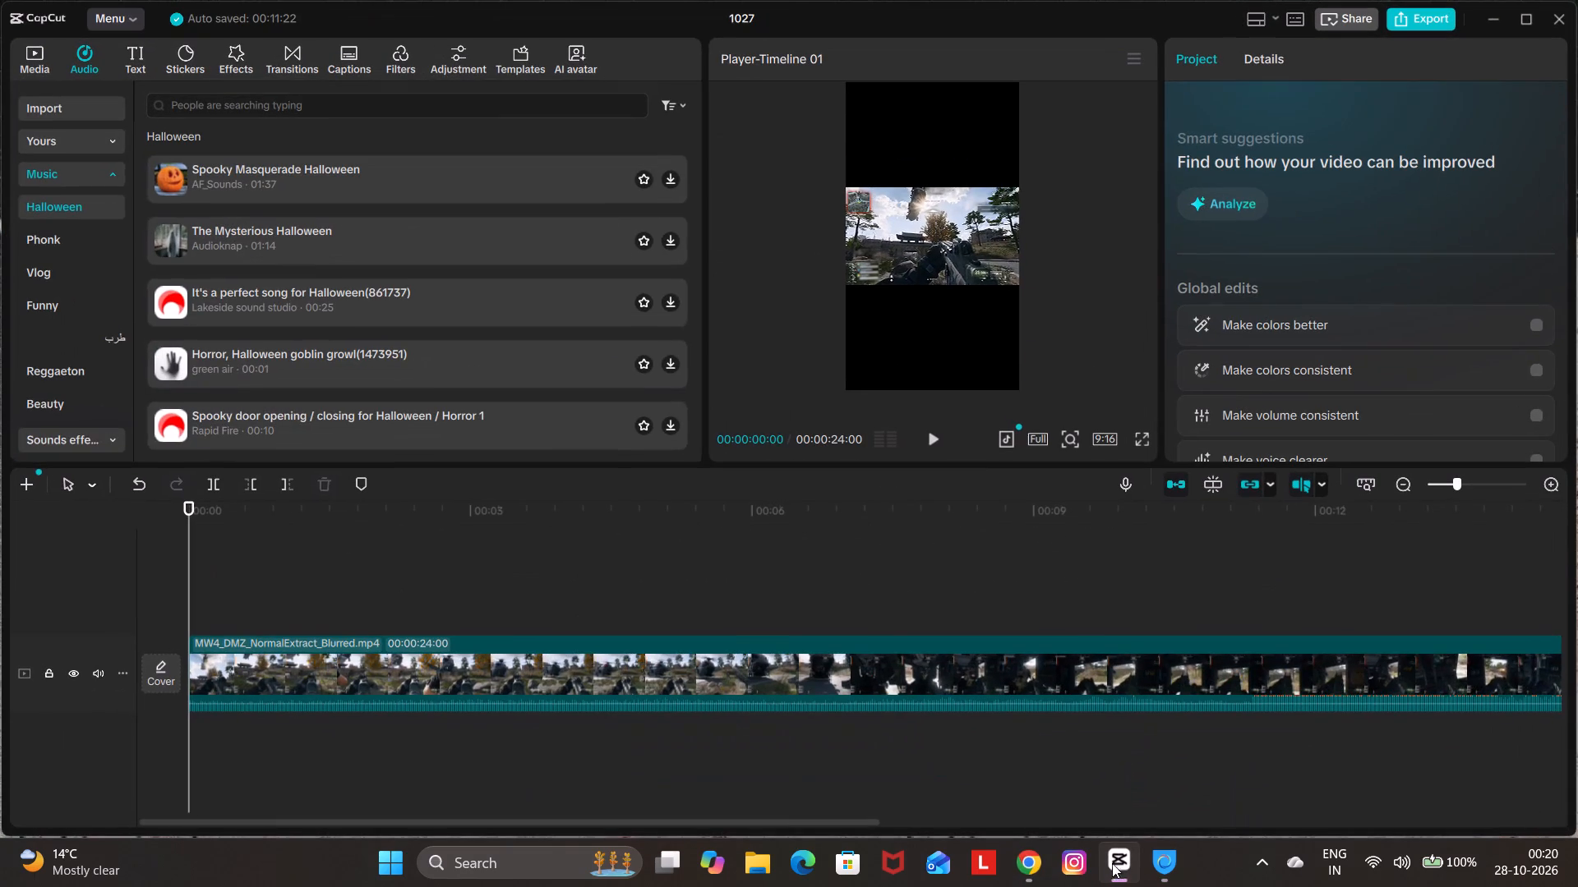
Look through CapCut's audio sources for a way to add music: Import, Yours, Music and Sounds effects.
{"action": "left_click", "coordinate": [85, 64]}
{"action": "left_click", "coordinate": [76, 117]}
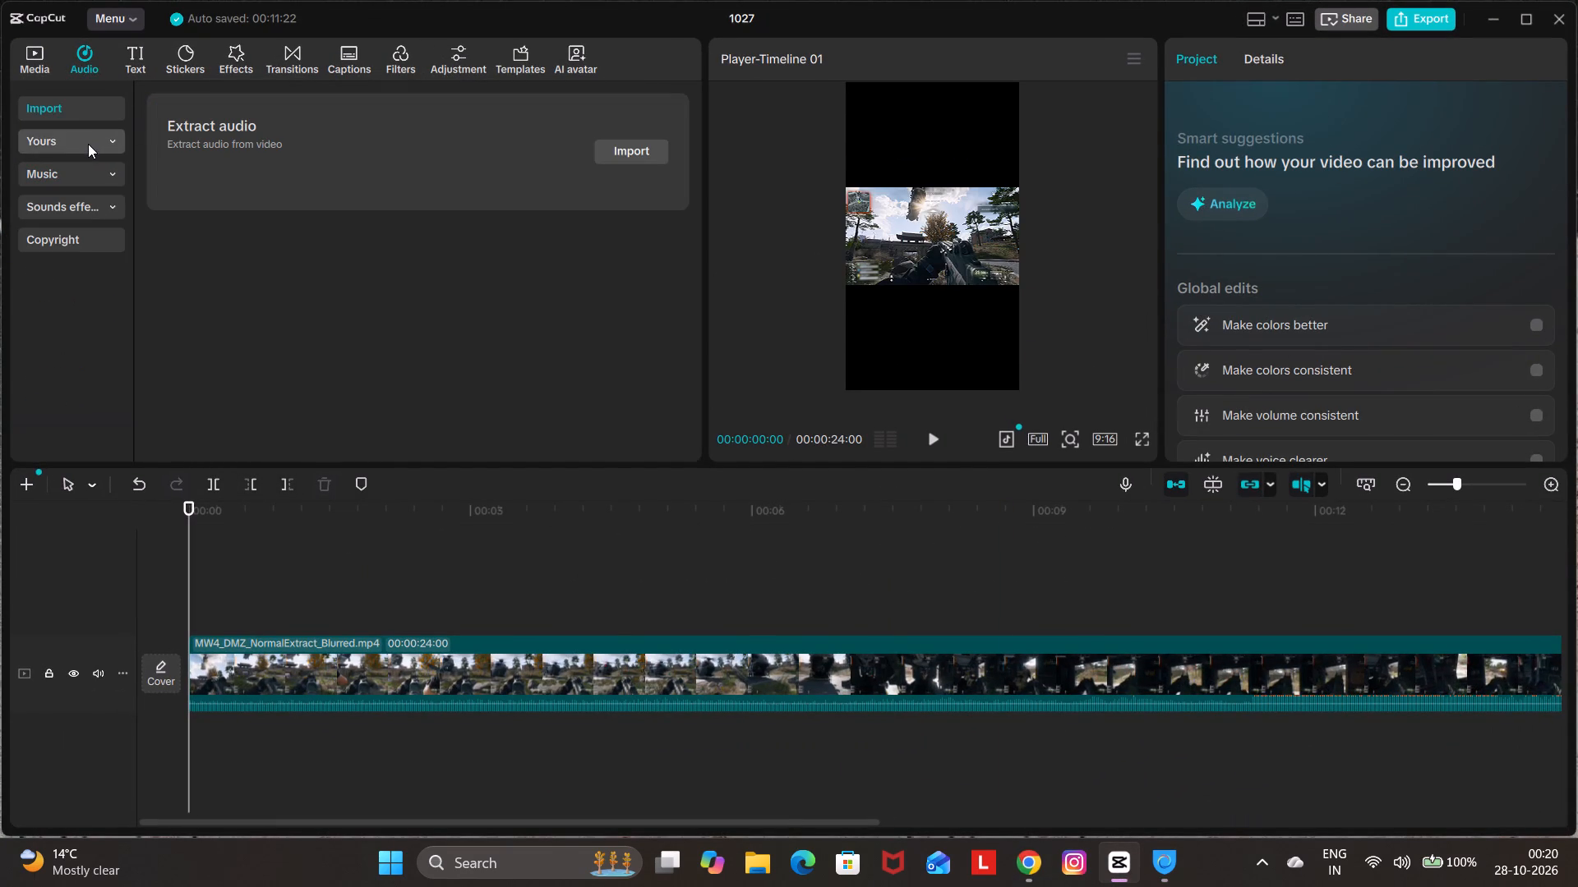
{"action": "left_click", "coordinate": [78, 145]}
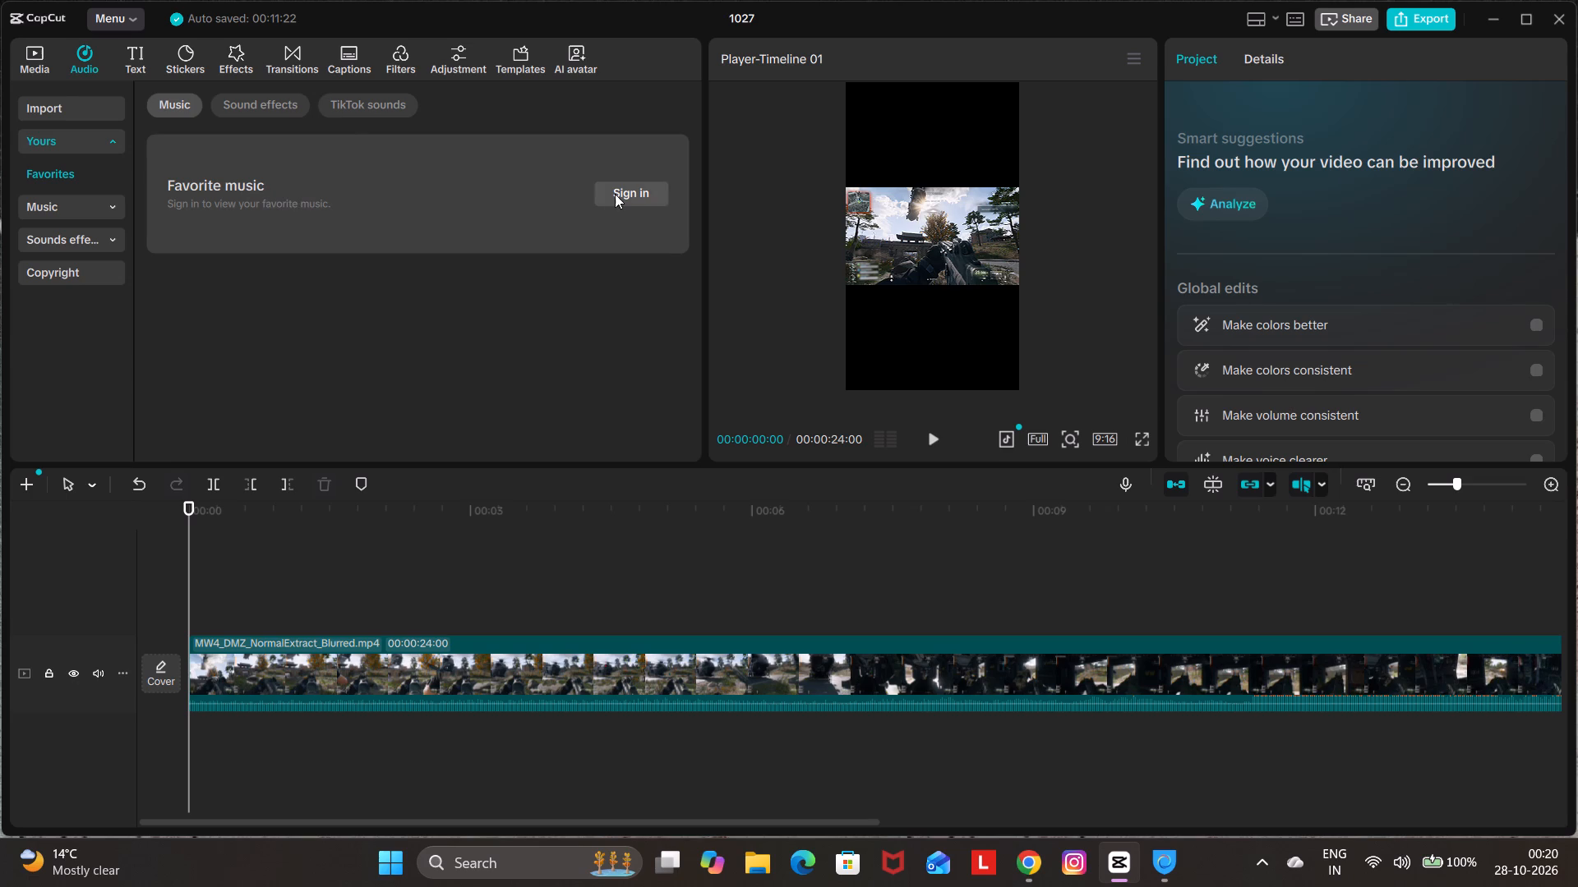
{"action": "left_click", "coordinate": [278, 103]}
{"action": "left_click", "coordinate": [179, 106]}
{"action": "left_click", "coordinate": [72, 113]}
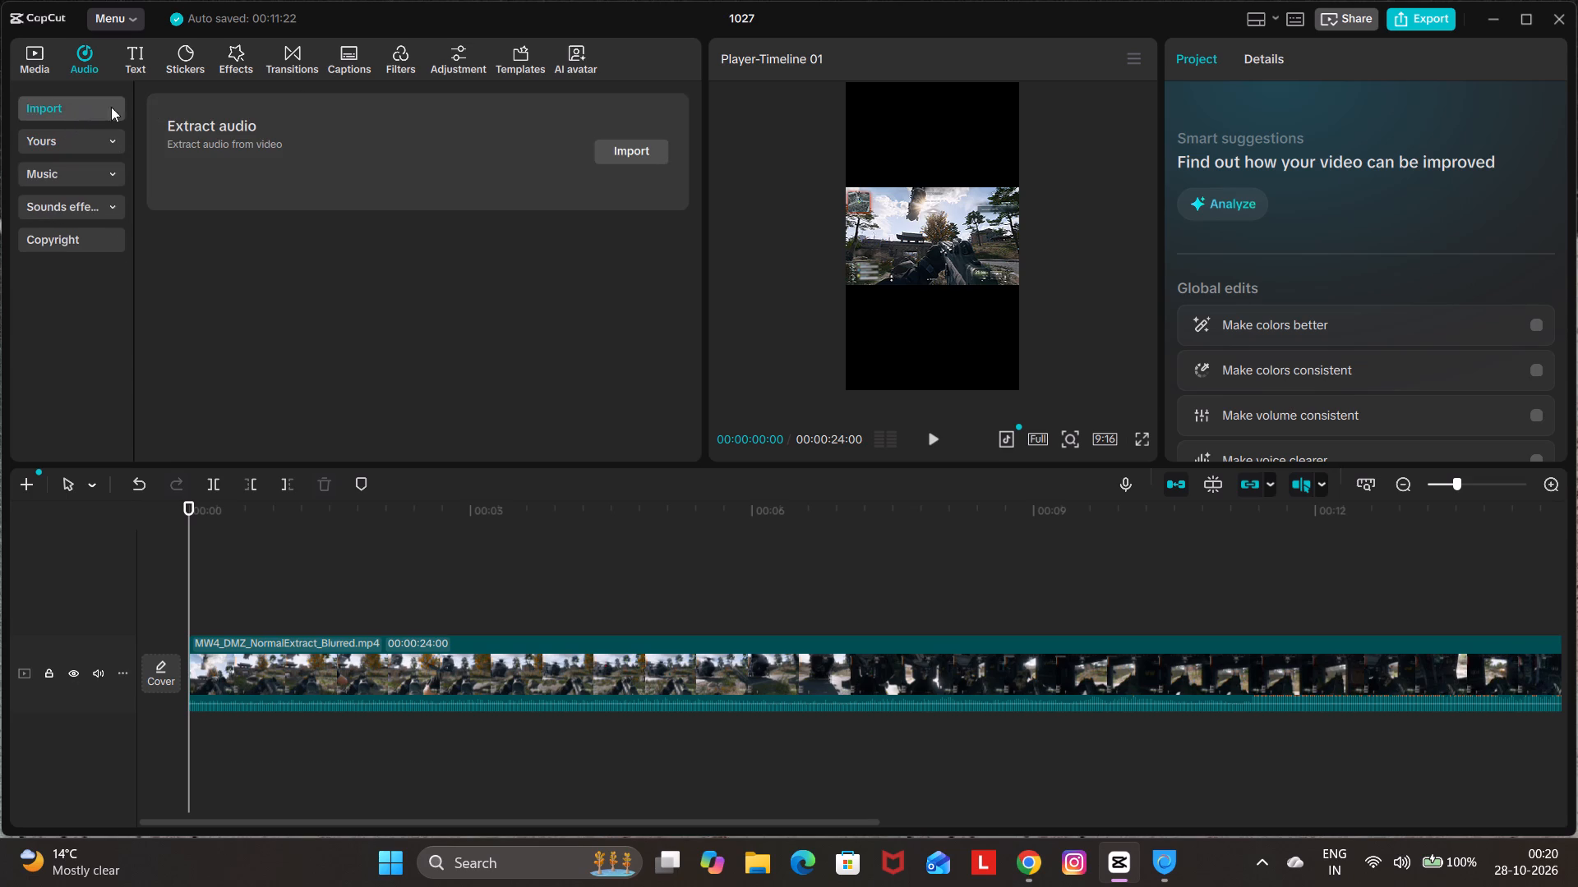
{"action": "left_click", "coordinate": [67, 165]}
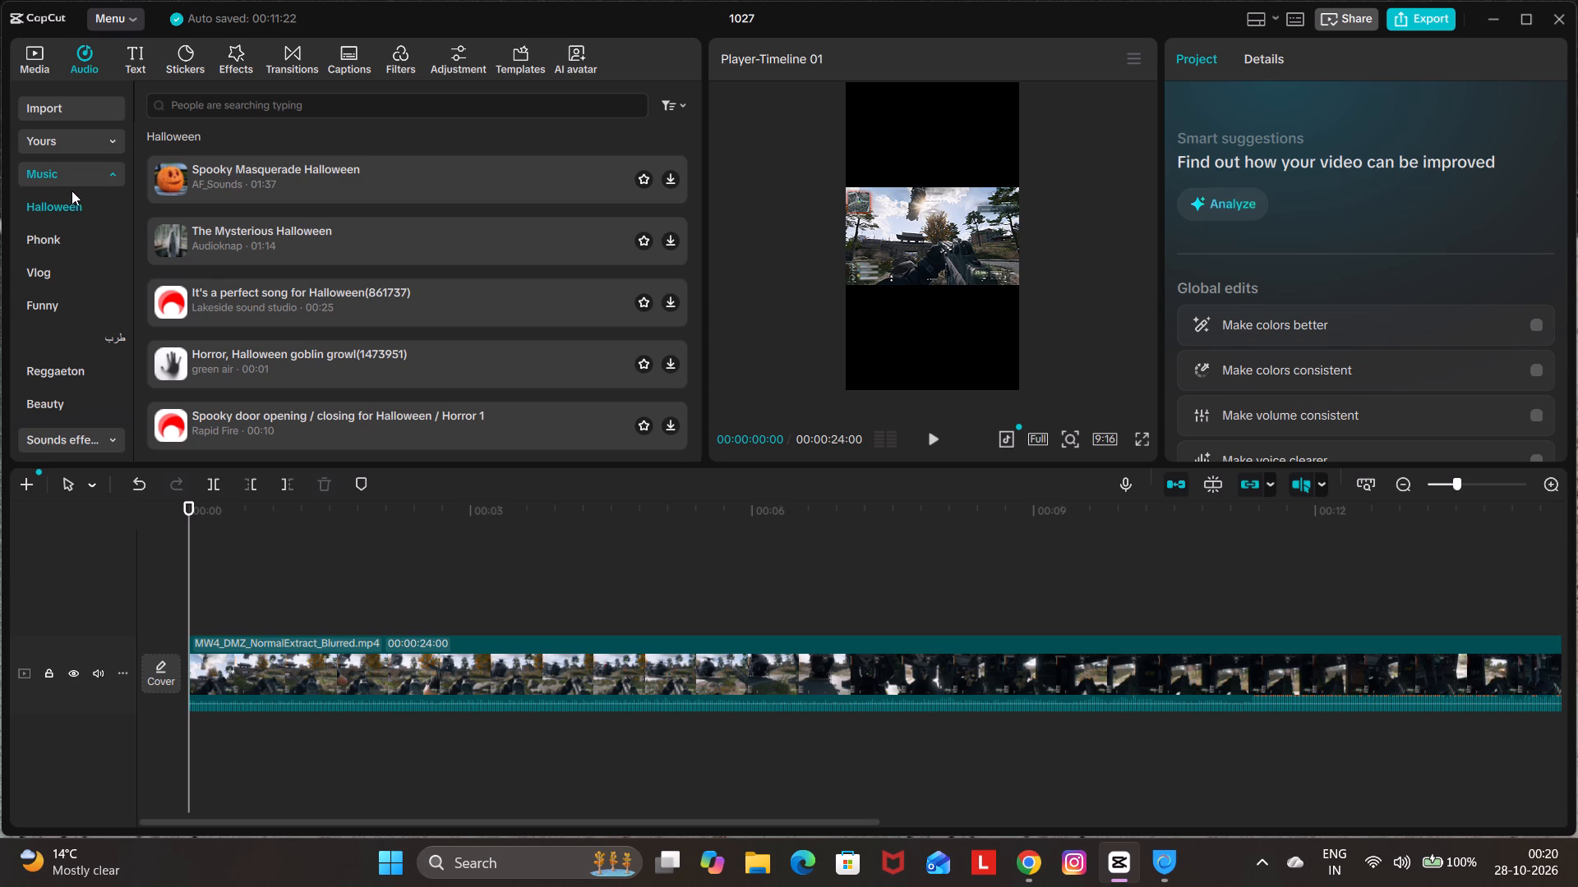
{"action": "left_click", "coordinate": [99, 176]}
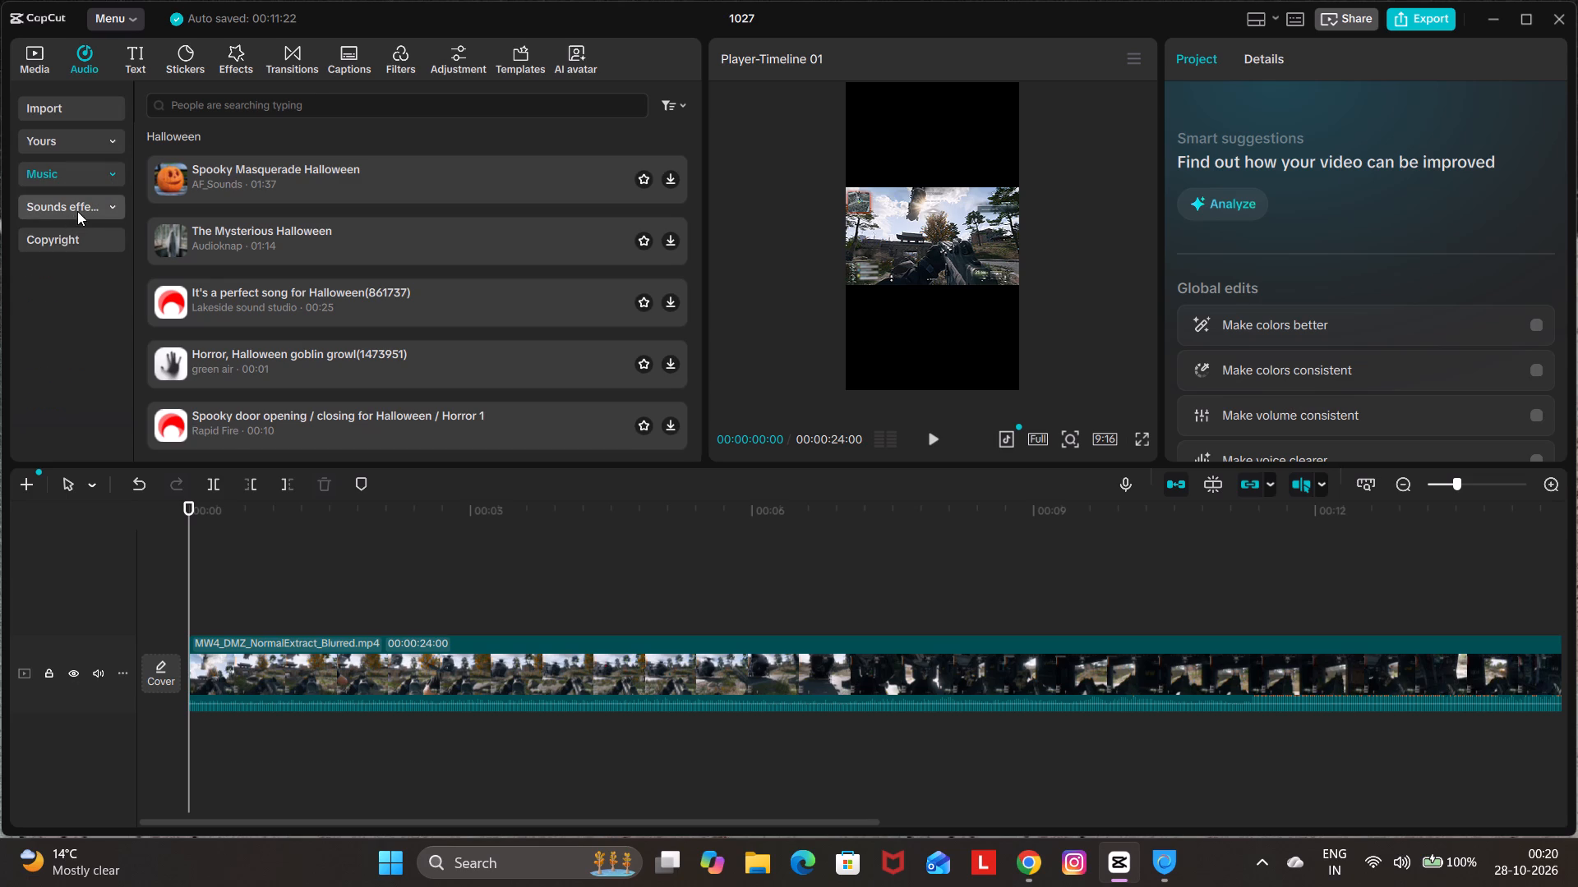
{"action": "left_click_drag", "start_coordinate": [77, 211], "coordinate": [85, 214]}
{"action": "left_click", "coordinate": [93, 209]}
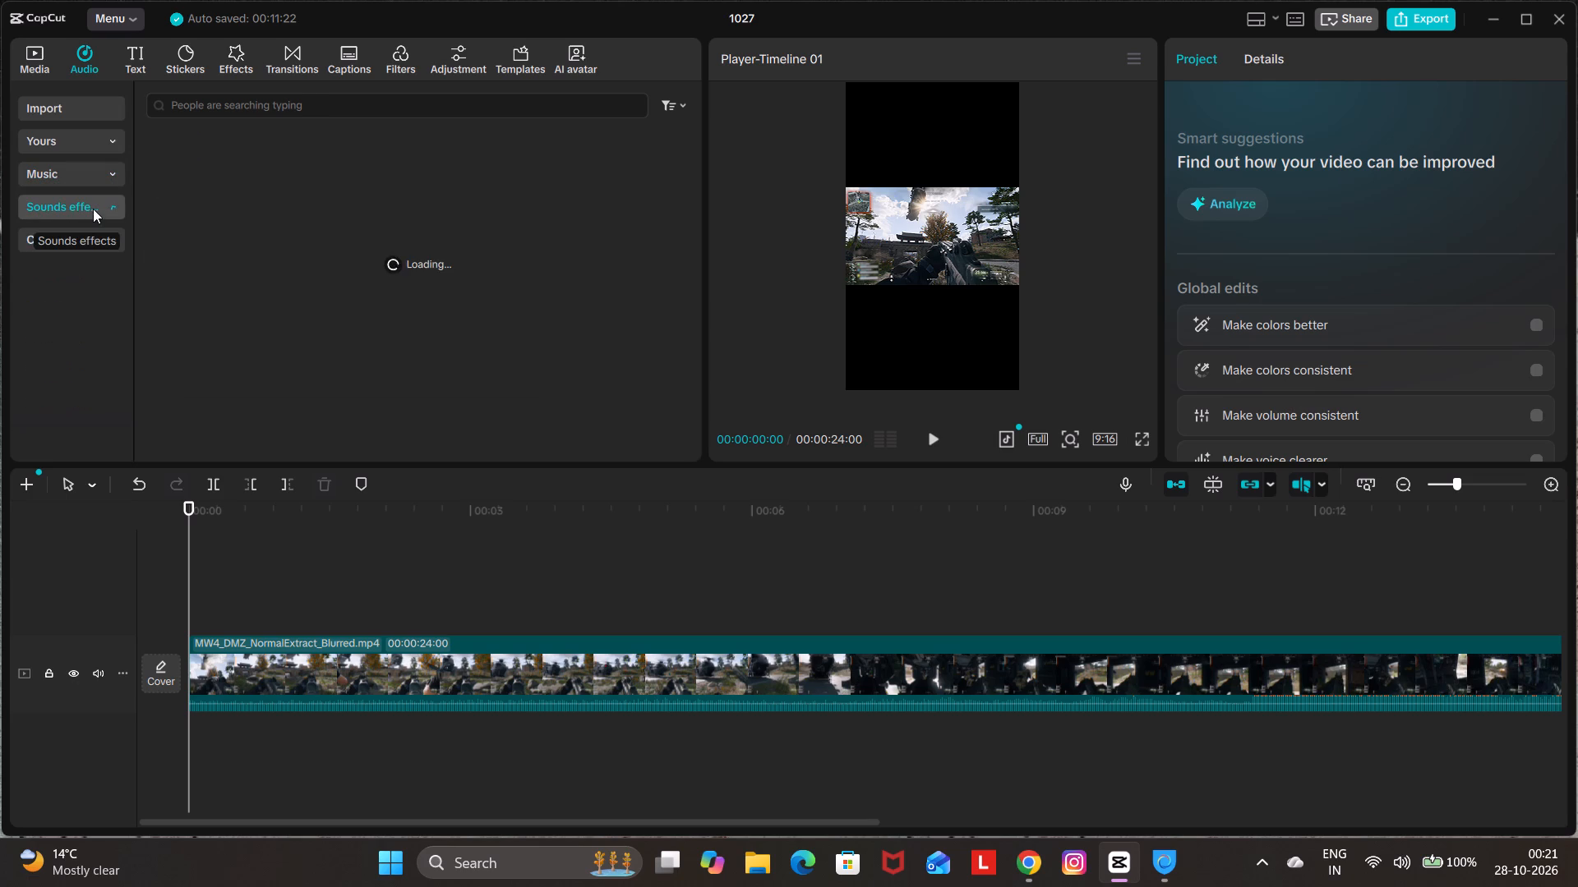
Switch to CapCut and check the audio import options and favourite music.
{"action": "left_click", "coordinate": [77, 104]}
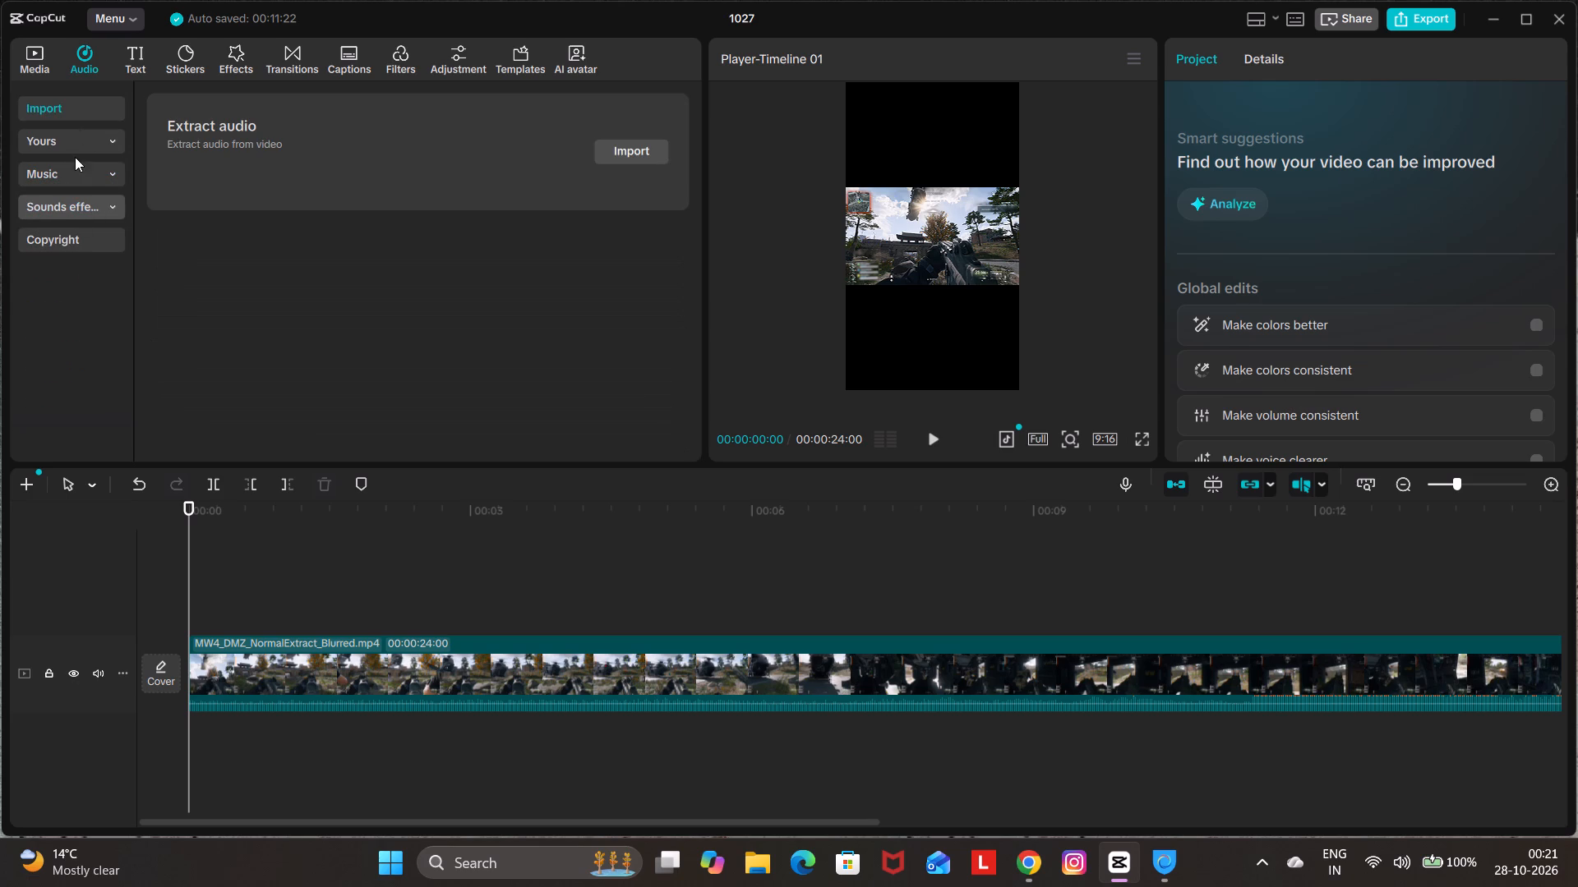
{"action": "left_click", "coordinate": [85, 150]}
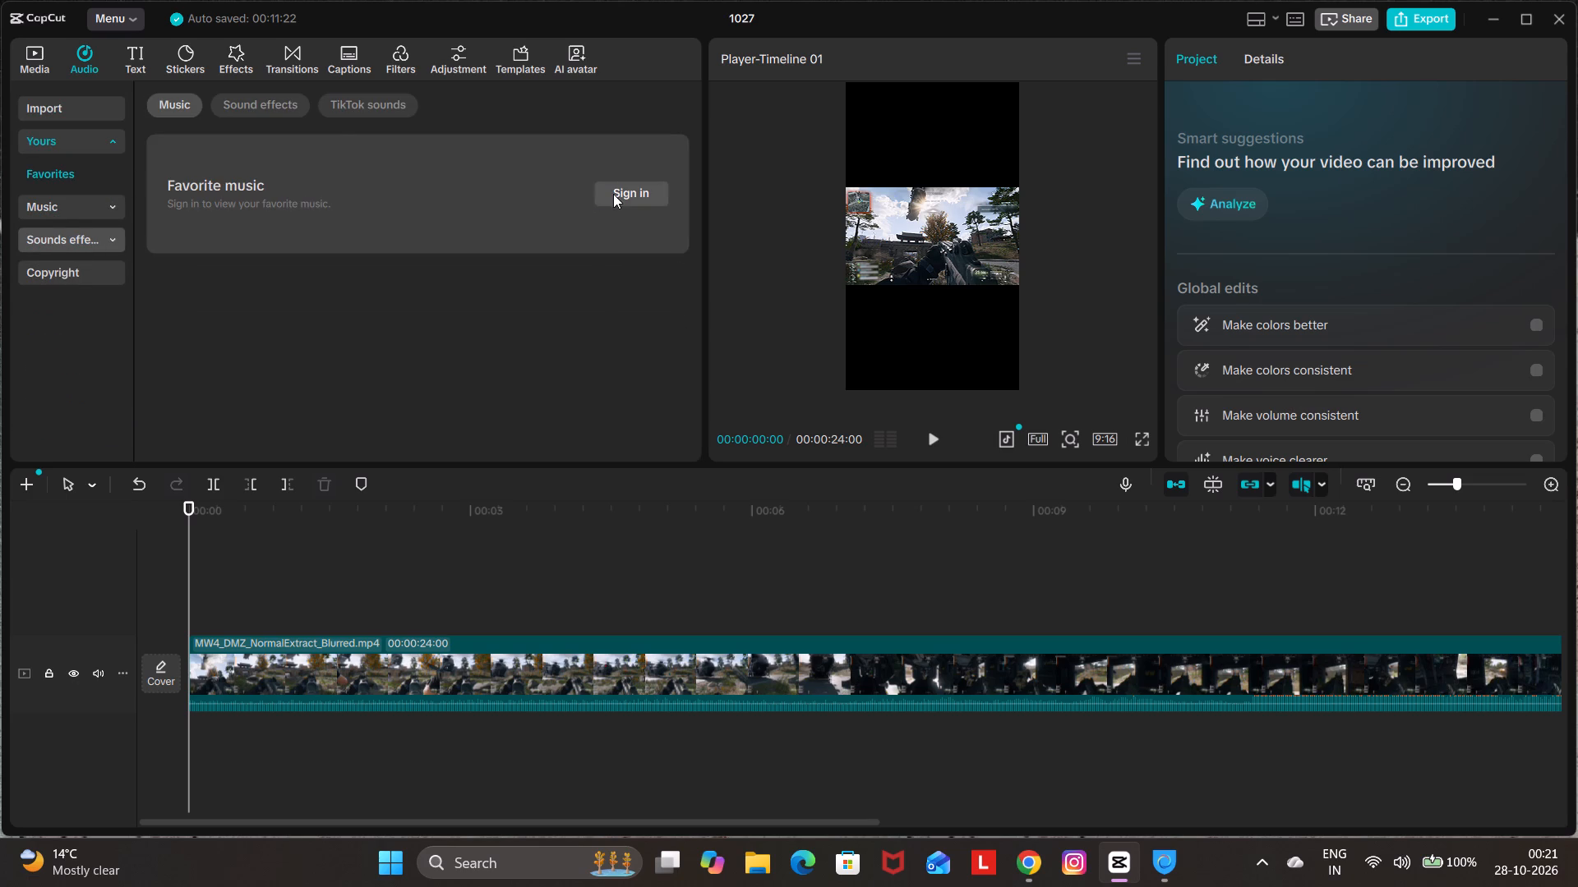
Play the opening of the MW4_DMZ_NormalExtract_Blurred.mp4 clip and return the playhead to the timeline start.
{"action": "key", "text": "space"}
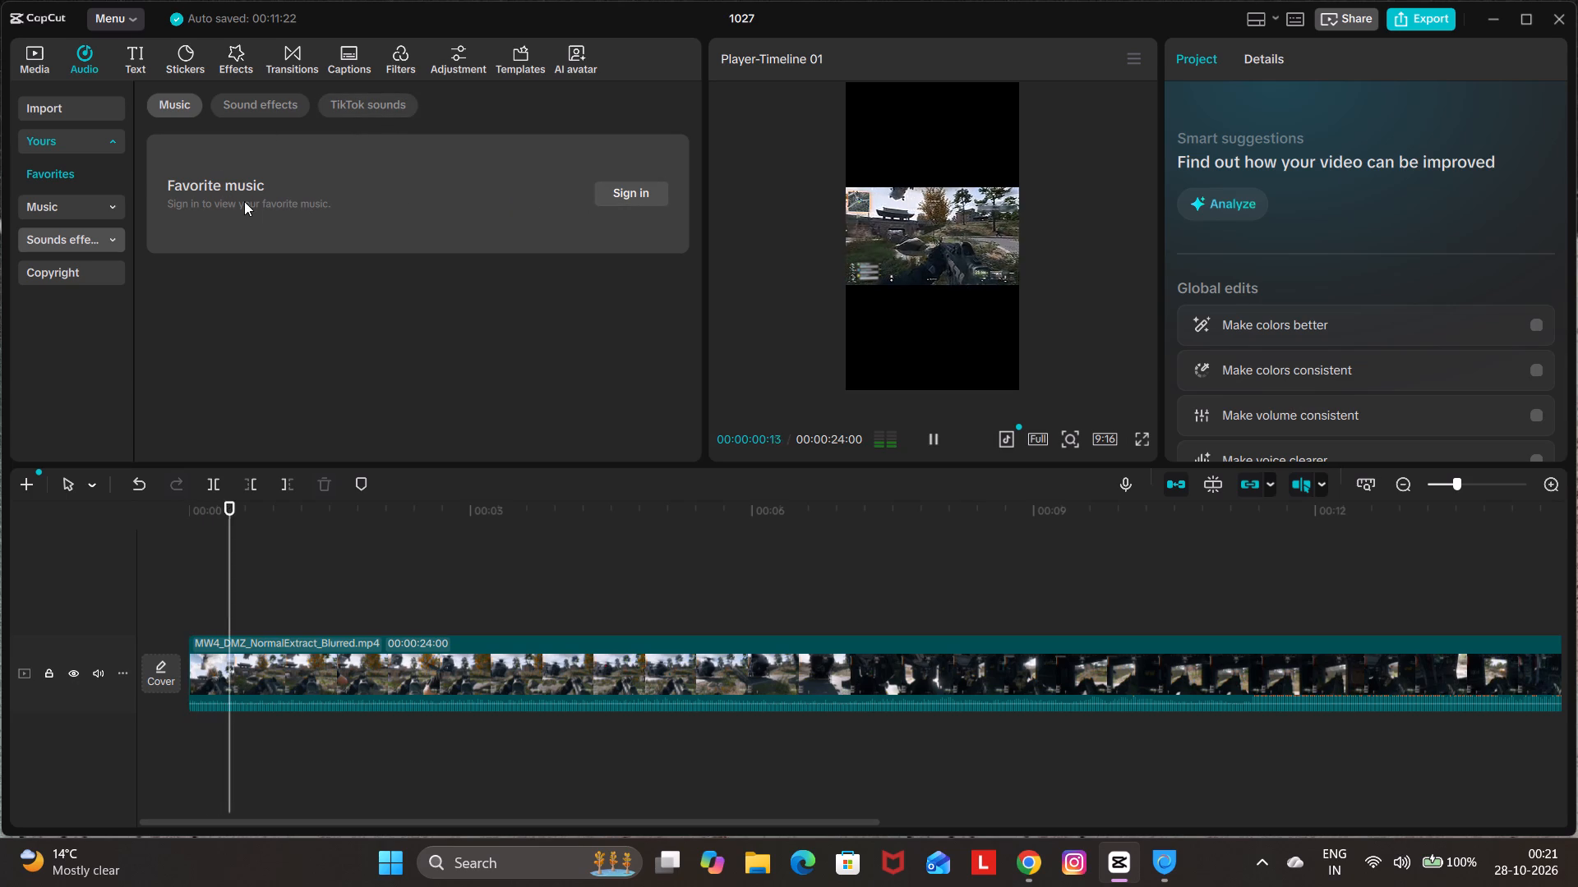
{"action": "left_click_drag", "start_coordinate": [385, 590], "coordinate": [314, 579]}
{"action": "left_click_drag", "start_coordinate": [273, 577], "coordinate": [245, 572]}
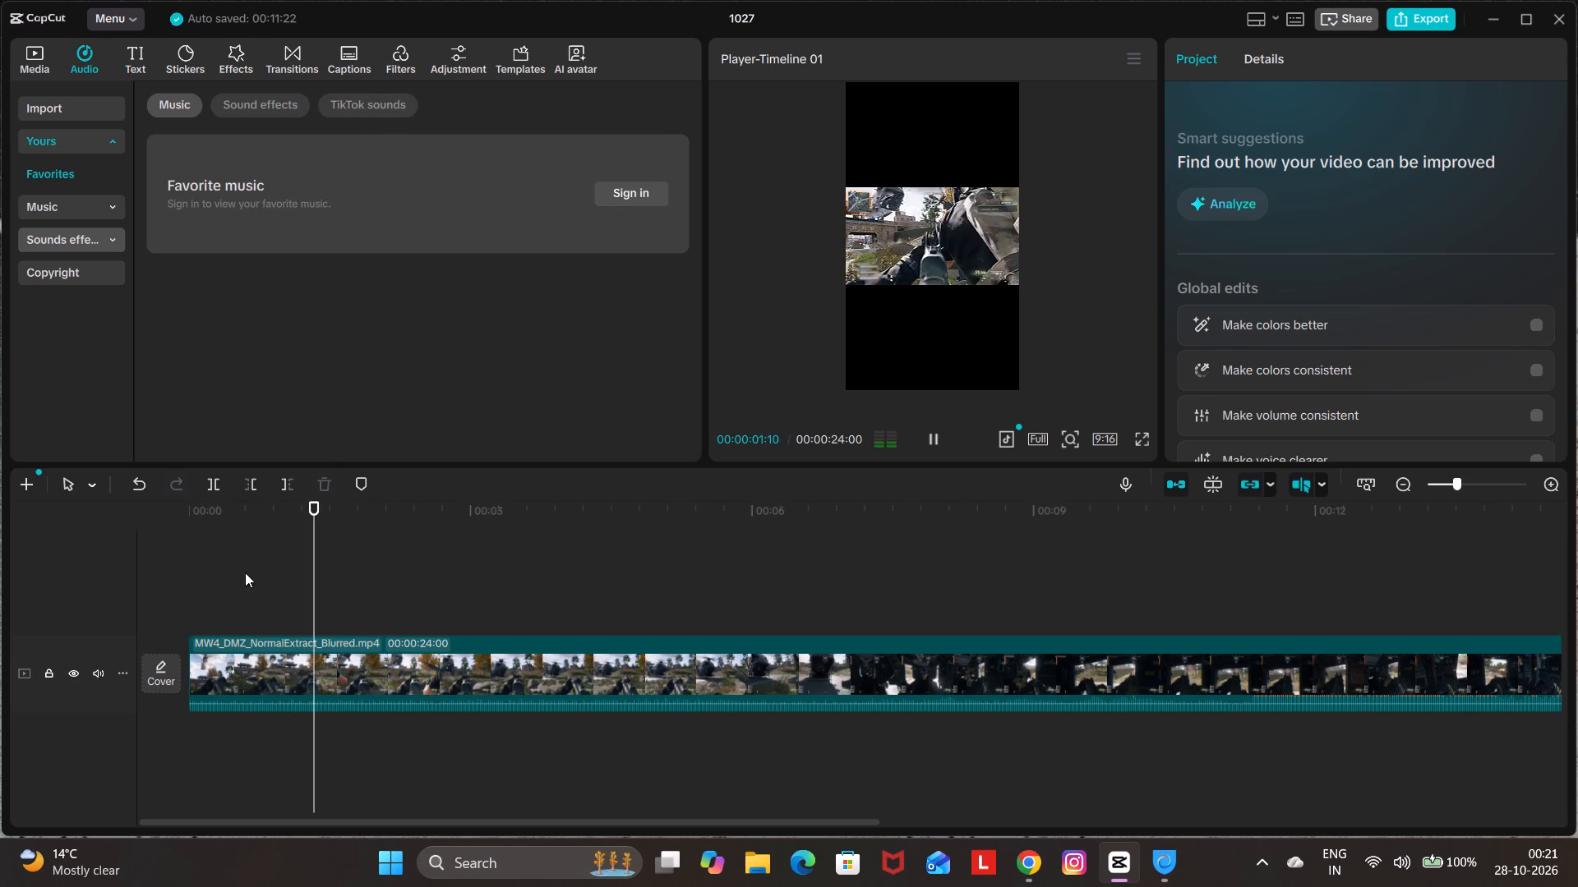
{"action": "left_click_drag", "start_coordinate": [245, 572], "coordinate": [228, 571]}
{"action": "left_click", "coordinate": [205, 567]}
{"action": "left_click", "coordinate": [193, 567]}
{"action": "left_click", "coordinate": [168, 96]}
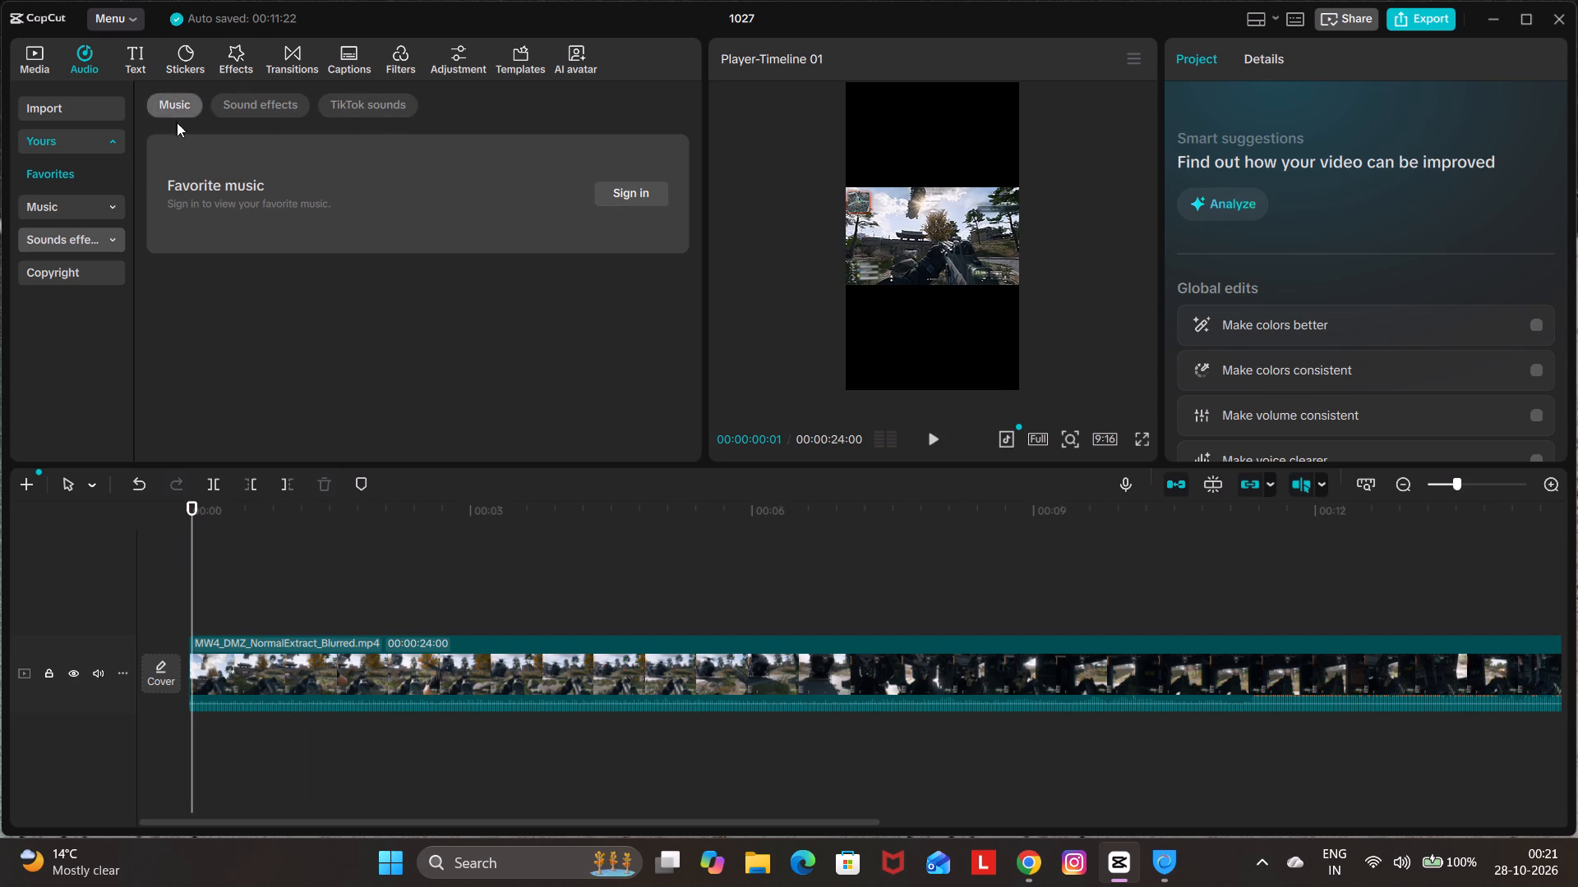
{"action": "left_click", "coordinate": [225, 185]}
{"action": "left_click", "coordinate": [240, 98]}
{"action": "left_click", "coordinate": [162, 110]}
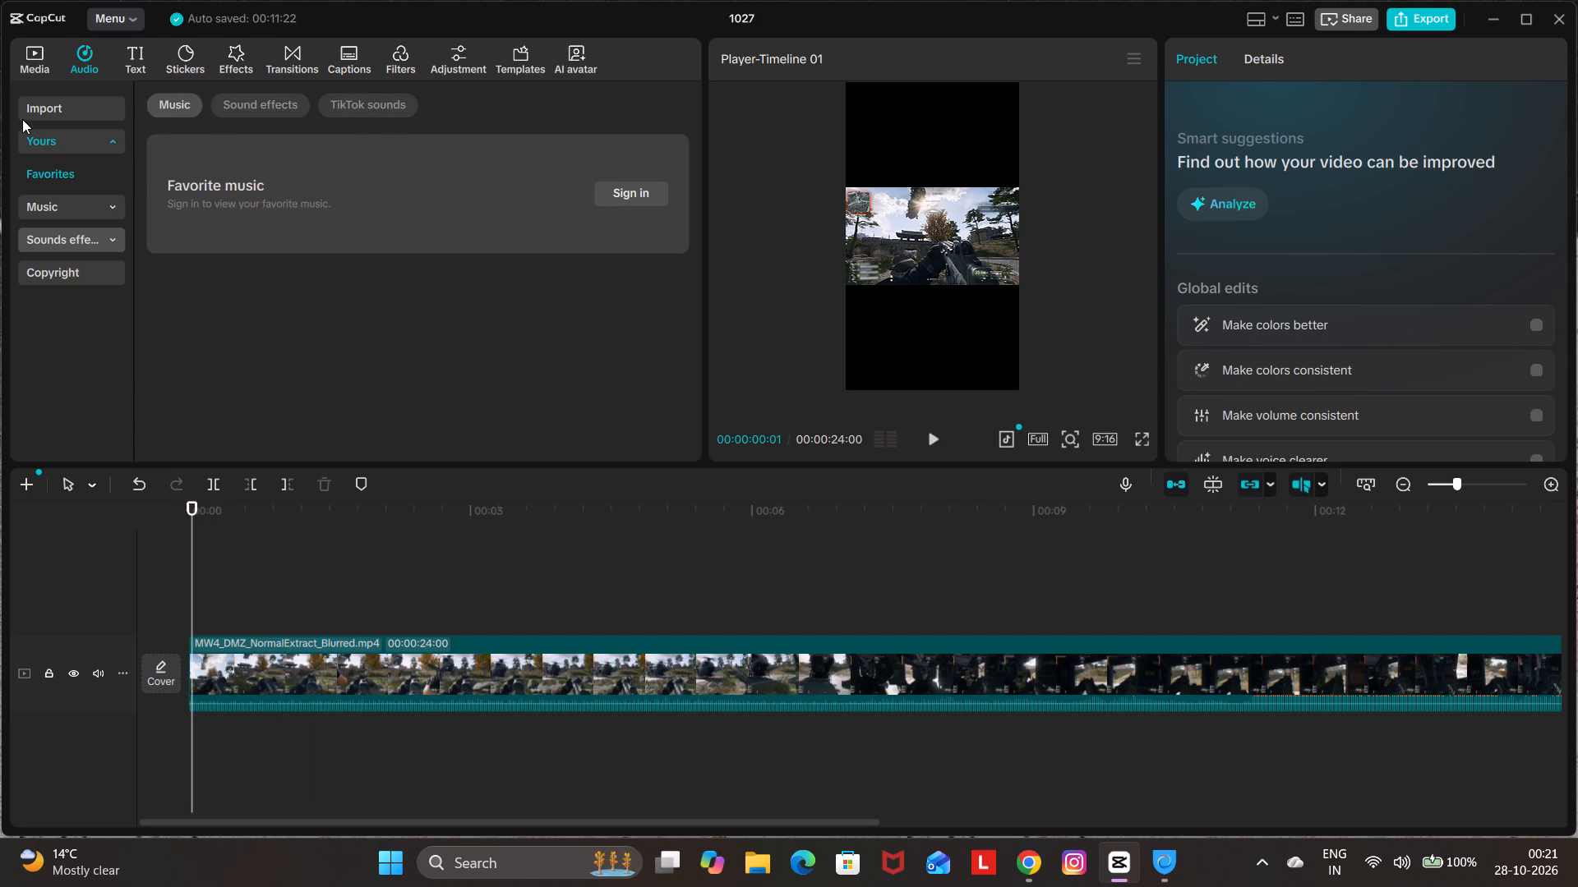
Open the extract-audio import and look through the Videos folder and its BlueStacks-Pie64 subfolder for the soundtrack source.
{"action": "left_click", "coordinate": [38, 112]}
{"action": "left_click", "coordinate": [419, 135]}
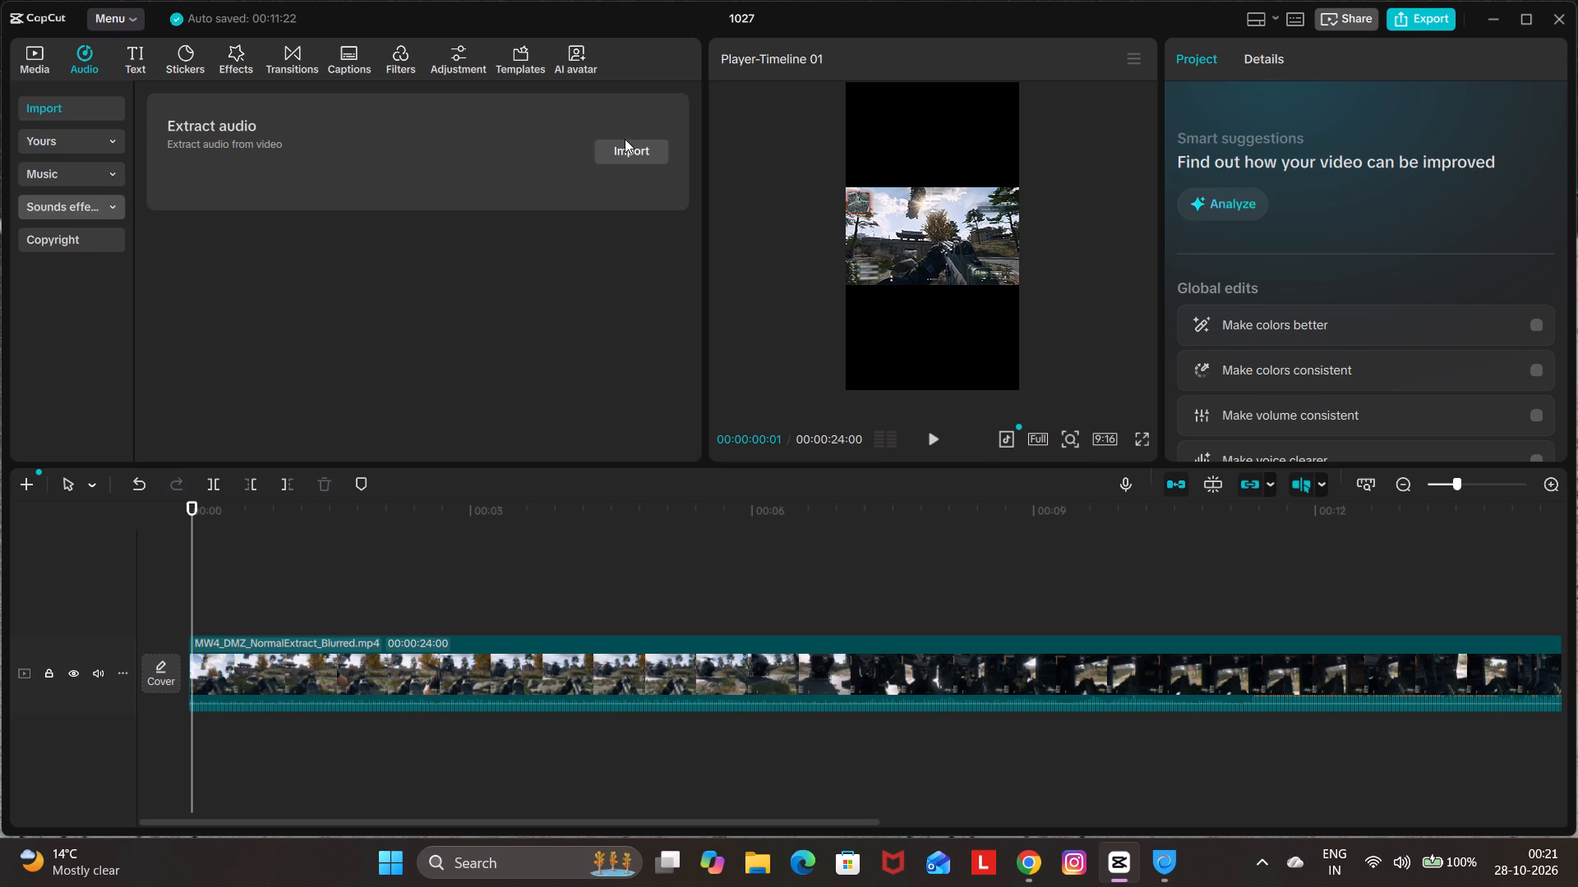
{"action": "left_click", "coordinate": [630, 144]}
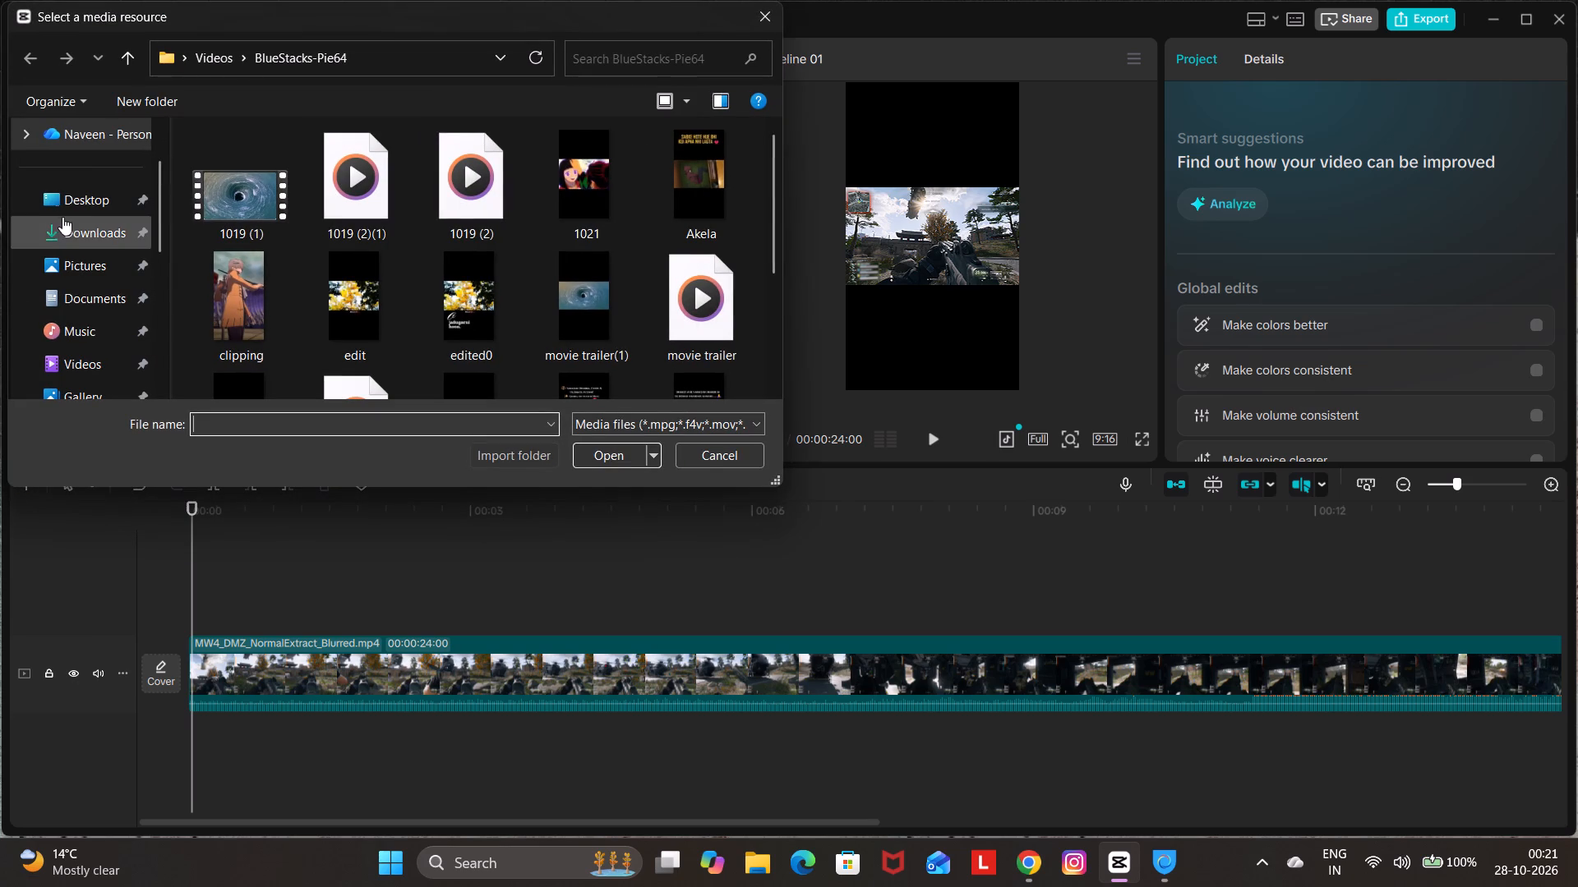
{"action": "scroll", "coordinate": [131, 214], "scroll_direction": "down", "scroll_amount": 2}
{"action": "scroll", "coordinate": [131, 214], "scroll_direction": "up", "scroll_amount": 3}
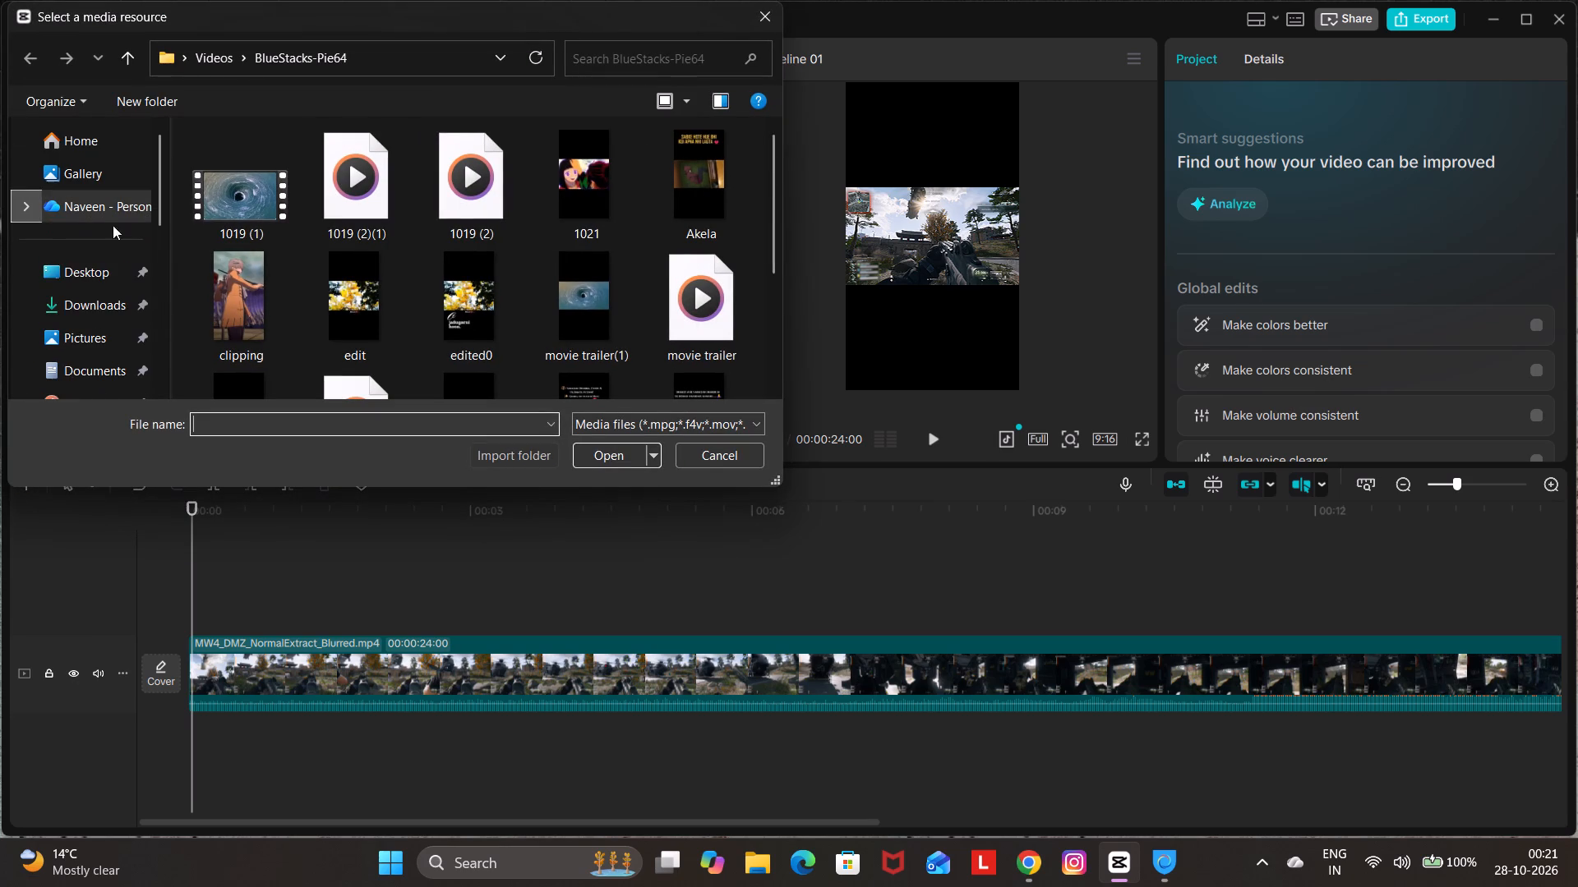
{"action": "left_click", "coordinate": [98, 151]}
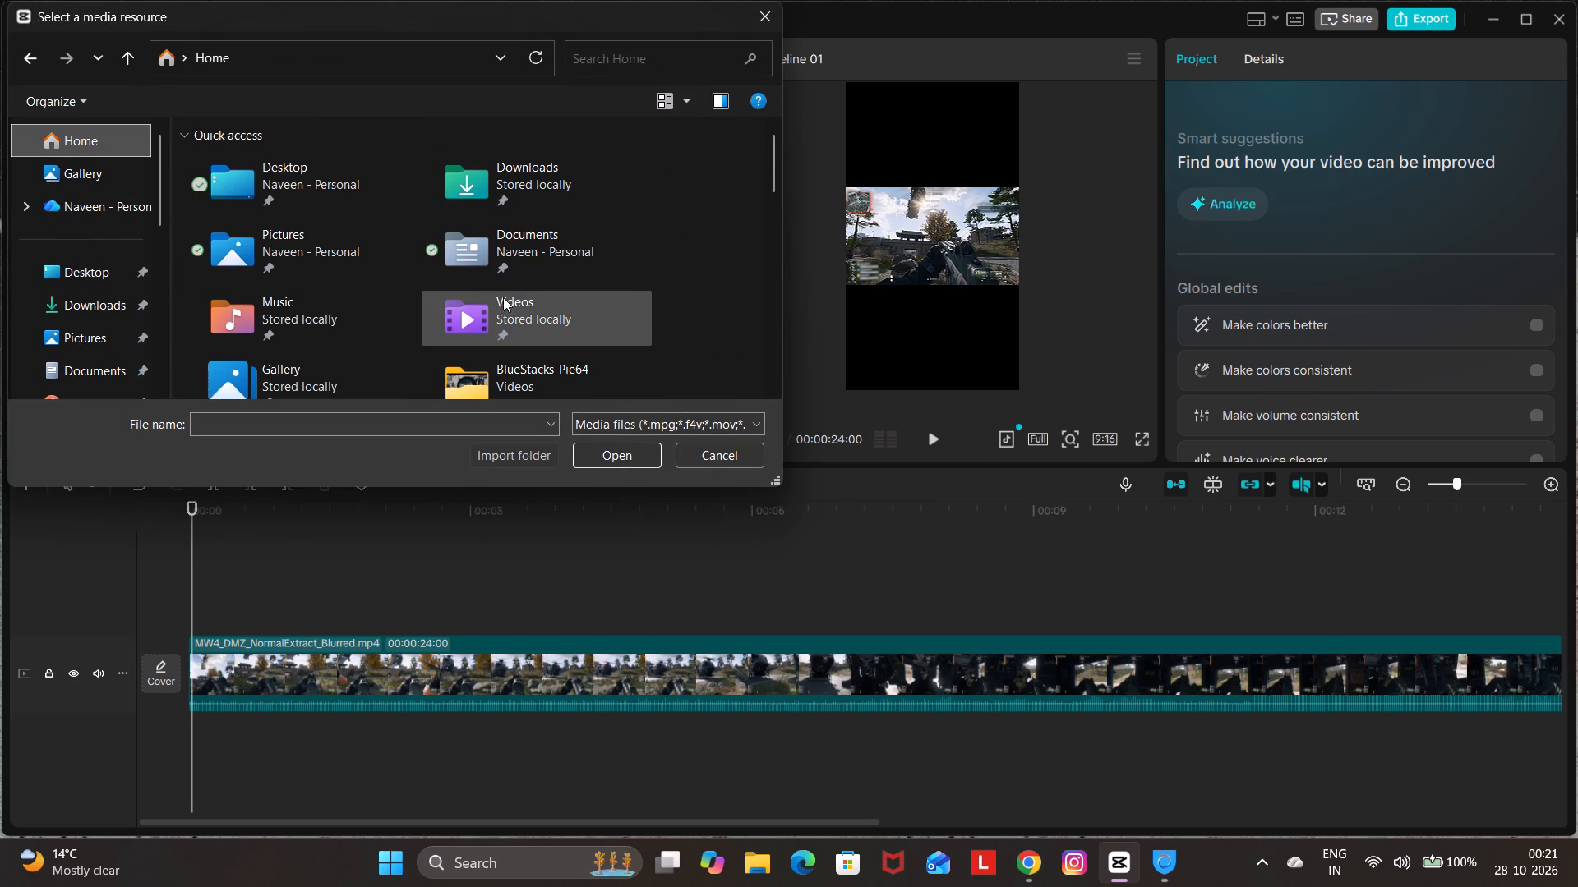
{"action": "left_click", "coordinate": [503, 308]}
{"action": "left_click", "coordinate": [499, 310]}
{"action": "double_click", "coordinate": [499, 310]}
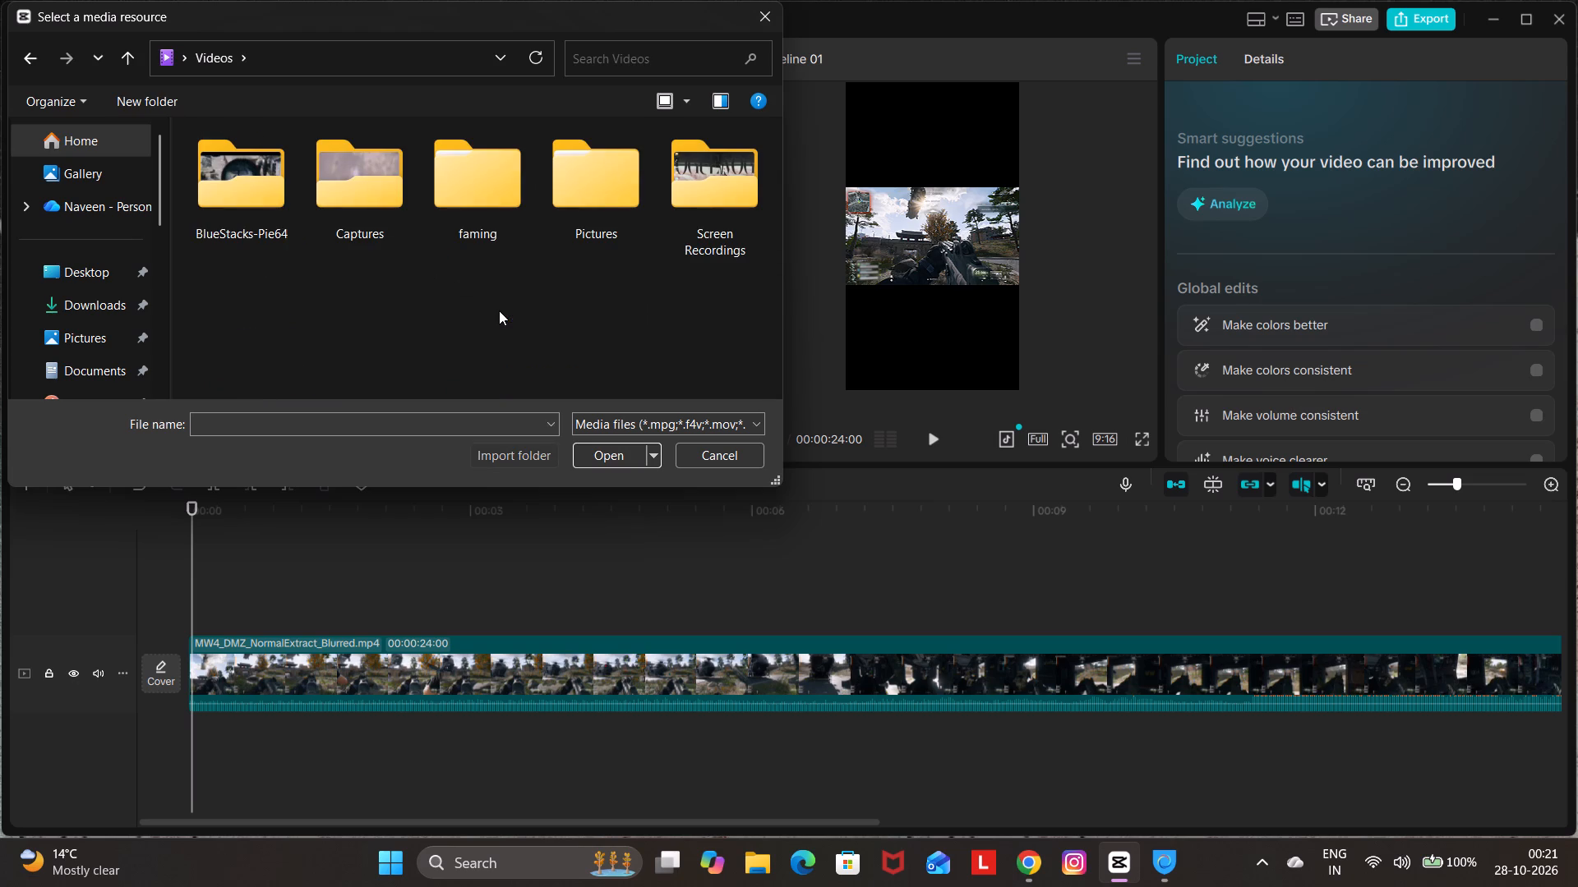
{"action": "double_click", "coordinate": [196, 199]}
{"action": "scroll", "coordinate": [366, 252], "scroll_direction": "down", "scroll_amount": 1}
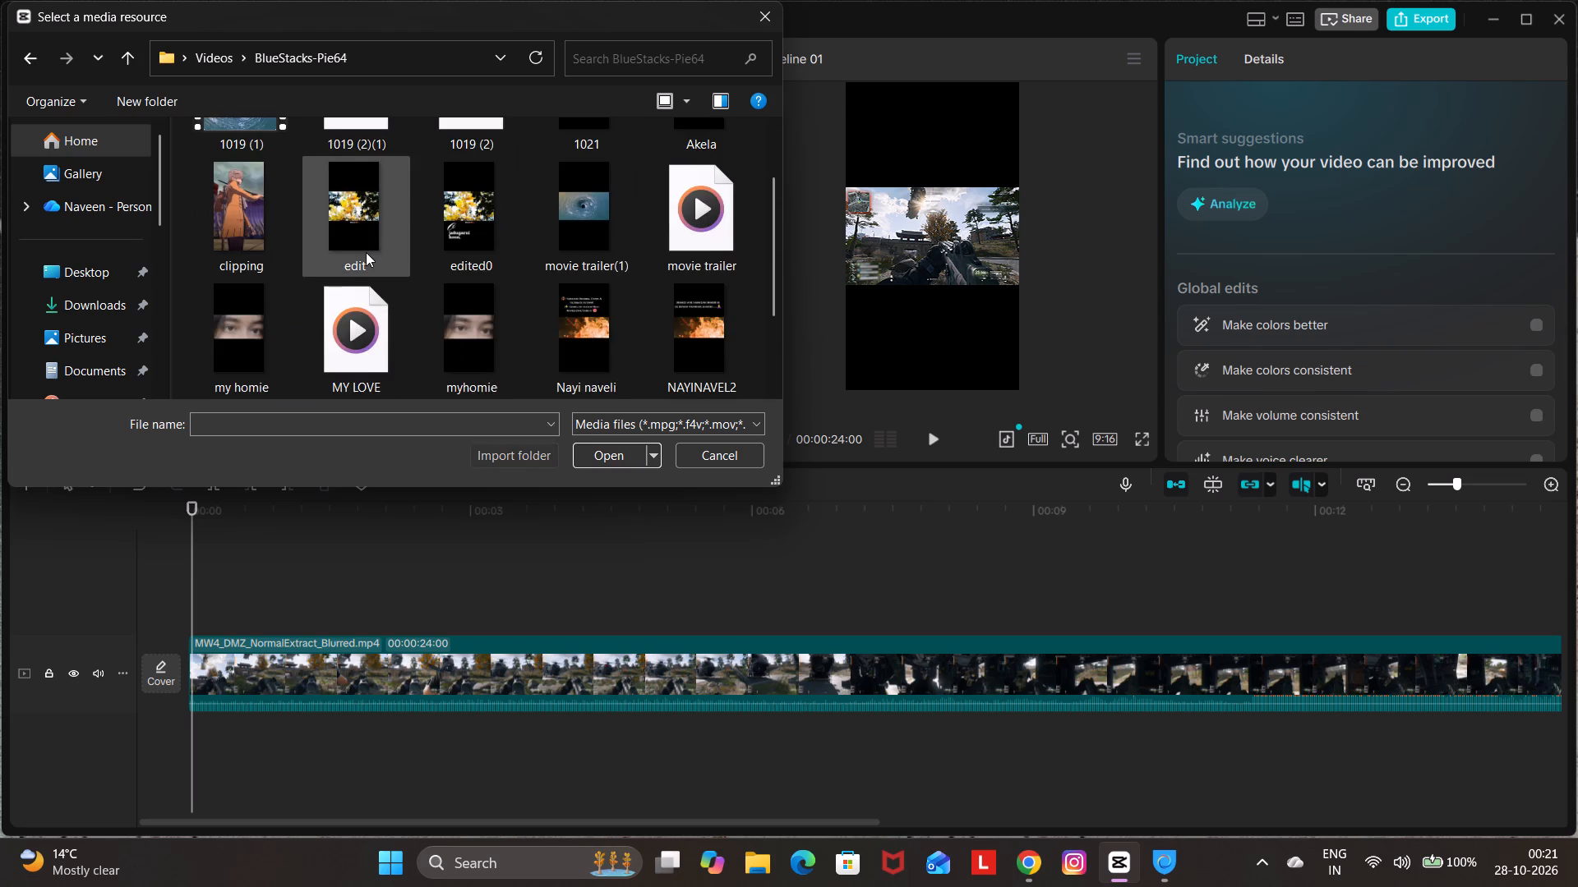
{"action": "scroll", "coordinate": [366, 252], "scroll_direction": "down", "scroll_amount": 1}
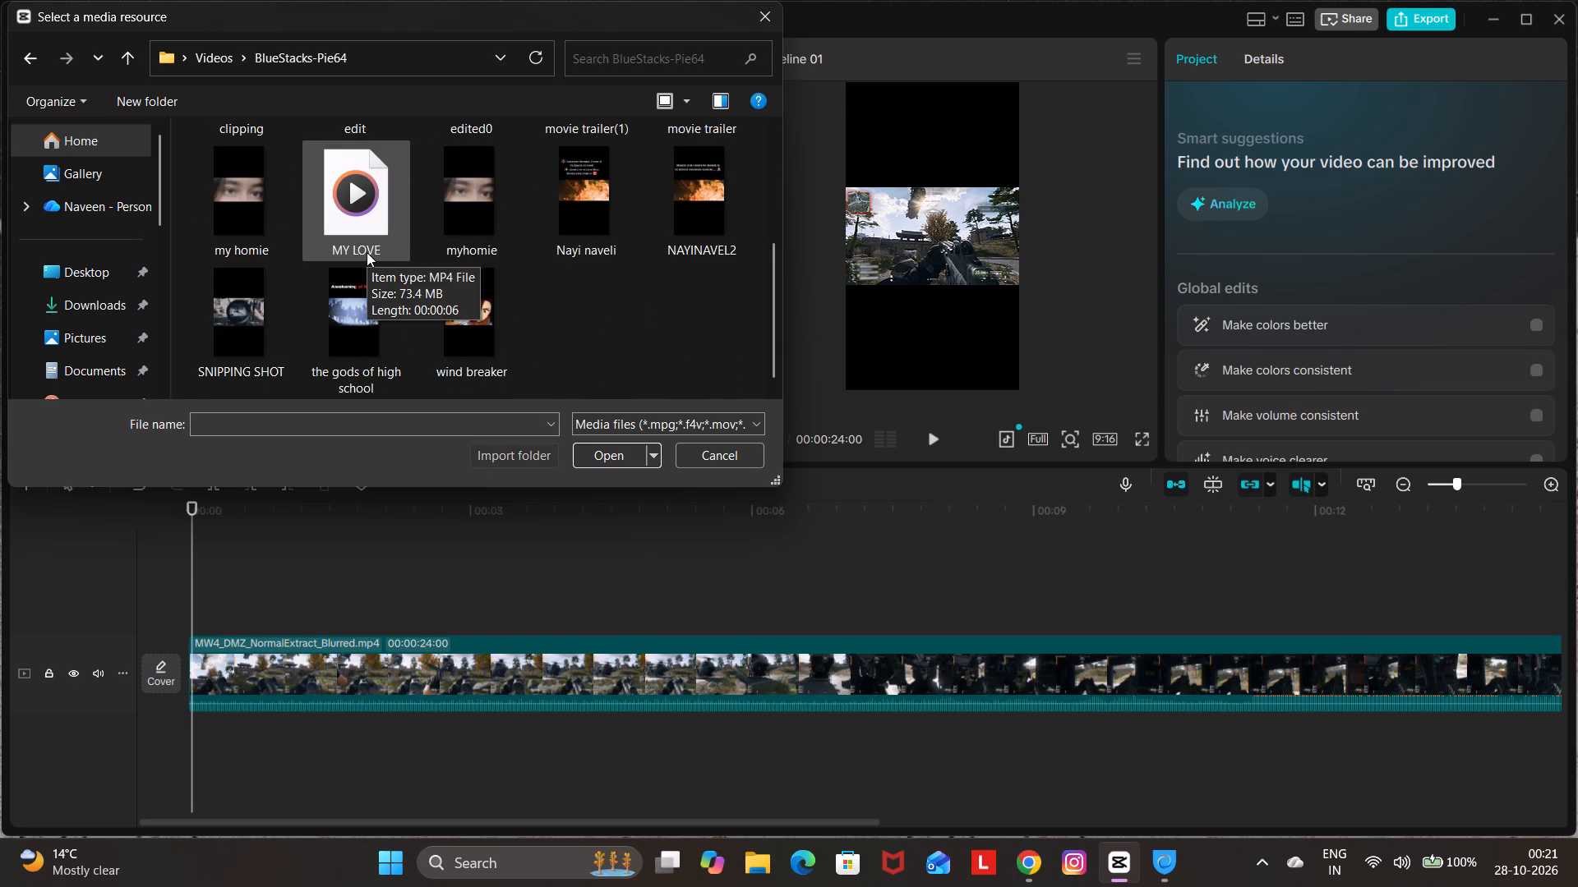
{"action": "scroll", "coordinate": [367, 252], "scroll_direction": "down", "scroll_amount": 1}
{"action": "scroll", "coordinate": [367, 252], "scroll_direction": "up", "scroll_amount": 2}
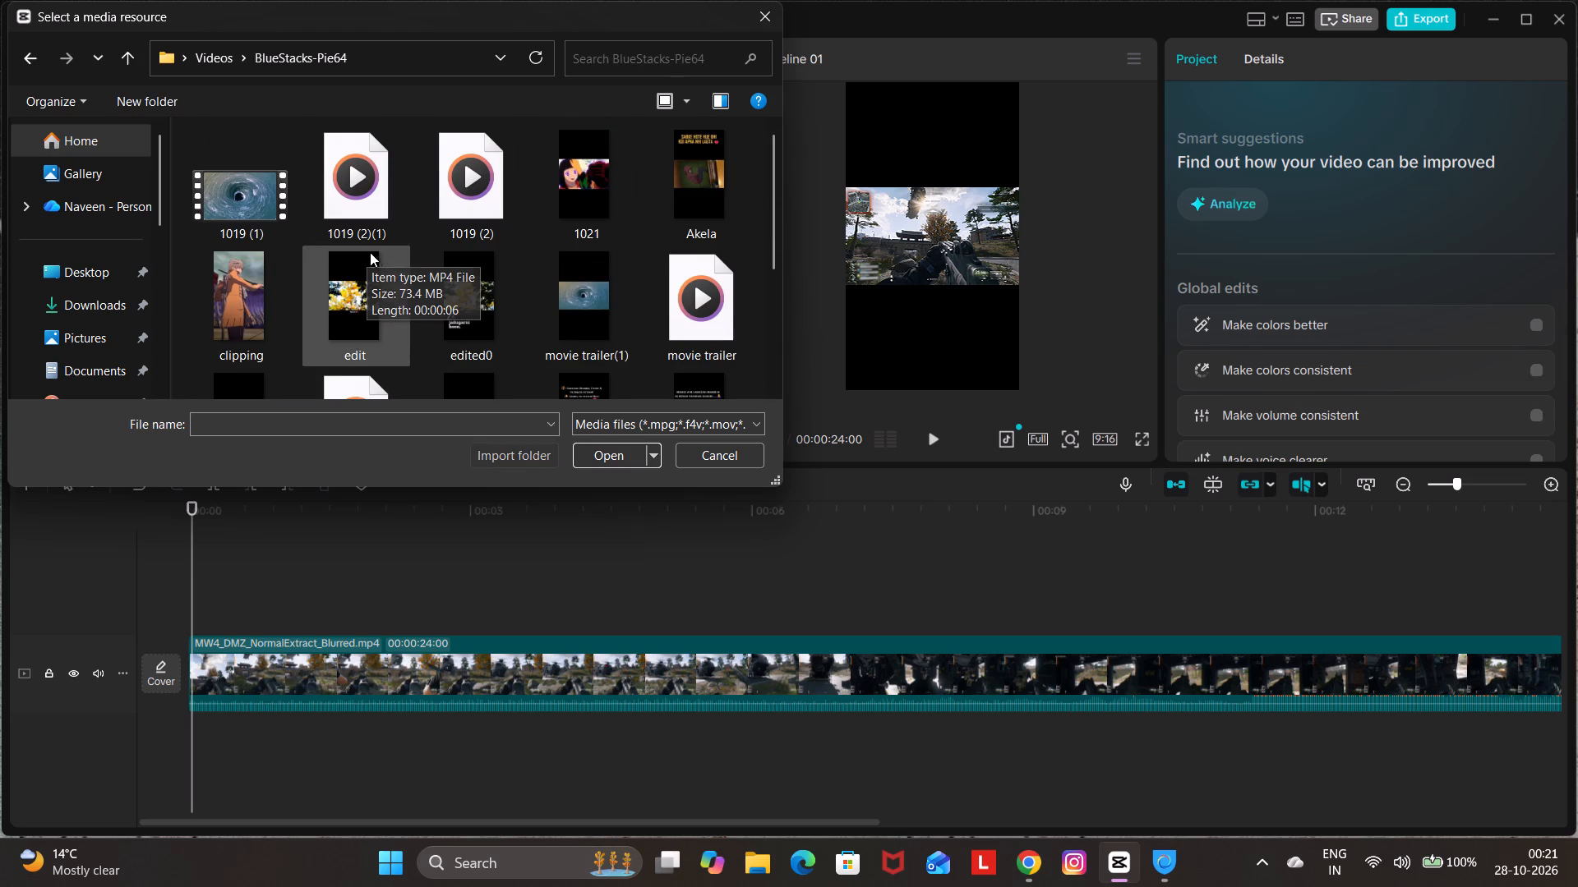
{"action": "scroll", "coordinate": [510, 270], "scroll_direction": "down", "scroll_amount": 1}
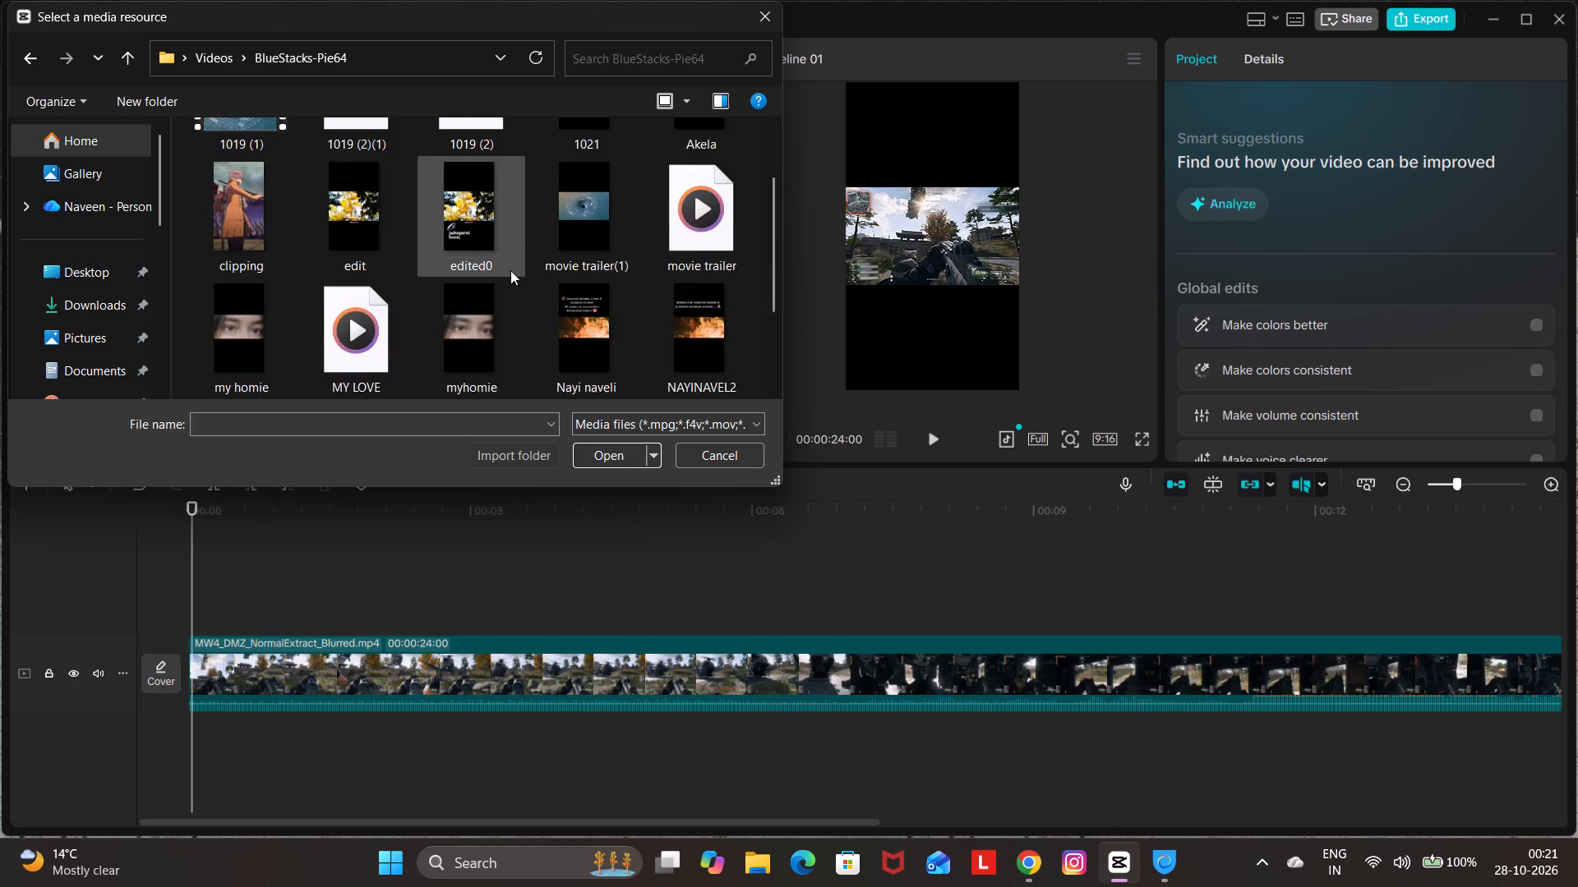
{"action": "scroll", "coordinate": [510, 270], "scroll_direction": "down", "scroll_amount": 1}
Import the first media file in the Downloads folder as extracted audio.
{"action": "left_click", "coordinate": [109, 297]}
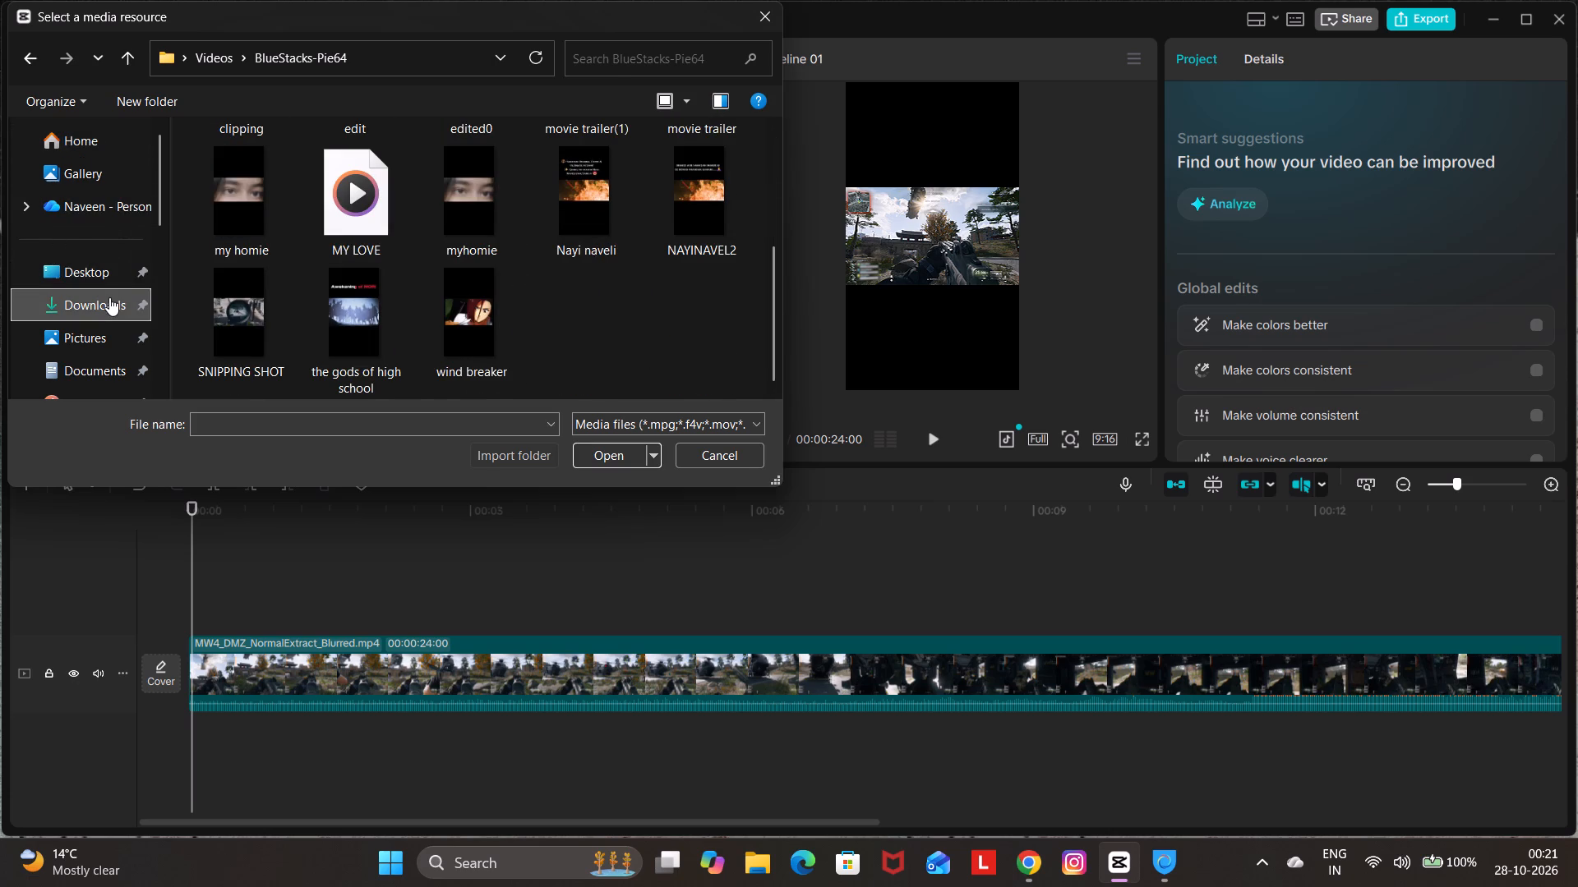
{"action": "double_click", "coordinate": [213, 198]}
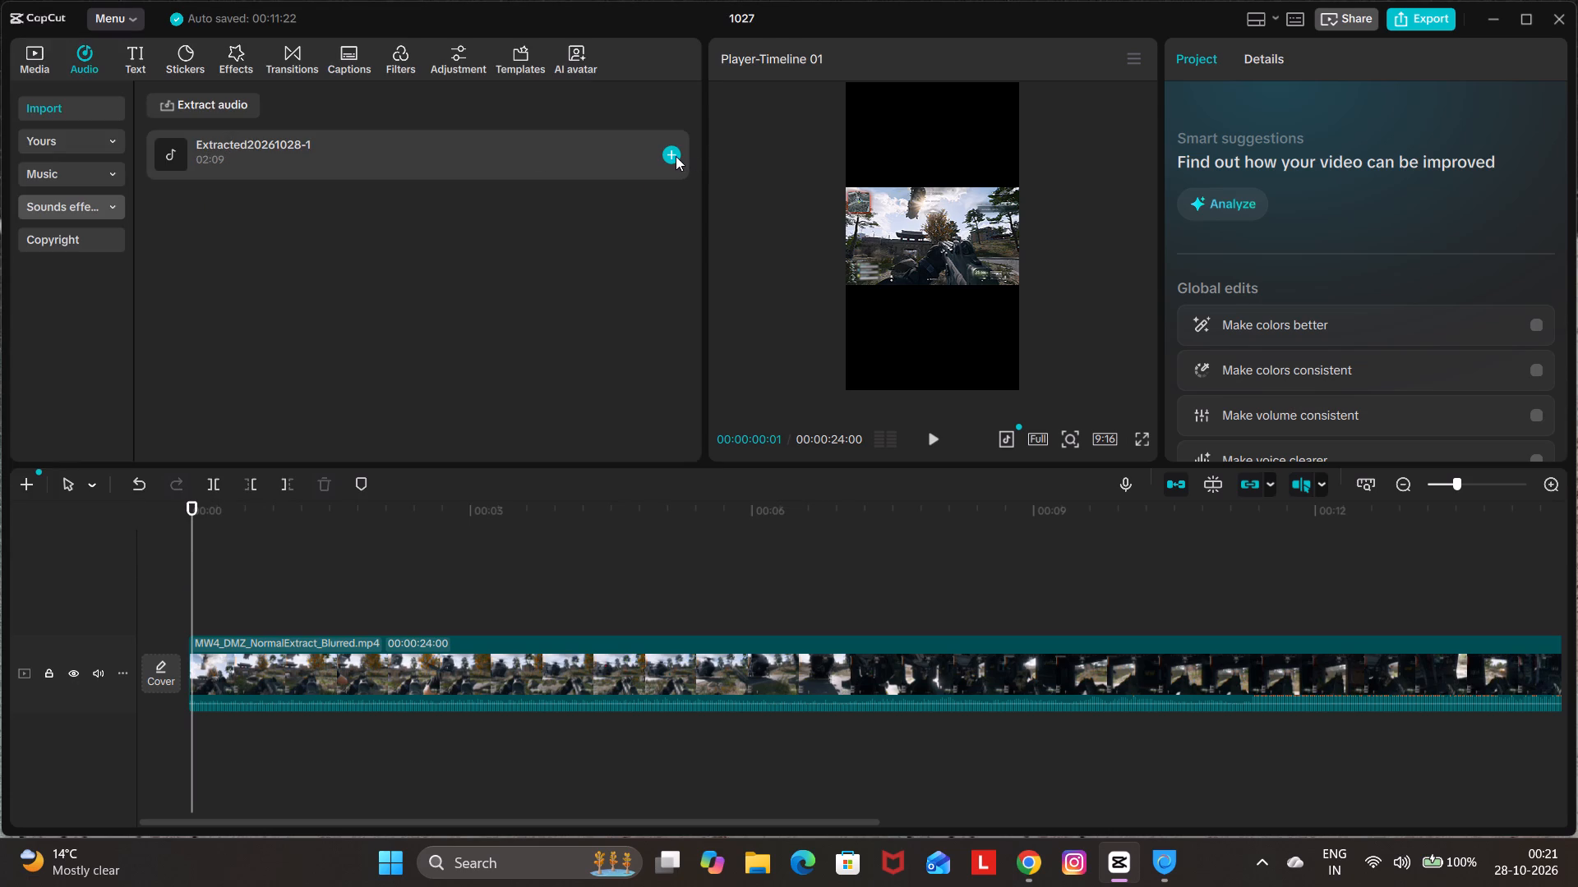
Place the extracted audio on a track beneath the MW4_DMZ_NormalExtract_Blurred.mp4 clip, starting at the beginning of the timeline.
{"action": "left_click", "coordinate": [484, 163]}
{"action": "left_click_drag", "start_coordinate": [484, 163], "coordinate": [150, 720]}
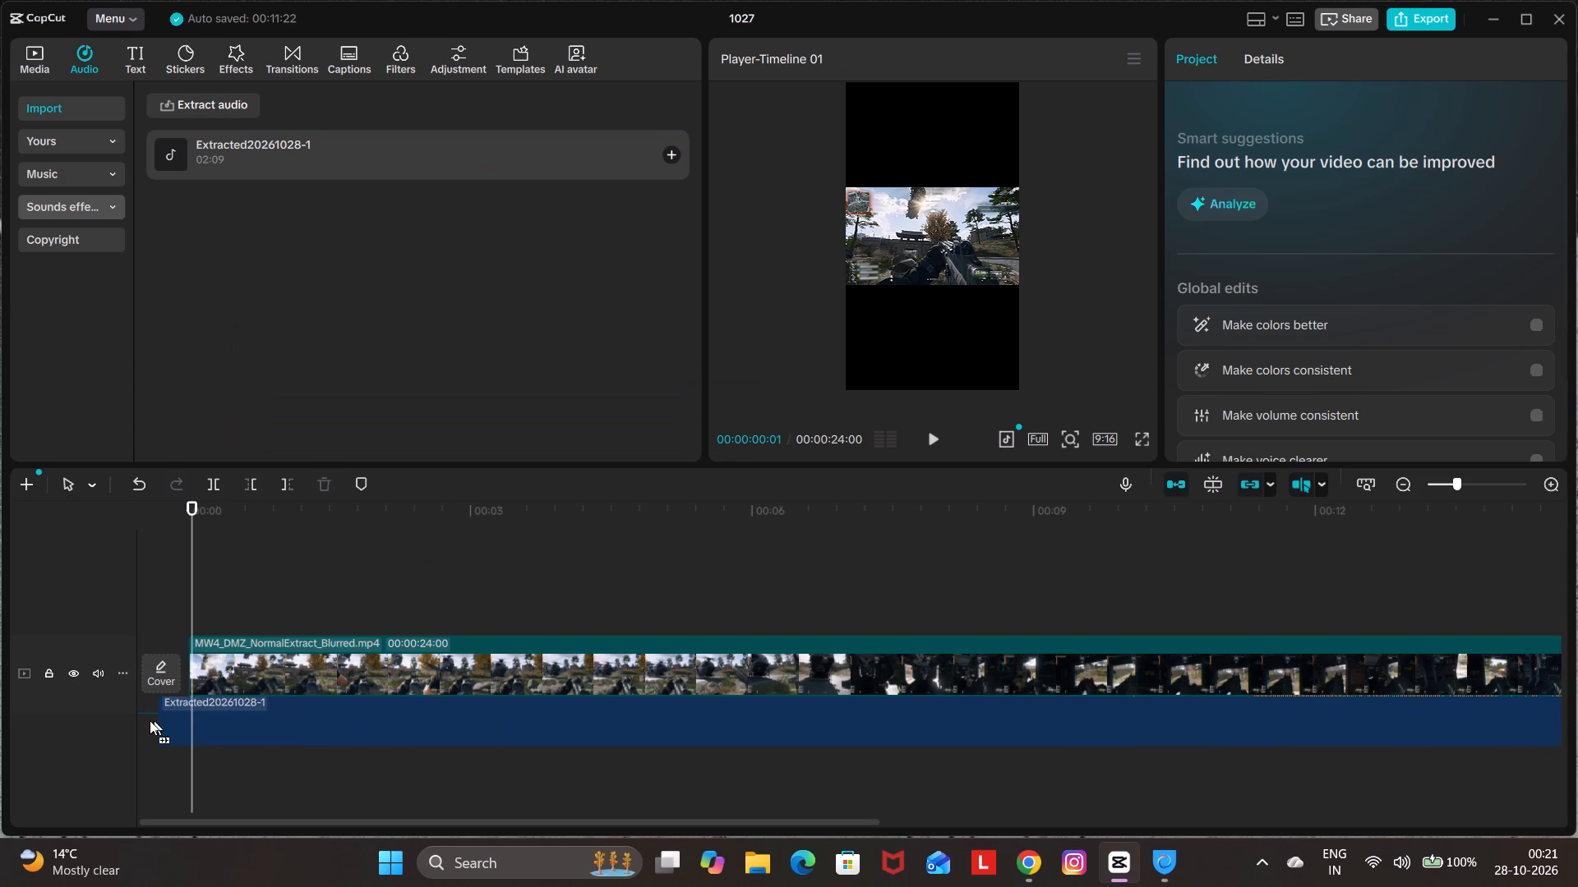
{"action": "left_click_drag", "start_coordinate": [150, 720], "coordinate": [191, 738]}
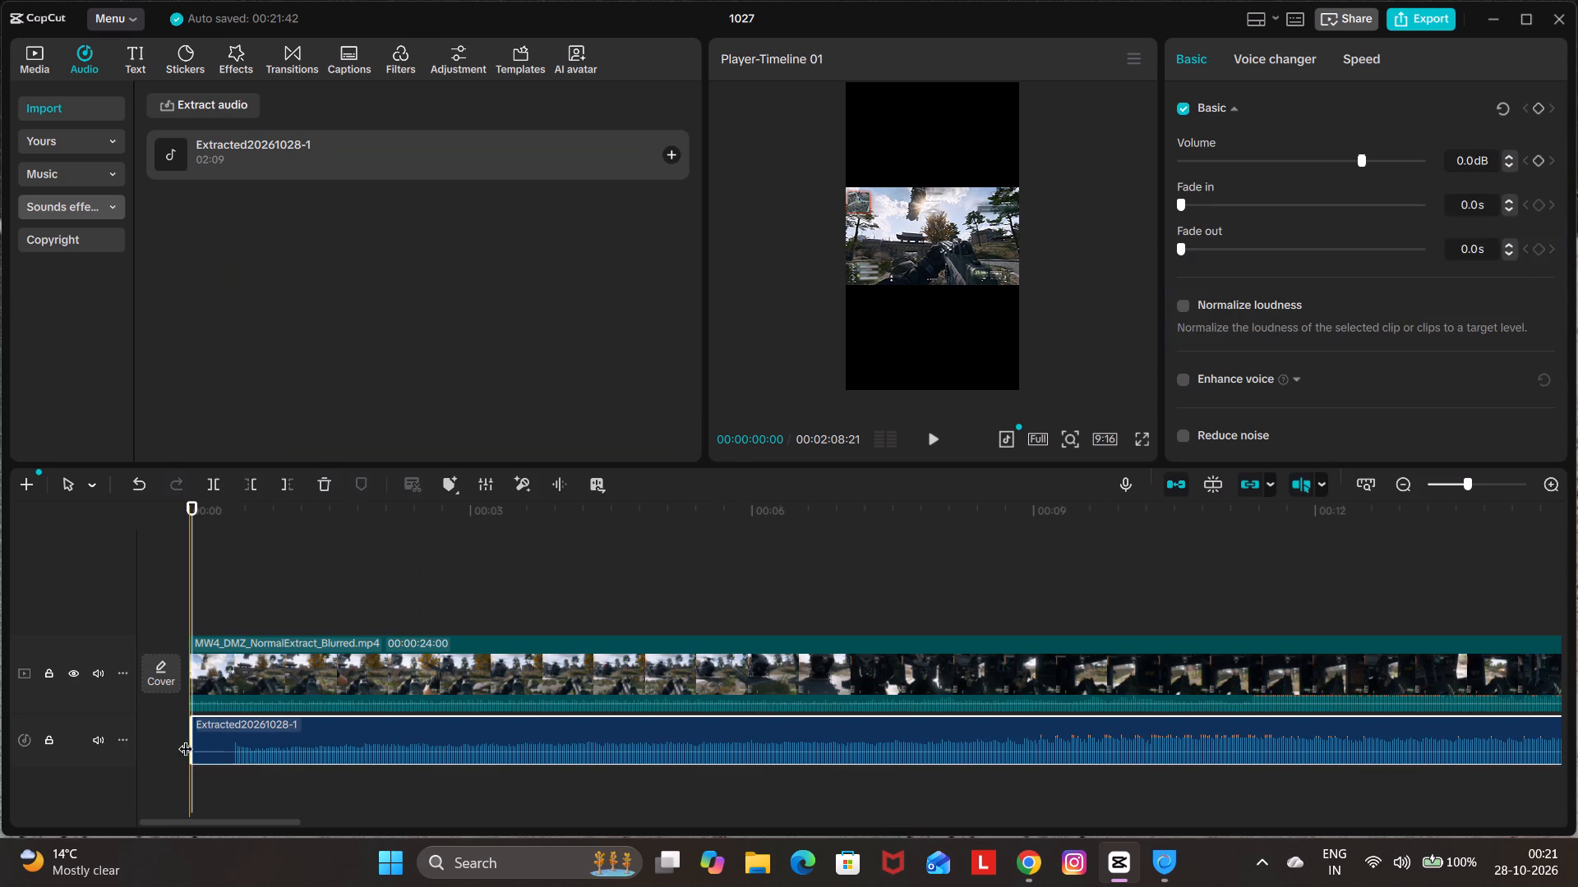
Play the opening with the added music and set the extracted audio clip's volume to -16.0 dB.
{"action": "key", "text": "space"}
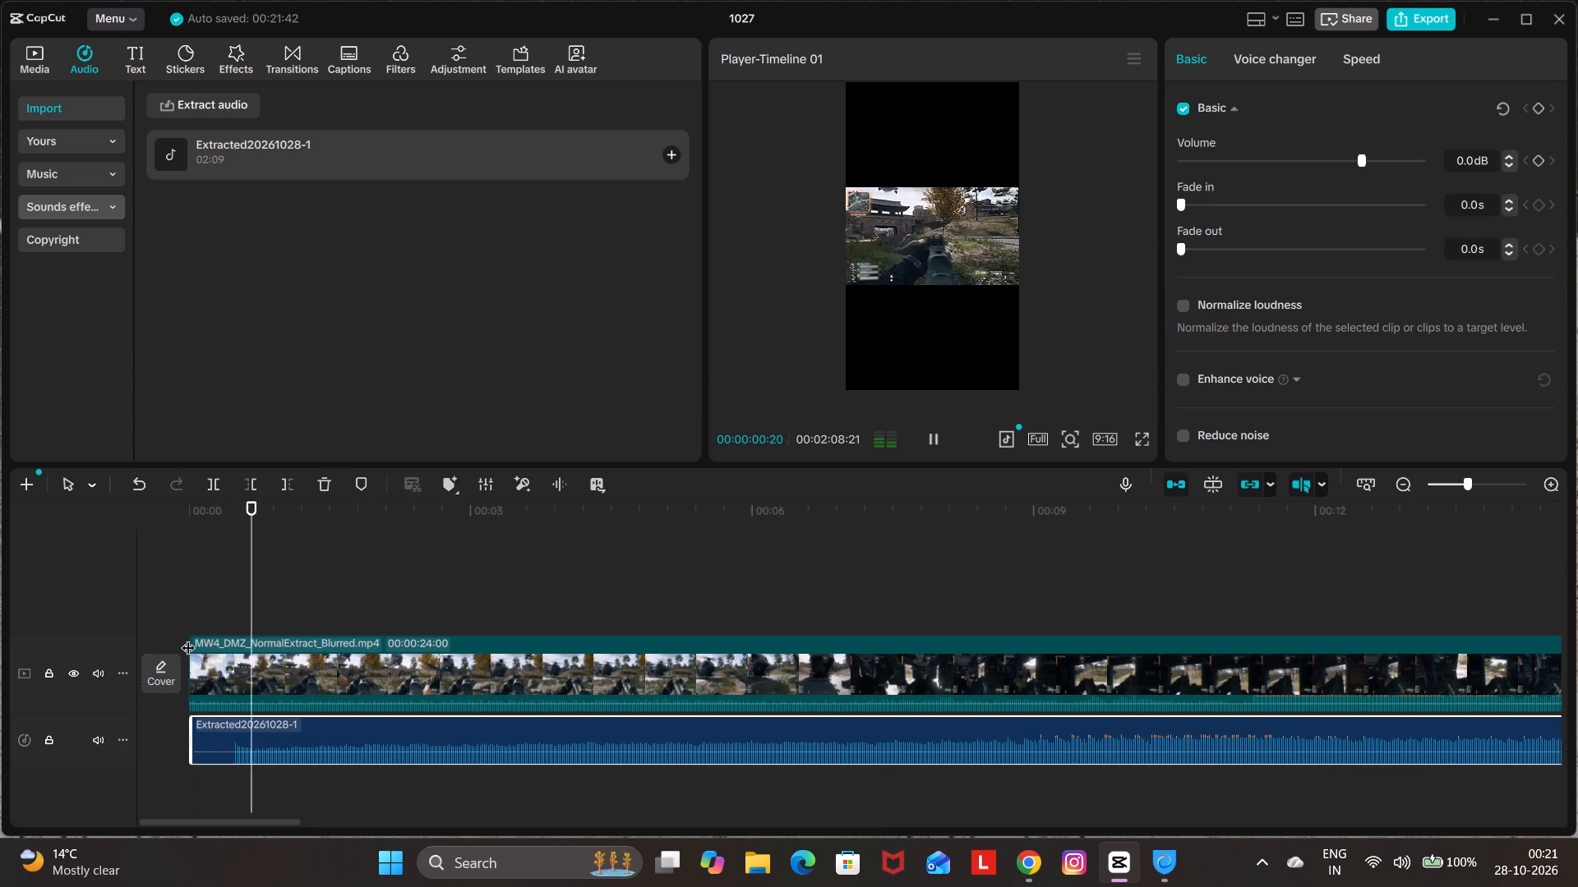
{"action": "left_click", "coordinate": [369, 568]}
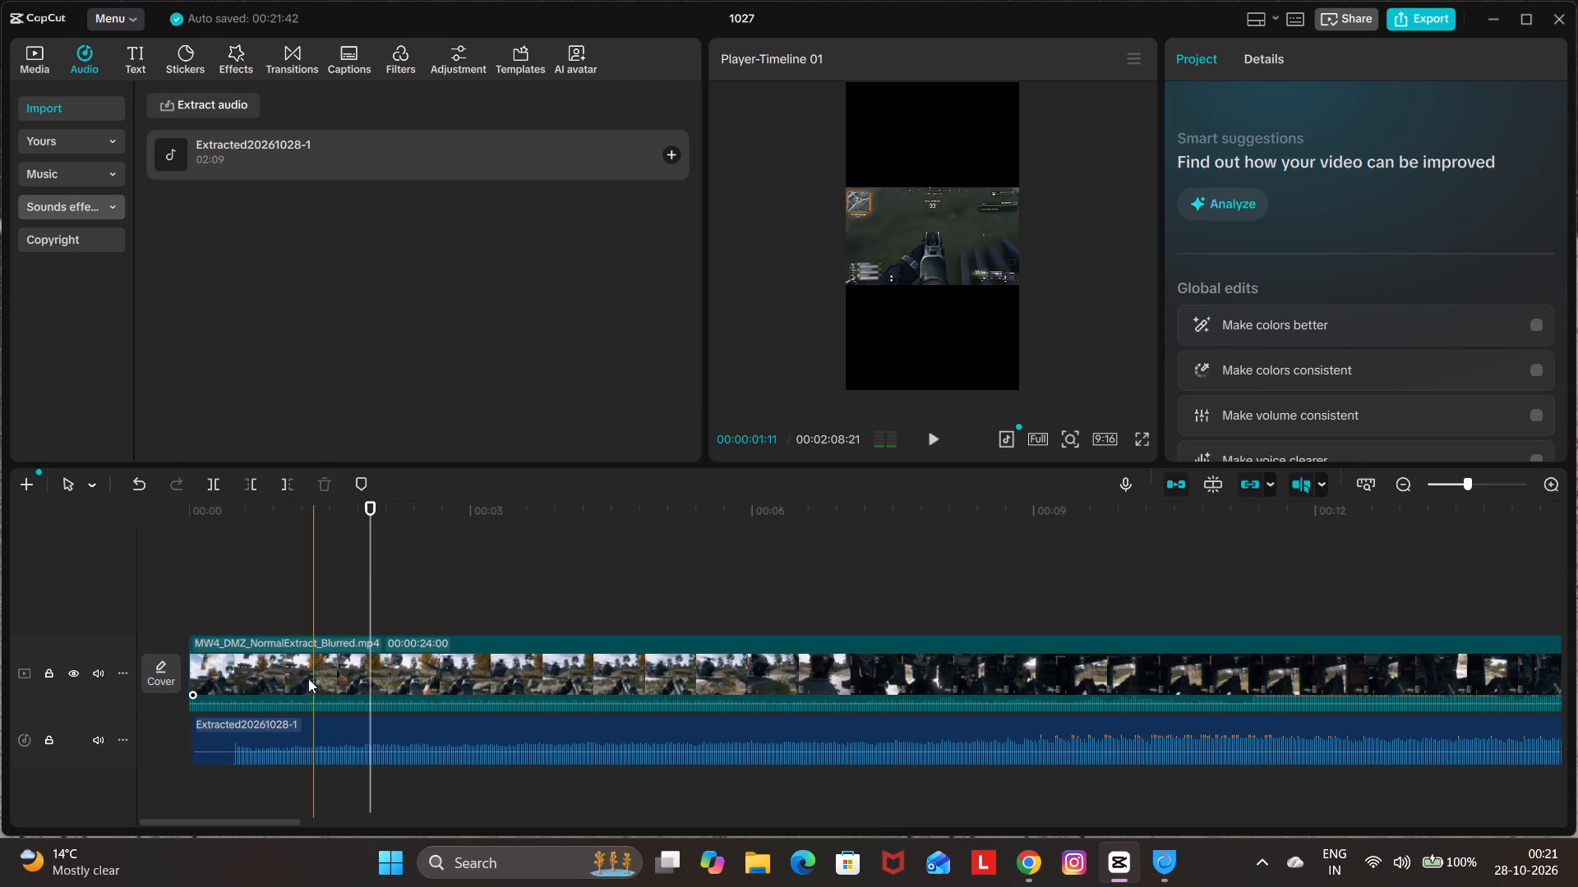
{"action": "left_click", "coordinate": [295, 716]}
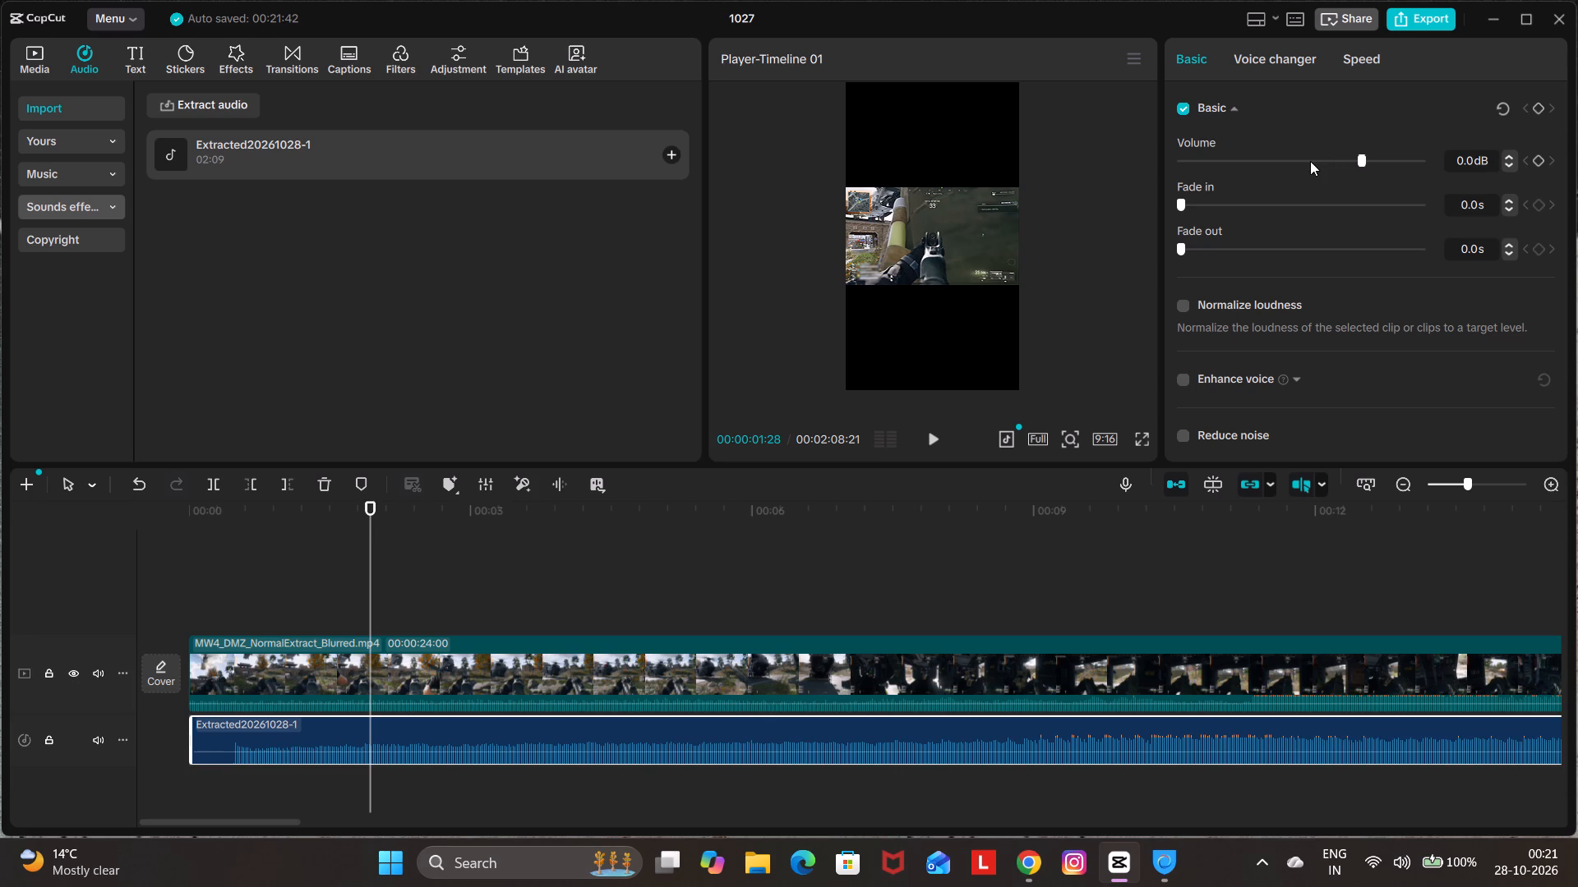
{"action": "left_click", "coordinate": [1310, 161]}
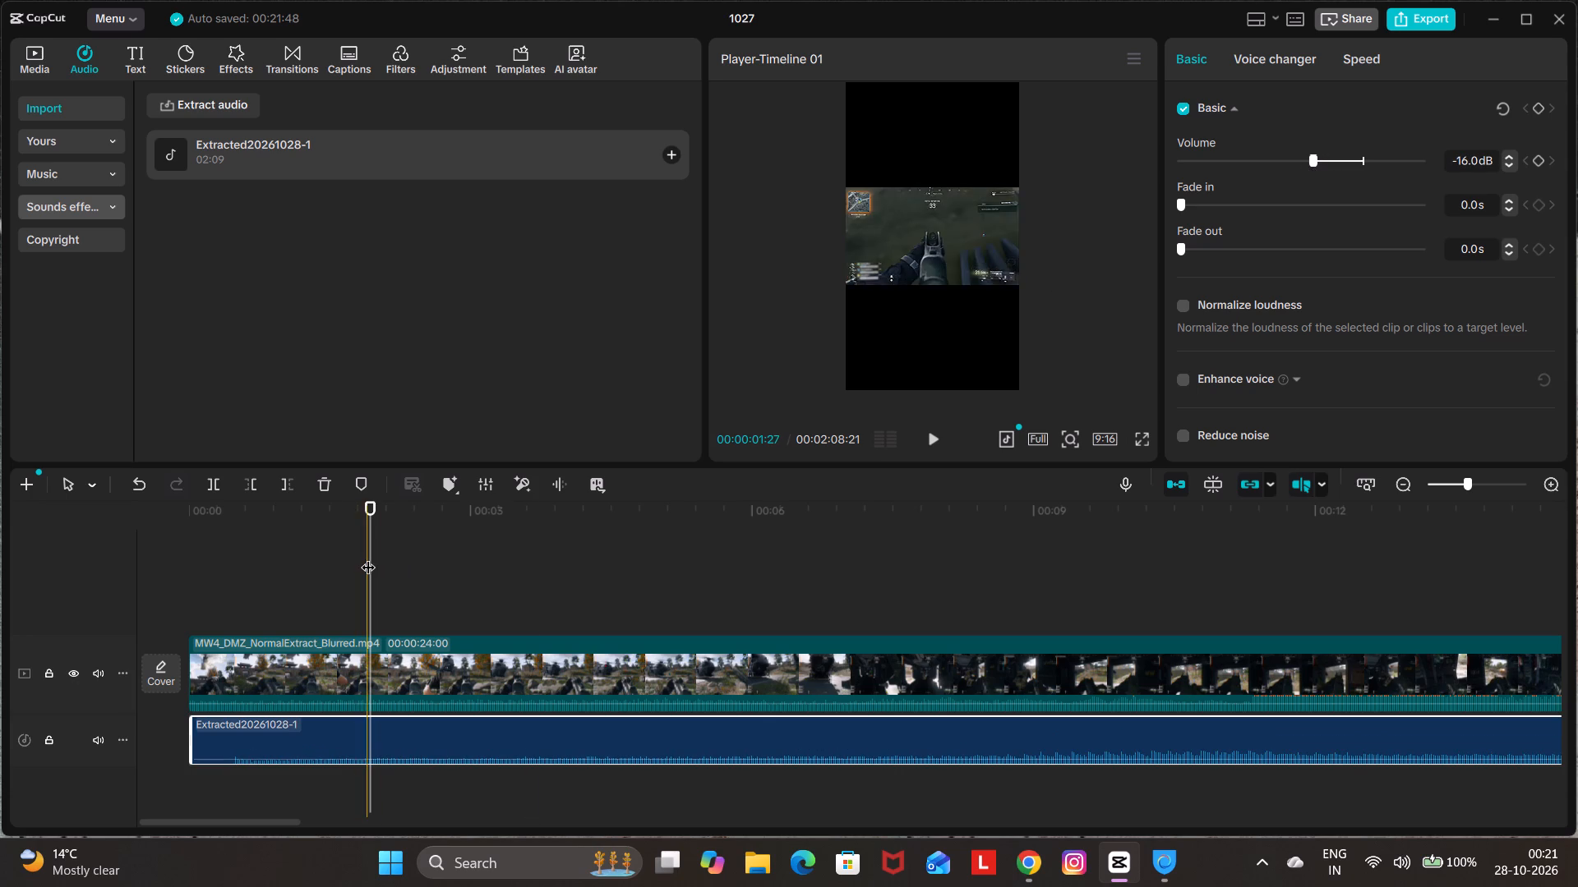
Play the timeline from the start through the end of the video to check the balance of music and gameplay sound.
{"action": "left_click_drag", "start_coordinate": [368, 557], "coordinate": [124, 576]}
{"action": "key", "text": "space"}
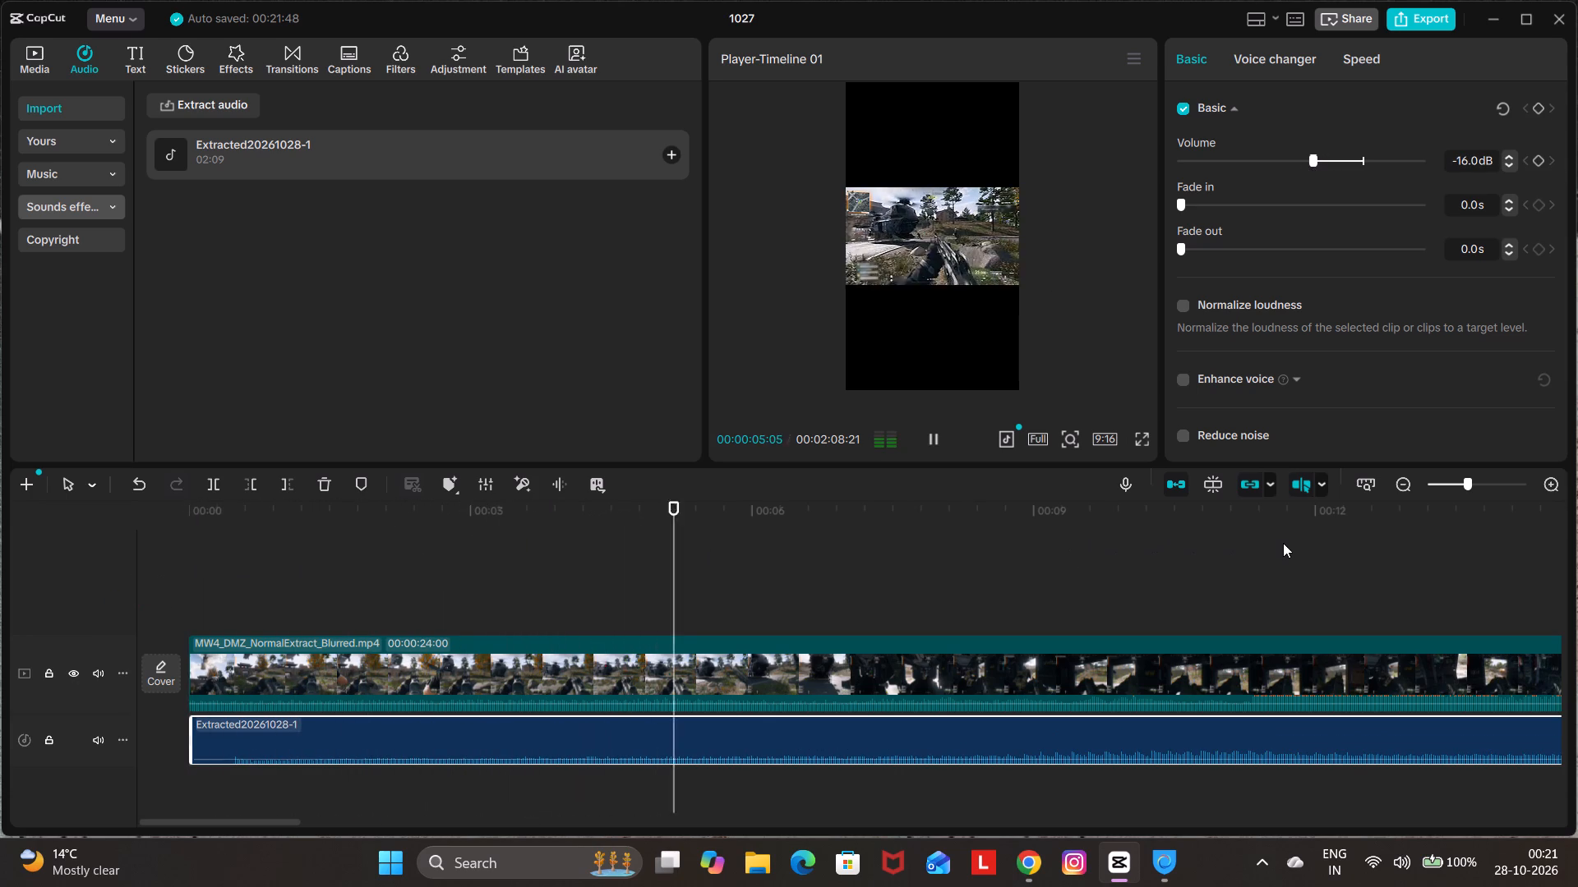
{"action": "key", "text": "space"}
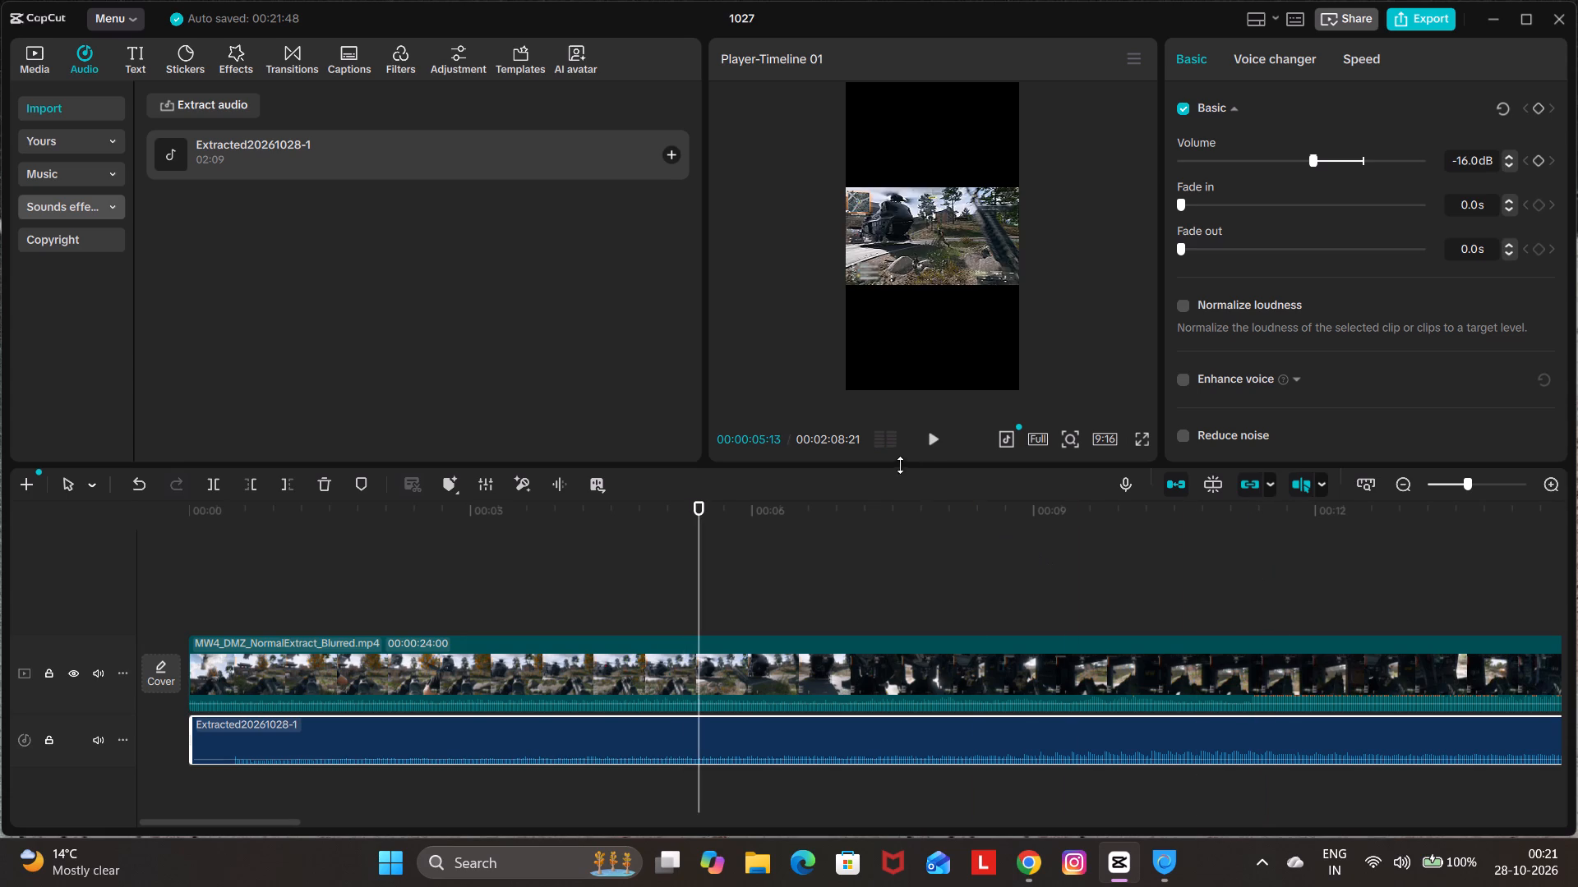
{"action": "left_click", "coordinate": [928, 438]}
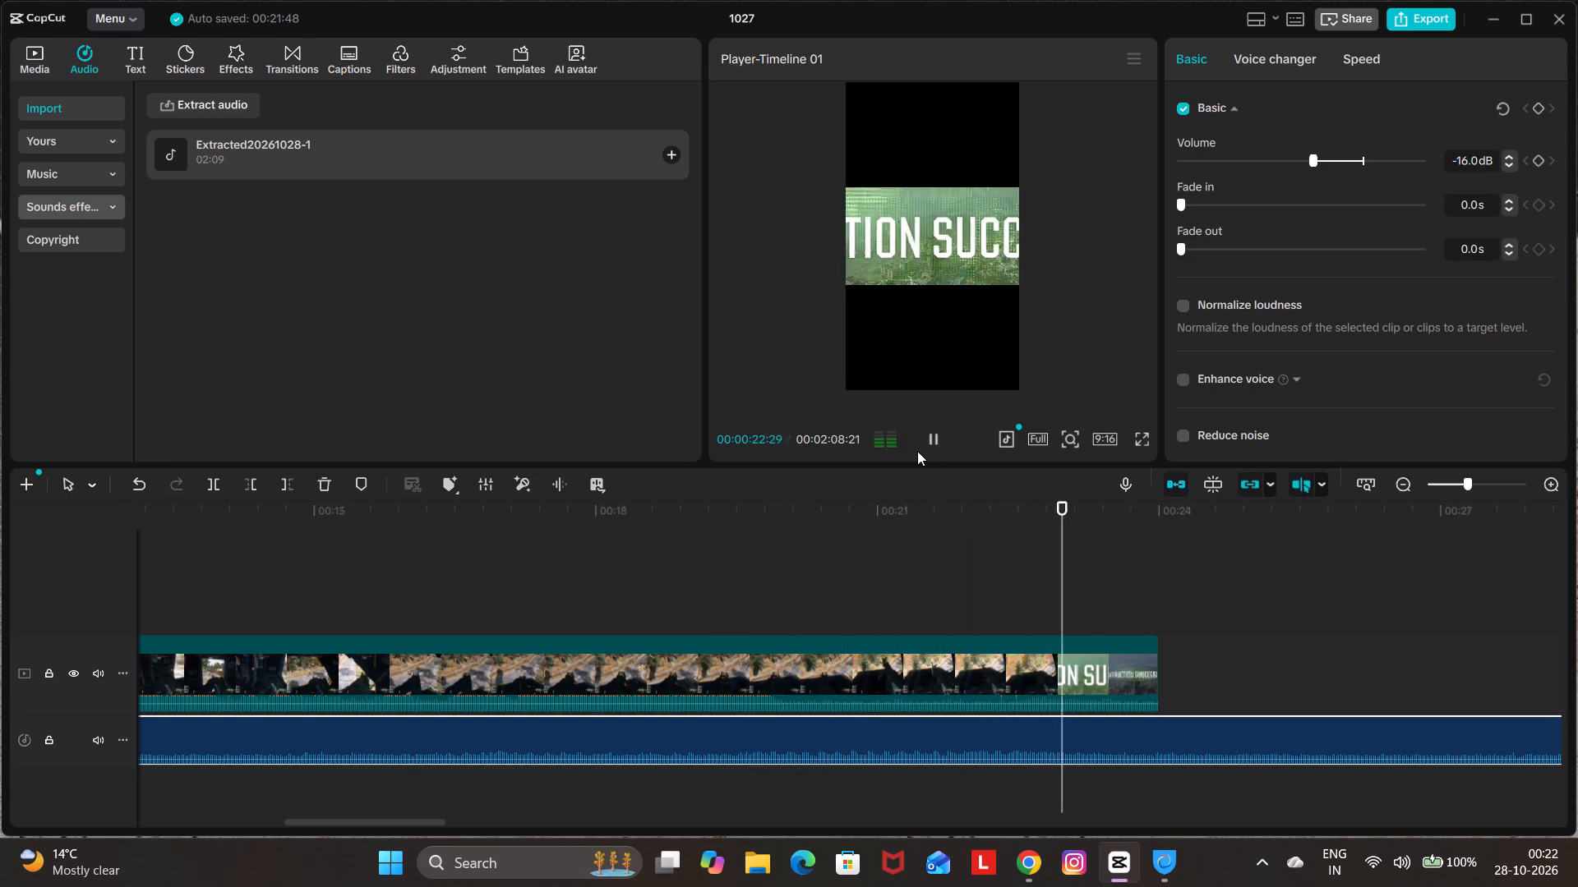
Trim off the extracted audio beyond the end of the video clip at 00:00:24:00.
{"action": "left_click", "coordinate": [1264, 582]}
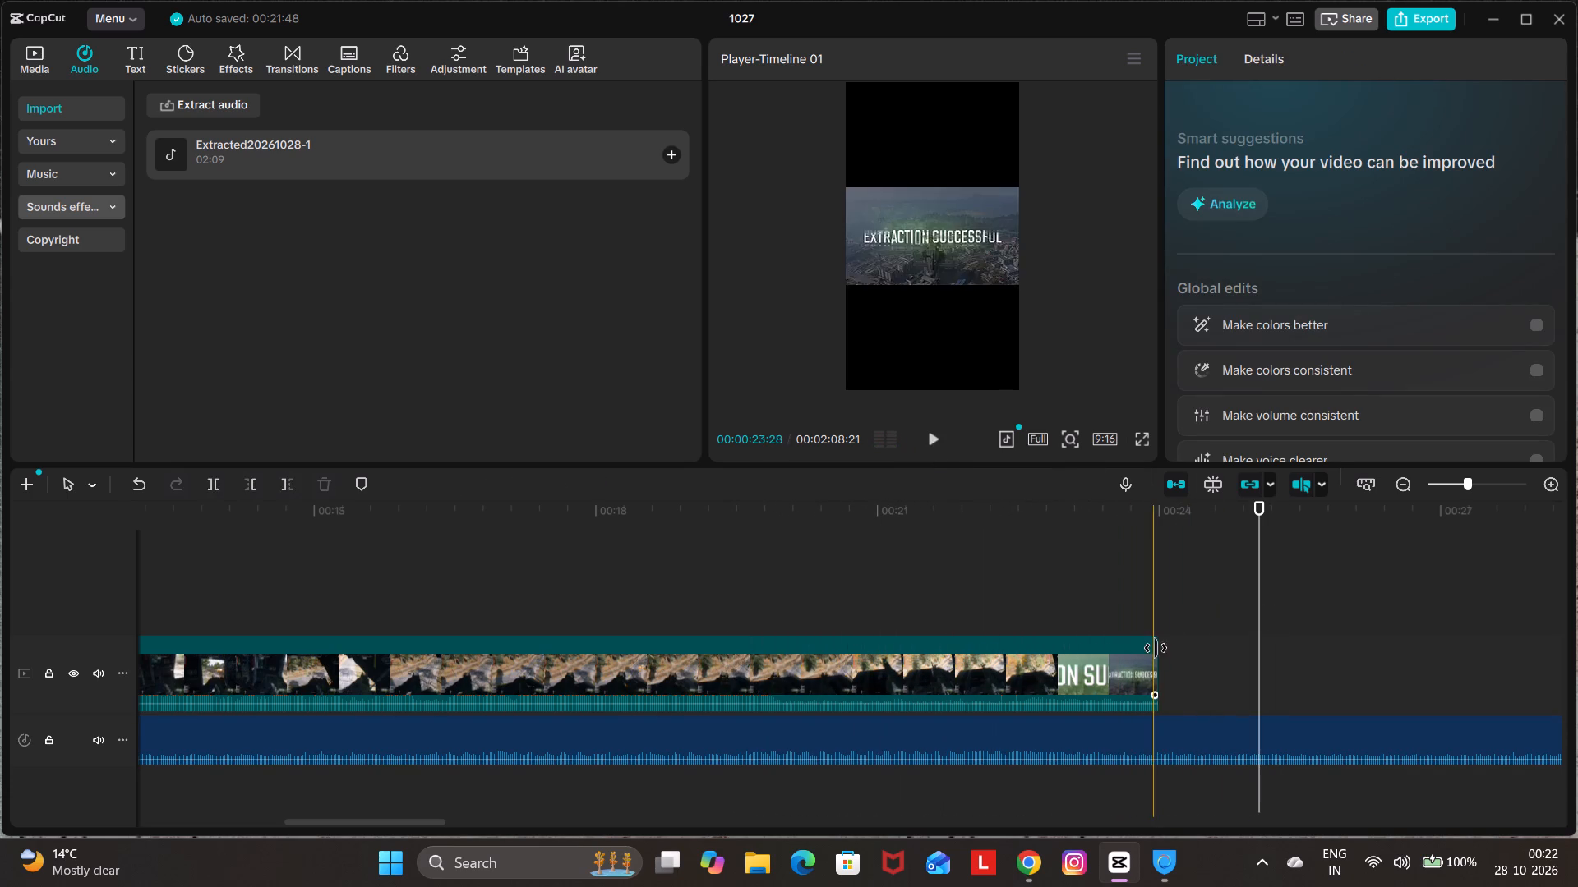
{"action": "left_click", "coordinate": [1194, 647]}
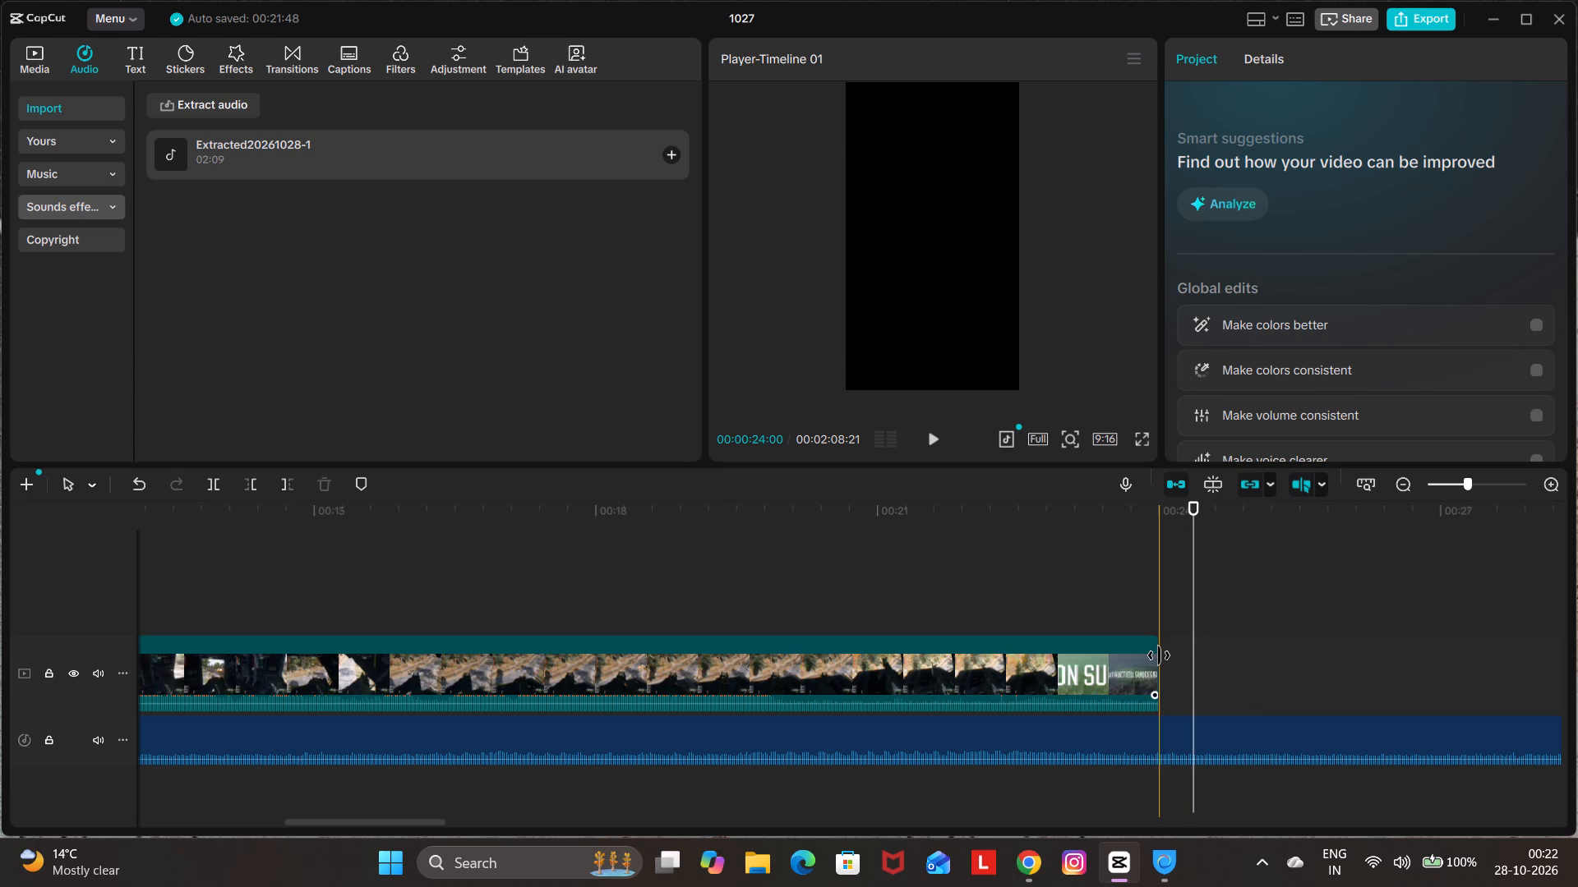
{"action": "left_click", "coordinate": [1159, 655]}
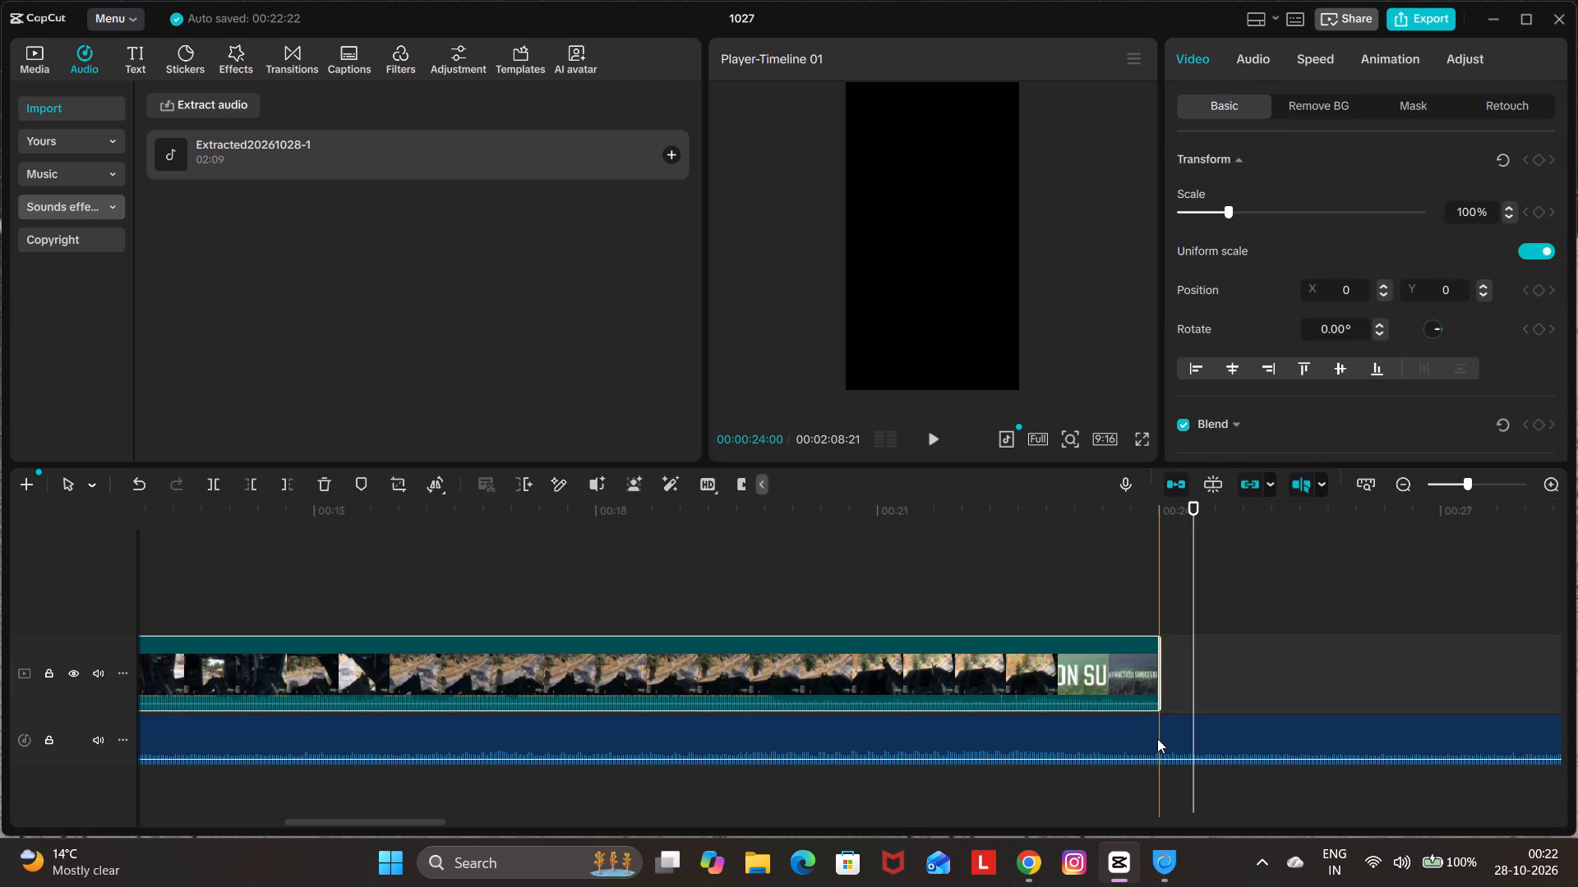
{"action": "left_click", "coordinate": [1165, 743]}
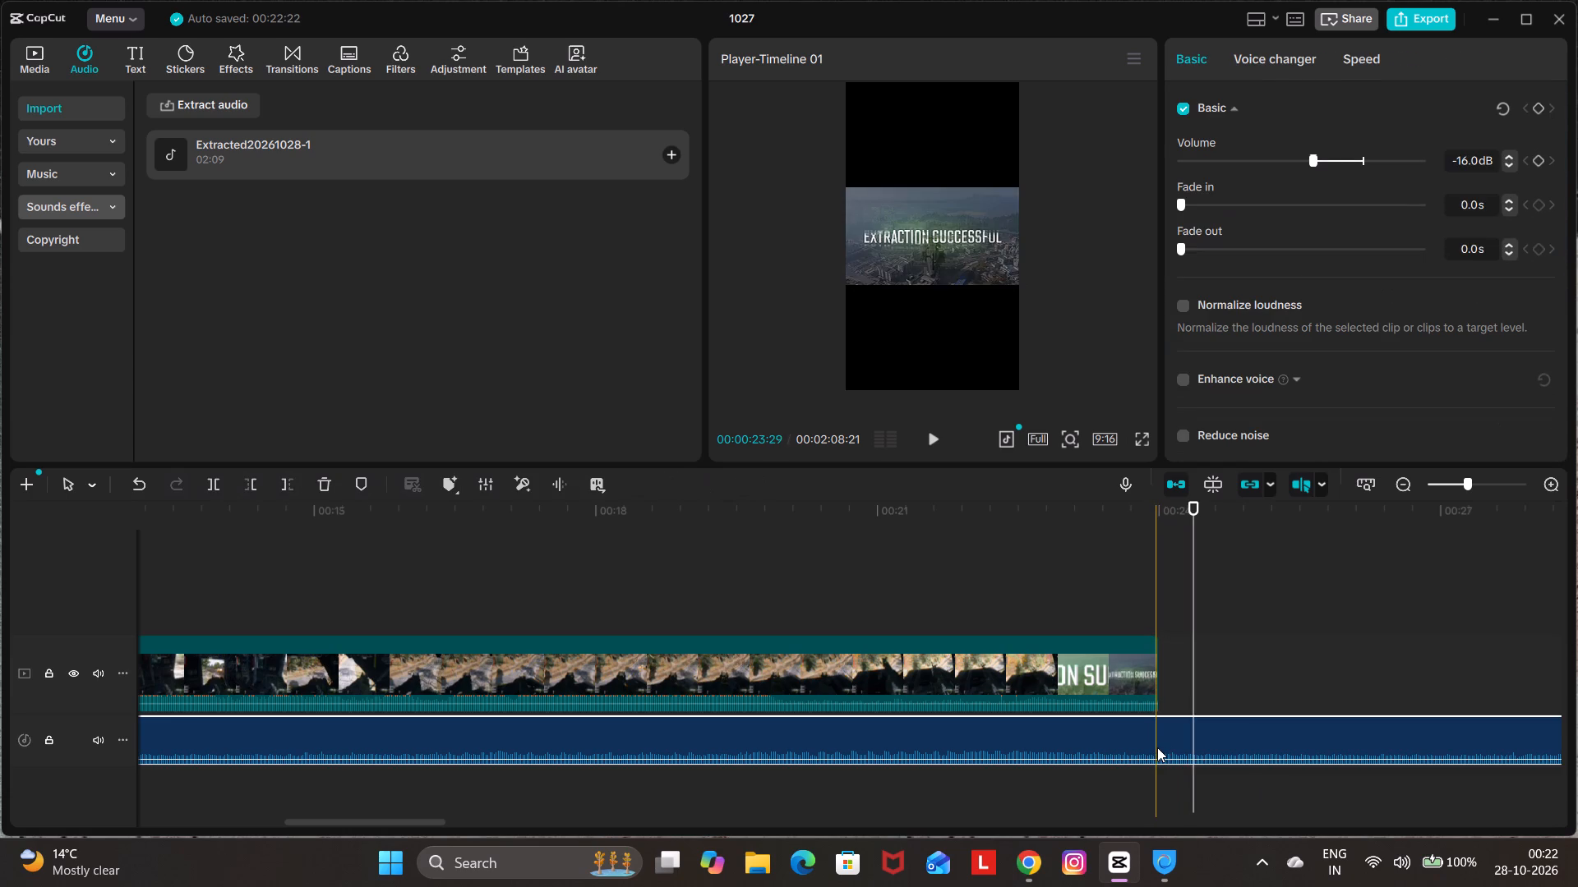
{"action": "key", "text": "w"}
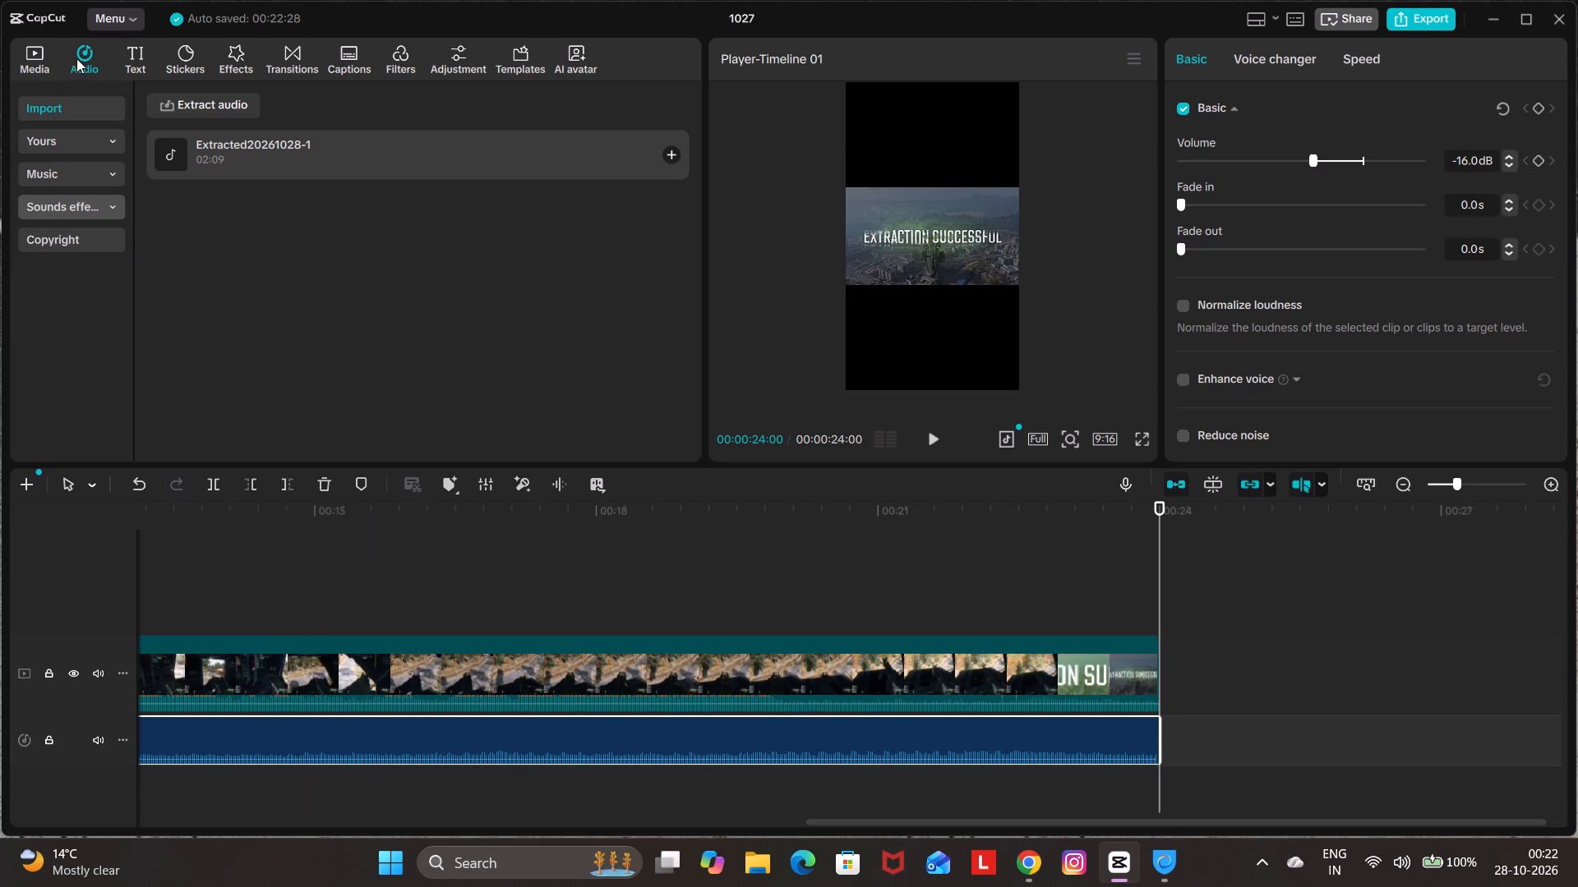
Add a Default text clip on a track above the video and move it to the start of the timeline.
{"action": "left_click", "coordinate": [137, 57]}
{"action": "left_click", "coordinate": [197, 131]}
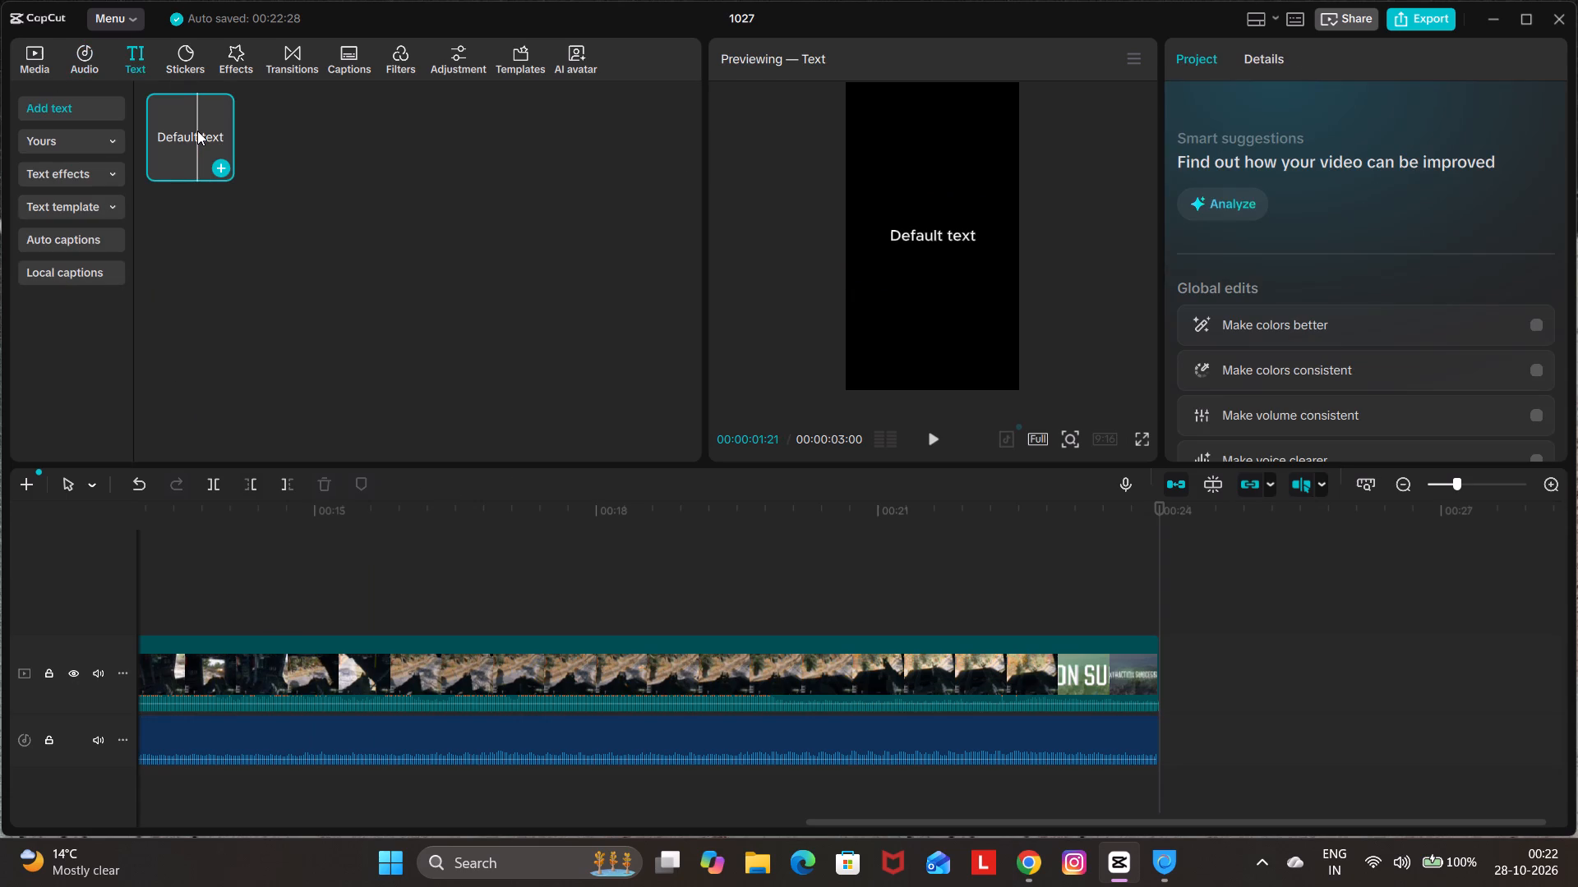
{"action": "left_click", "coordinate": [197, 131]}
{"action": "left_click_drag", "start_coordinate": [197, 131], "coordinate": [139, 623]}
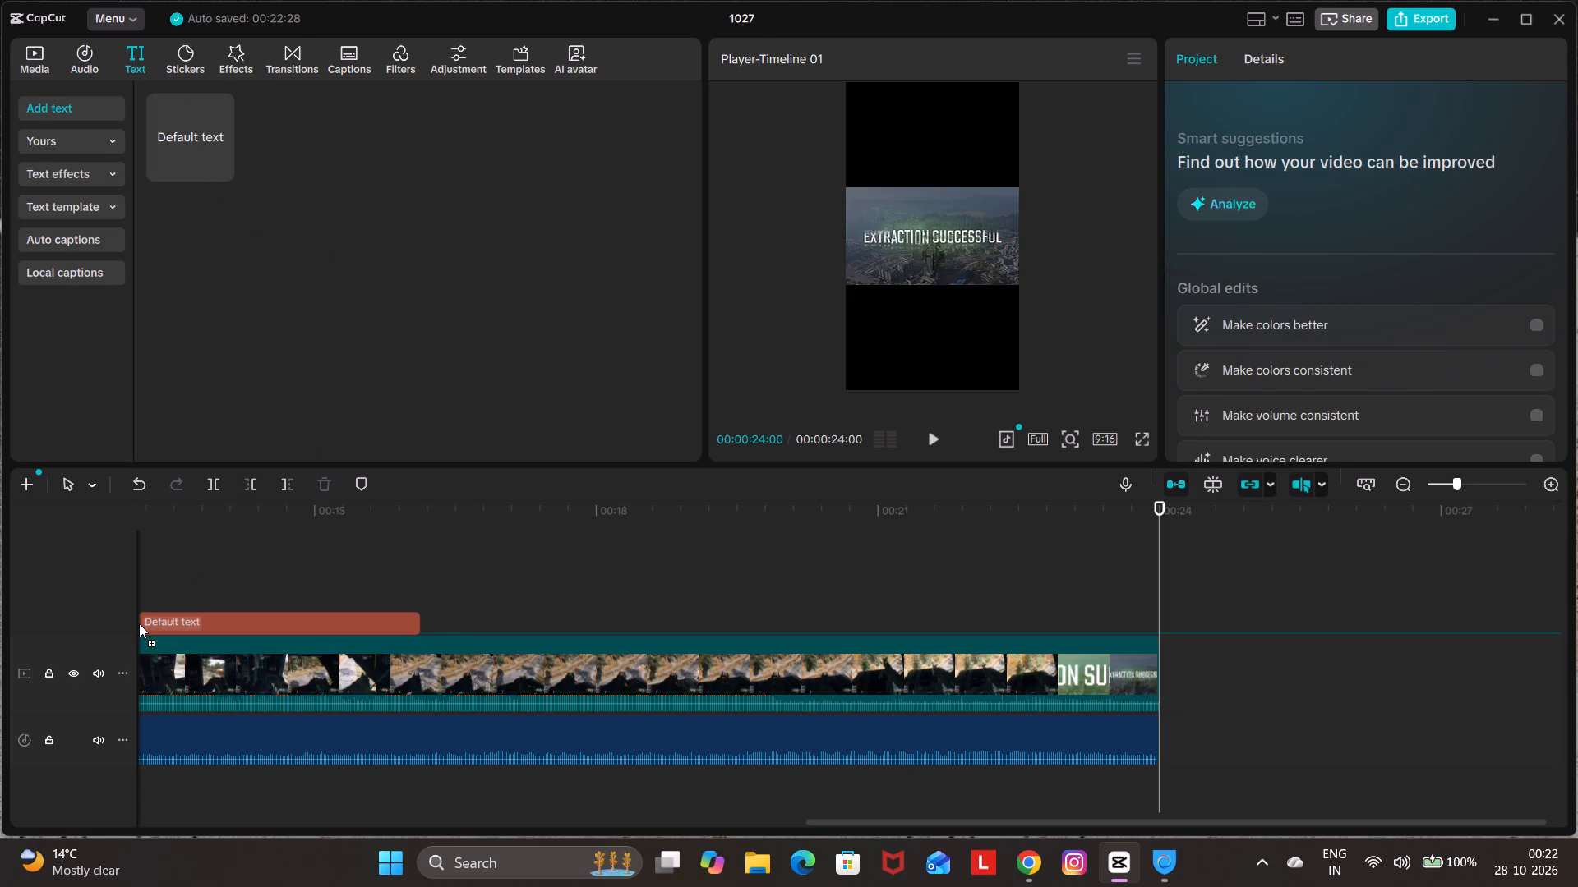
{"action": "left_click_drag", "start_coordinate": [139, 623], "coordinate": [134, 623]}
{"action": "left_click_drag", "start_coordinate": [942, 614], "coordinate": [788, 615]}
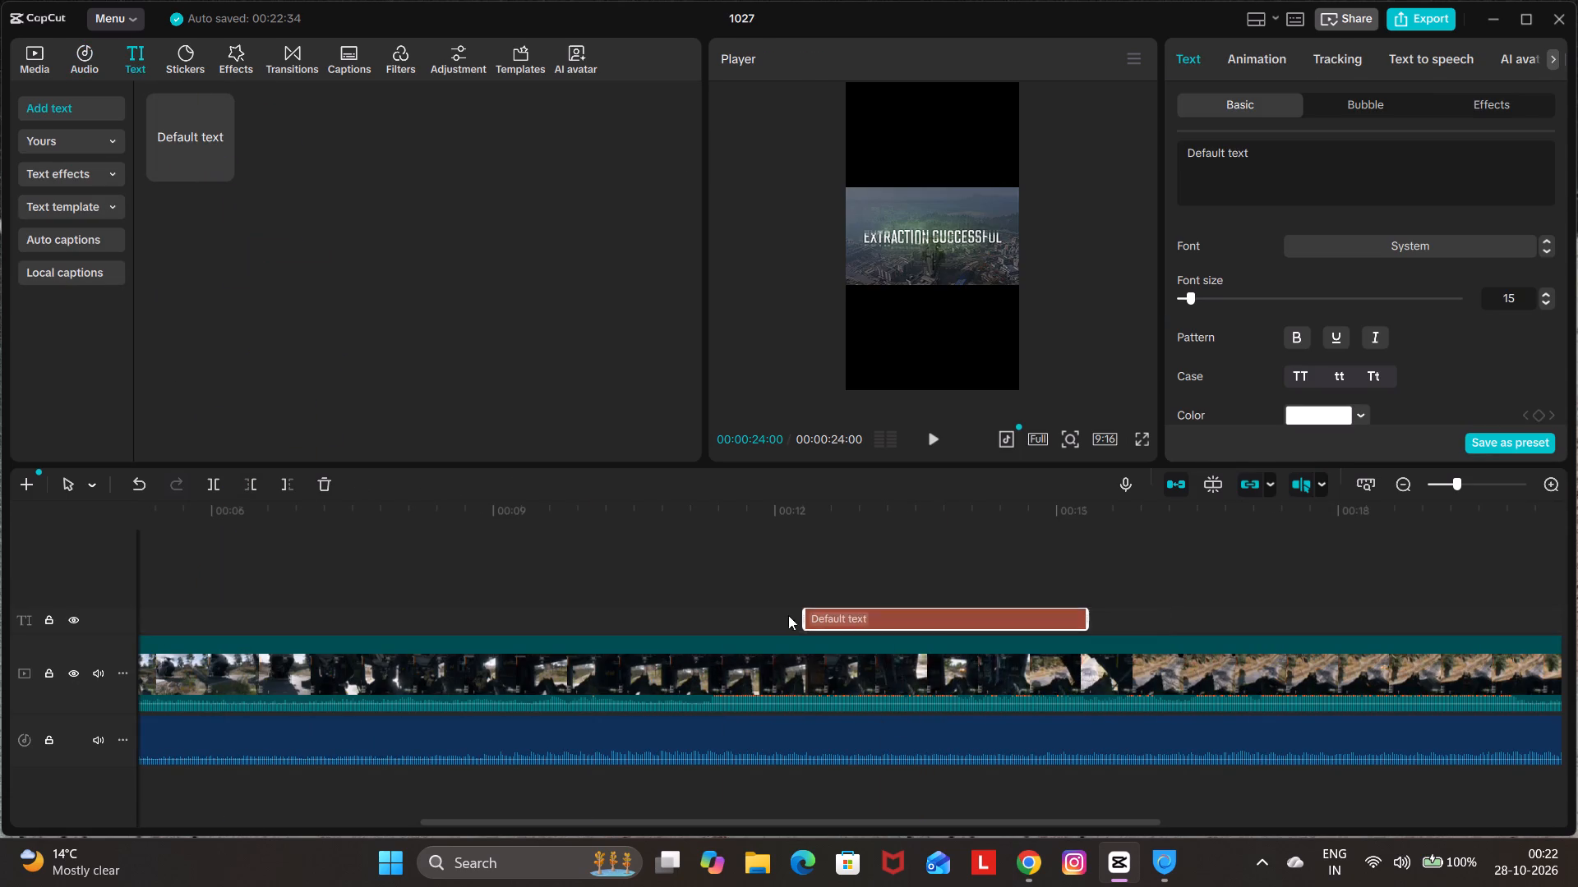
{"action": "left_click_drag", "start_coordinate": [788, 615], "coordinate": [190, 607]}
{"action": "left_click_drag", "start_coordinate": [601, 603], "coordinate": [778, 600]}
{"action": "left_click", "coordinate": [577, 598]}
{"action": "left_click_drag", "start_coordinate": [459, 578], "coordinate": [0, 586]}
{"action": "left_click", "coordinate": [745, 614]}
{"action": "left_click_drag", "start_coordinate": [745, 614], "coordinate": [376, 609]}
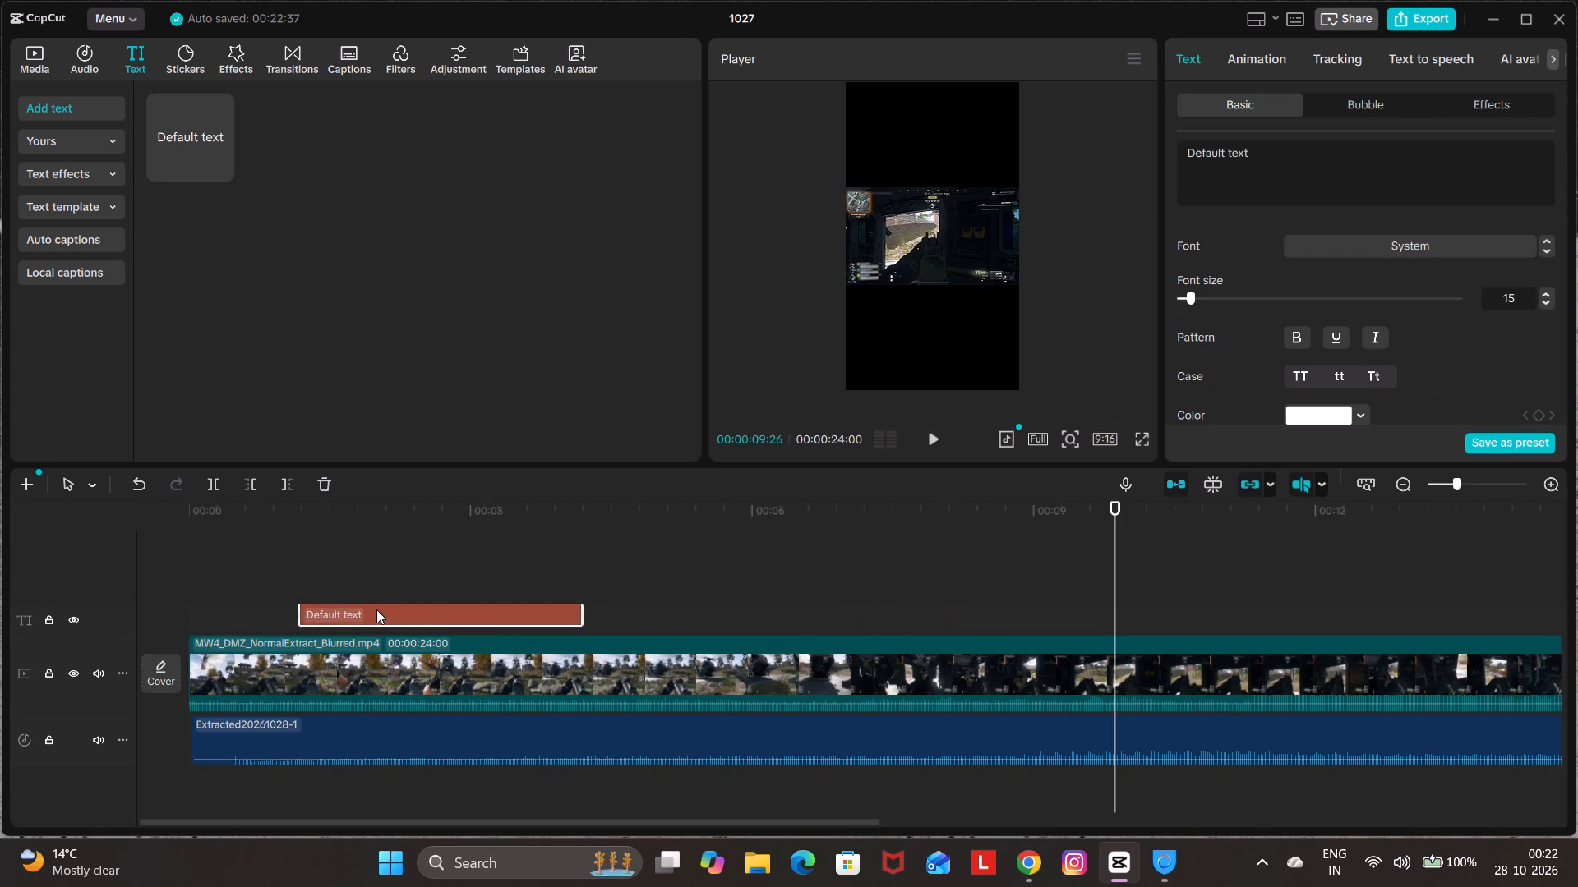
{"action": "left_click_drag", "start_coordinate": [376, 609], "coordinate": [270, 615]}
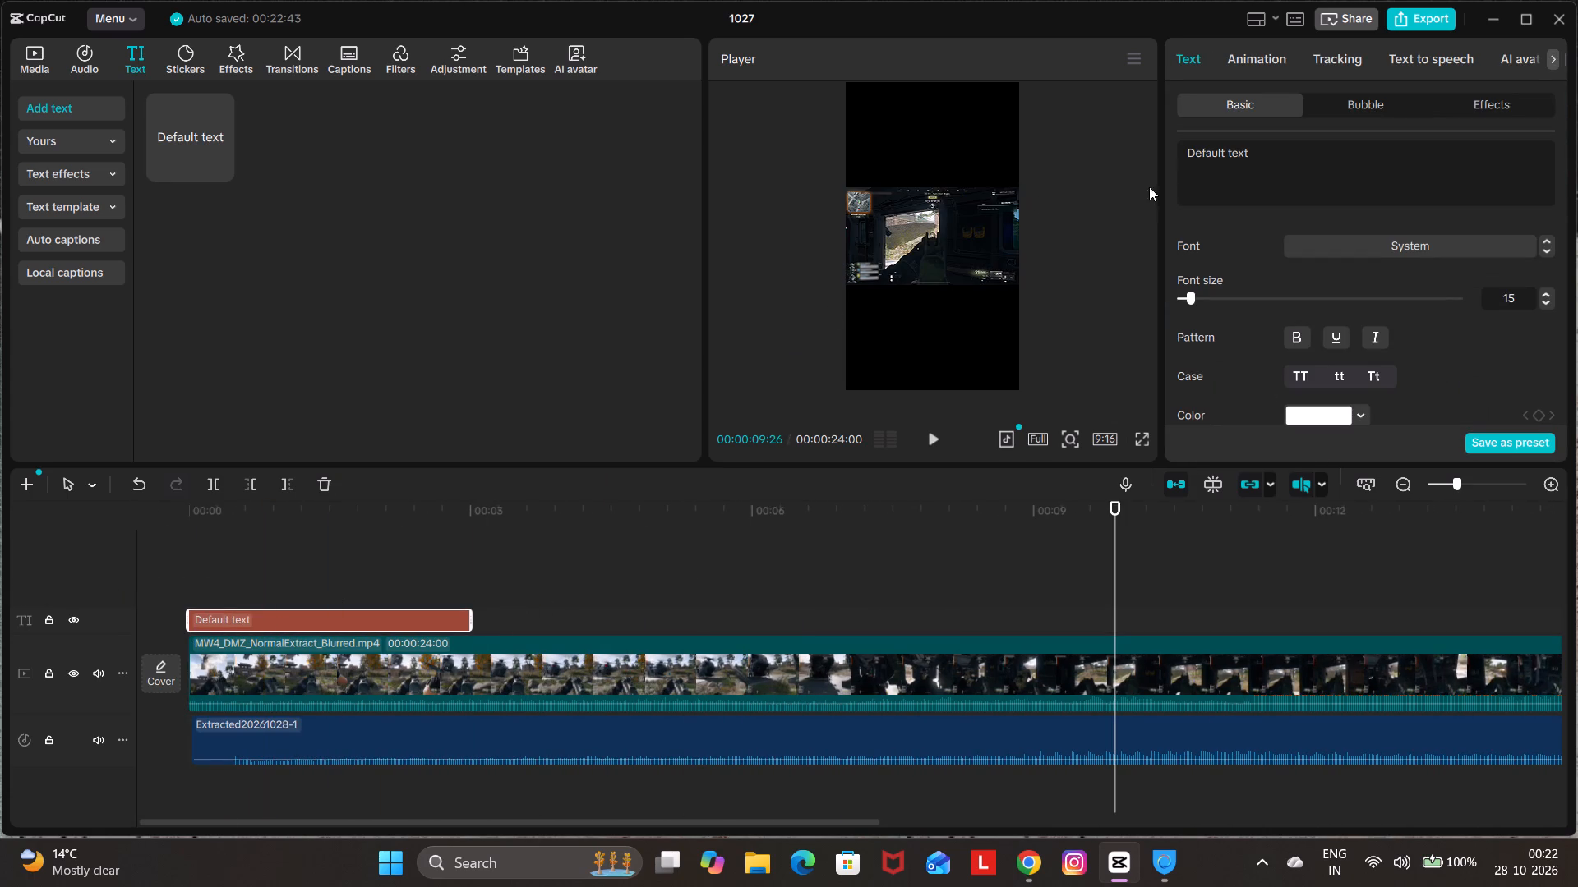
Browse the Trending text templates for a style that could suit the opening title.
{"action": "left_click", "coordinate": [50, 202]}
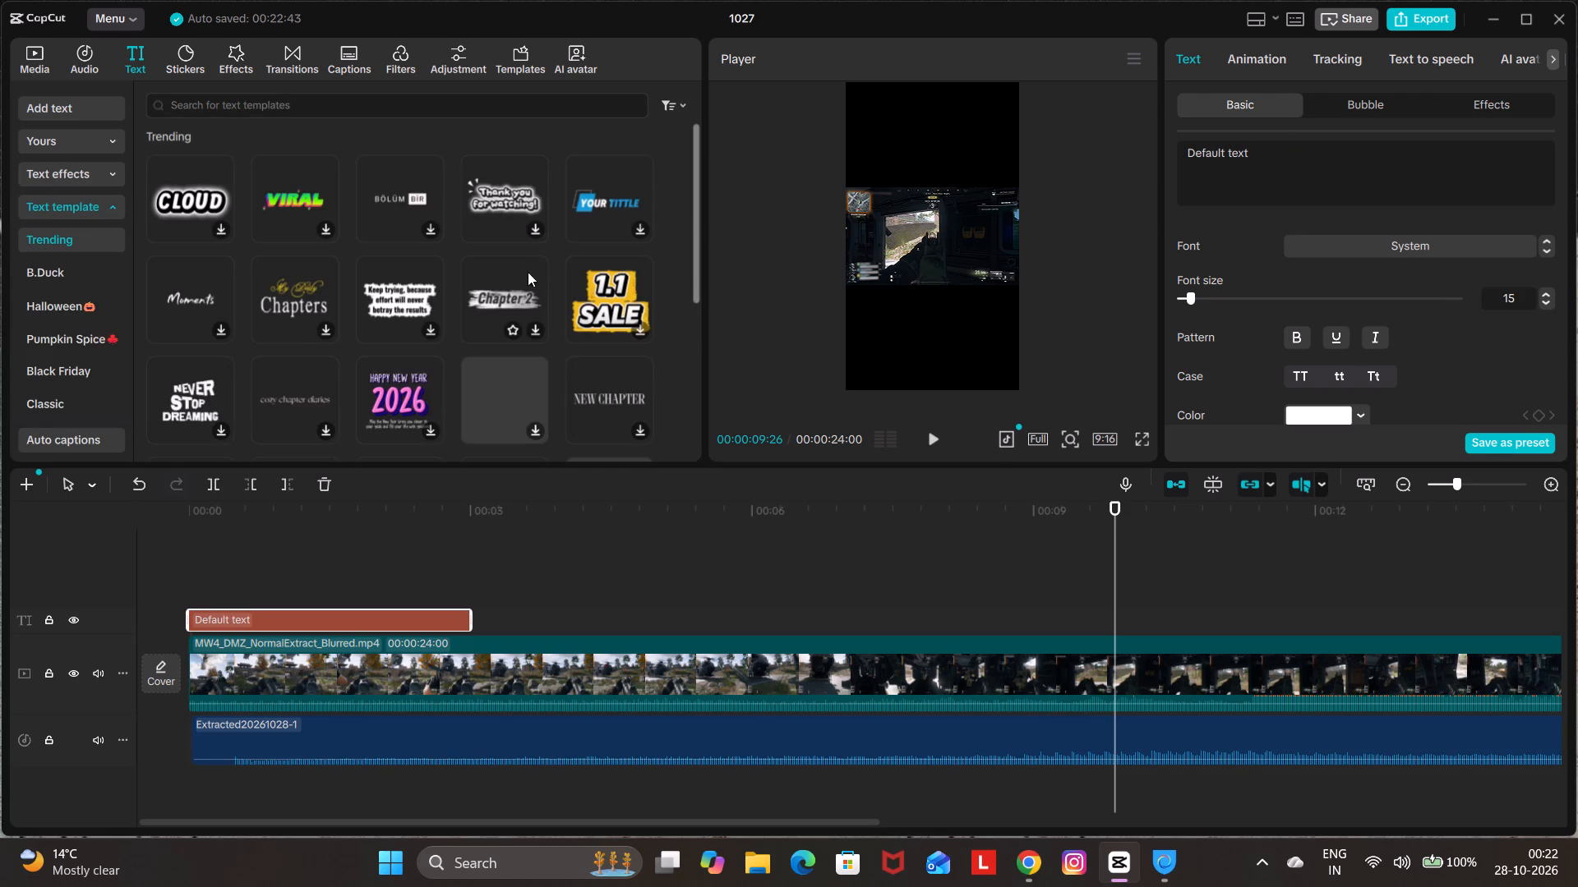
{"action": "scroll", "coordinate": [529, 287], "scroll_direction": "down", "scroll_amount": 2}
{"action": "scroll", "coordinate": [440, 314], "scroll_direction": "down", "scroll_amount": 1}
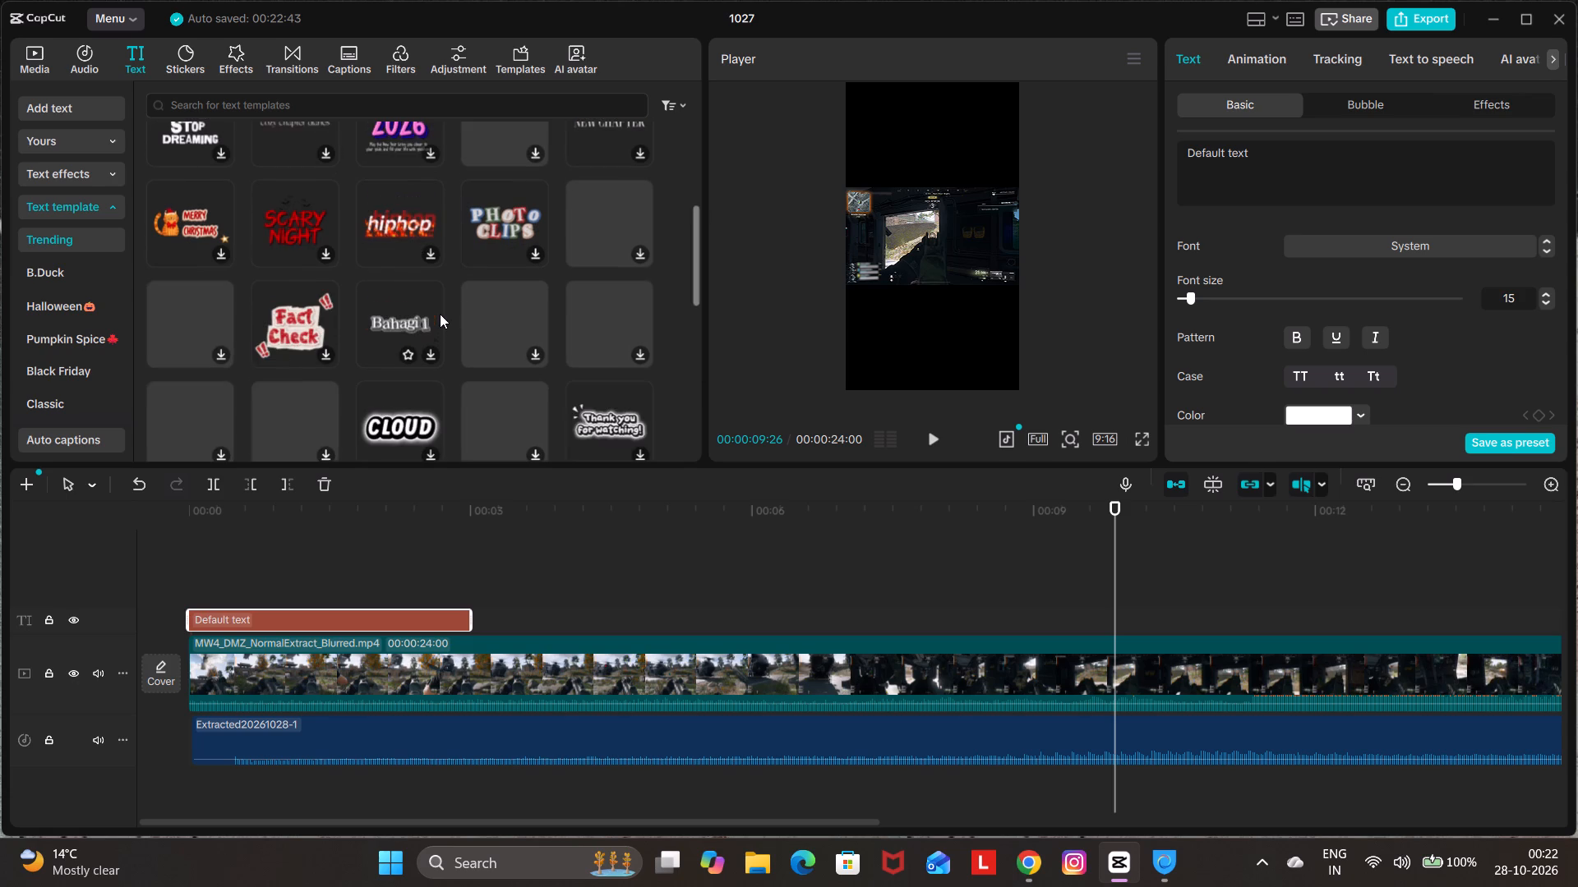
{"action": "scroll", "coordinate": [440, 314], "scroll_direction": "down", "scroll_amount": 3}
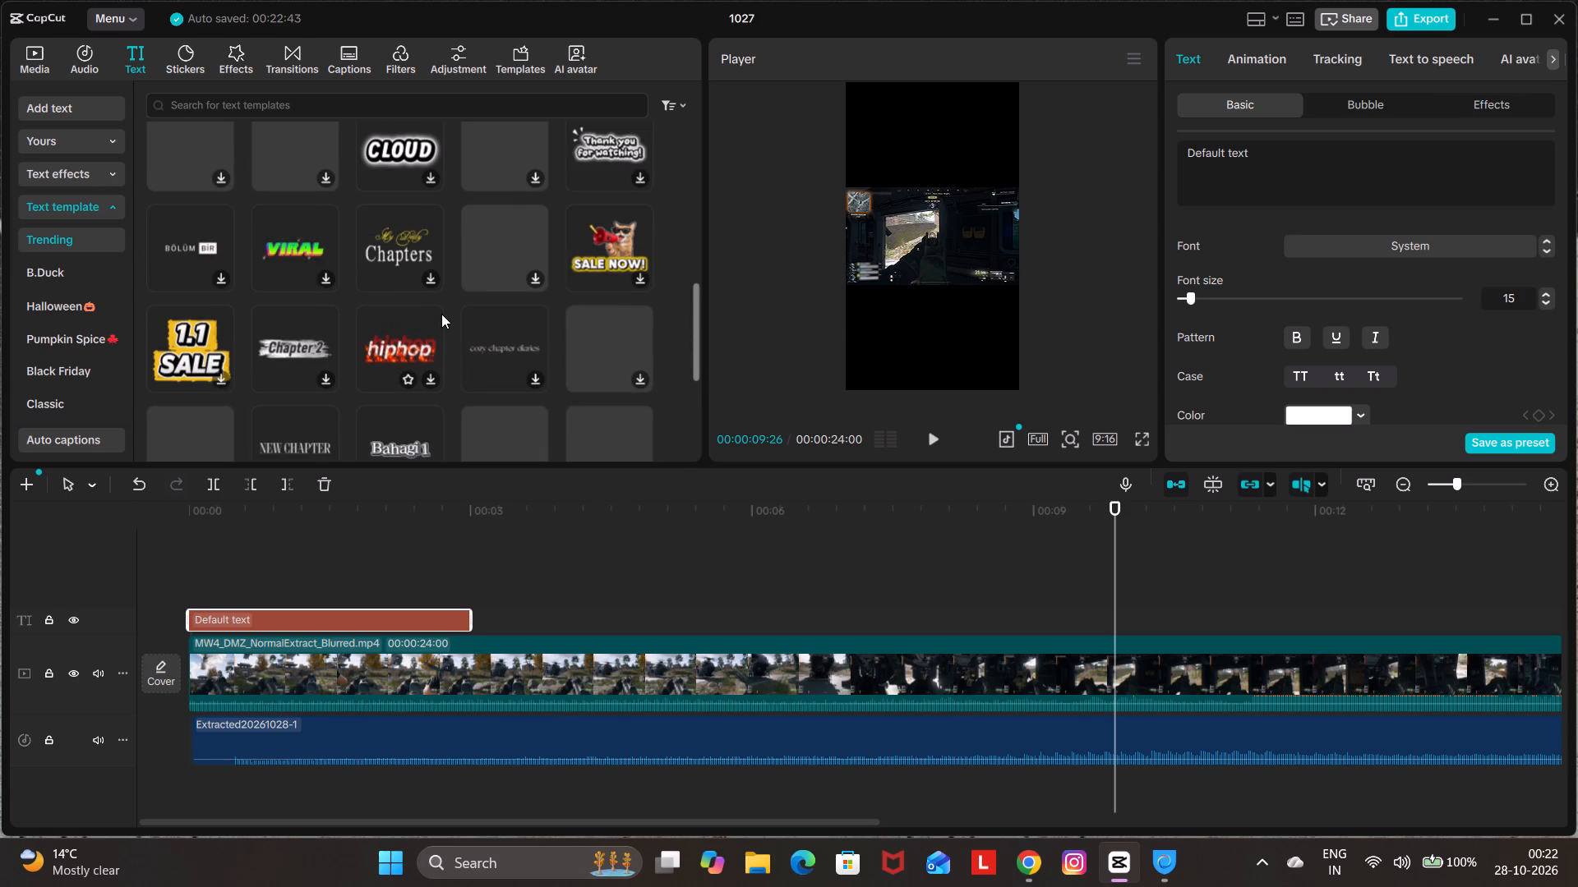
{"action": "scroll", "coordinate": [441, 314], "scroll_direction": "down", "scroll_amount": 1}
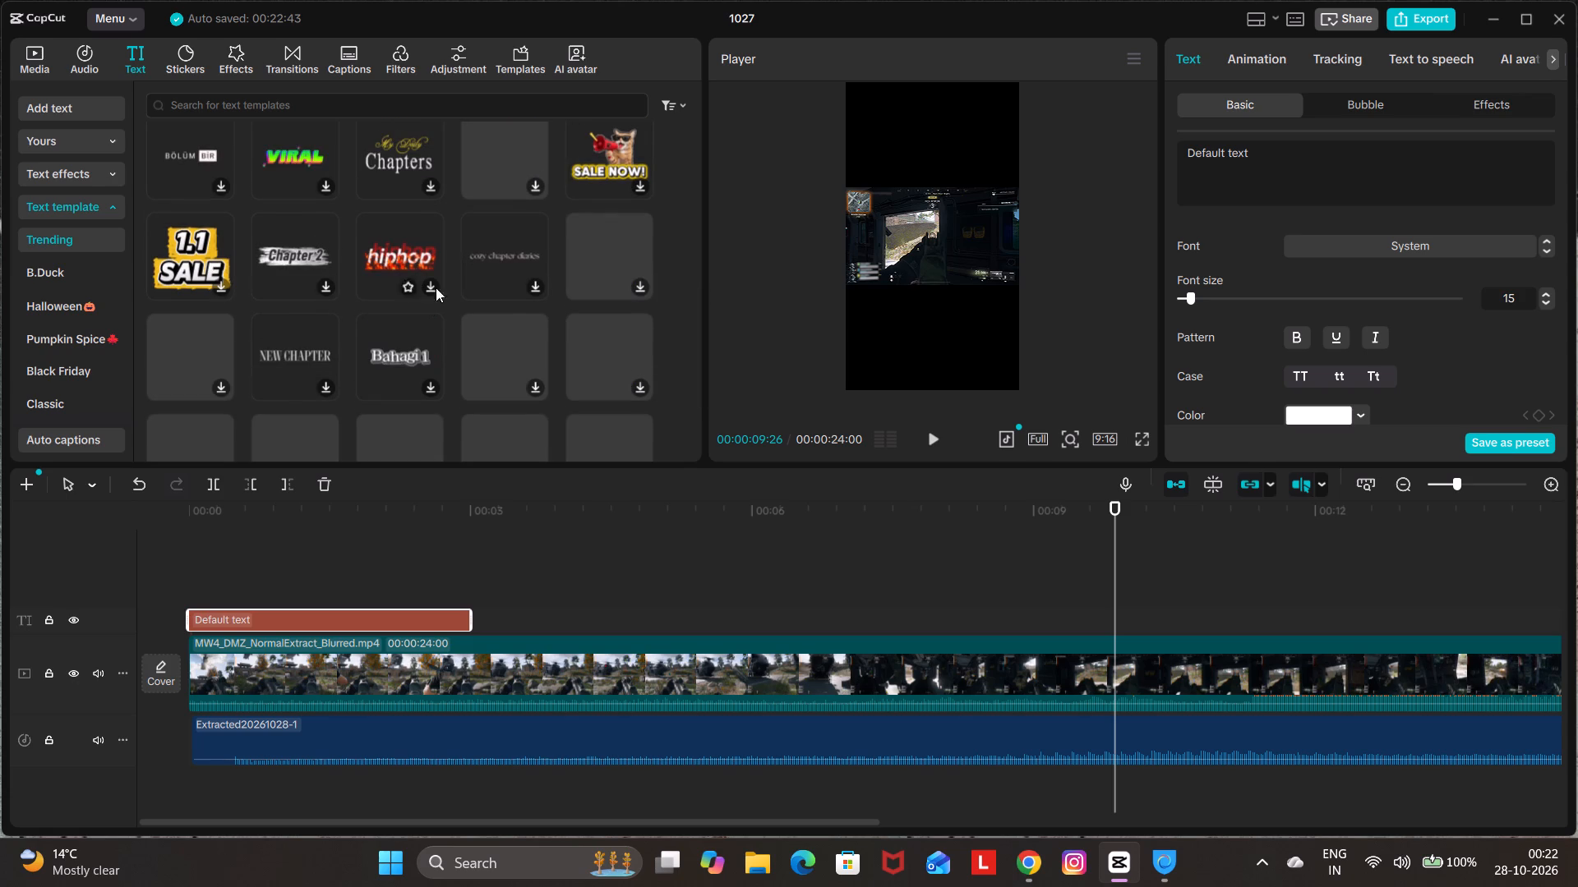
{"action": "scroll", "coordinate": [277, 239], "scroll_direction": "up", "scroll_amount": 4}
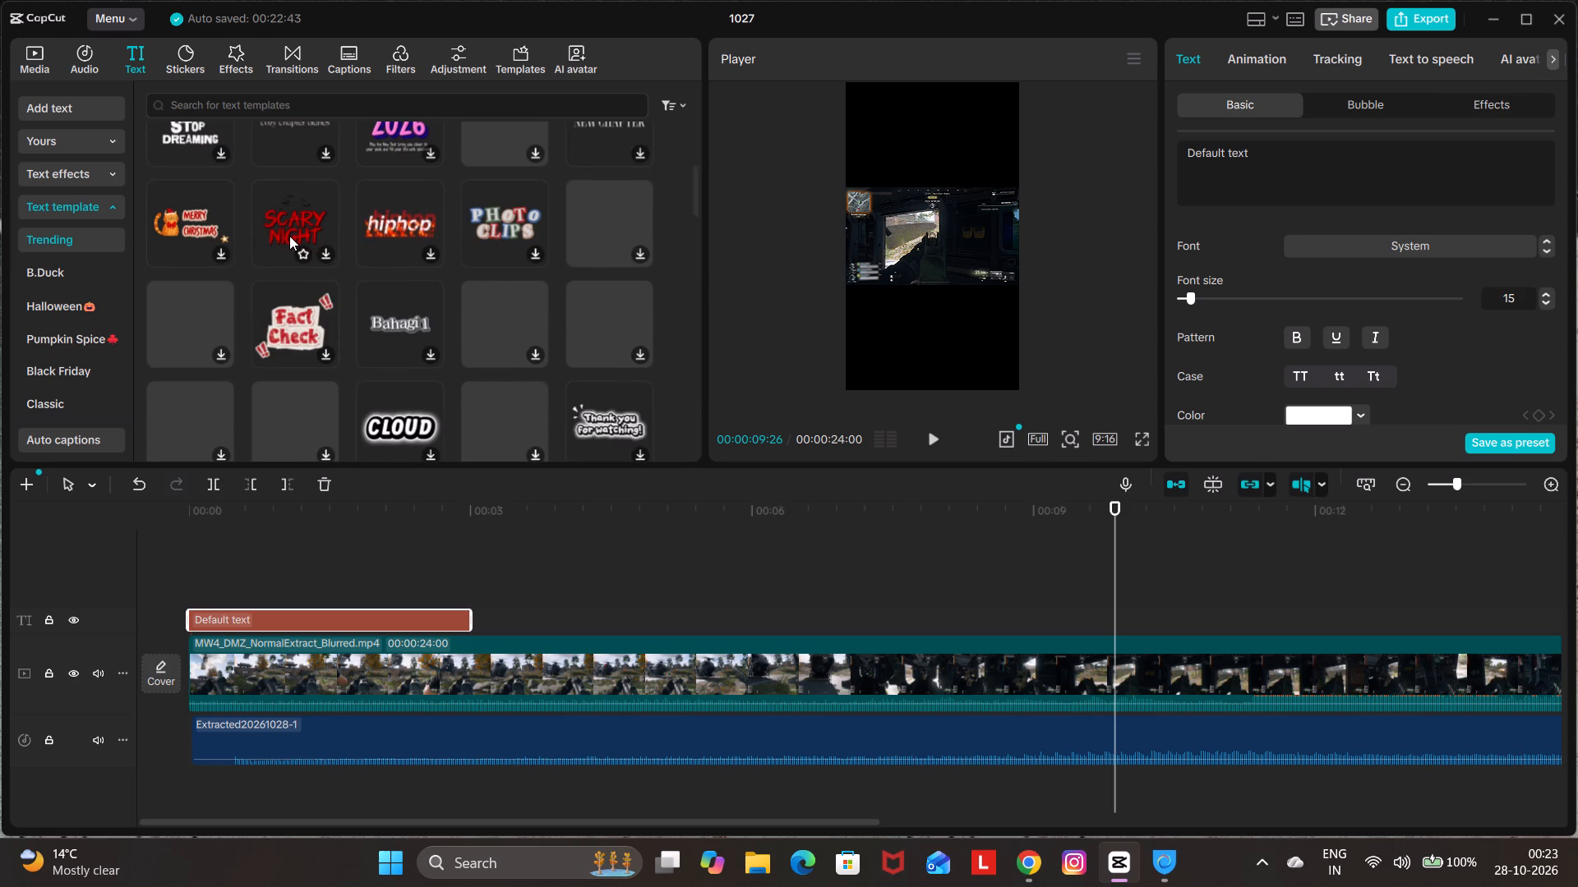
{"action": "scroll", "coordinate": [288, 242], "scroll_direction": "down", "scroll_amount": 5}
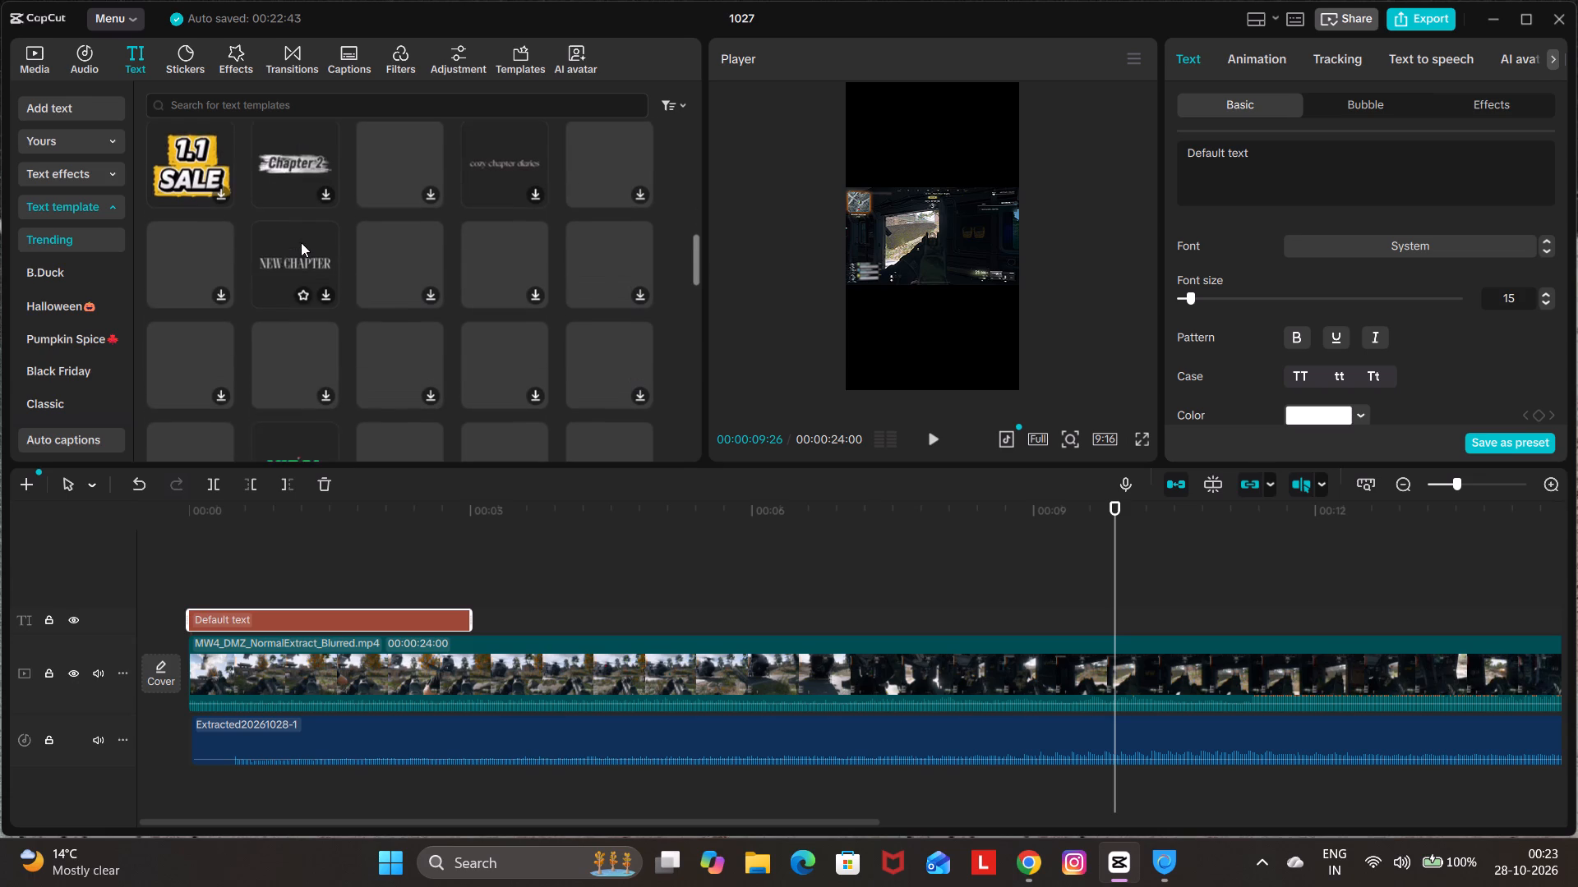
{"action": "scroll", "coordinate": [301, 242], "scroll_direction": "down", "scroll_amount": 5}
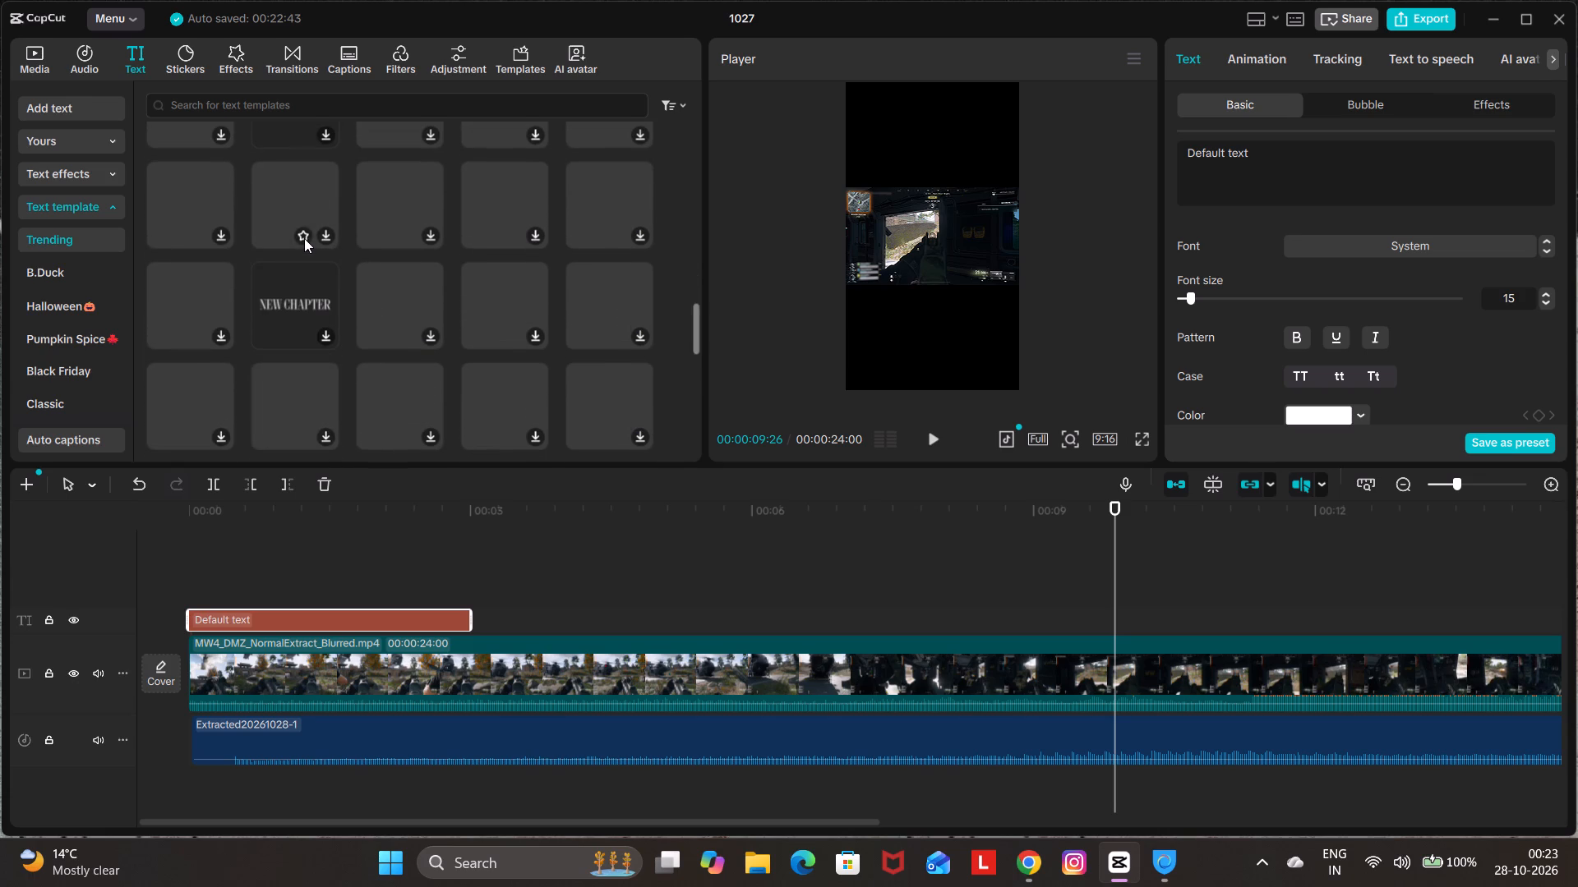
{"action": "scroll", "coordinate": [304, 238], "scroll_direction": "down", "scroll_amount": 10}
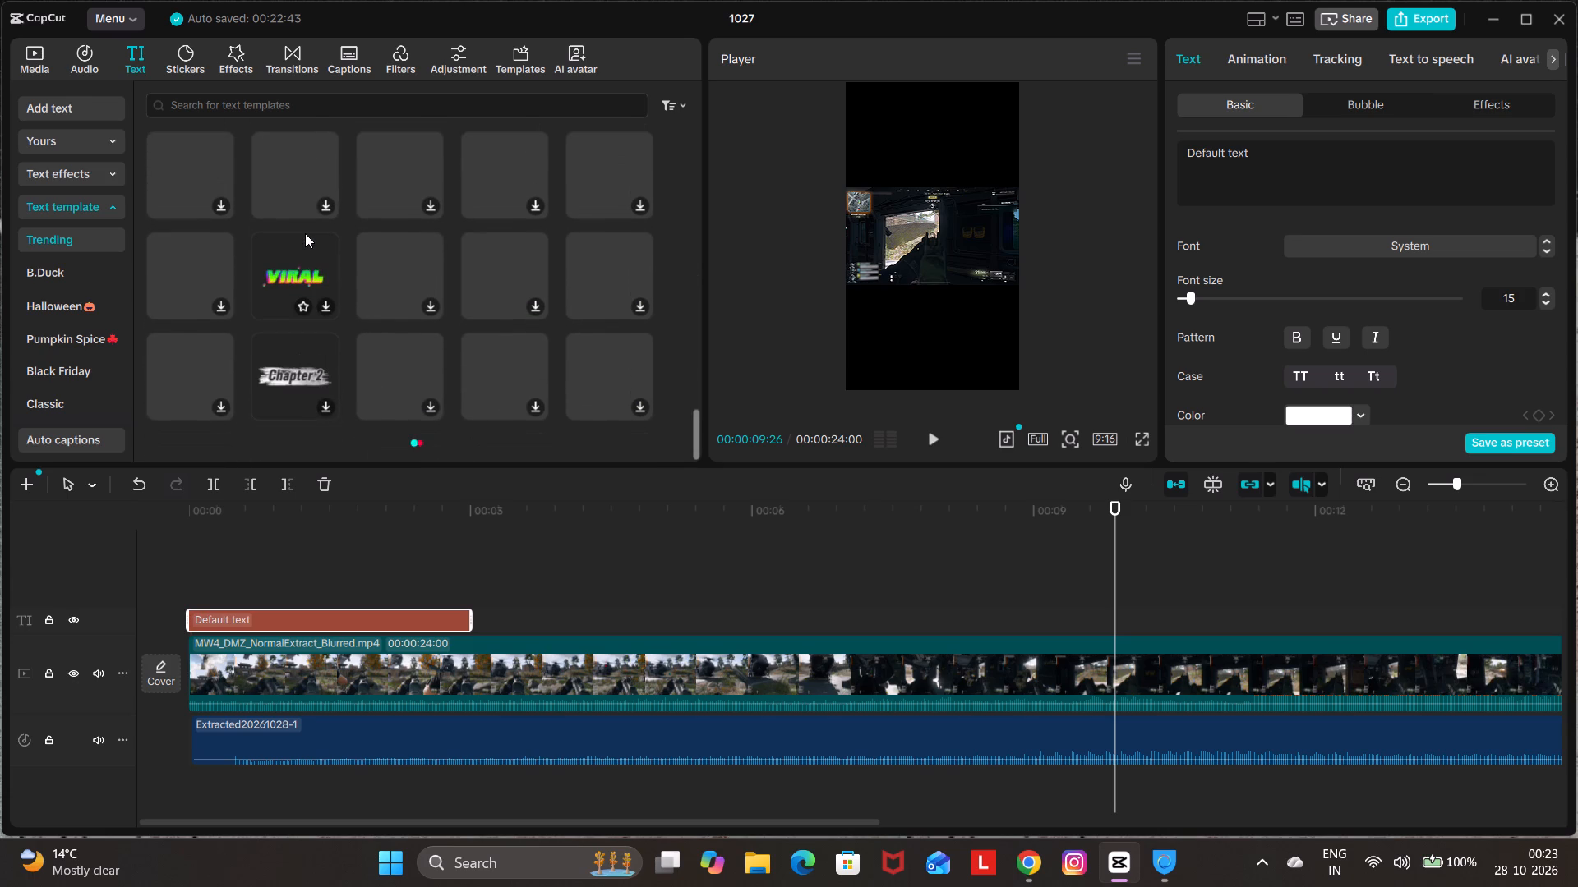
{"action": "scroll", "coordinate": [305, 233], "scroll_direction": "down", "scroll_amount": 4}
{"action": "scroll", "coordinate": [306, 231], "scroll_direction": "up", "scroll_amount": 18}
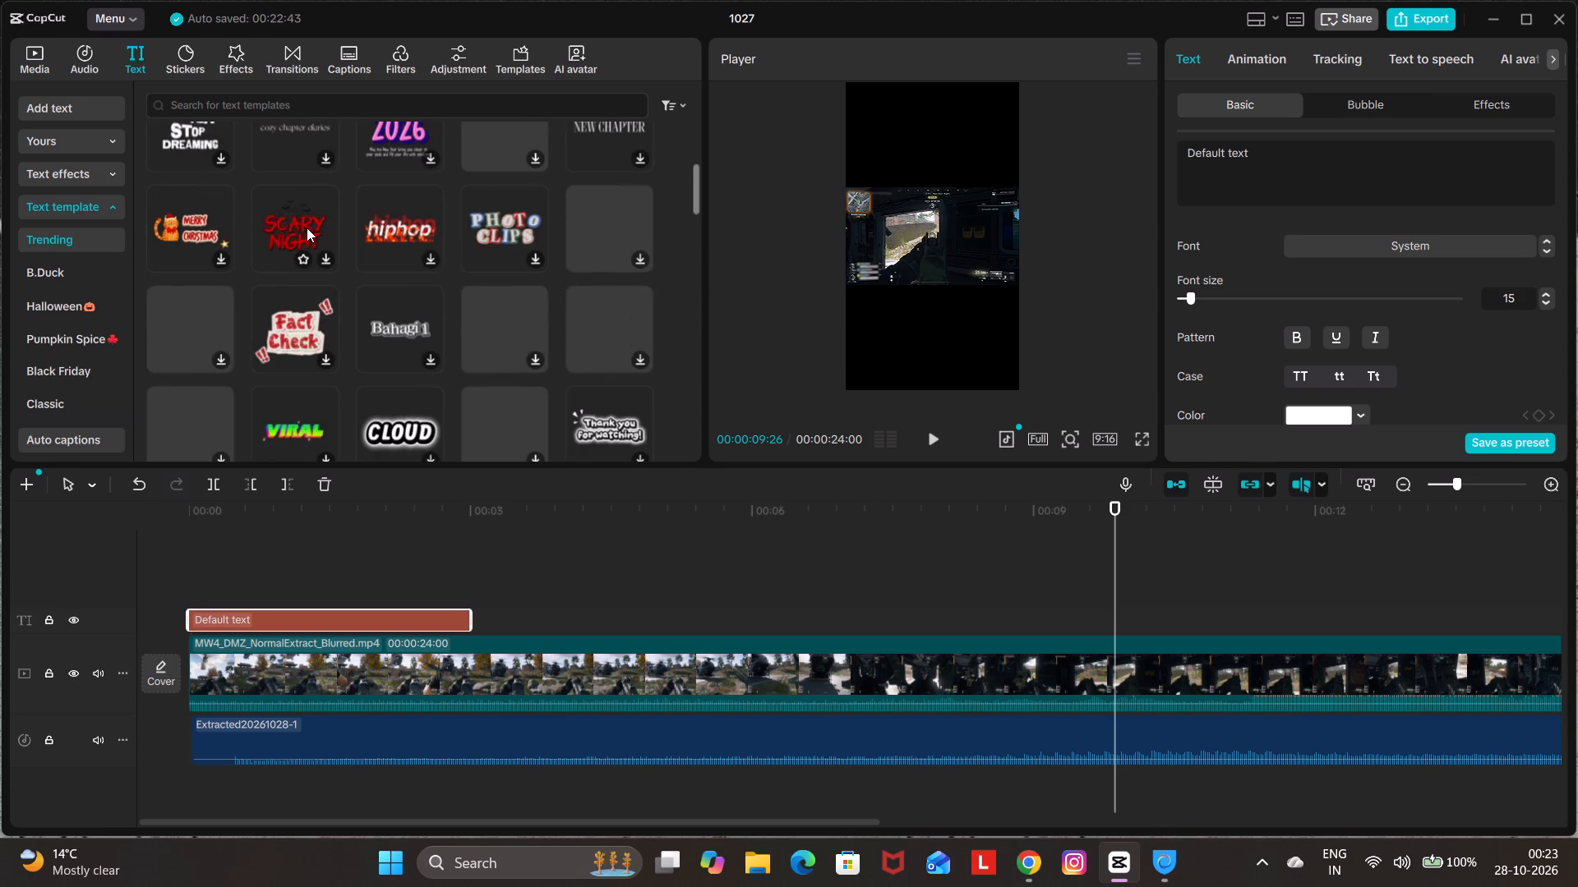
{"action": "scroll", "coordinate": [307, 227], "scroll_direction": "down", "scroll_amount": 3}
{"action": "scroll", "coordinate": [307, 227], "scroll_direction": "up", "scroll_amount": 2}
{"action": "scroll", "coordinate": [307, 227], "scroll_direction": "down", "scroll_amount": 1}
{"action": "scroll", "coordinate": [307, 227], "scroll_direction": "up", "scroll_amount": 1}
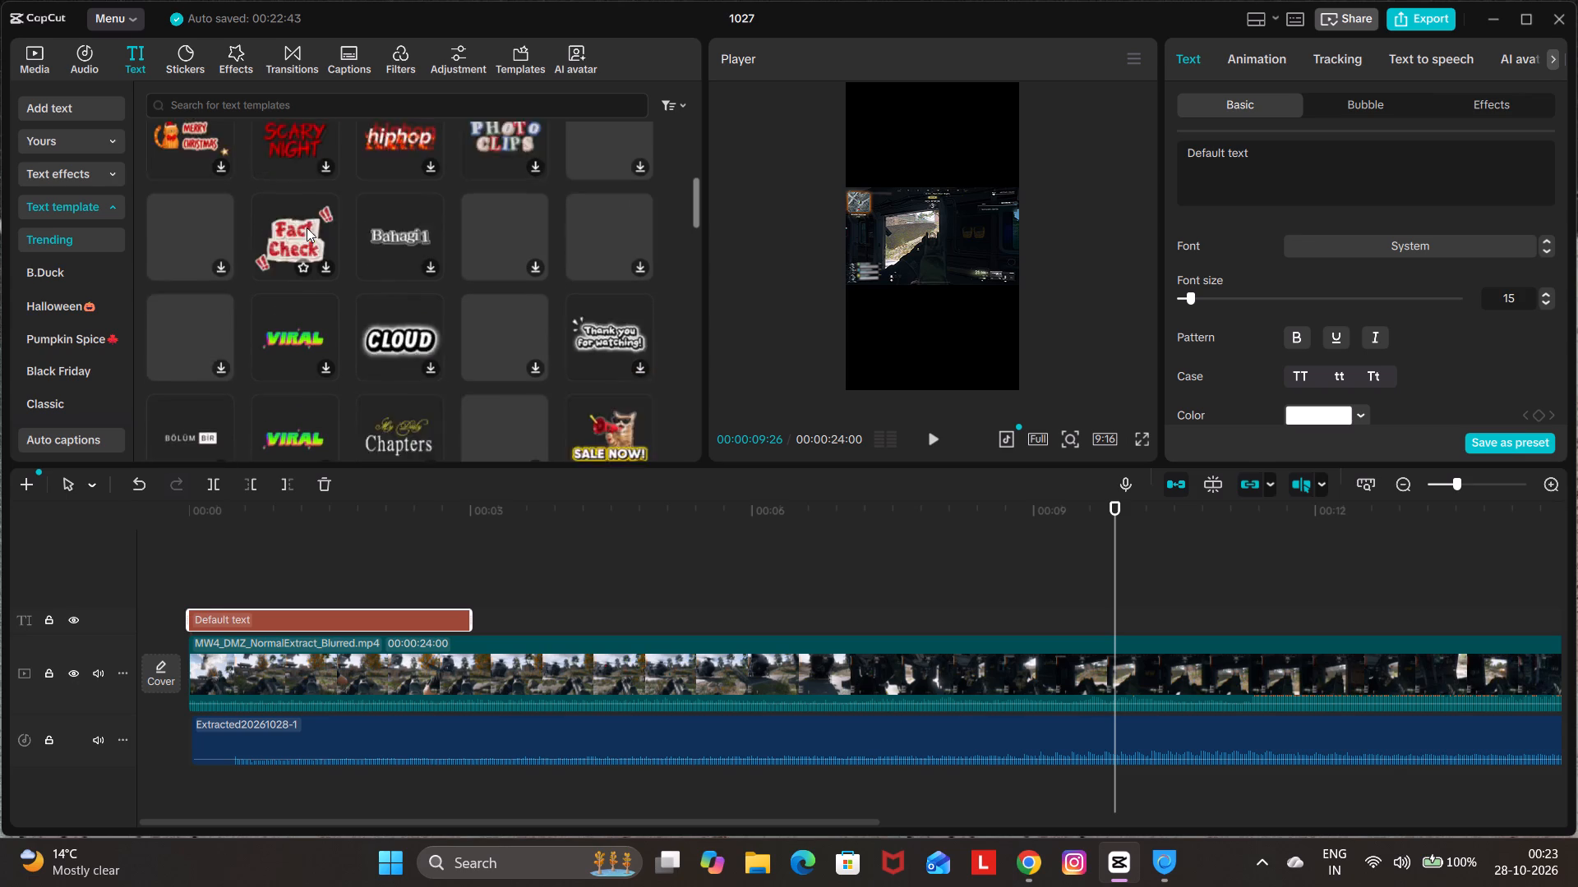
{"action": "scroll", "coordinate": [307, 227], "scroll_direction": "up", "scroll_amount": 11}
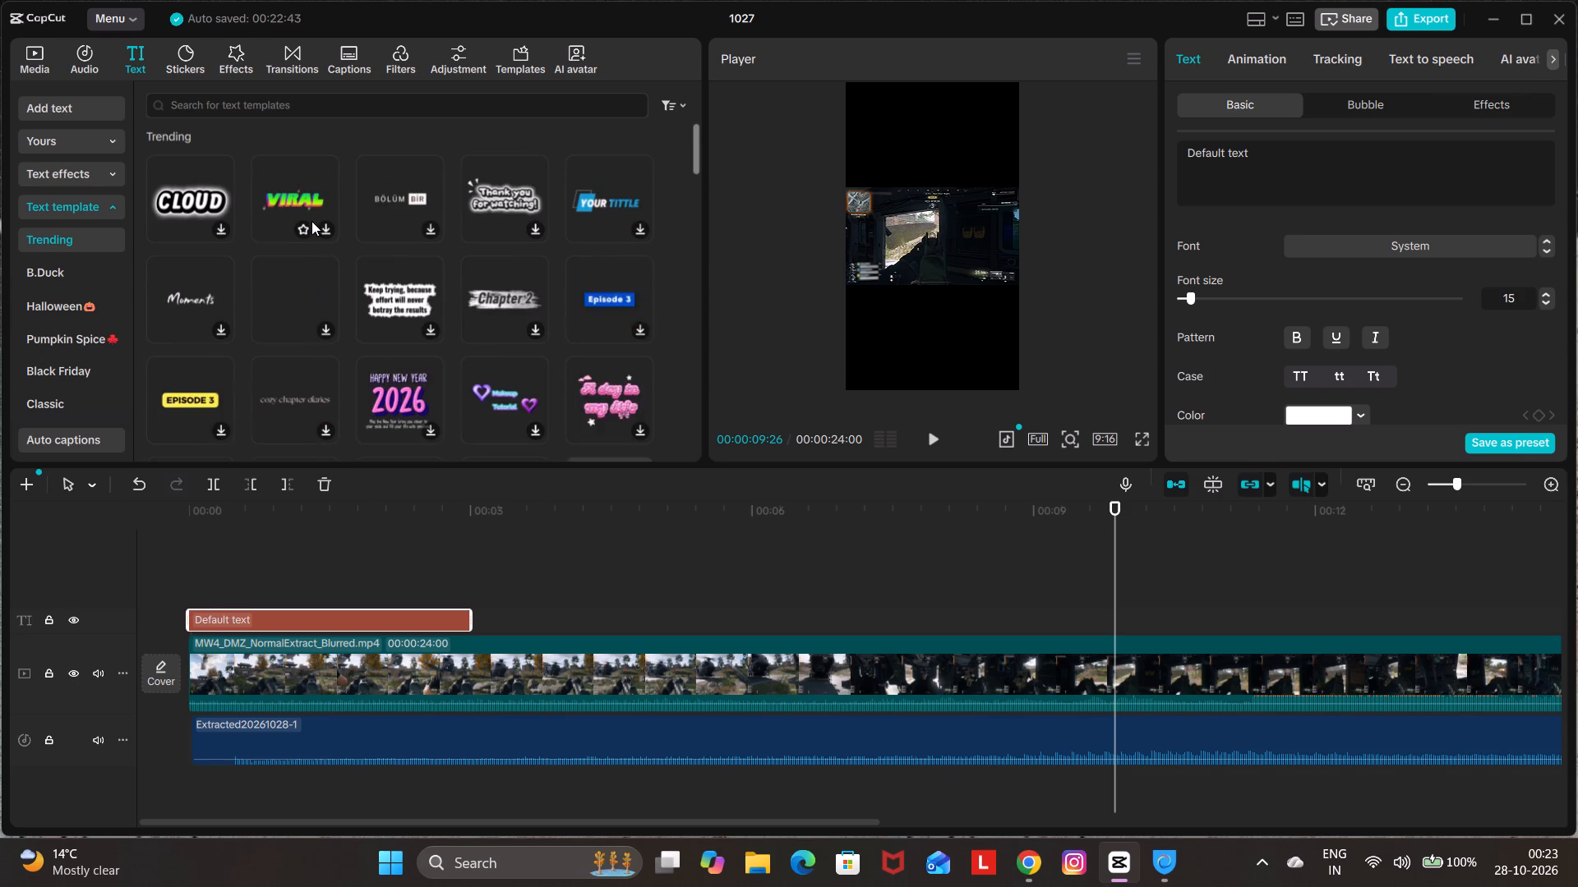
{"action": "scroll", "coordinate": [496, 212], "scroll_direction": "down", "scroll_amount": 2}
{"action": "scroll", "coordinate": [497, 212], "scroll_direction": "up", "scroll_amount": 3}
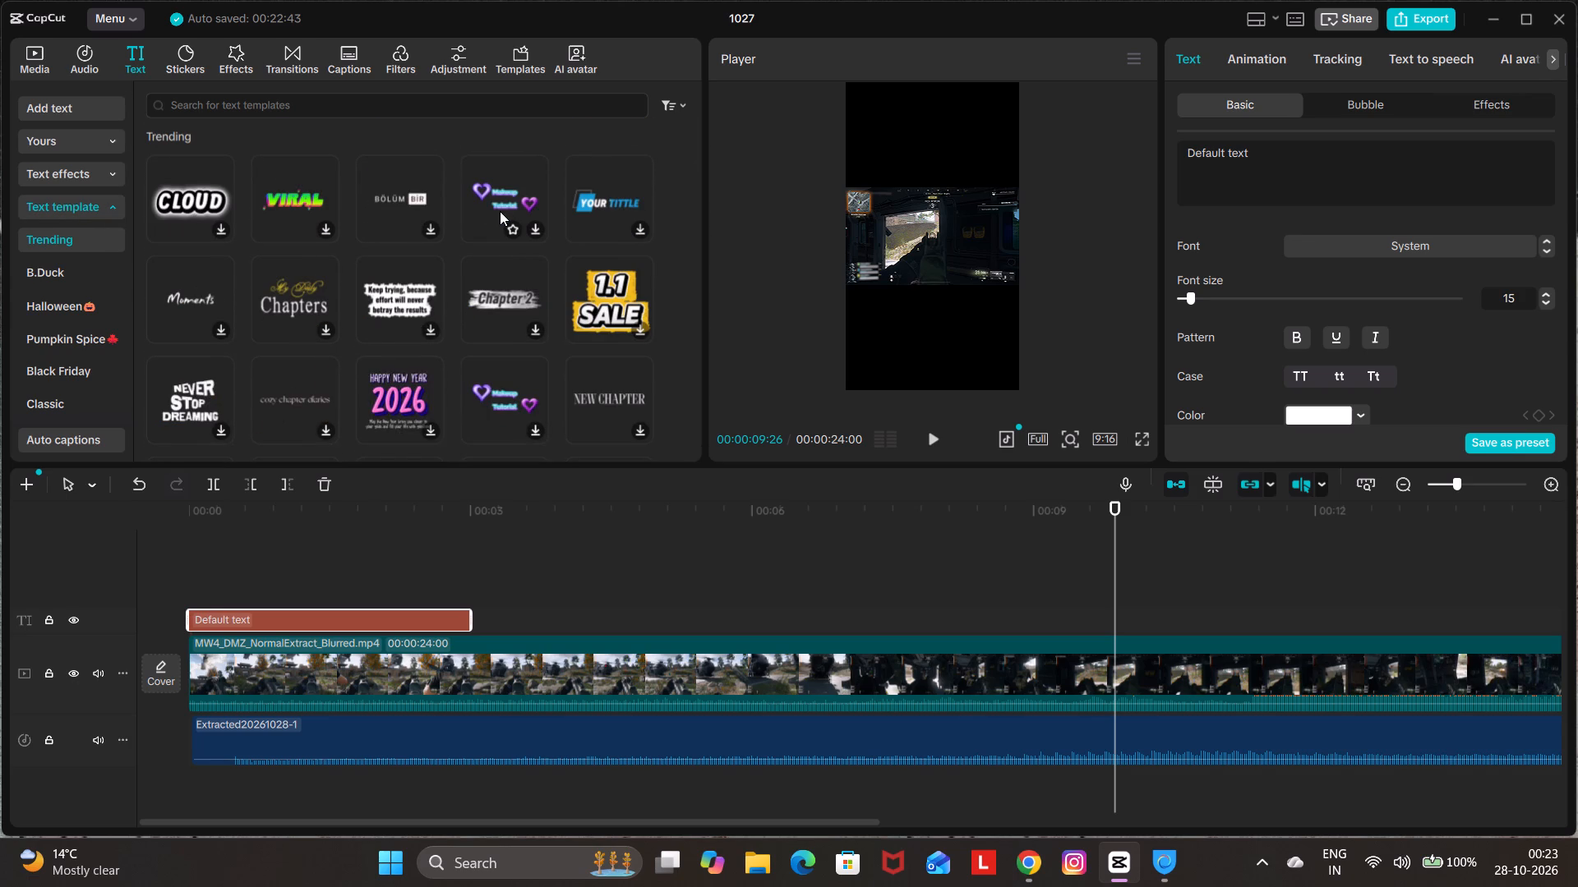
{"action": "scroll", "coordinate": [500, 210], "scroll_direction": "down", "scroll_amount": 1}
{"action": "scroll", "coordinate": [500, 210], "scroll_direction": "up", "scroll_amount": 1}
{"action": "scroll", "coordinate": [500, 210], "scroll_direction": "down", "scroll_amount": 3}
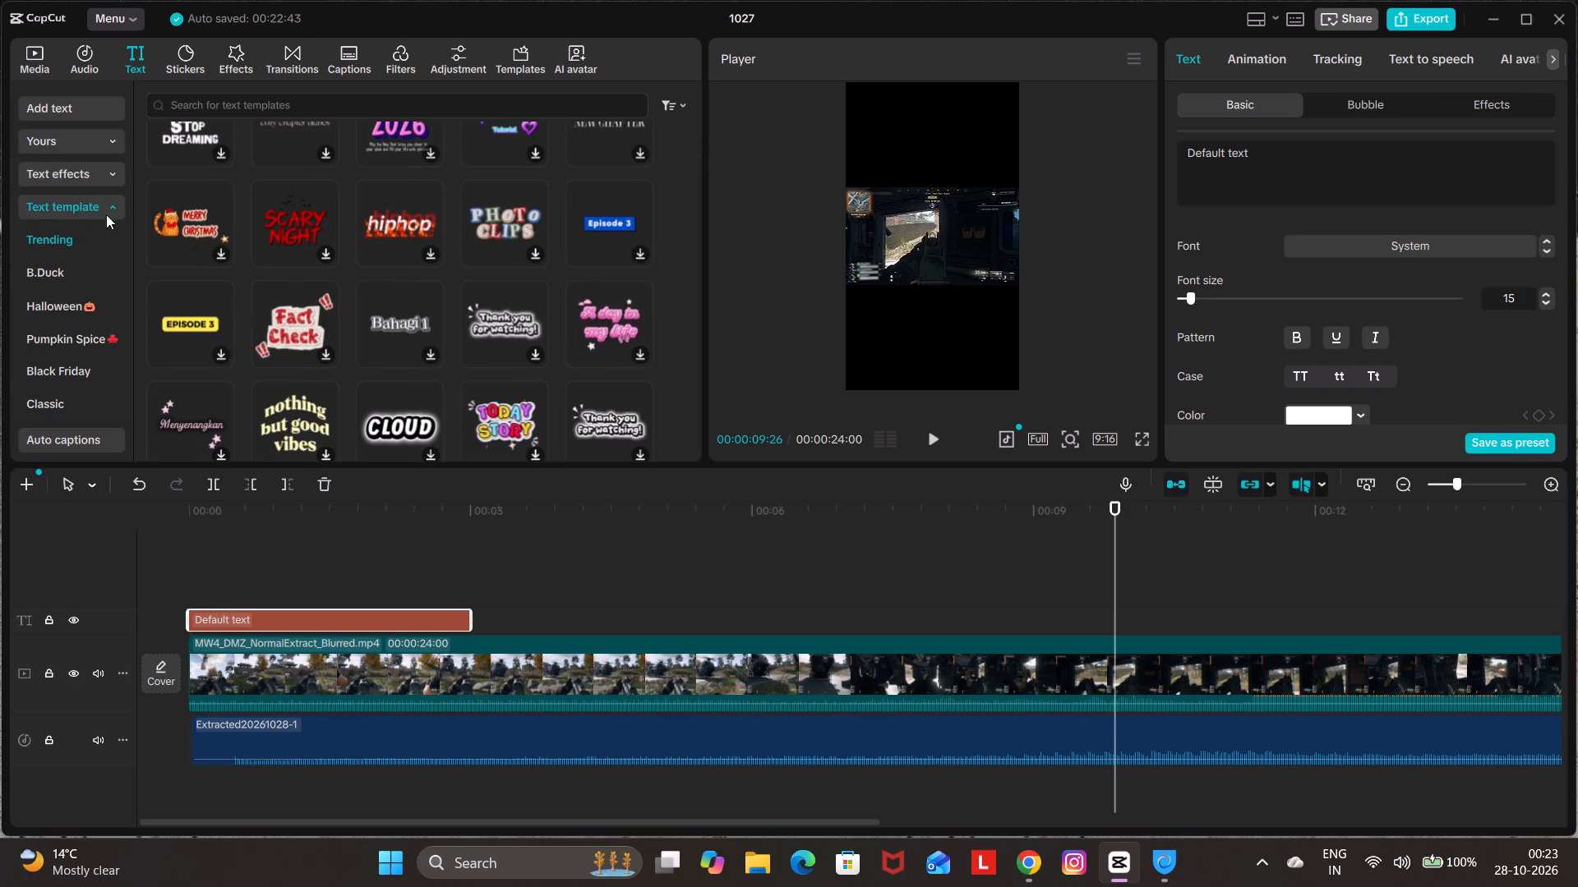
{"action": "scroll", "coordinate": [348, 240], "scroll_direction": "down", "scroll_amount": 3}
{"action": "scroll", "coordinate": [353, 246], "scroll_direction": "up", "scroll_amount": 1}
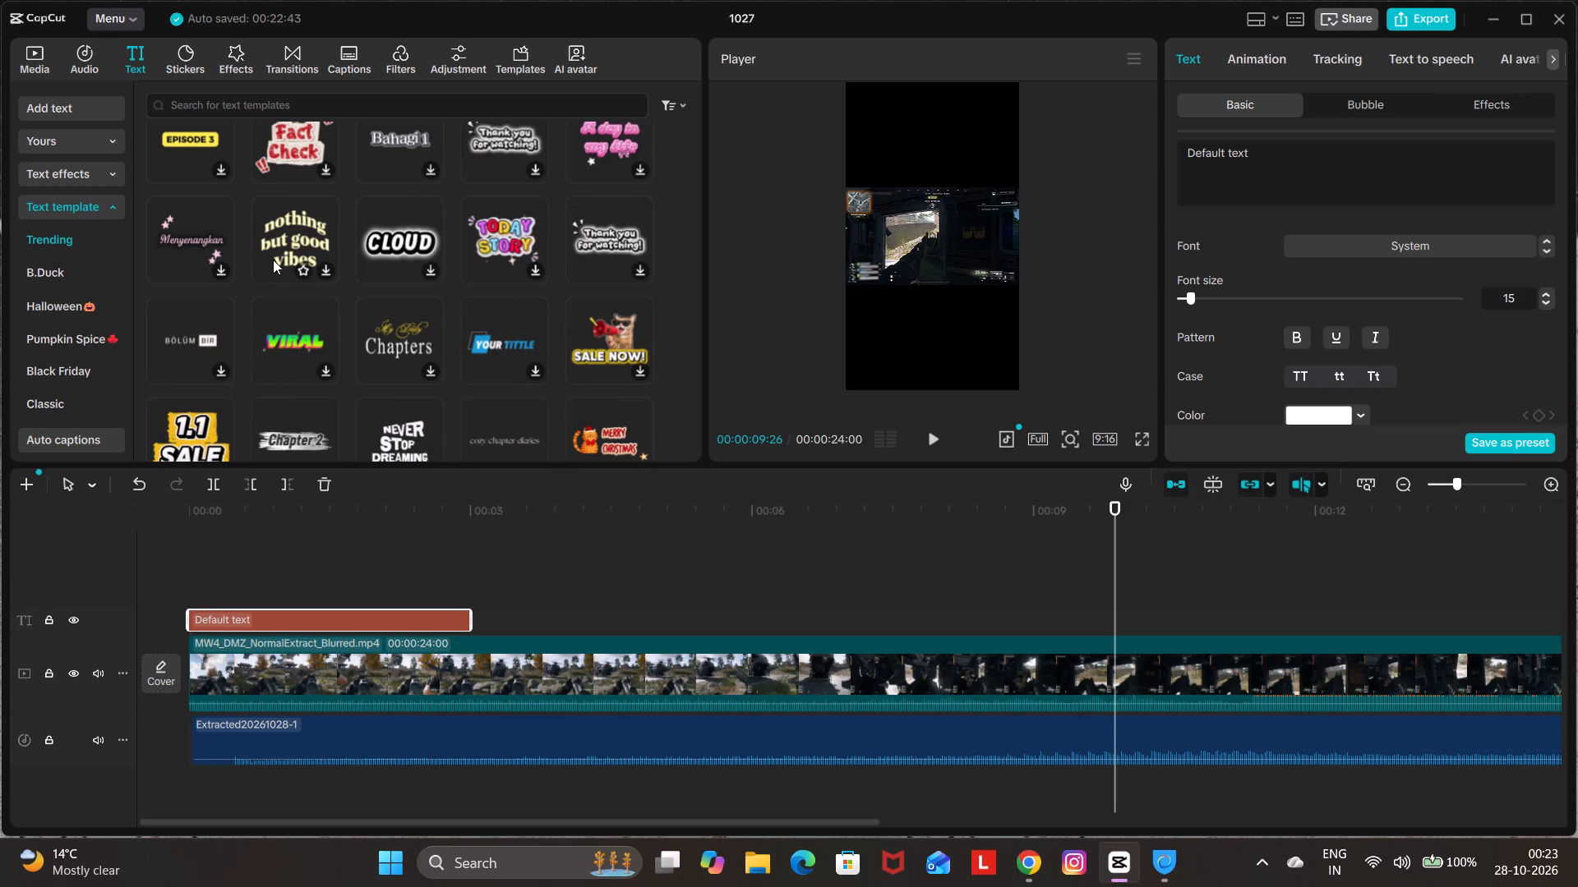
{"action": "scroll", "coordinate": [291, 249], "scroll_direction": "down", "scroll_amount": 1}
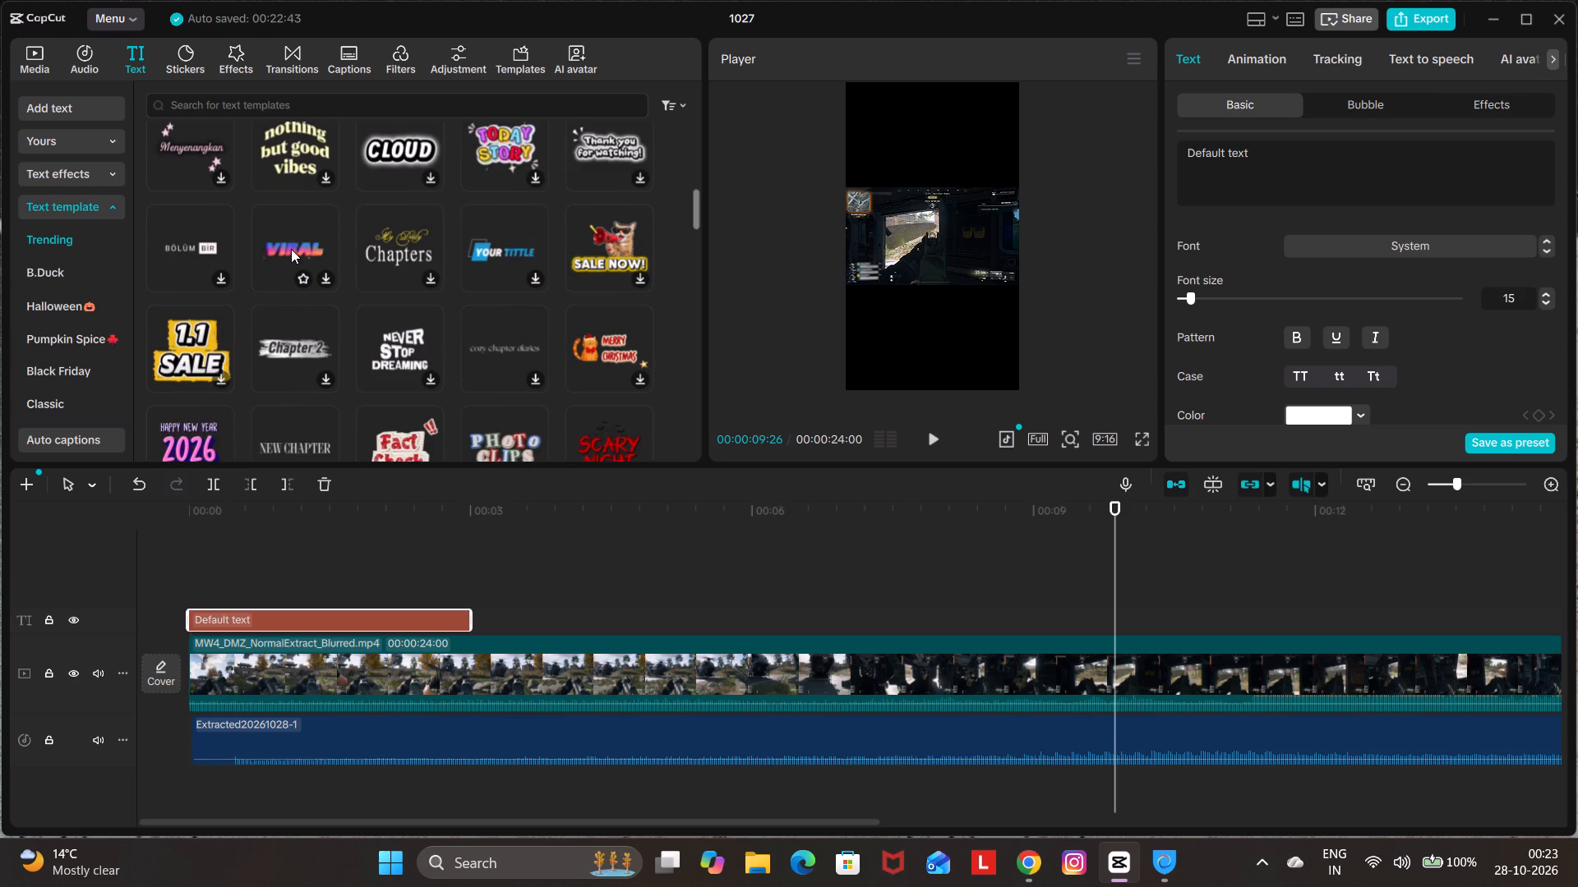
{"action": "scroll", "coordinate": [310, 196], "scroll_direction": "down", "scroll_amount": 1}
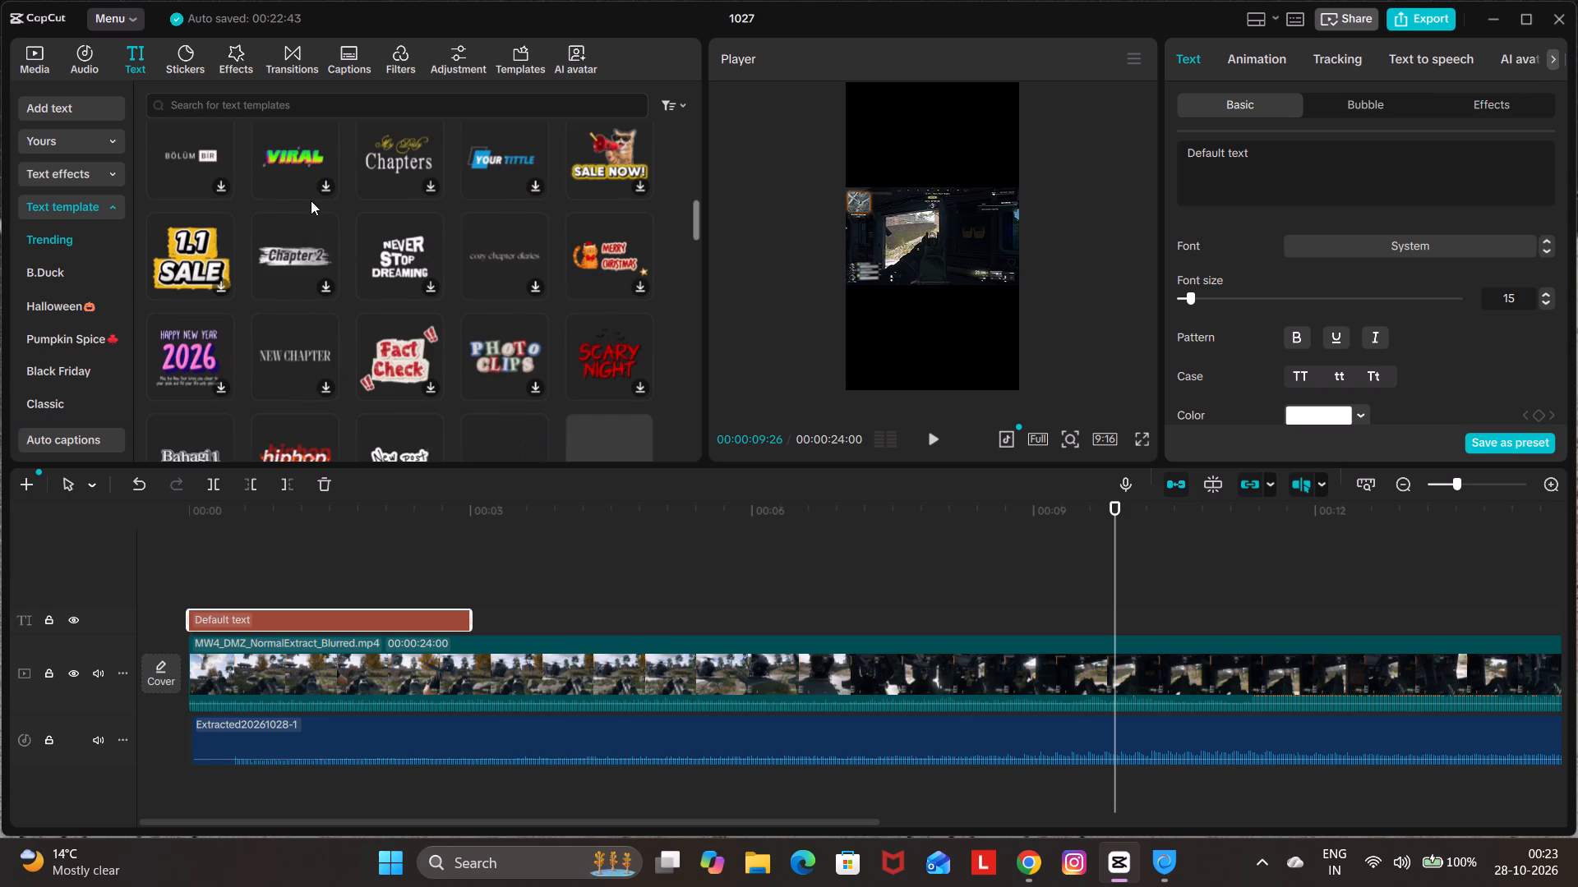
{"action": "scroll", "coordinate": [392, 284], "scroll_direction": "up", "scroll_amount": 9}
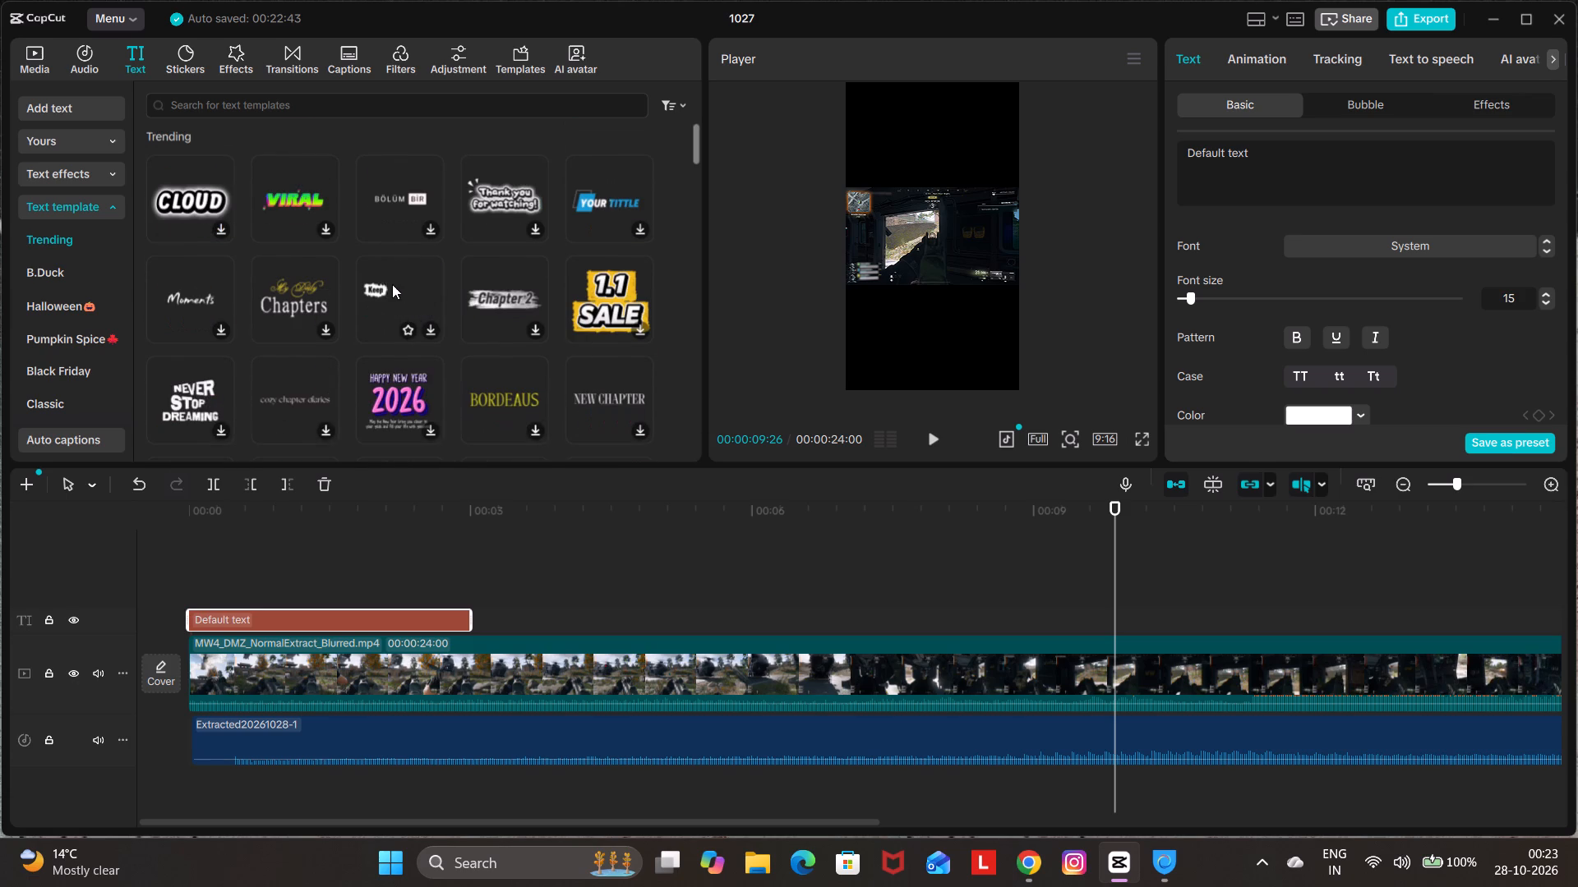
{"action": "scroll", "coordinate": [392, 284], "scroll_direction": "up", "scroll_amount": 1}
Replace the placeholder wording of the opening text clip with "DMJ moments never".
{"action": "left_click", "coordinate": [1264, 162]}
{"action": "key", "text": "BackSpace"}
{"action": "key", "text": "BackSpace"}
{"action": "key", "text": "BackSpace"}
{"action": "key", "text": "BackSpace"}
{"action": "key", "text": "BackSpace"}
{"action": "key", "text": "BackSpace"}
{"action": "key", "text": "BackSpace"}
{"action": "key", "text": "BackSpace"}
{"action": "key", "text": "BackSpace"}
{"action": "key", "text": "BackSpace"}
{"action": "key", "text": "BackSpace"}
{"action": "key", "text": "BackSpace"}
{"action": "key", "text": "BackSpace"}
{"action": "key", "text": "BackSpace"}
{"action": "key", "text": "BackSpace"}
{"action": "key", "text": "BackSpace"}
{"action": "key", "text": "BackSpace"}
{"action": "key", "text": "BackSpace"}
{"action": "key", "text": "BackSpace"}
{"action": "key", "text": "BackSpace"}
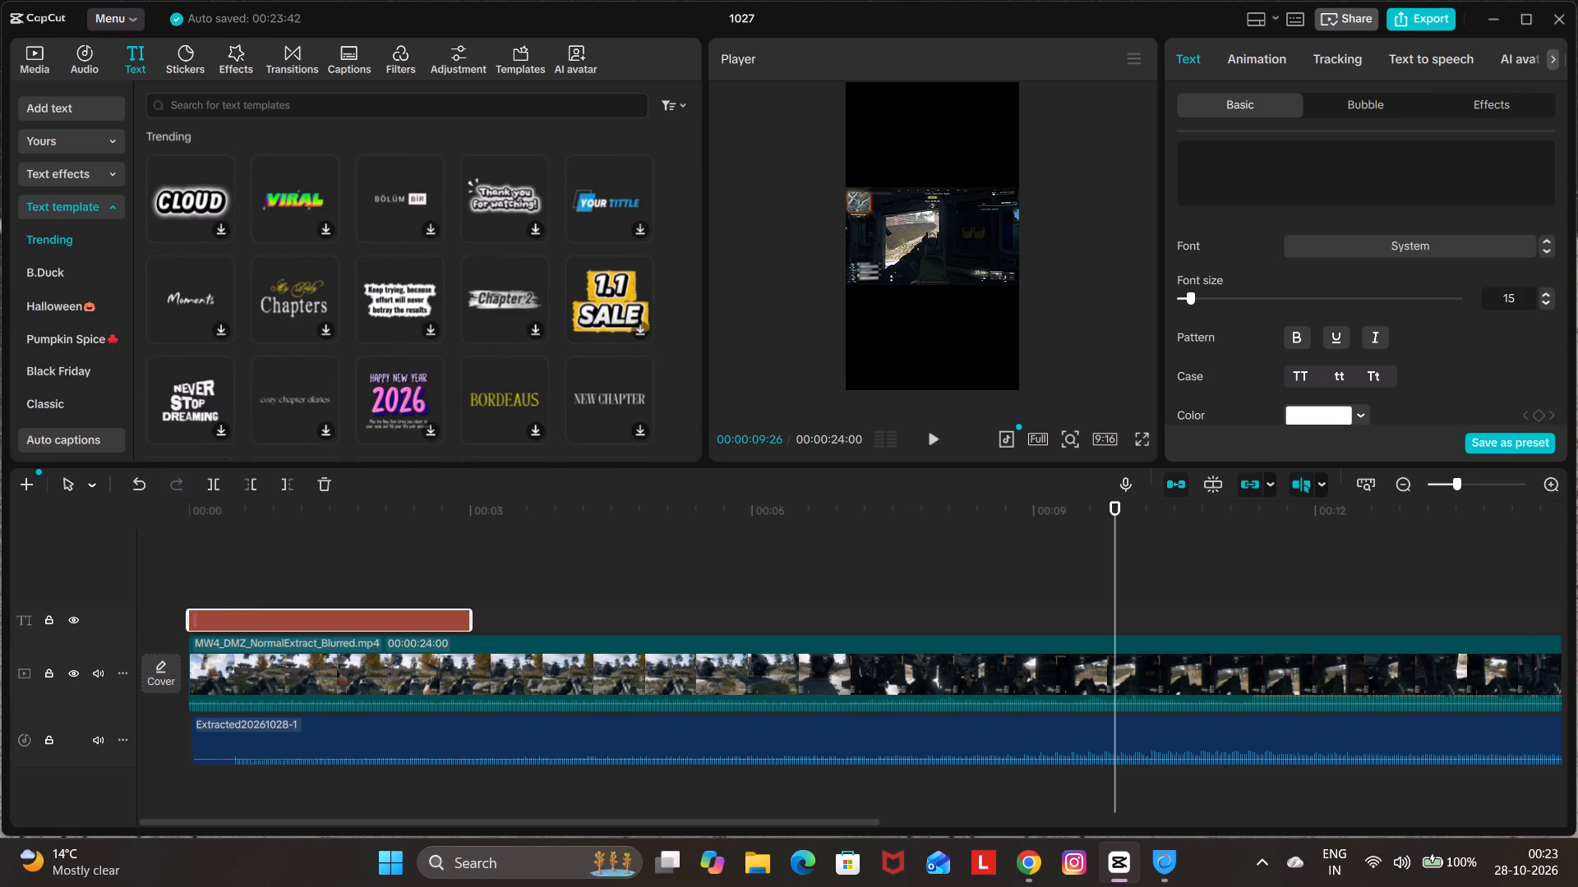
{"action": "key", "text": "BackSpace"}
{"action": "key", "text": "BackSpace"}
{"action": "key", "text": "BackSpace"}
{"action": "key", "text": "BackSpace"}
{"action": "type", "text": "DMJ"}
{"action": "key", "text": "space"}
{"action": "type", "text": "moments"}
{"action": "key", "text": "space"}
{"action": "type", "text": "never"}
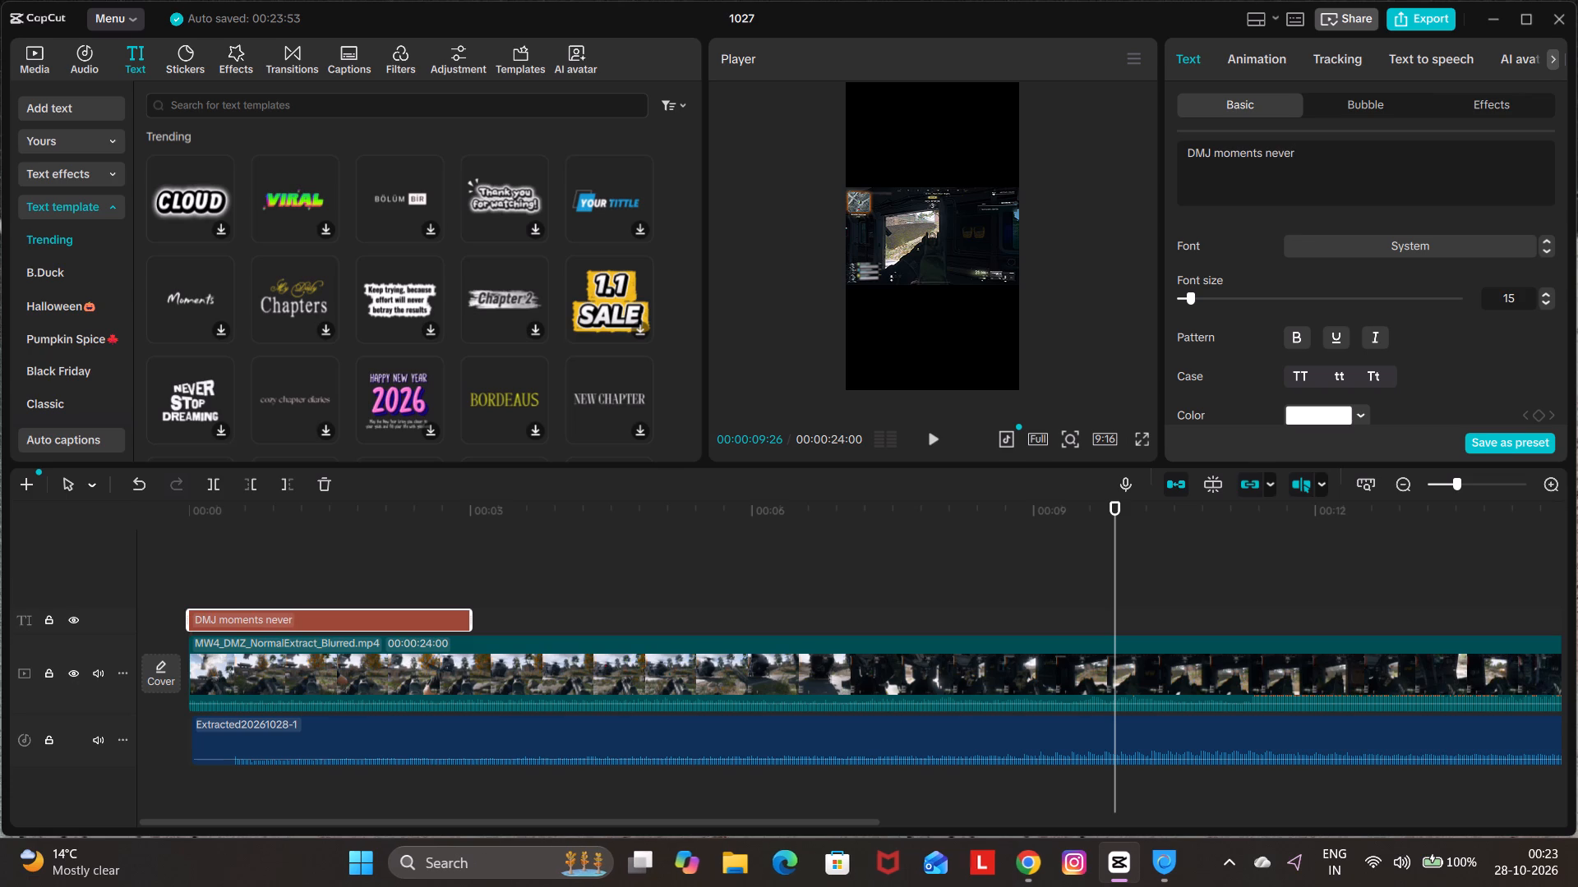
{"action": "key", "text": "space"}
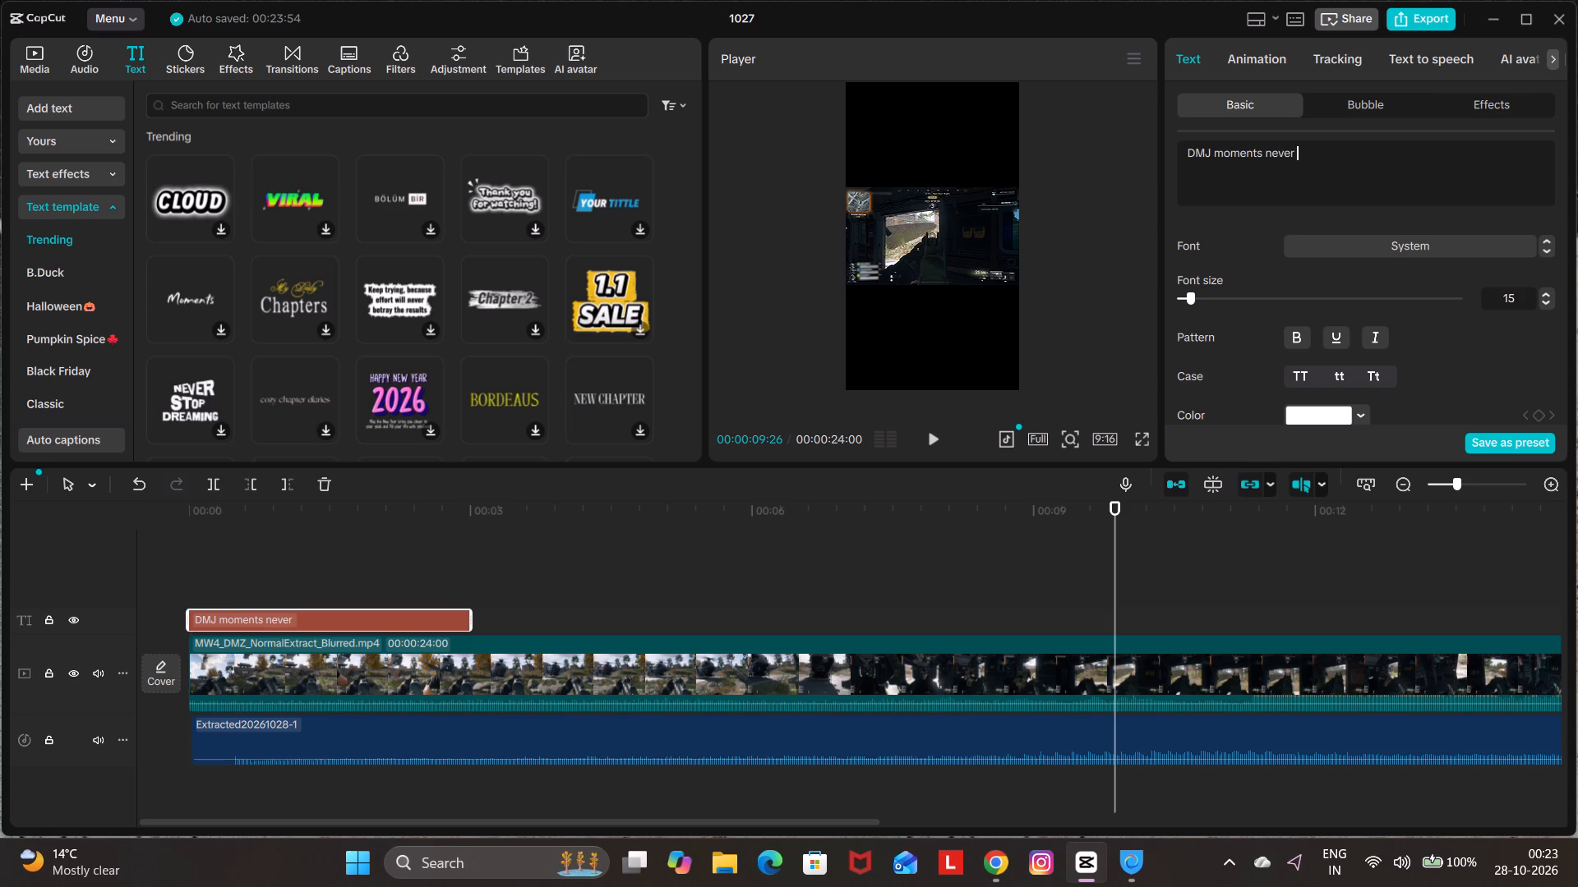
Add a second line to the title text, indented by three spaces, reading "Disappoint".
{"action": "key", "text": "Return"}
{"action": "key", "text": "space"}
{"action": "key", "text": "space"}
{"action": "key", "text": "space"}
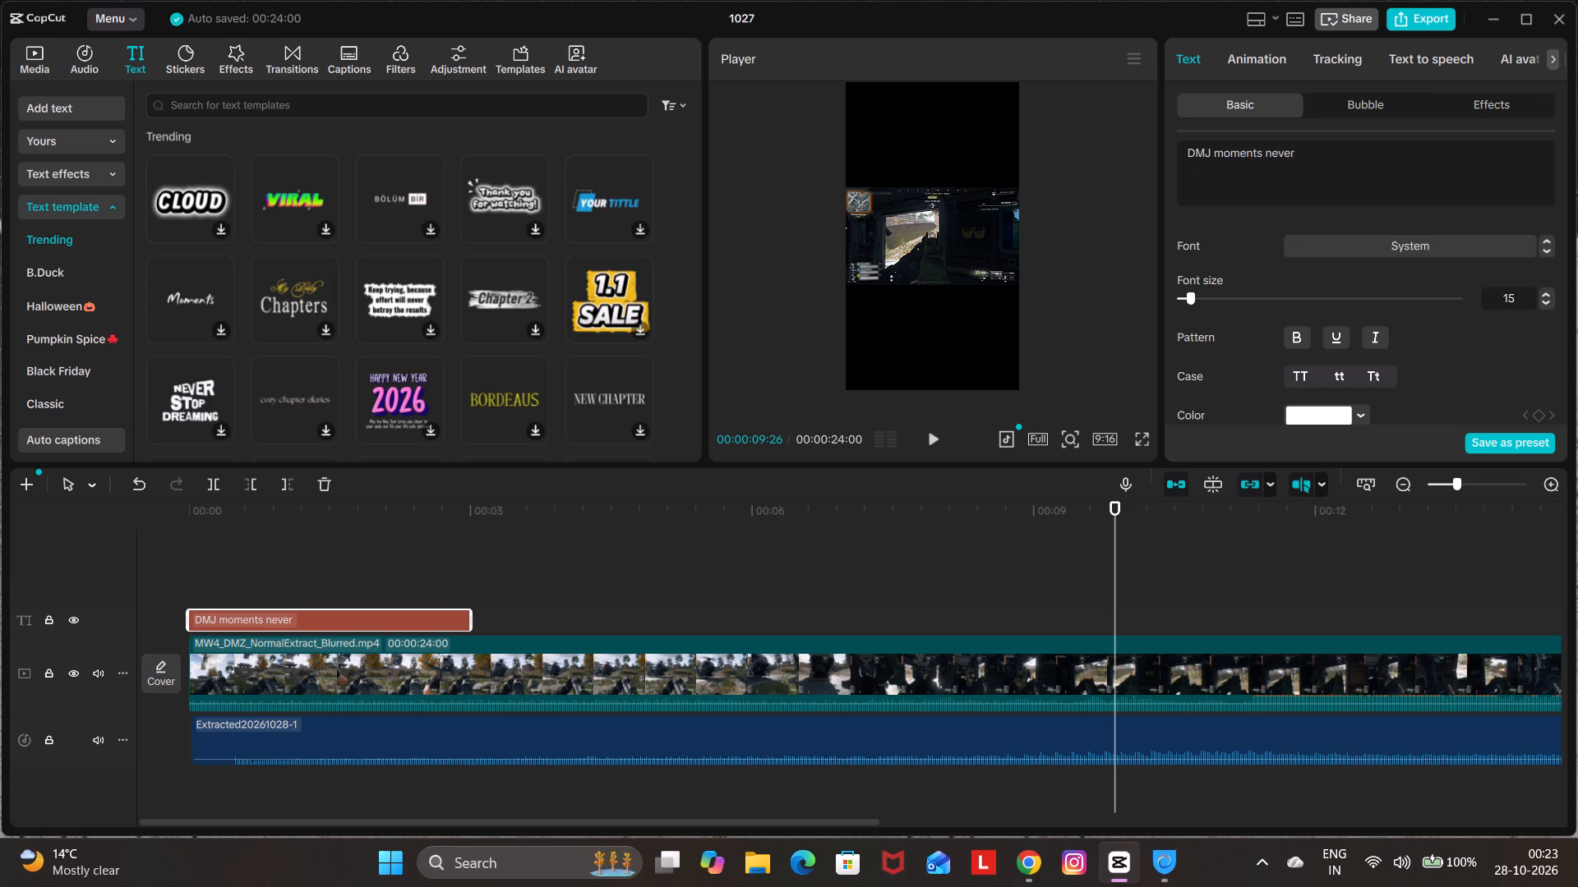
{"action": "key", "text": "shift+d"}
{"action": "key", "text": "i"}
{"action": "type", "text": "as"}
{"action": "key", "text": "BackSpace"}
{"action": "key", "text": "s"}
{"action": "key", "text": "BackSpace"}
{"action": "key", "text": "BackSpace"}
{"action": "type", "text": "sappointt"}
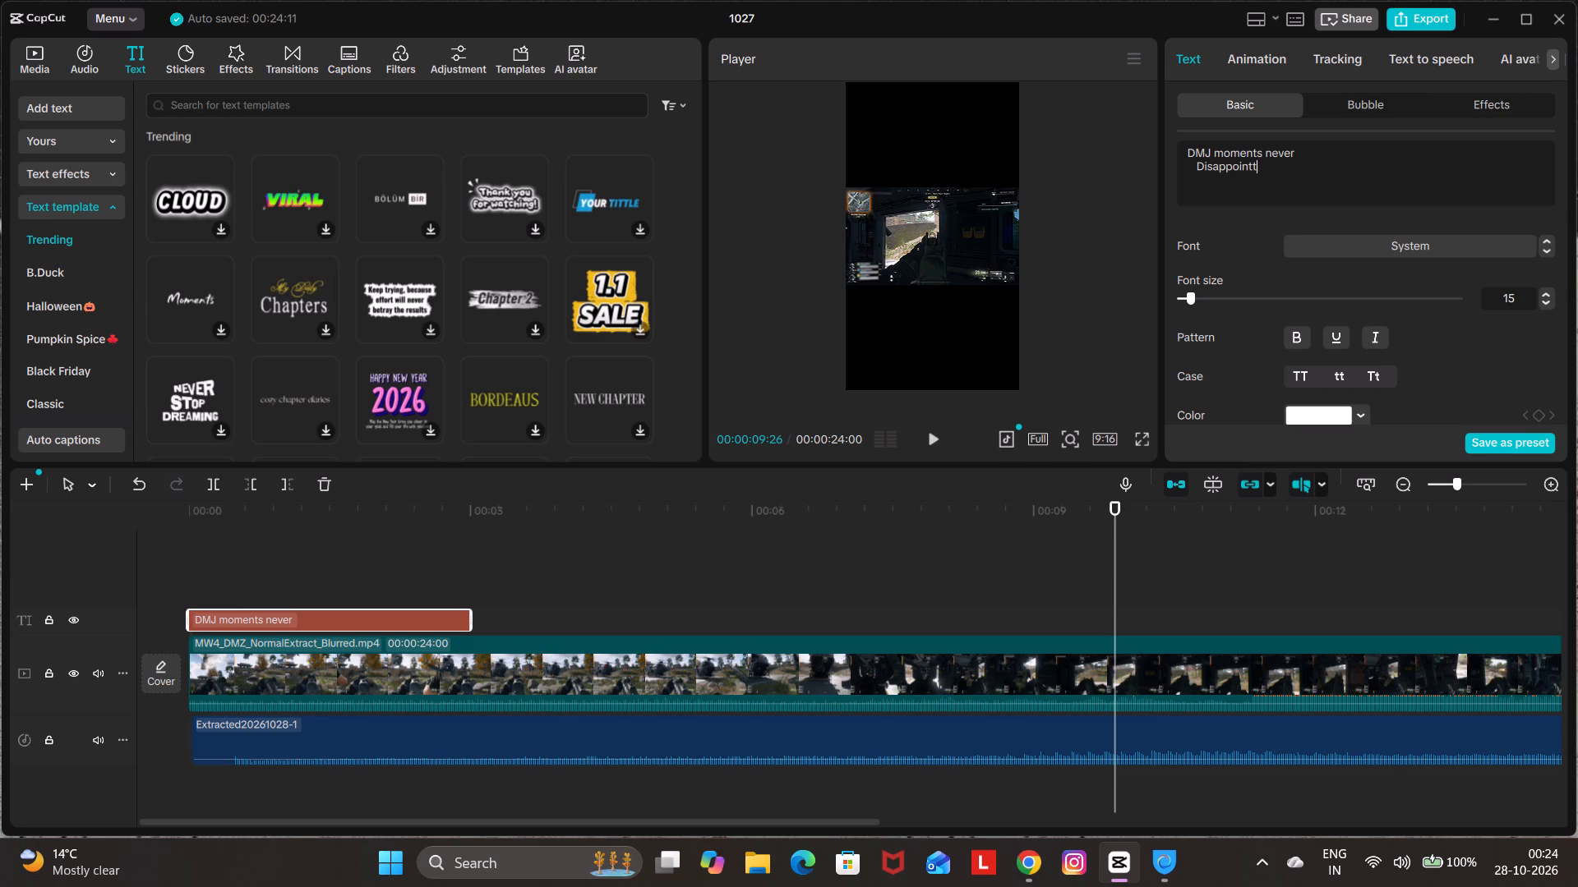
{"action": "key", "text": "BackSpace"}
Add a saluting-face emoji and a sunglasses-face emoji after "Disappoint" in the title text.
{"action": "key", "text": "super+period"}
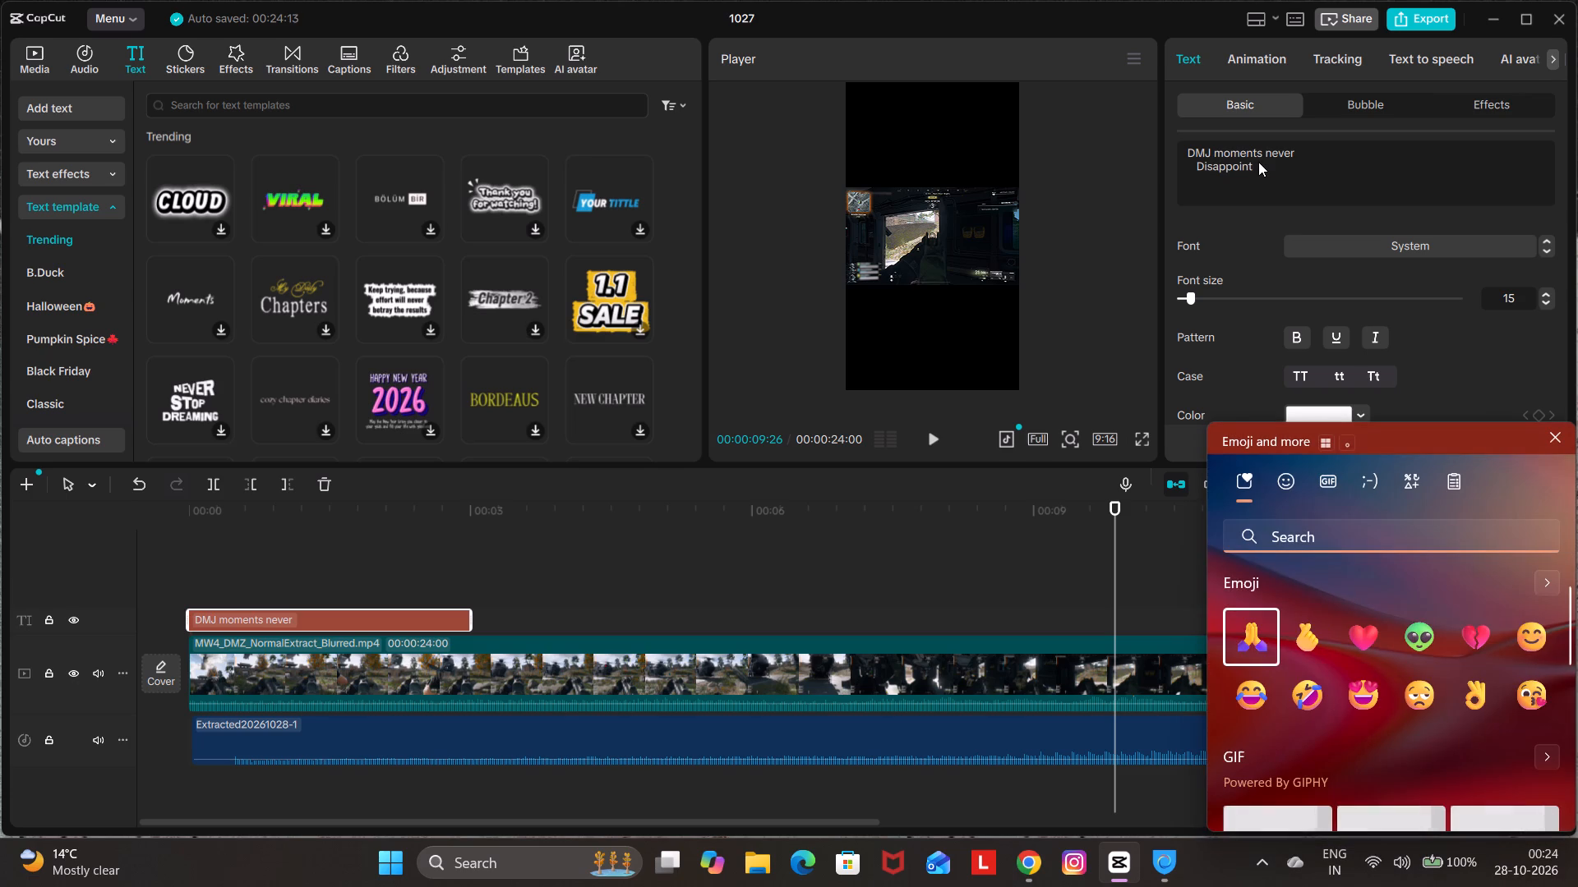
{"action": "scroll", "coordinate": [1416, 665], "scroll_direction": "down", "scroll_amount": 1}
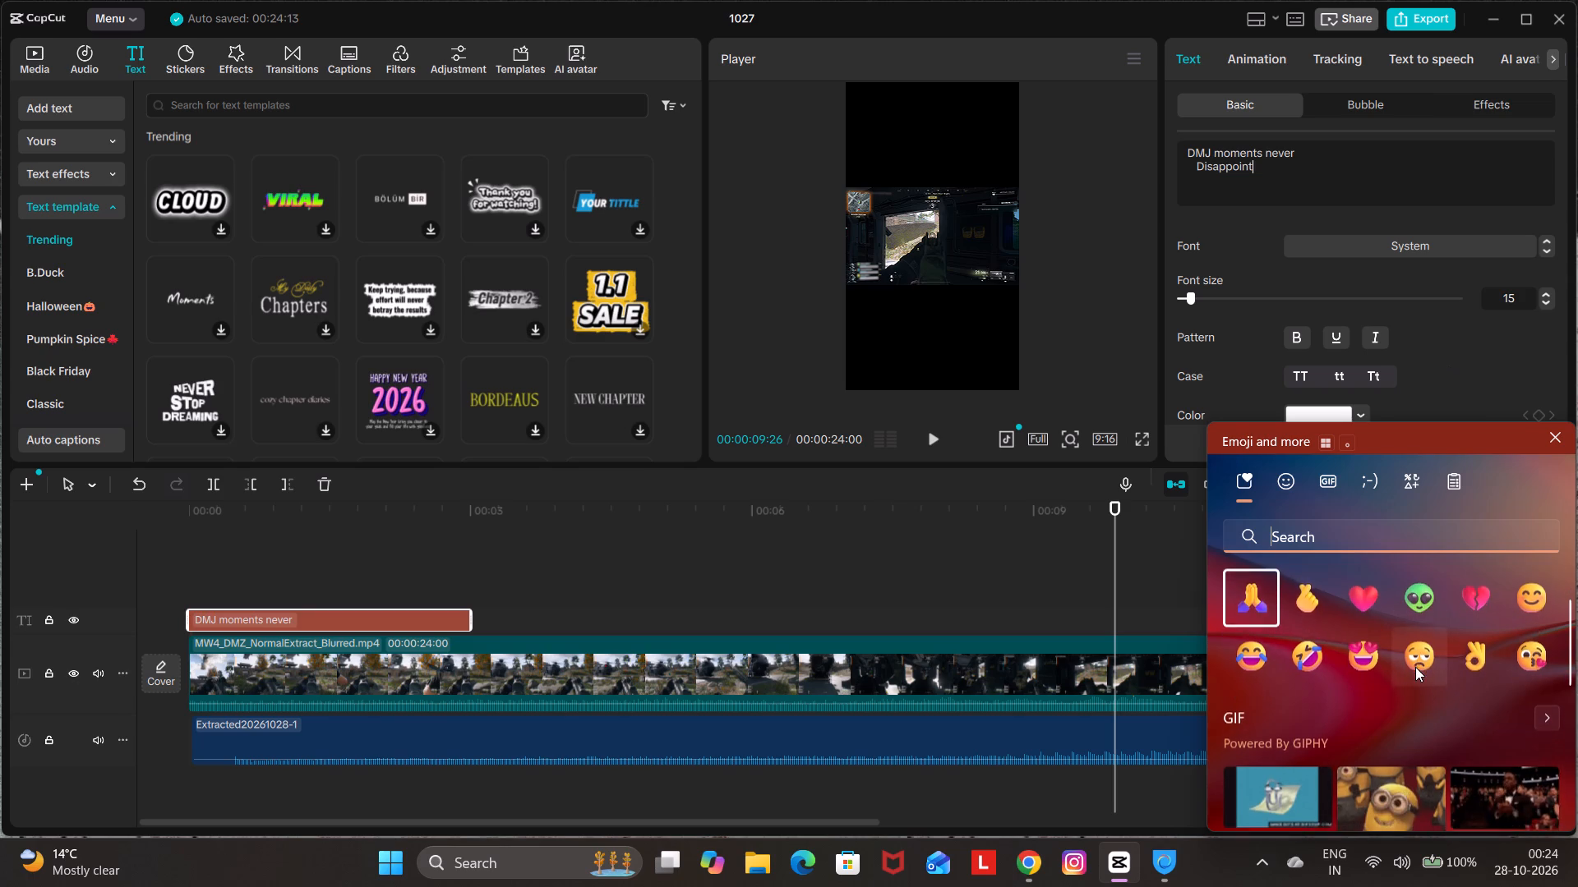
{"action": "scroll", "coordinate": [1415, 667], "scroll_direction": "down", "scroll_amount": 7}
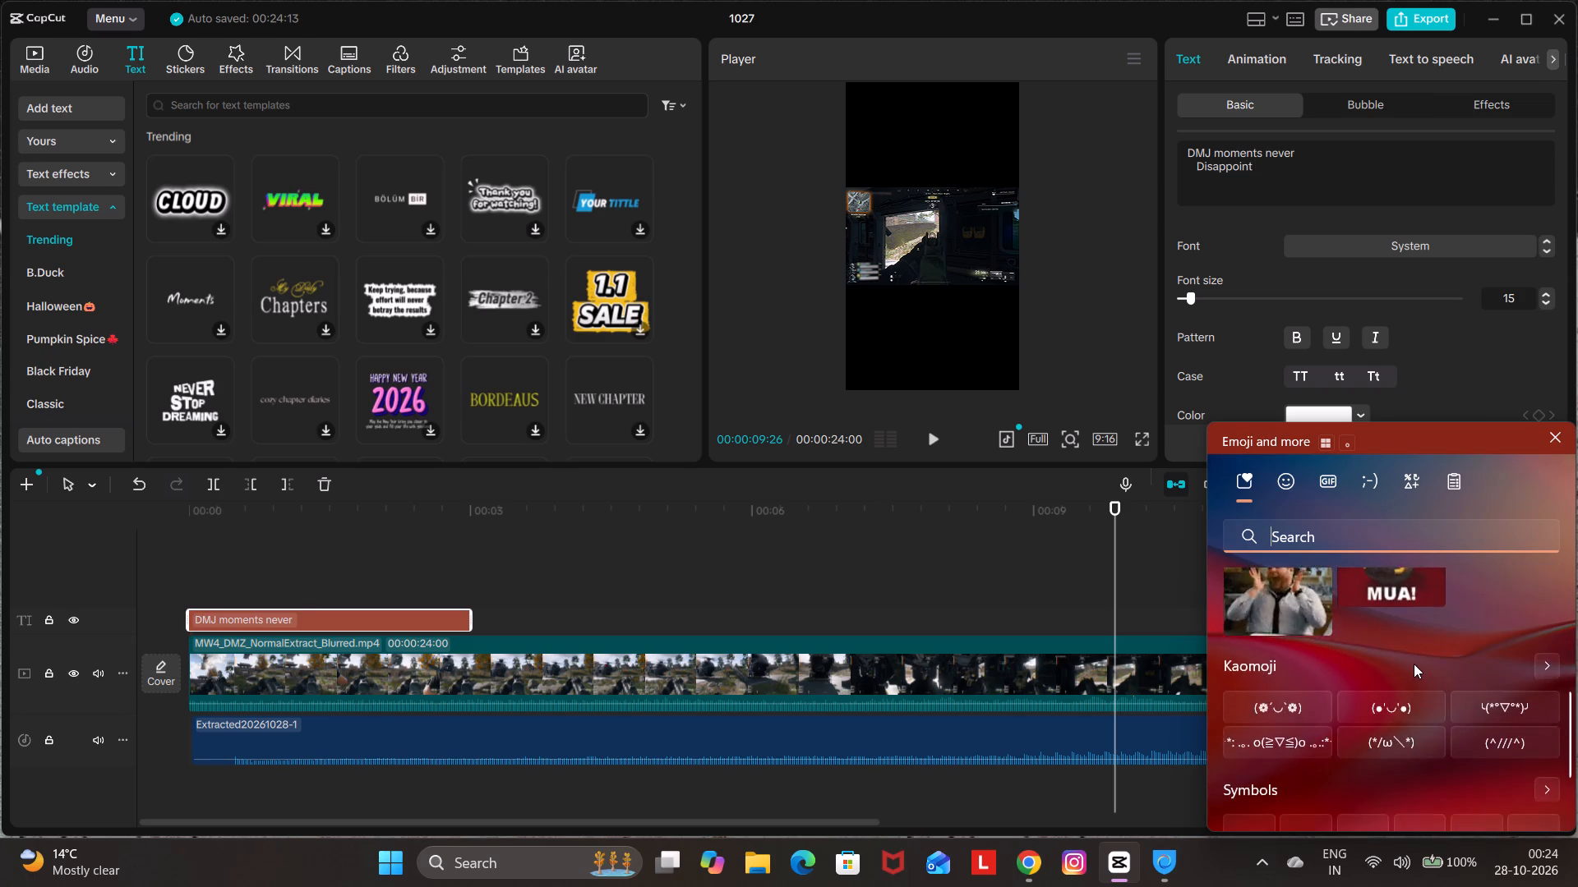
{"action": "scroll", "coordinate": [1414, 664], "scroll_direction": "down", "scroll_amount": 4}
{"action": "left_click", "coordinate": [1287, 469]}
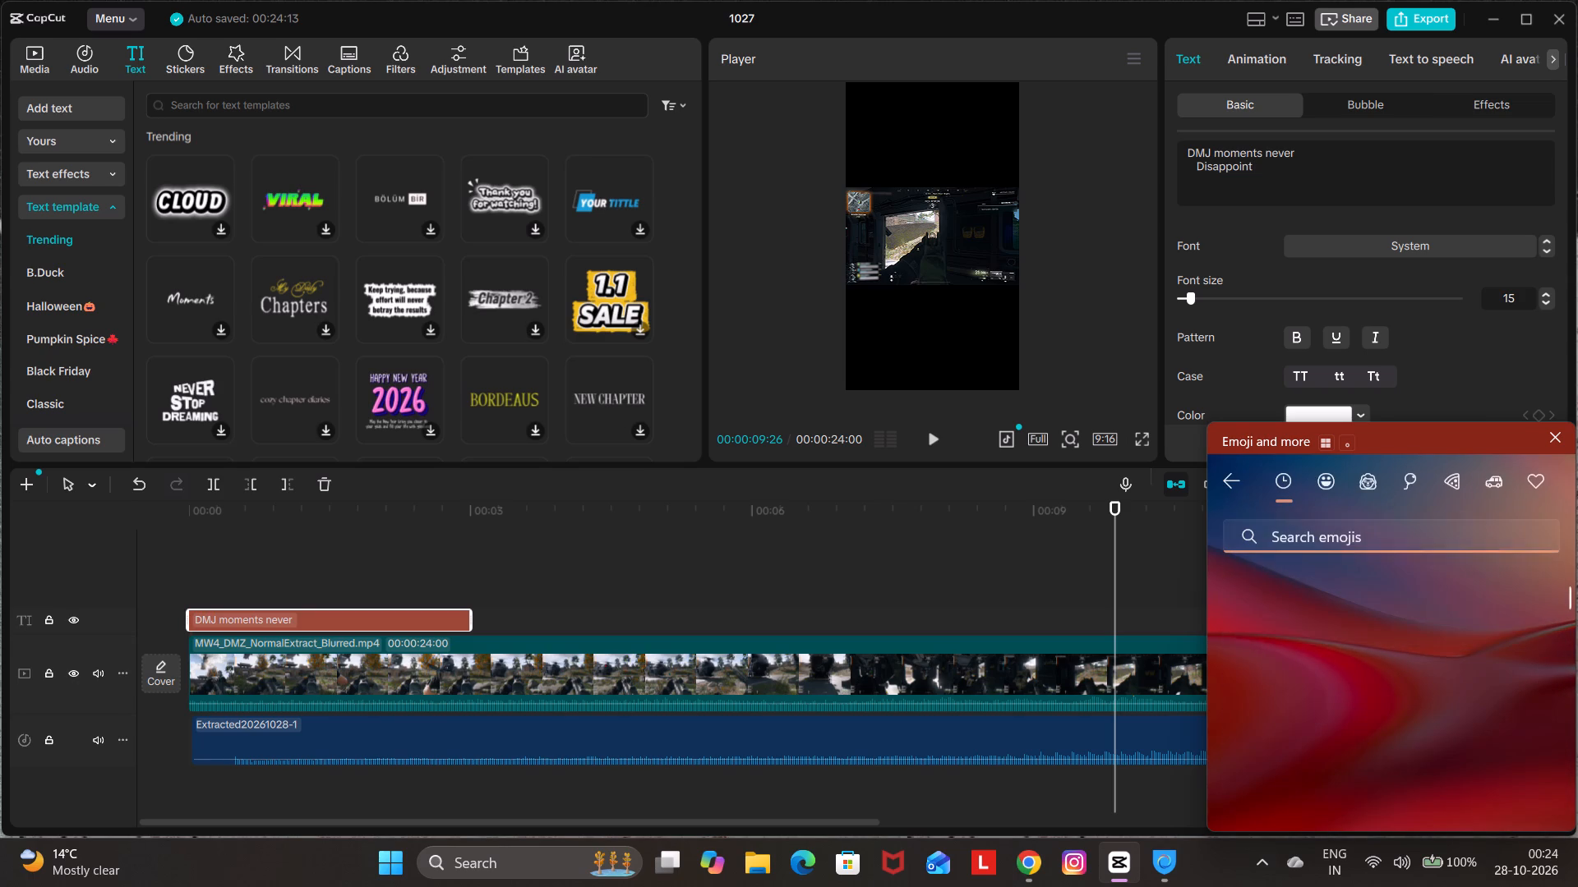
{"action": "scroll", "coordinate": [1367, 596], "scroll_direction": "down", "scroll_amount": 4}
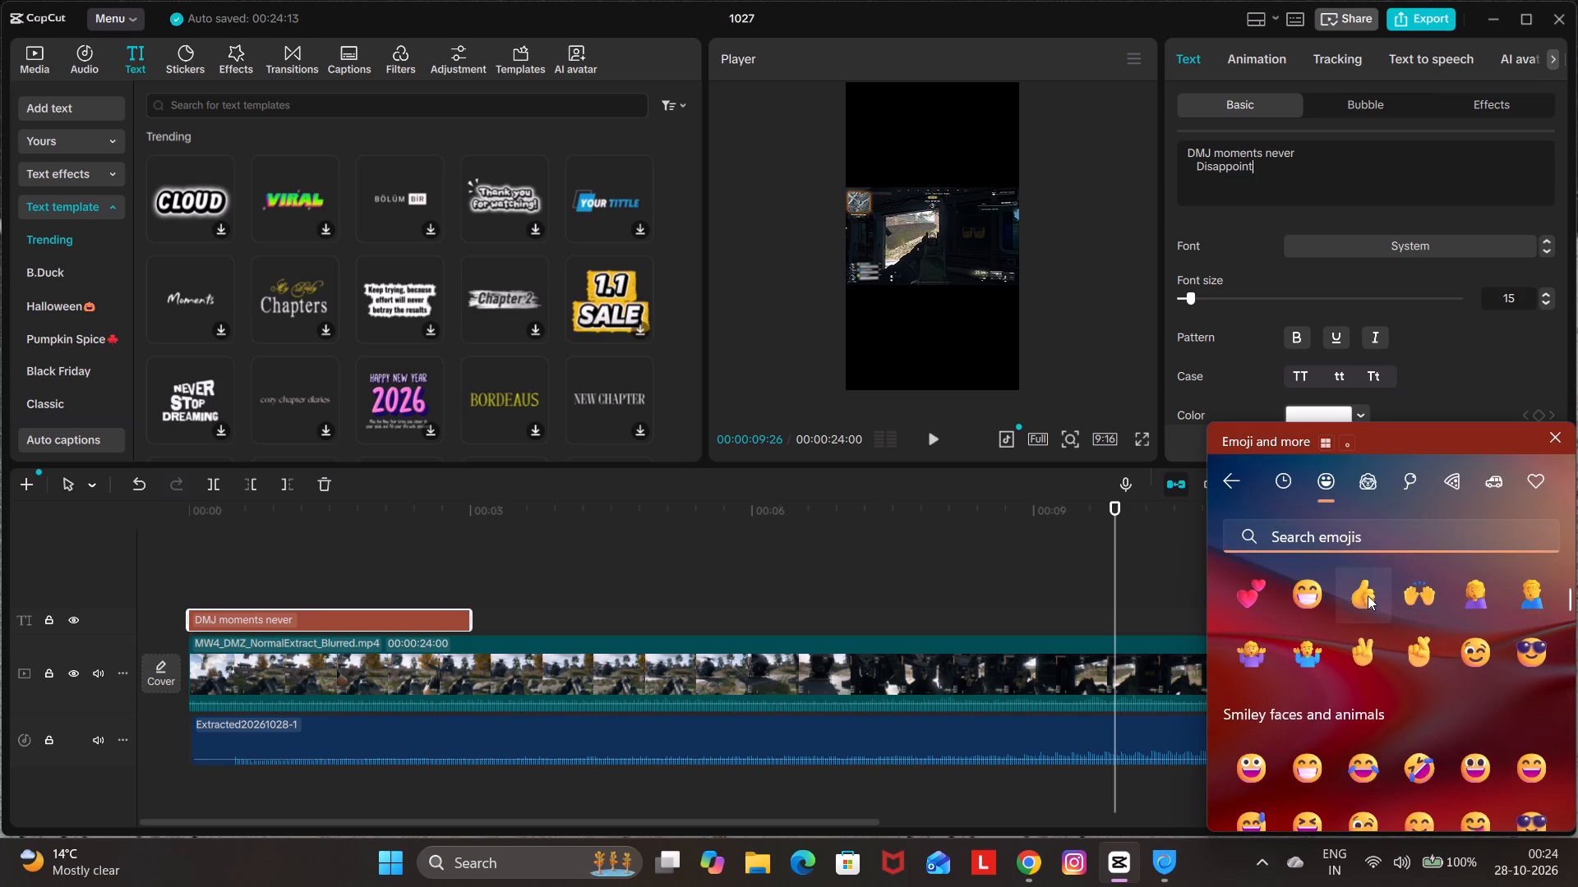
{"action": "scroll", "coordinate": [1479, 677], "scroll_direction": "down", "scroll_amount": 2}
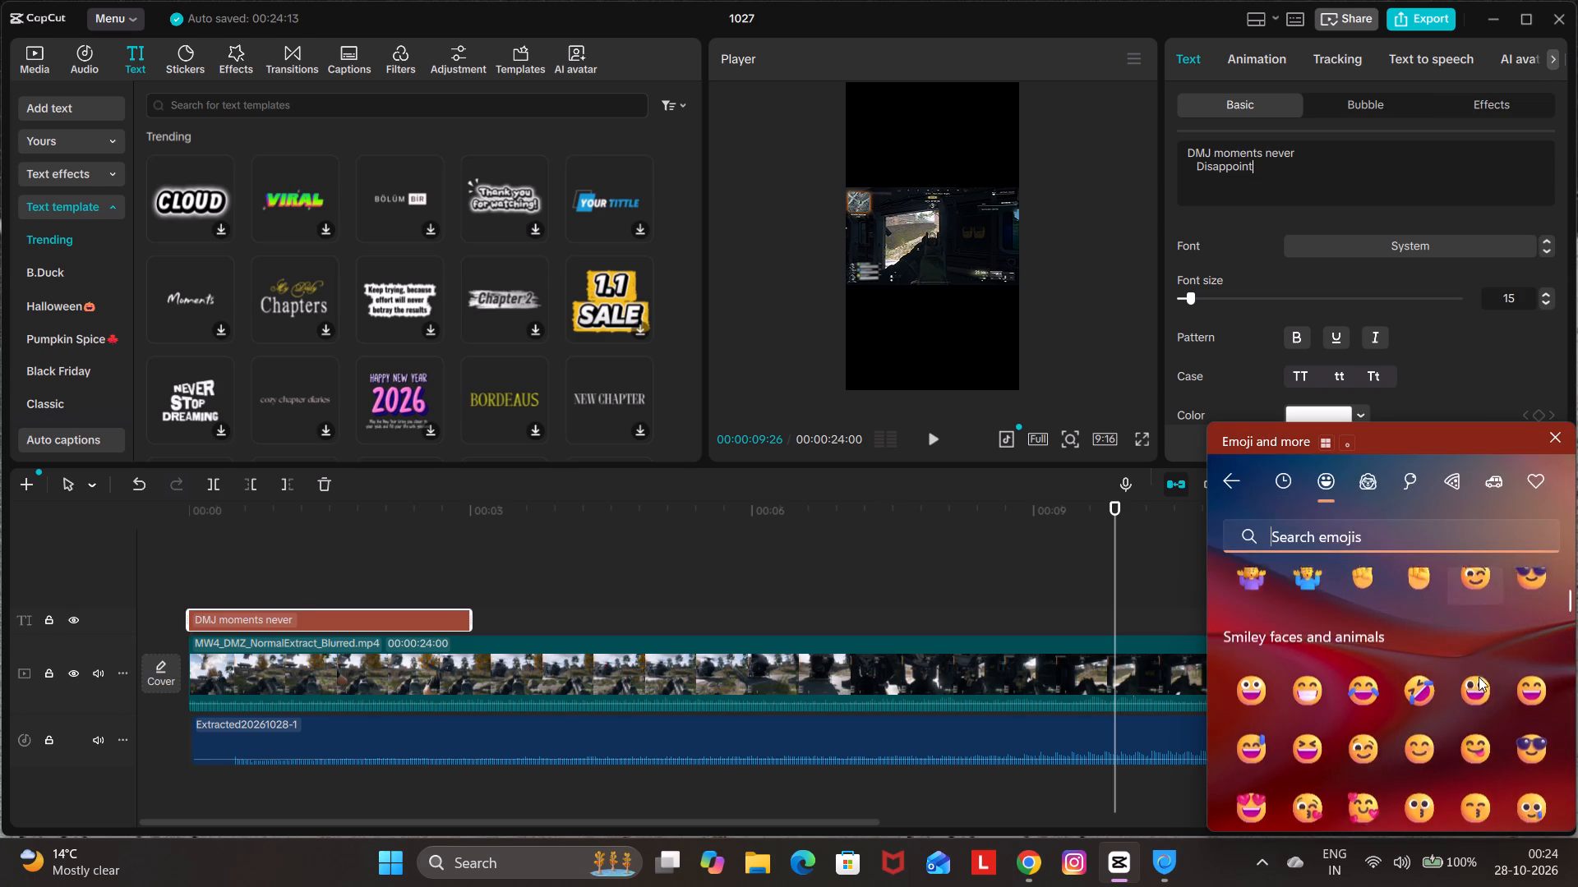
{"action": "scroll", "coordinate": [1488, 670], "scroll_direction": "down", "scroll_amount": 6}
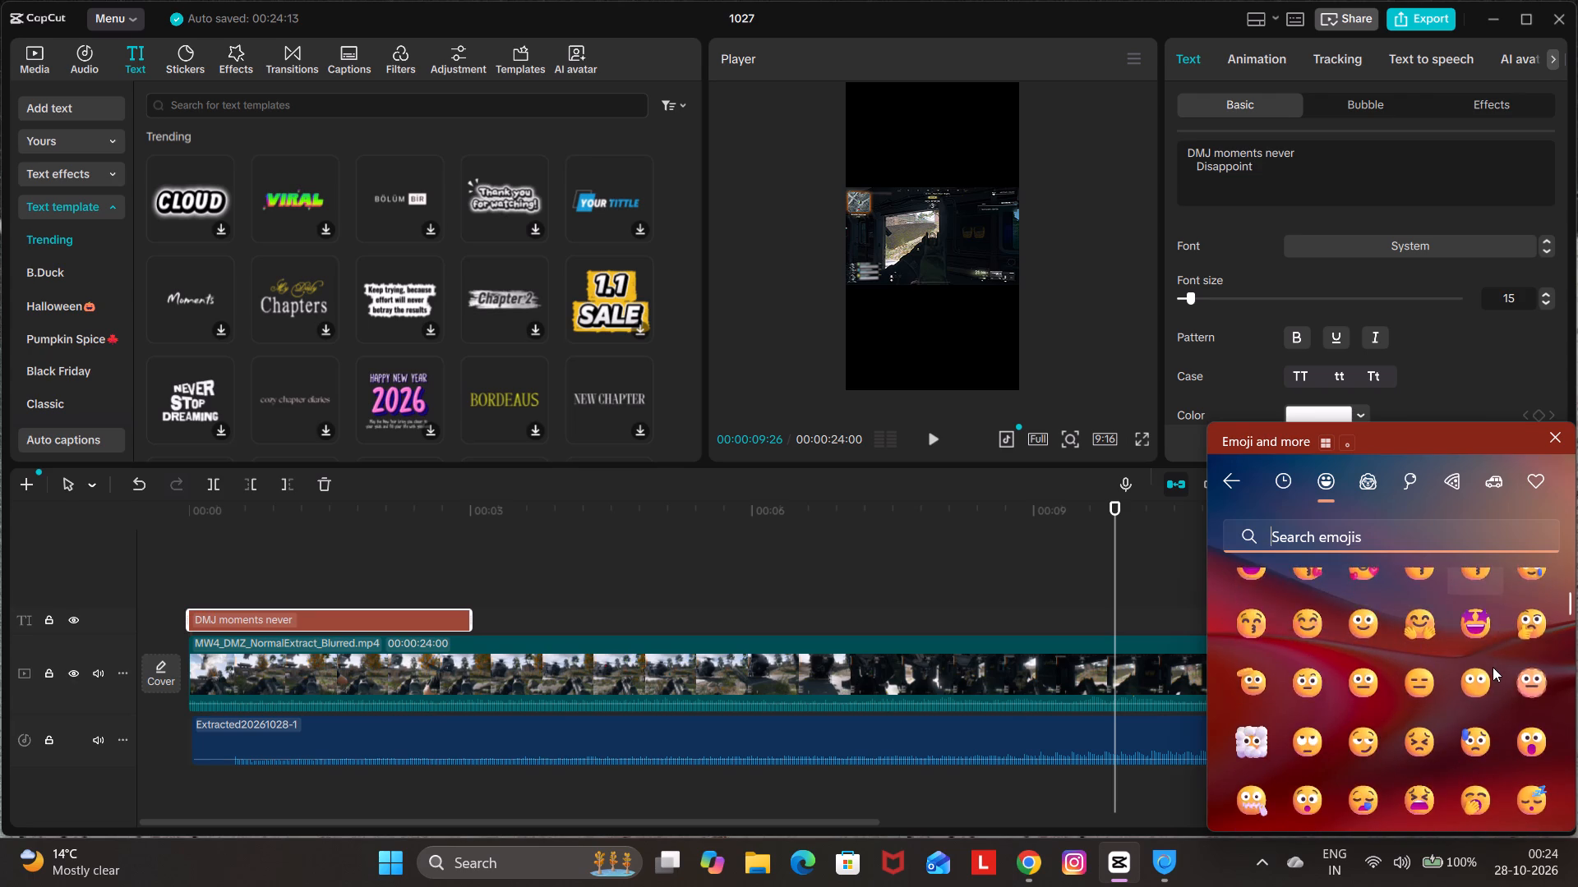
{"action": "scroll", "coordinate": [1493, 667], "scroll_direction": "down", "scroll_amount": 4}
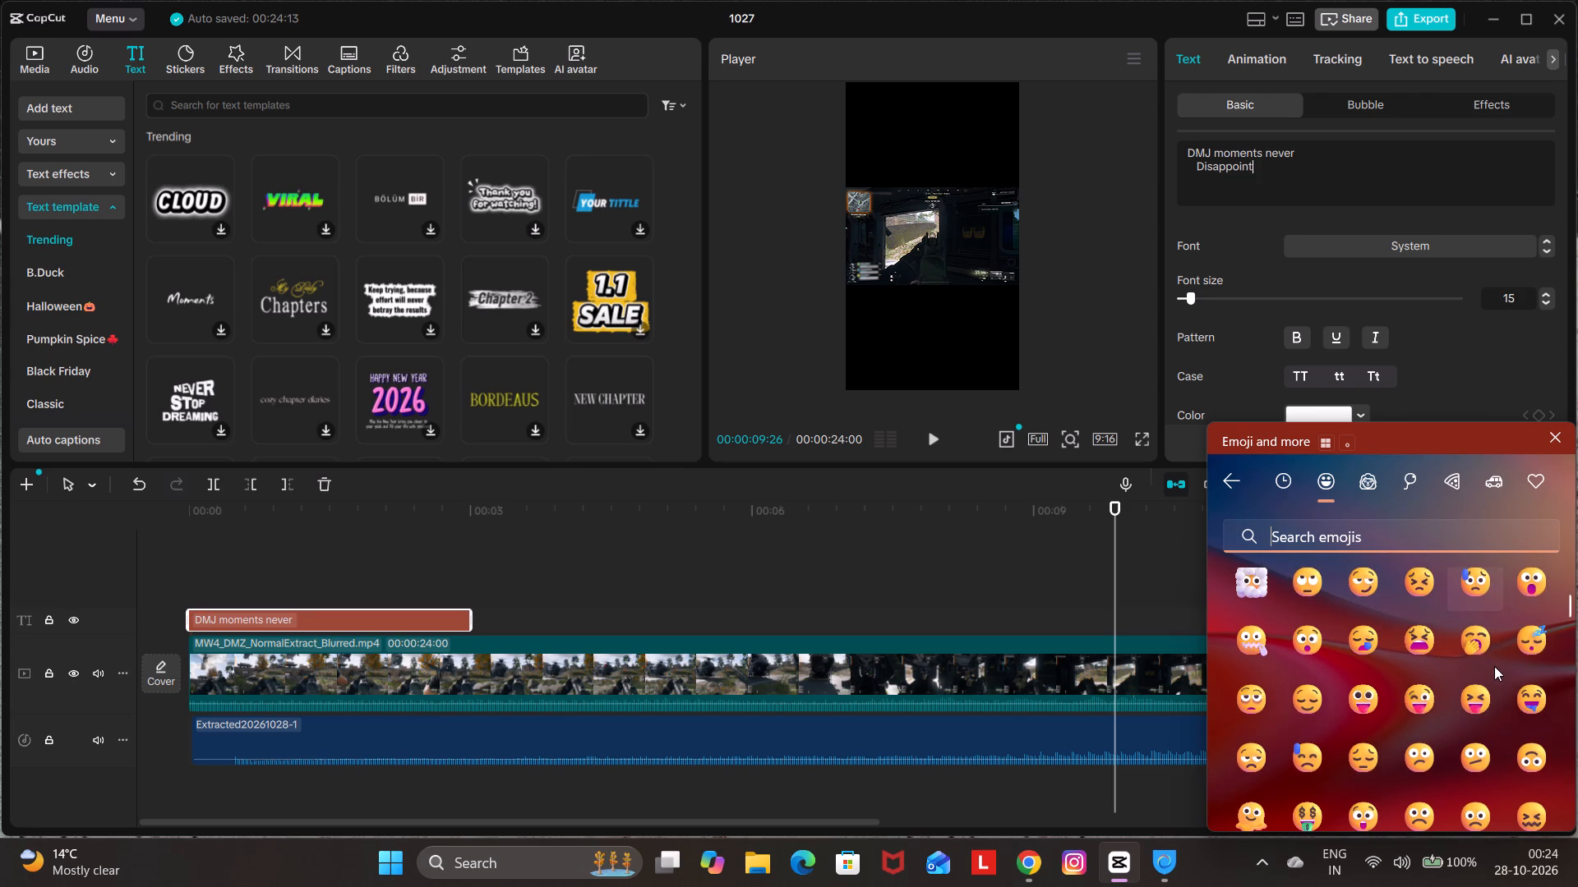
{"action": "scroll", "coordinate": [1494, 666], "scroll_direction": "up", "scroll_amount": 4}
{"action": "left_click", "coordinate": [1262, 694]}
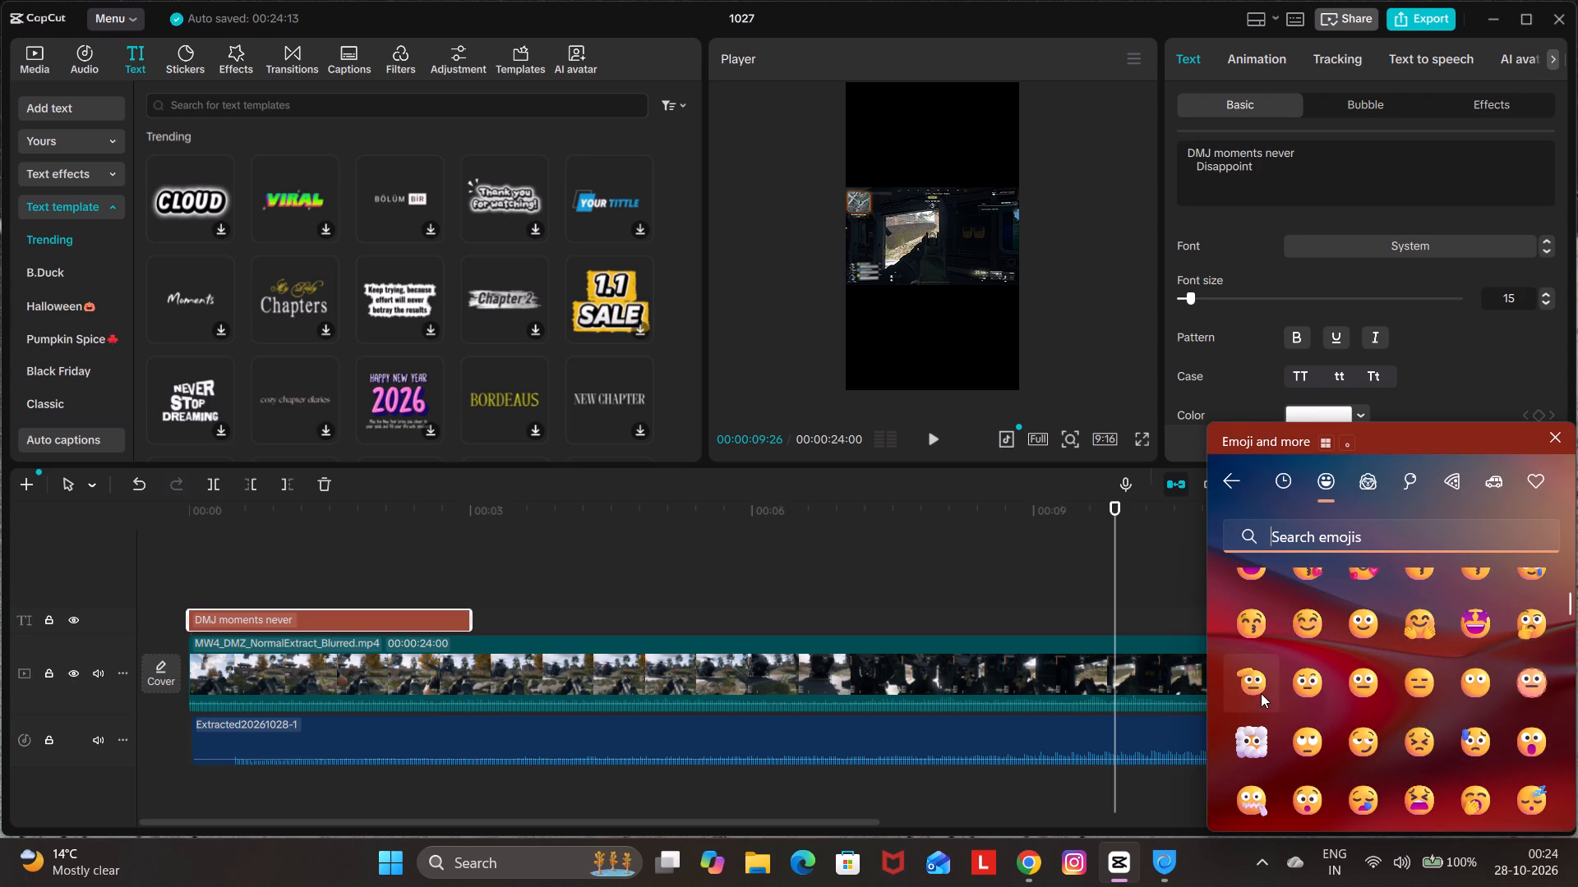
{"action": "scroll", "coordinate": [1396, 674], "scroll_direction": "down", "scroll_amount": 2}
{"action": "scroll", "coordinate": [1399, 677], "scroll_direction": "up", "scroll_amount": 5}
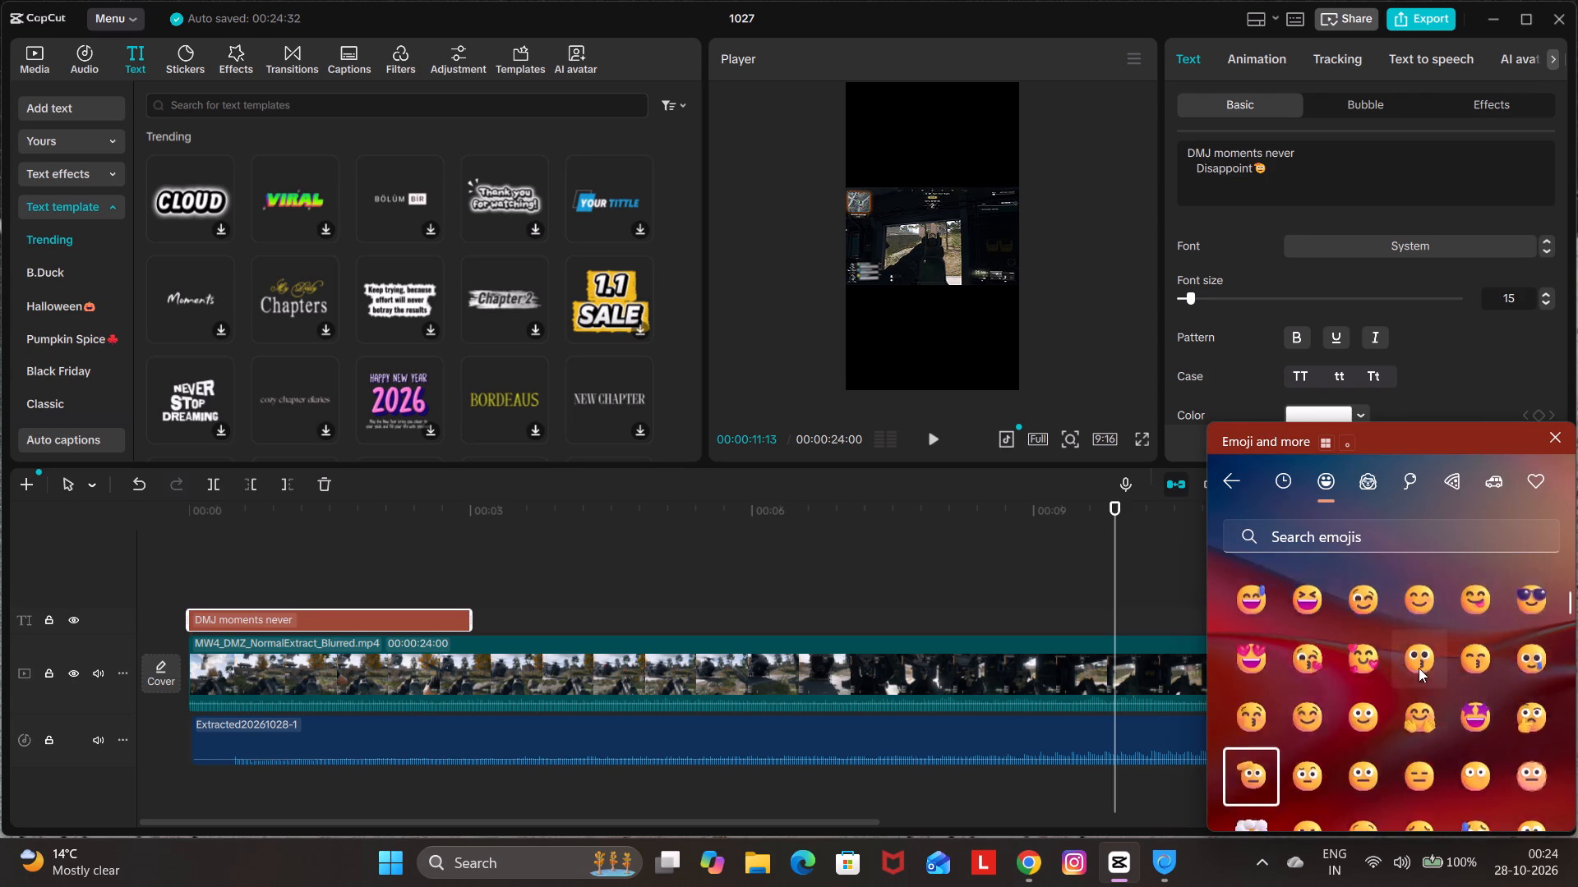
{"action": "scroll", "coordinate": [1419, 668], "scroll_direction": "up", "scroll_amount": 1}
{"action": "left_click", "coordinate": [1531, 666]}
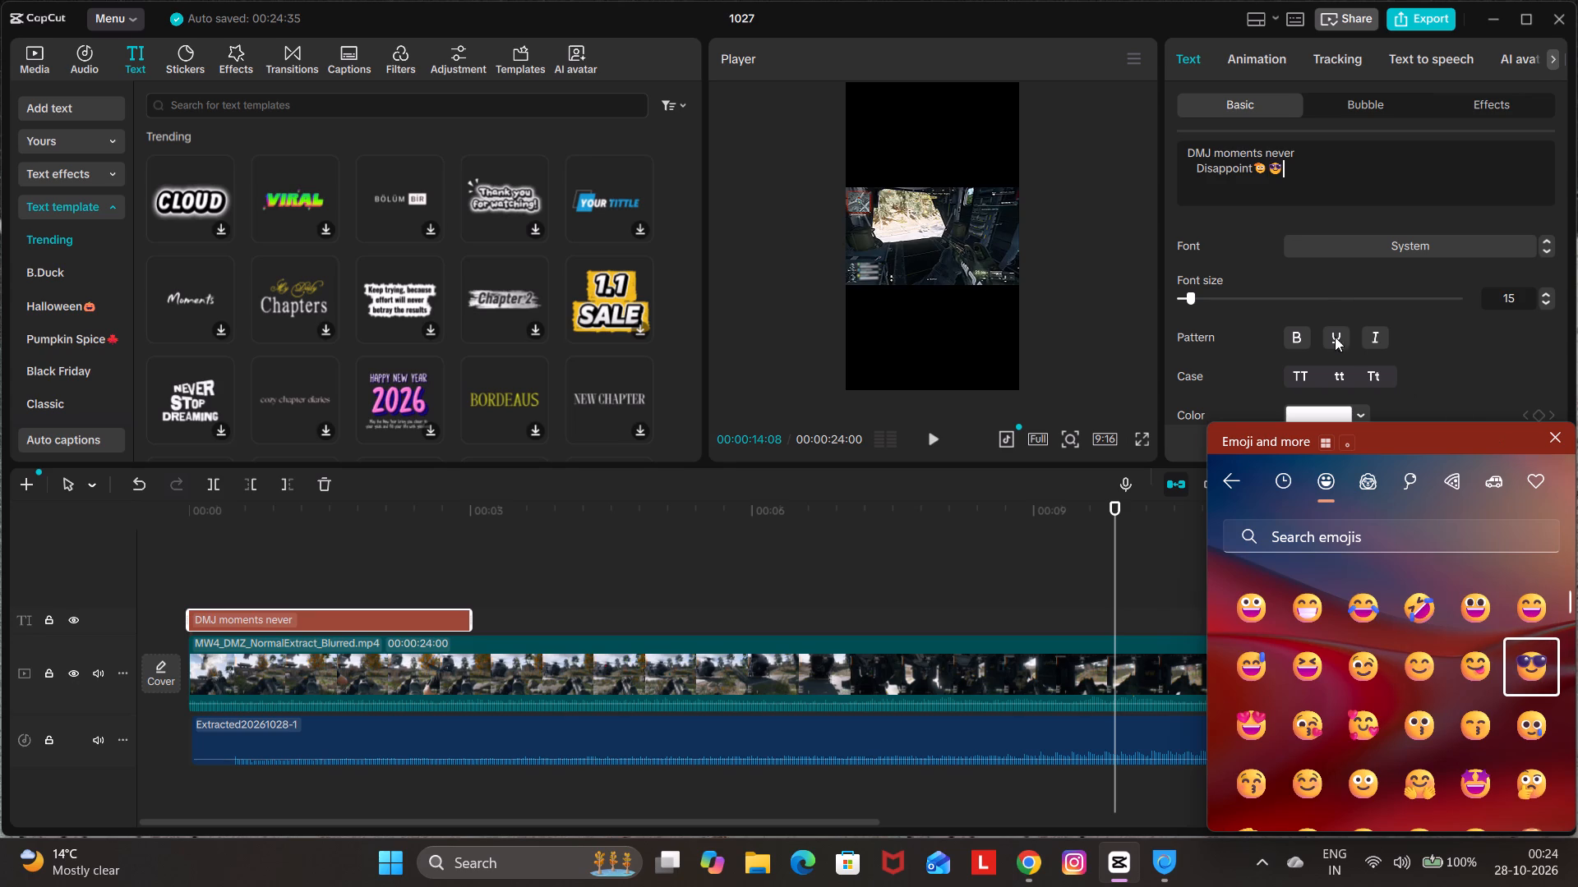
{"action": "left_click", "coordinate": [1564, 431]}
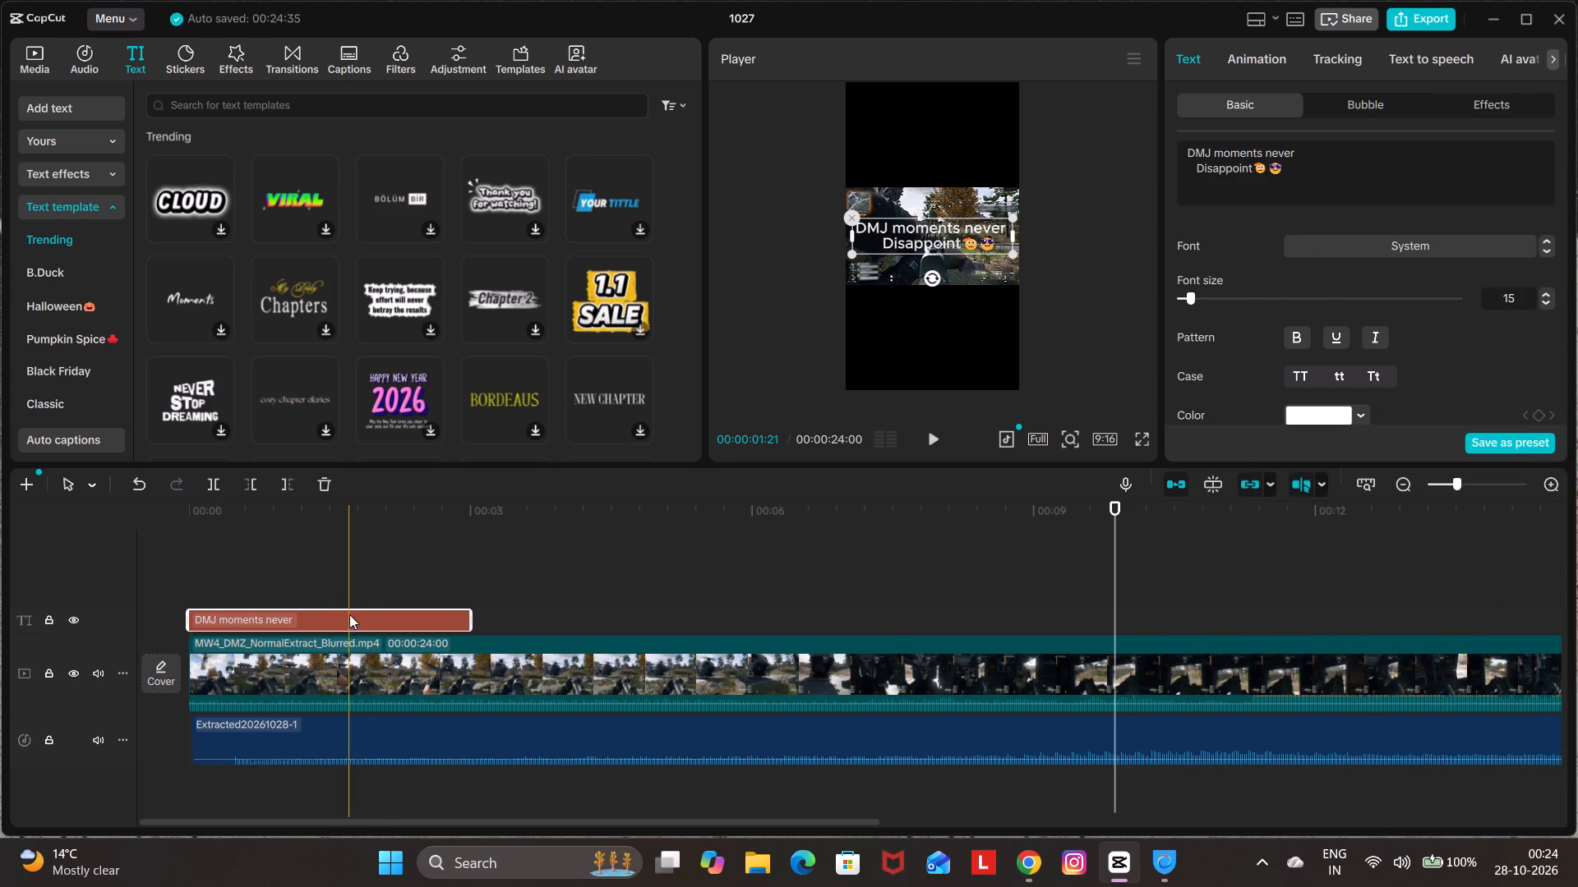
Move the title text straight up in the preview into the black area above the gameplay footage.
{"action": "left_click", "coordinate": [346, 559]}
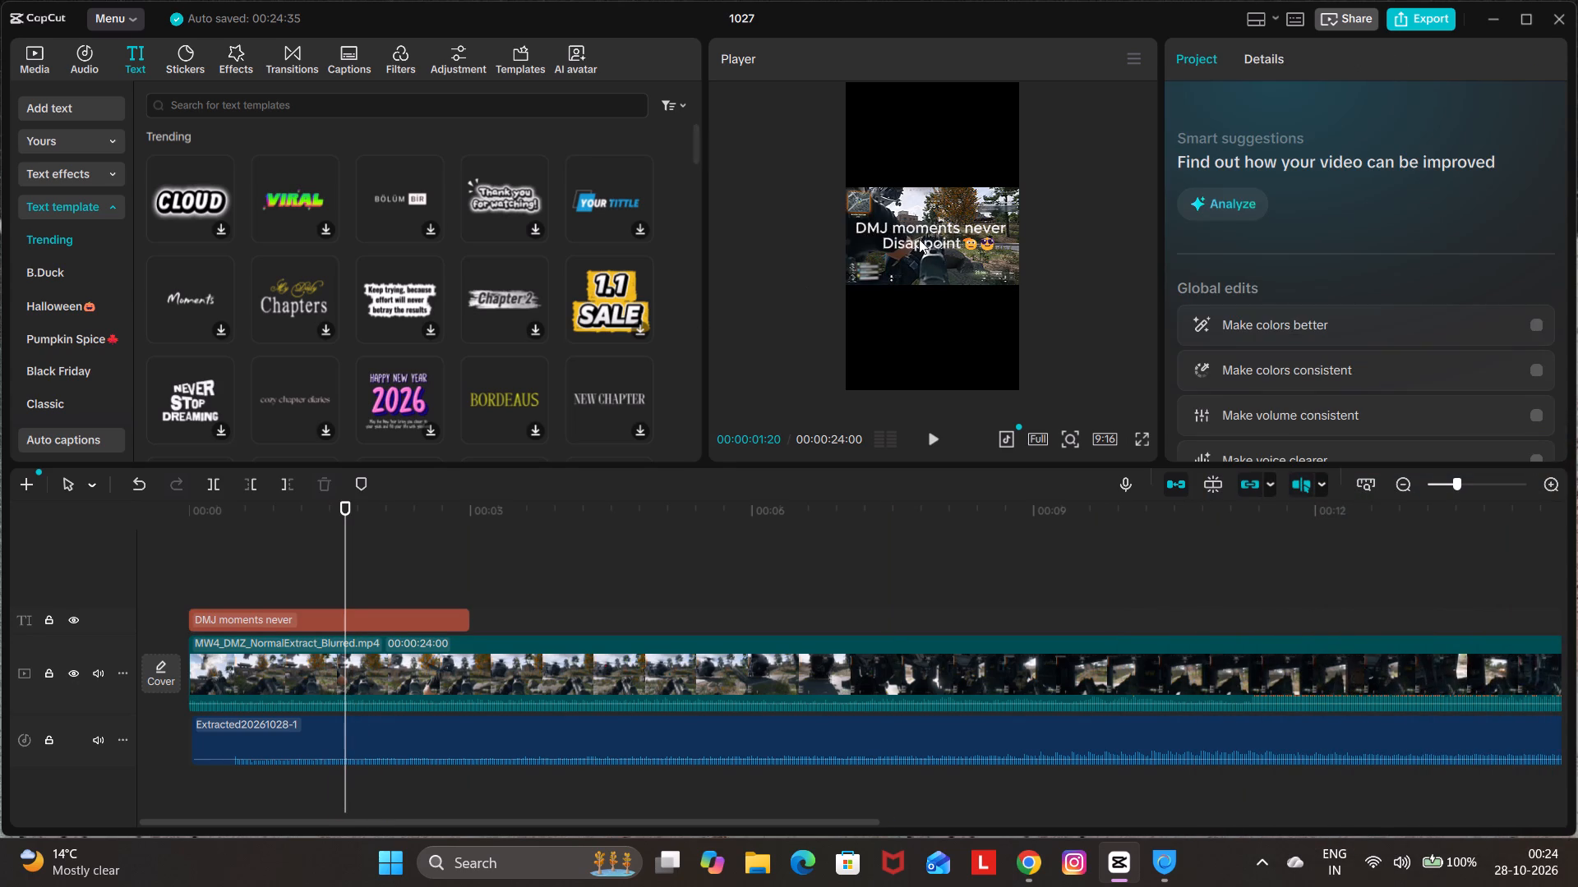
{"action": "left_click", "coordinate": [919, 239]}
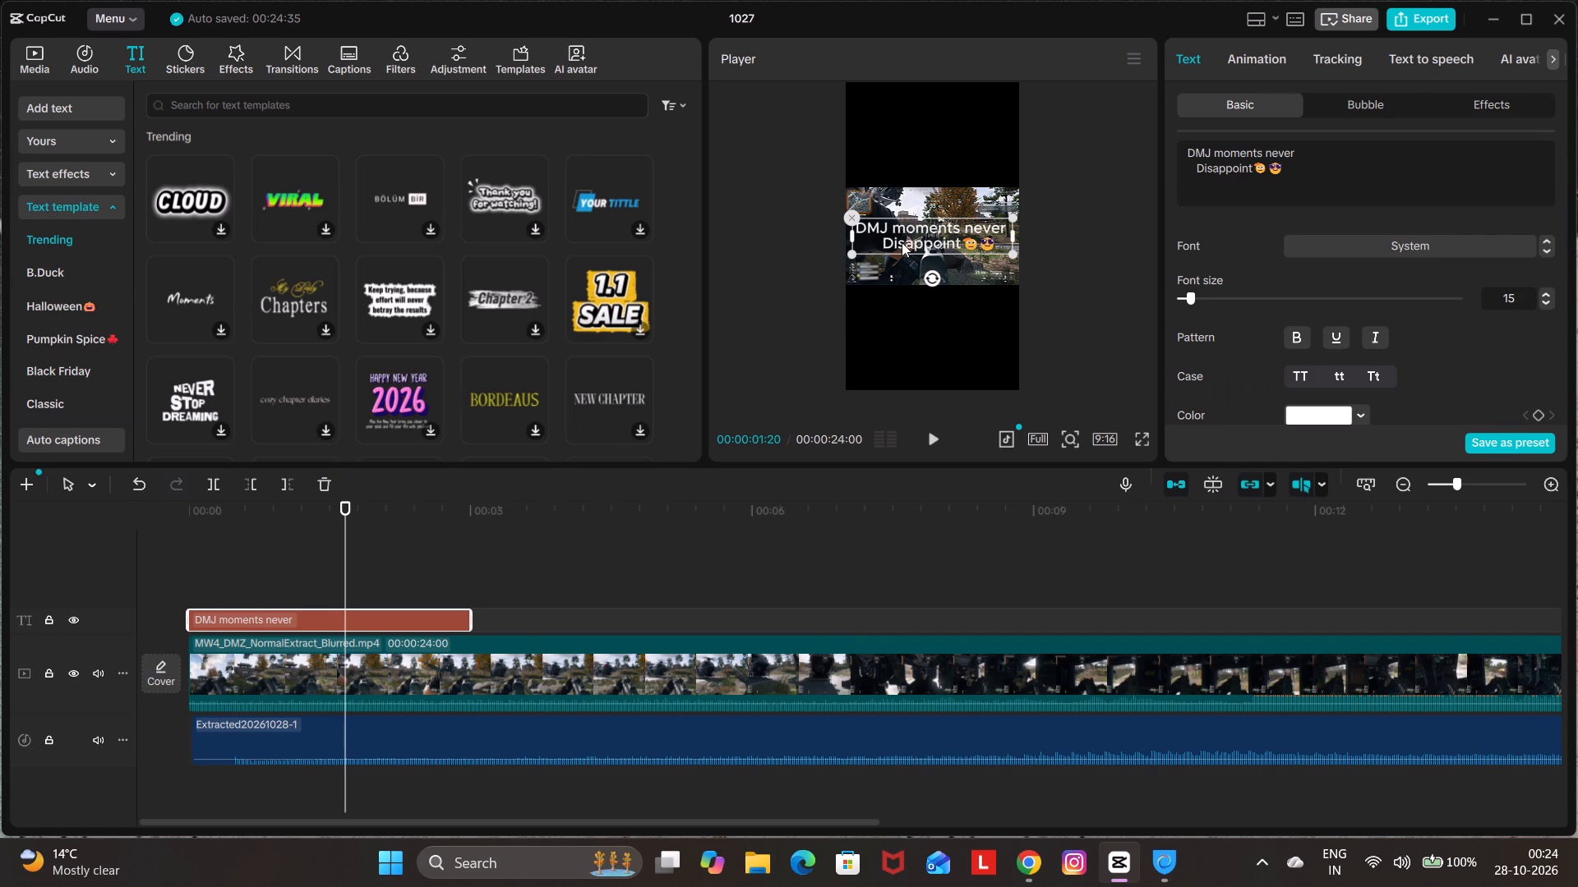
{"action": "left_click_drag", "start_coordinate": [902, 242], "coordinate": [902, 159]}
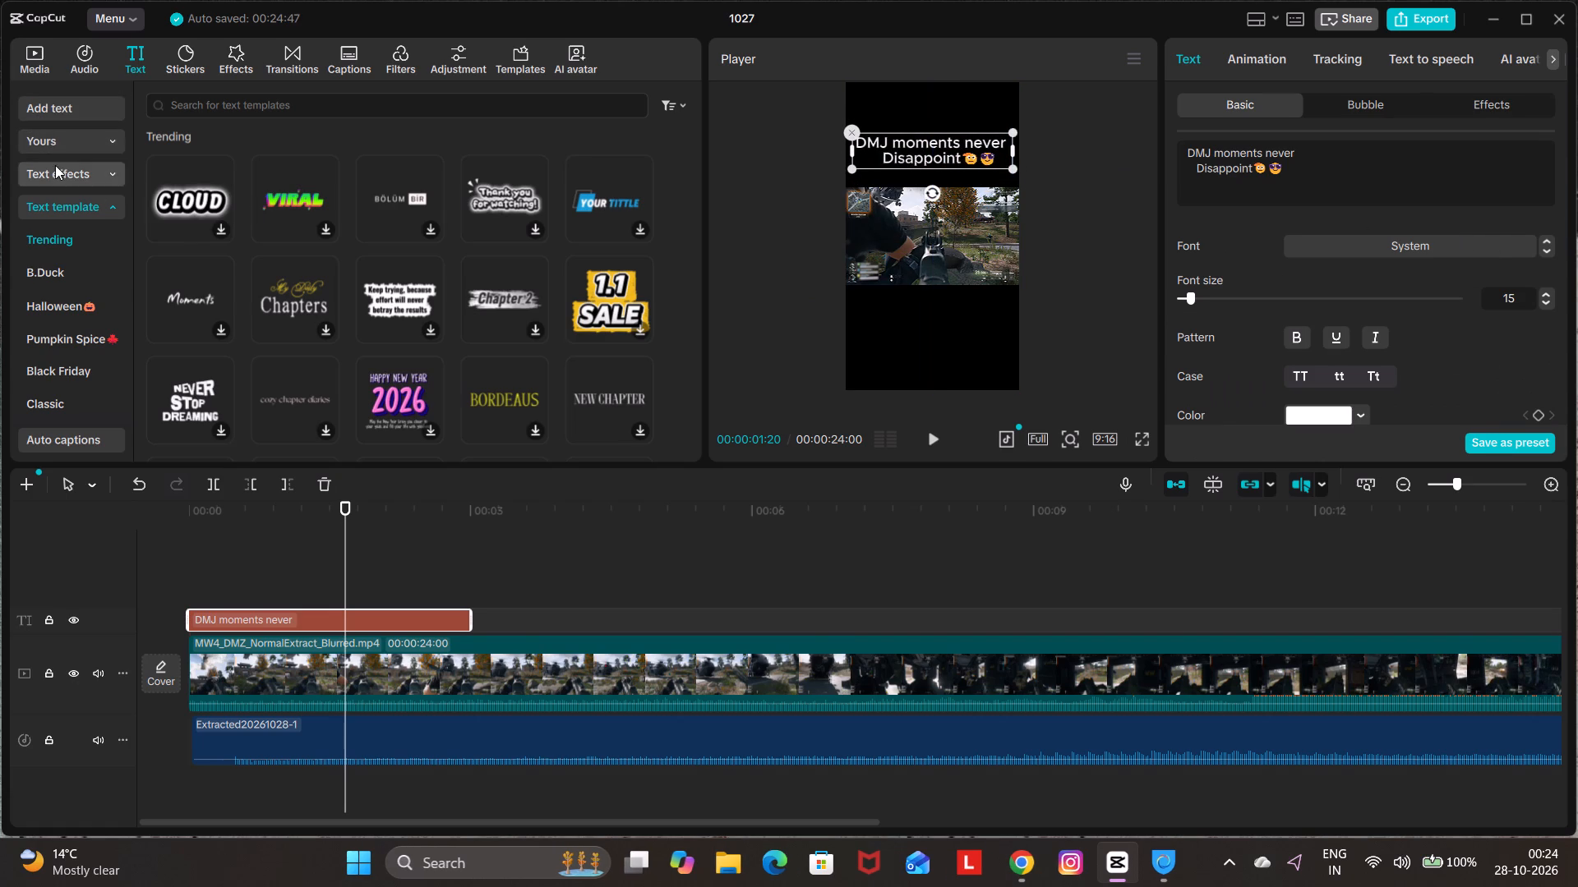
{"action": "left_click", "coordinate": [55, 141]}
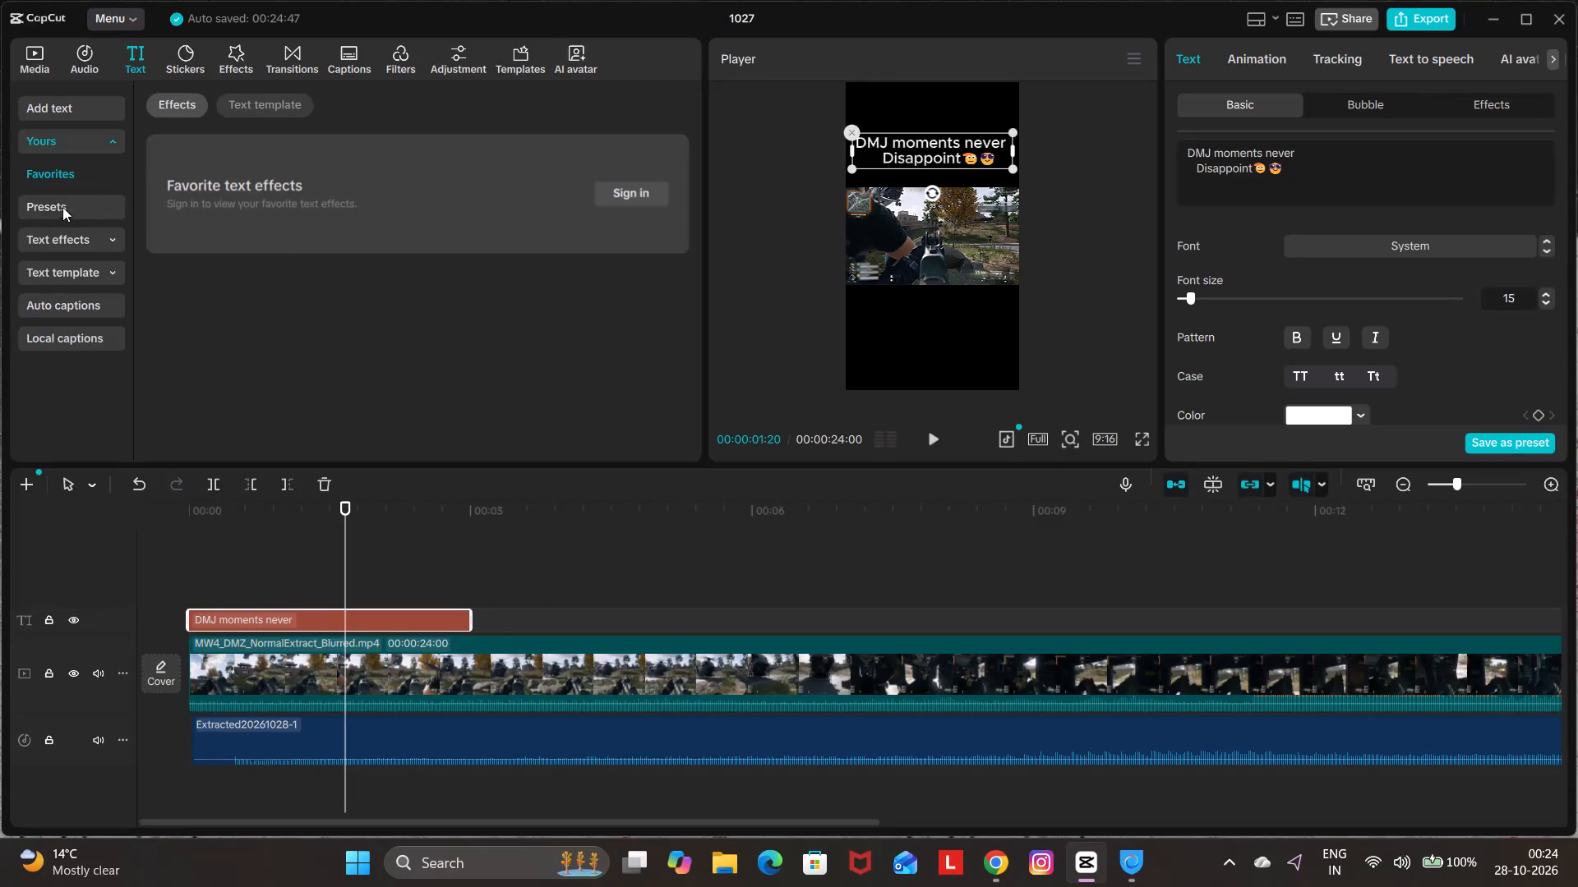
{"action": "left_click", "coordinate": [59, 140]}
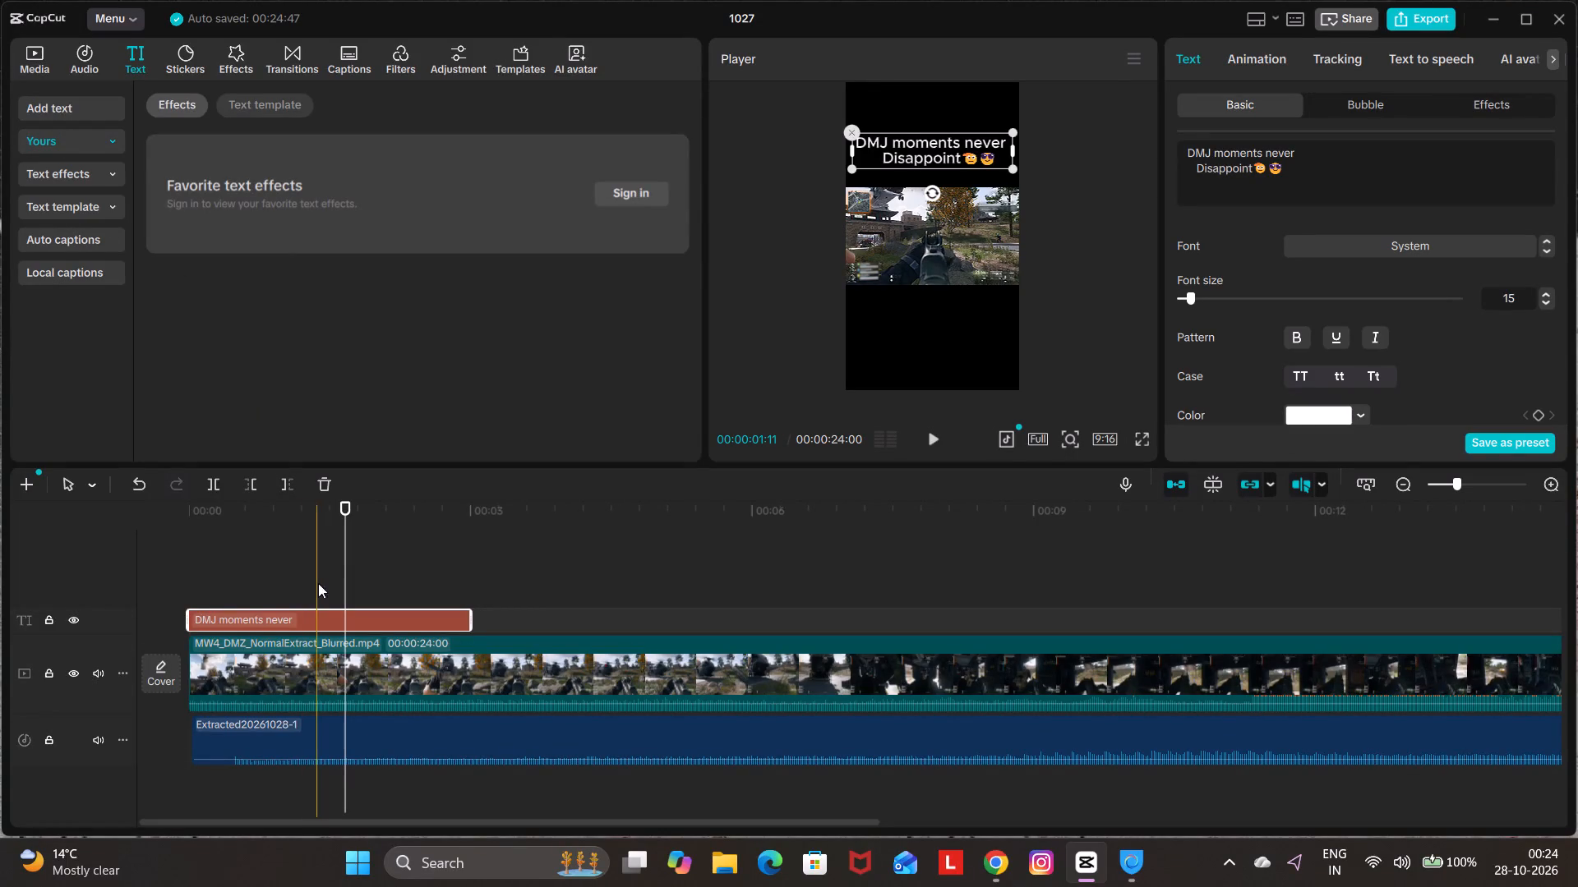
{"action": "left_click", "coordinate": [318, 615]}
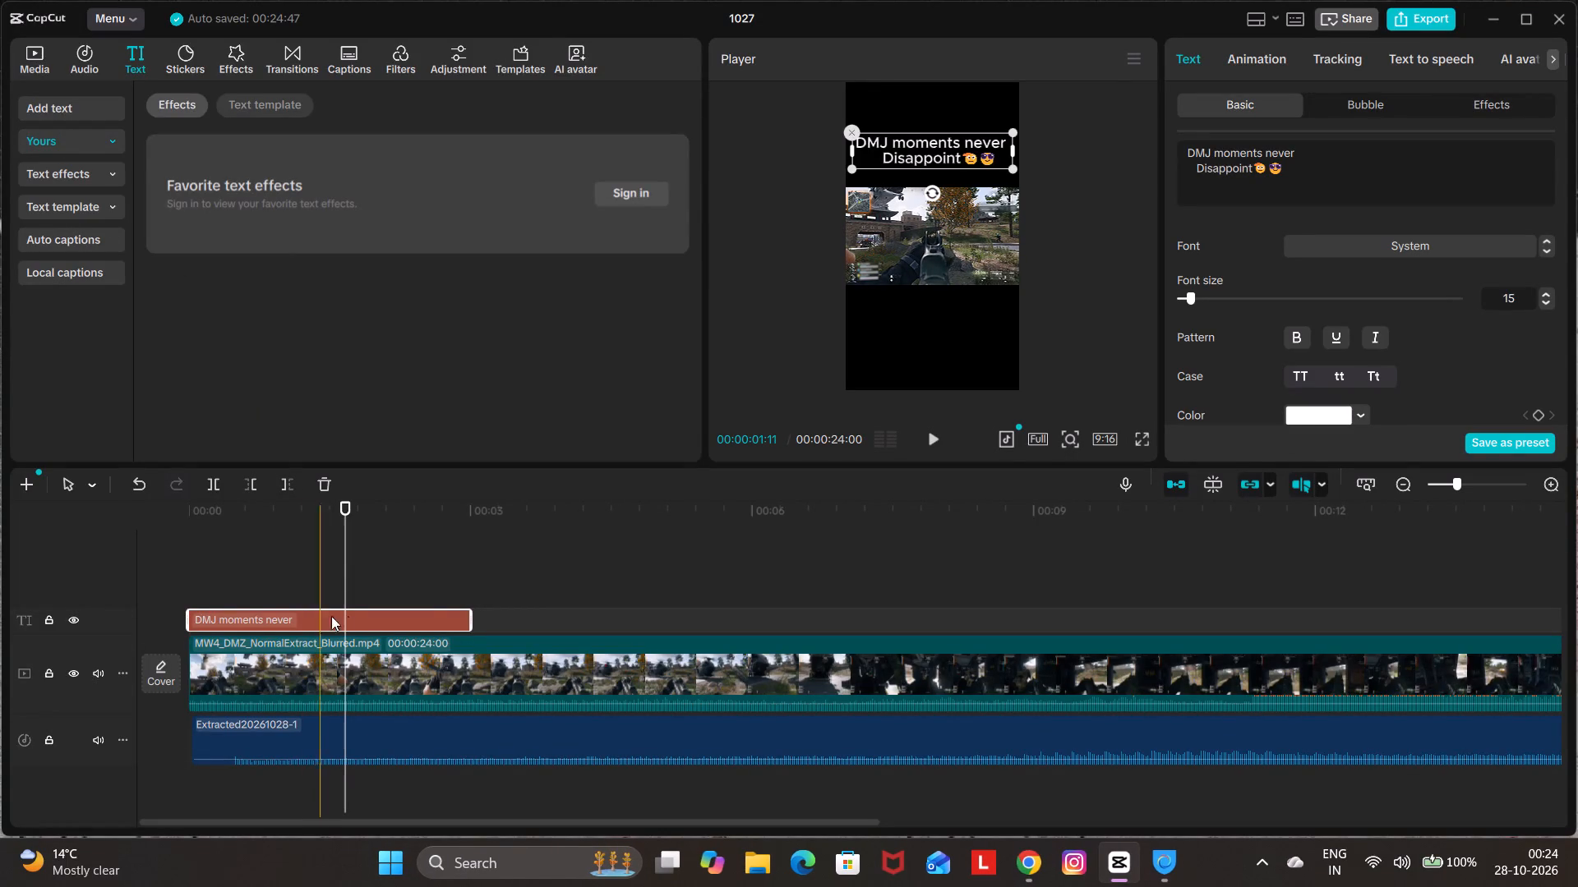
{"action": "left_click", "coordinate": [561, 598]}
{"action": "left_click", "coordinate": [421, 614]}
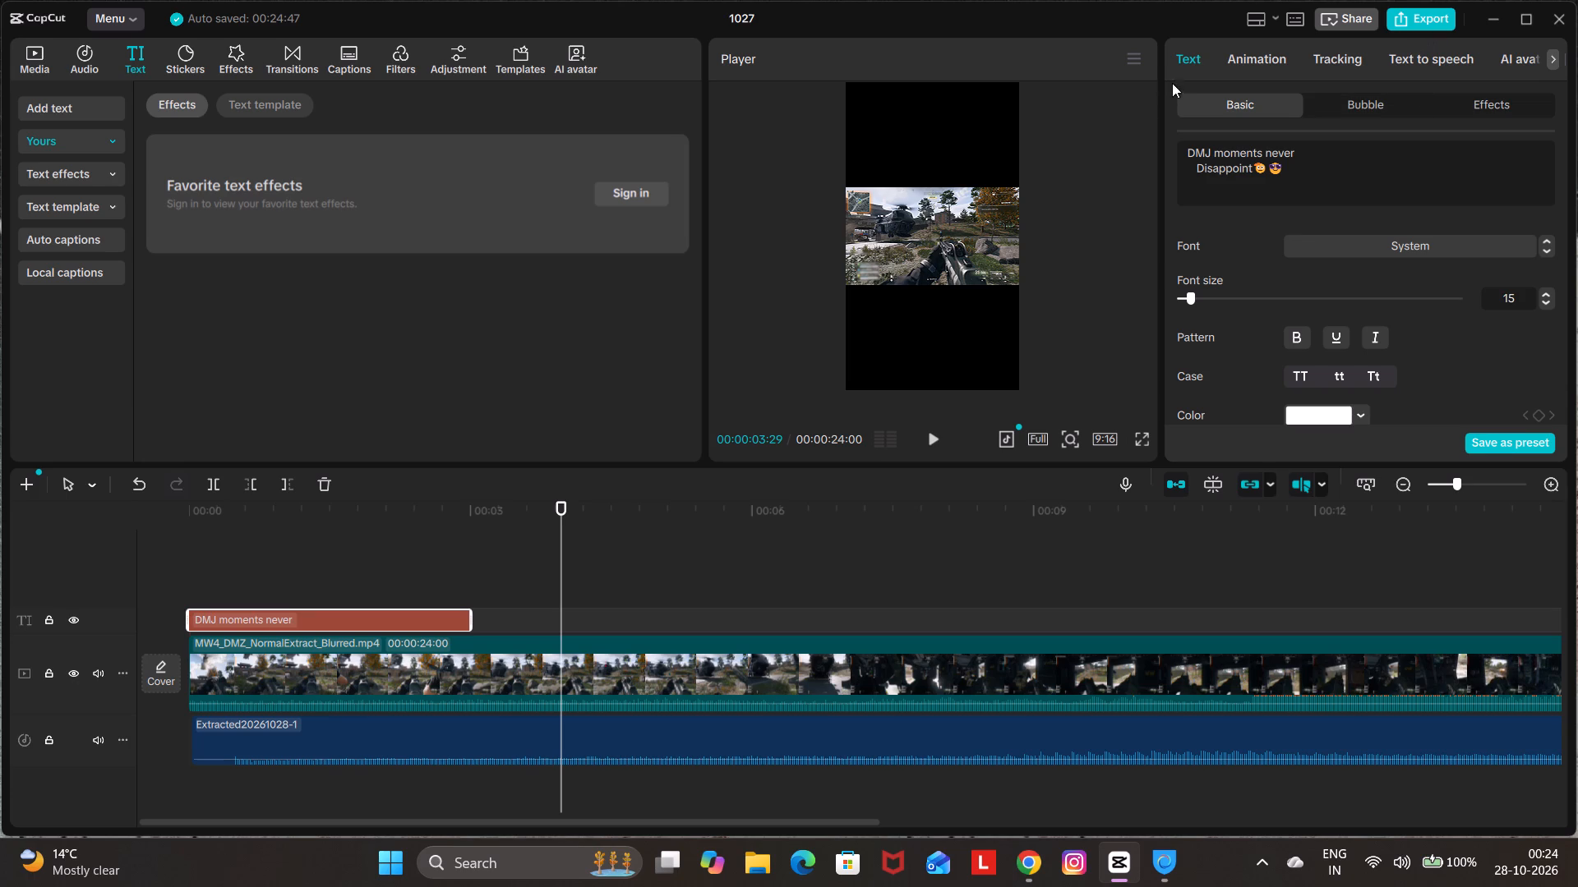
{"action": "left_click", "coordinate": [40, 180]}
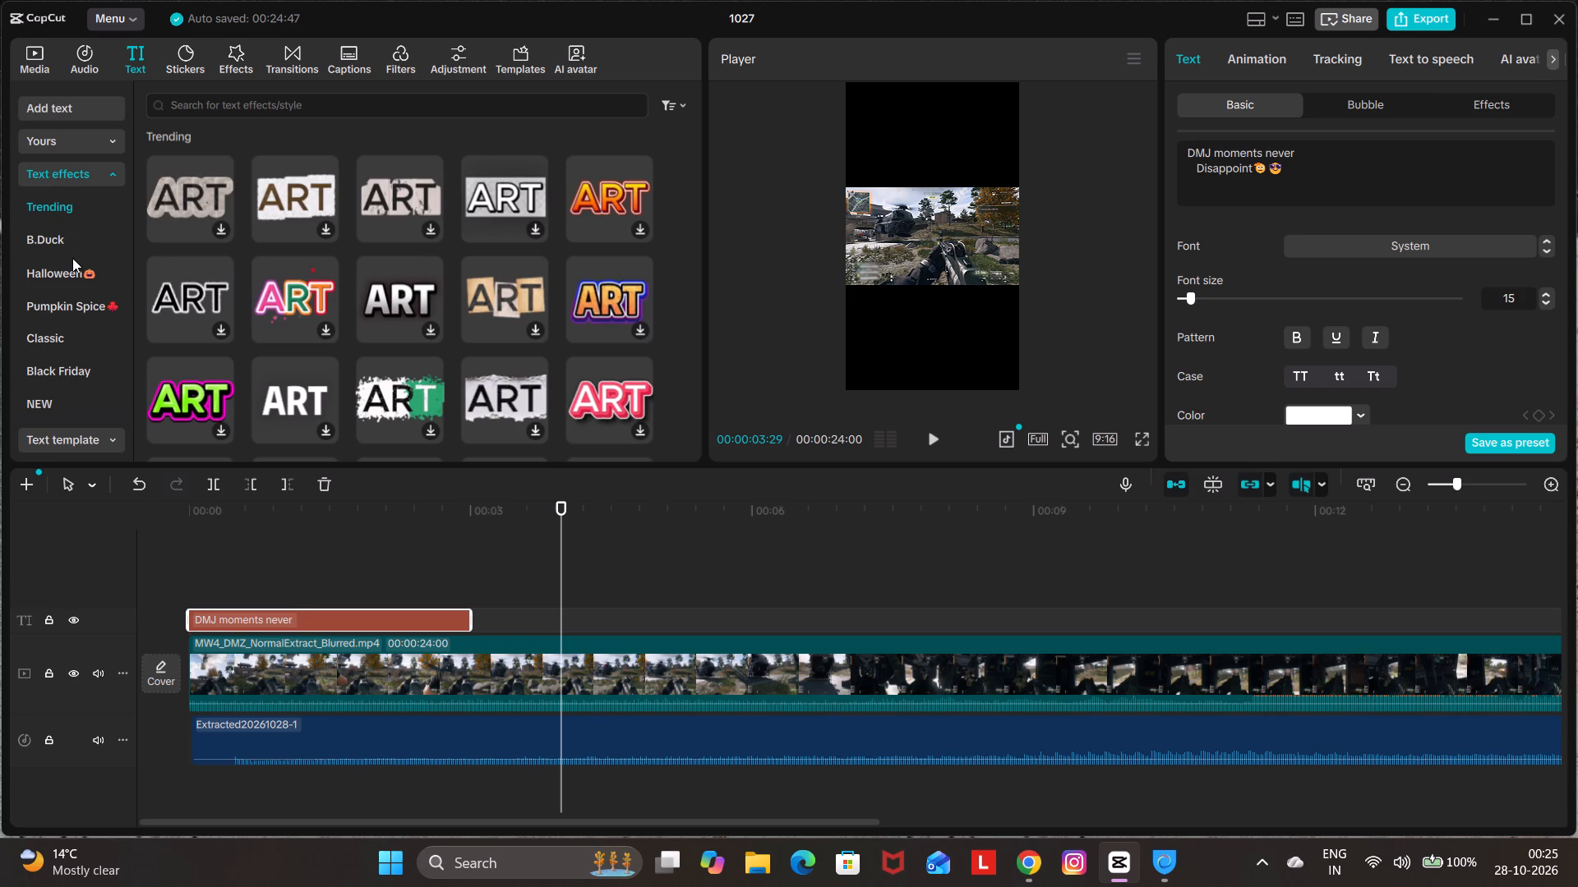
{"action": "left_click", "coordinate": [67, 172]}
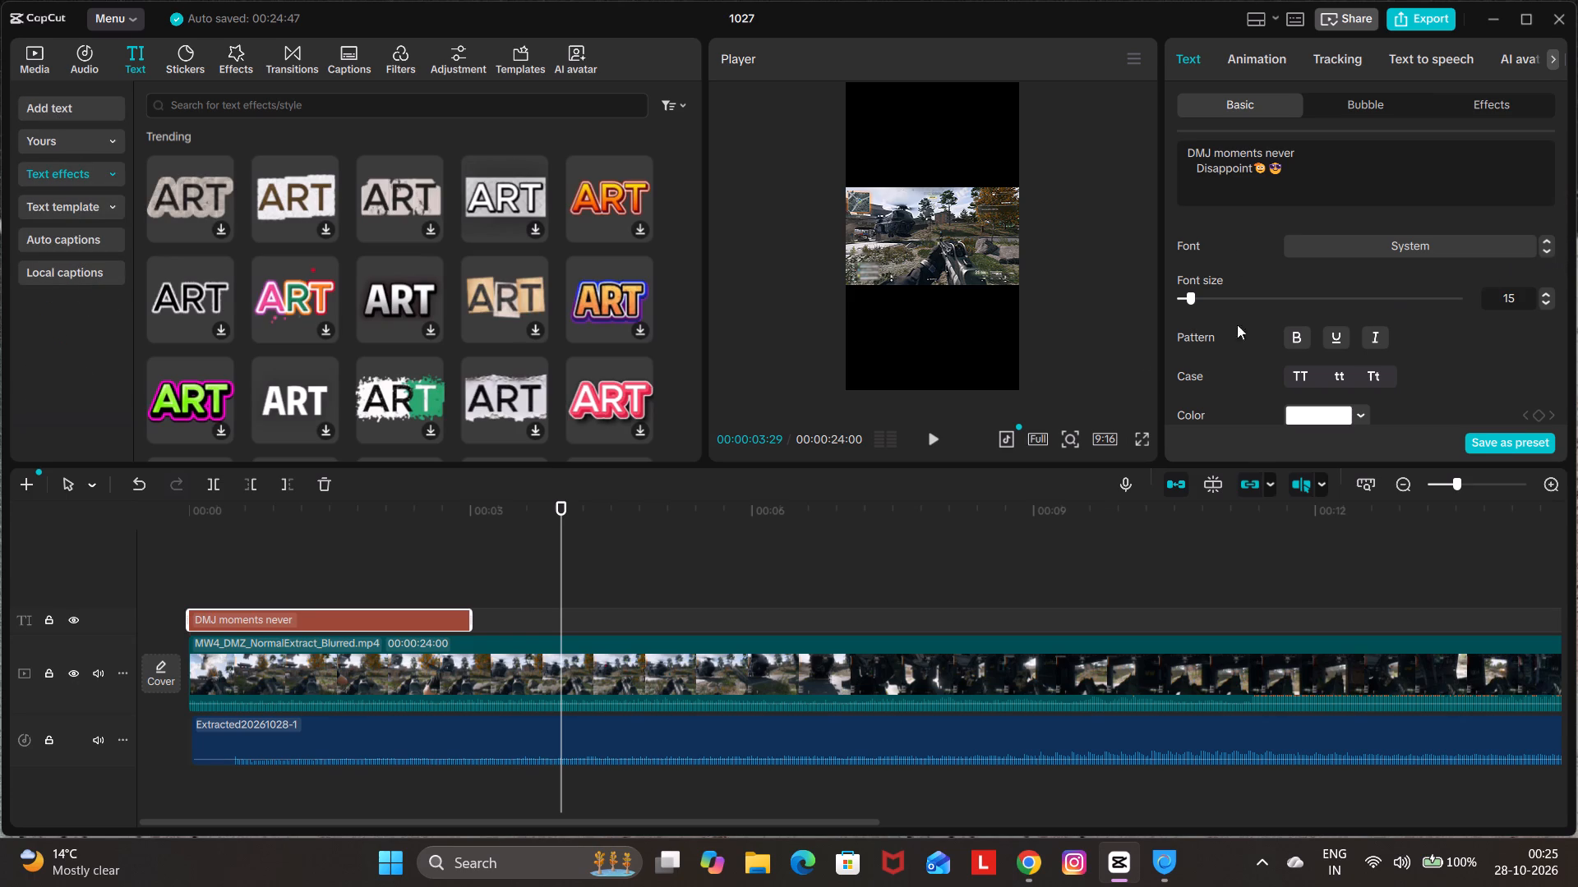
Cycle the opening title through the installed fonts while previewing it on the frame, and set the font to Bodoni MT.
{"action": "left_click", "coordinate": [357, 544]}
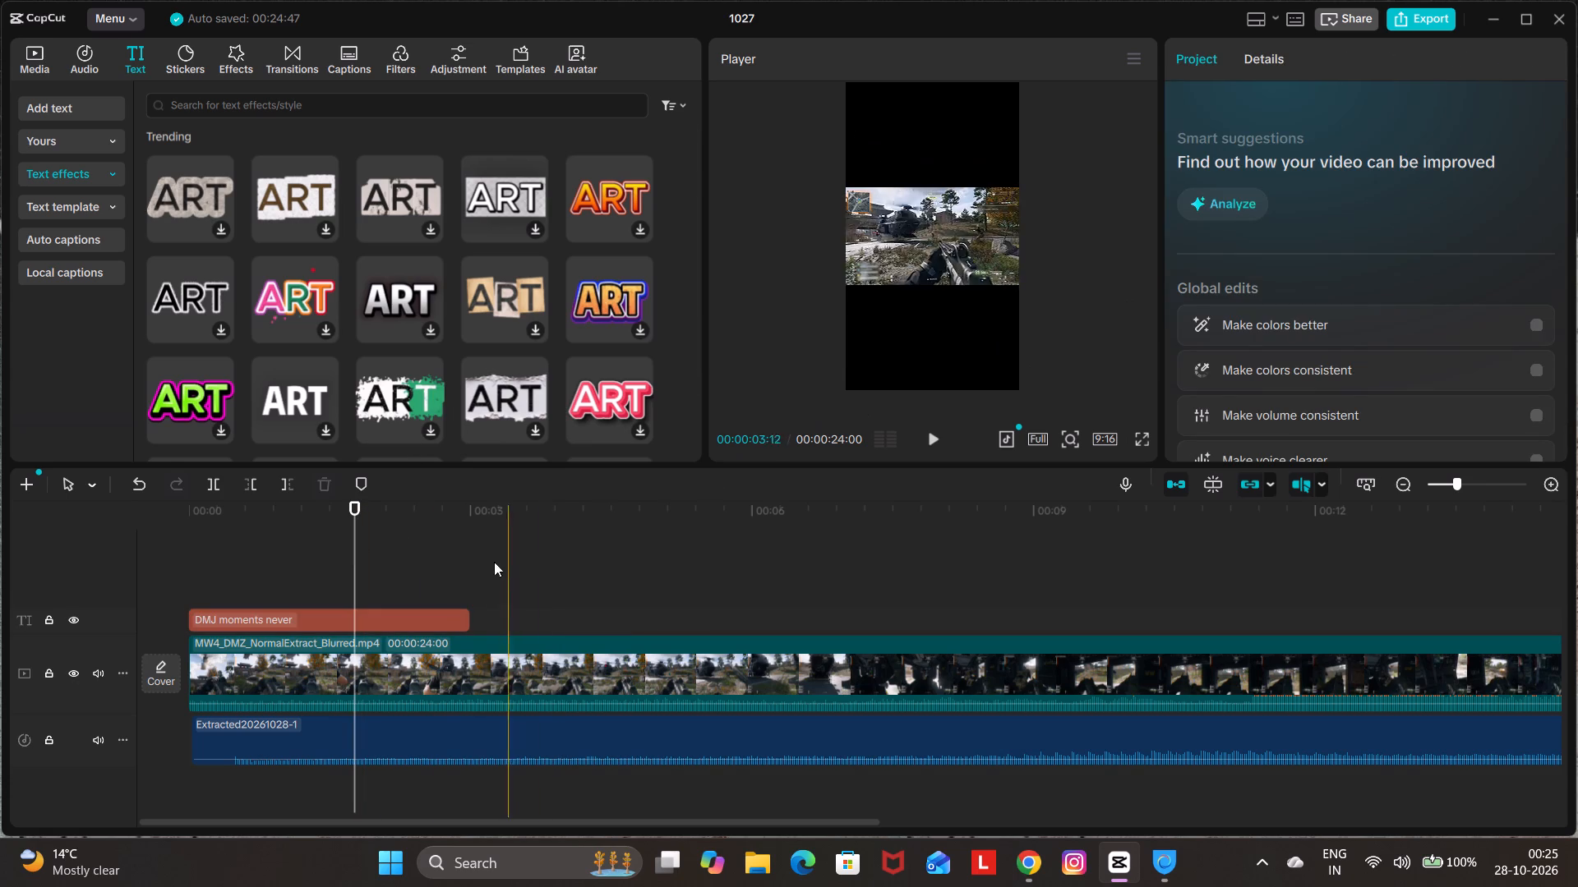
{"action": "left_click", "coordinate": [408, 615]}
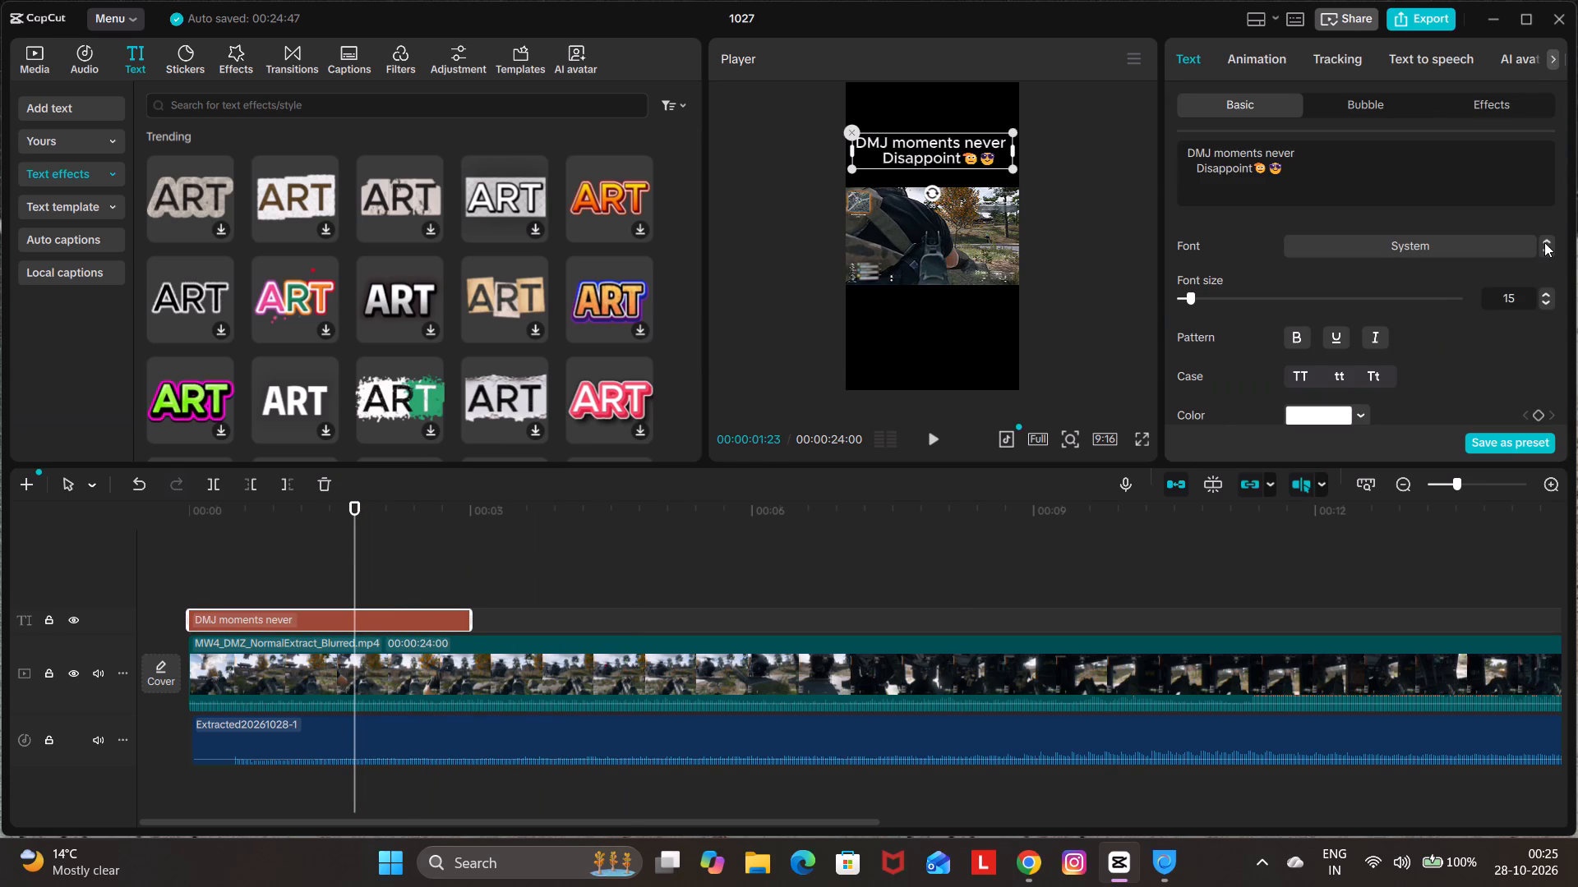
{"action": "left_click", "coordinate": [1544, 238]}
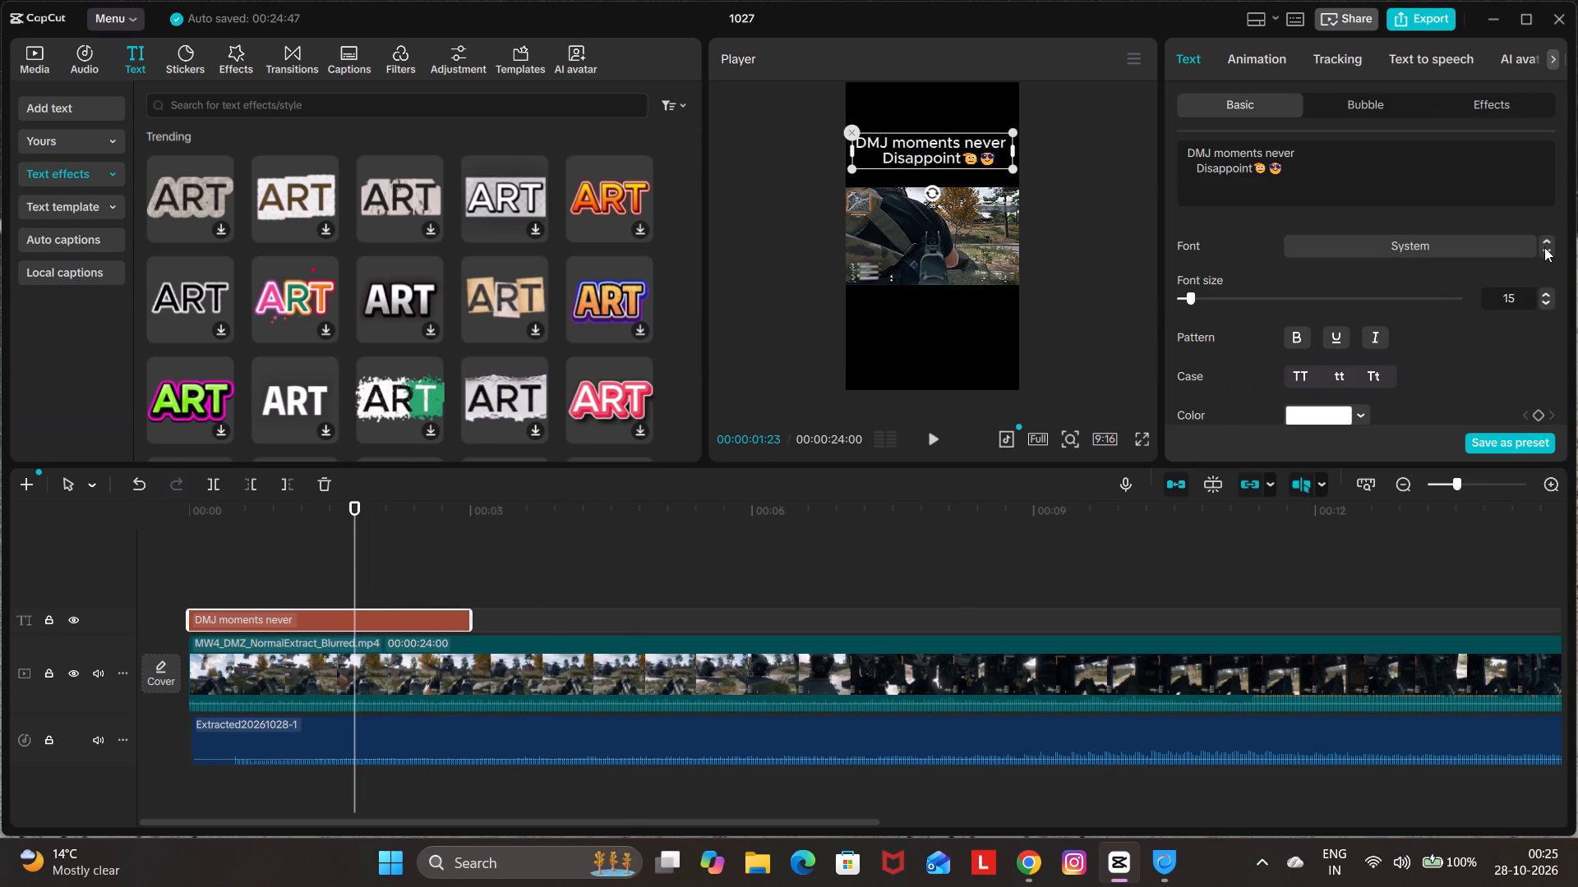
{"action": "left_click", "coordinate": [1547, 250]}
{"action": "left_click", "coordinate": [1547, 250]}
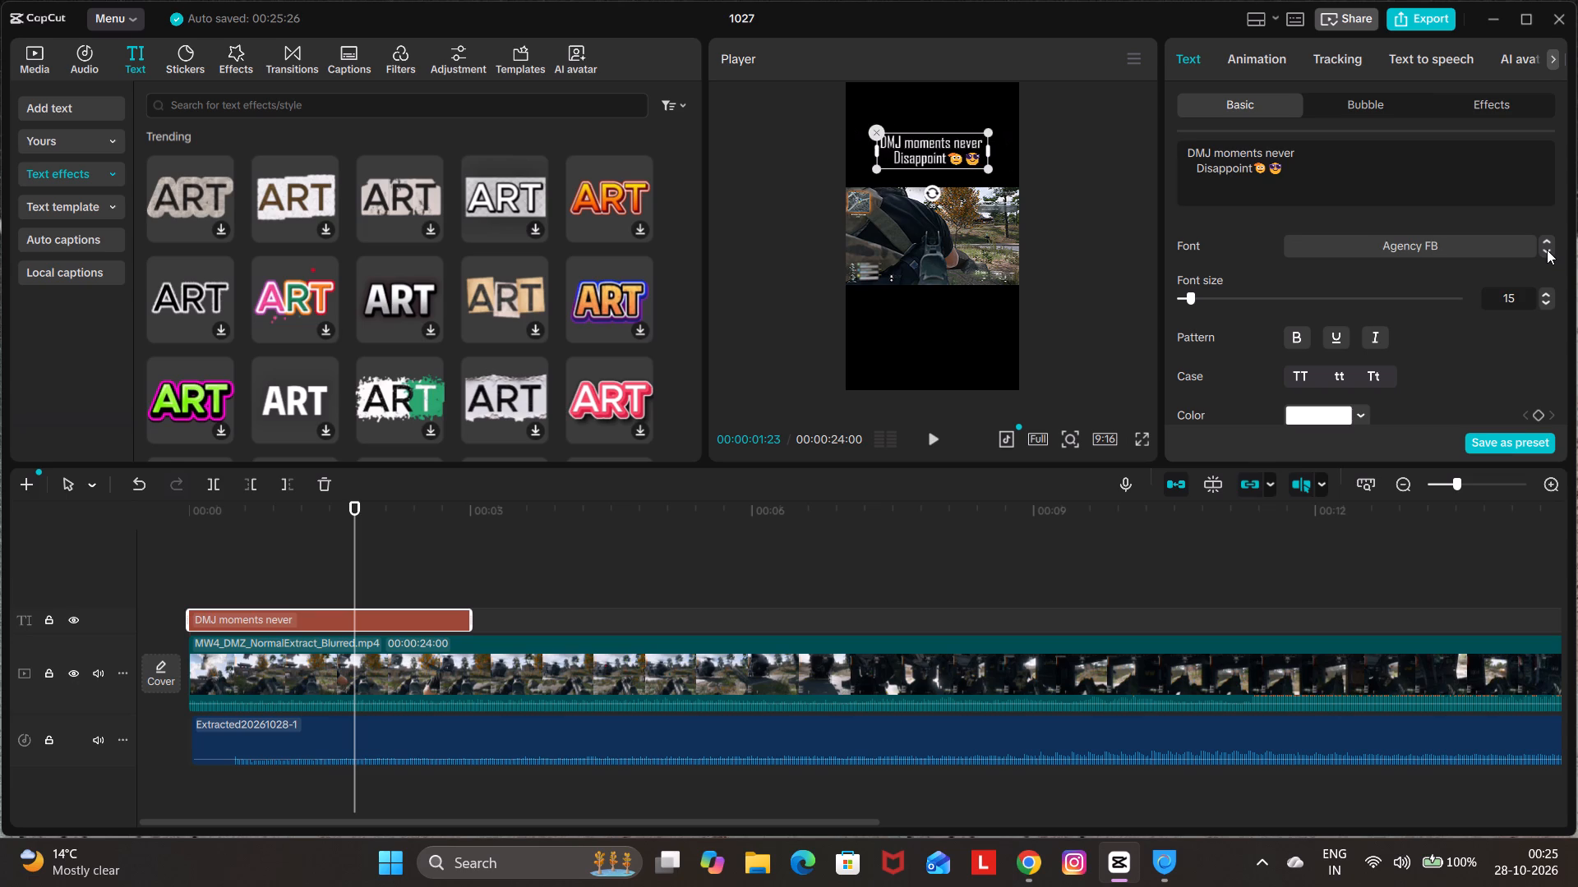
{"action": "left_click", "coordinate": [1547, 250]}
{"action": "left_click", "coordinate": [1547, 250]}
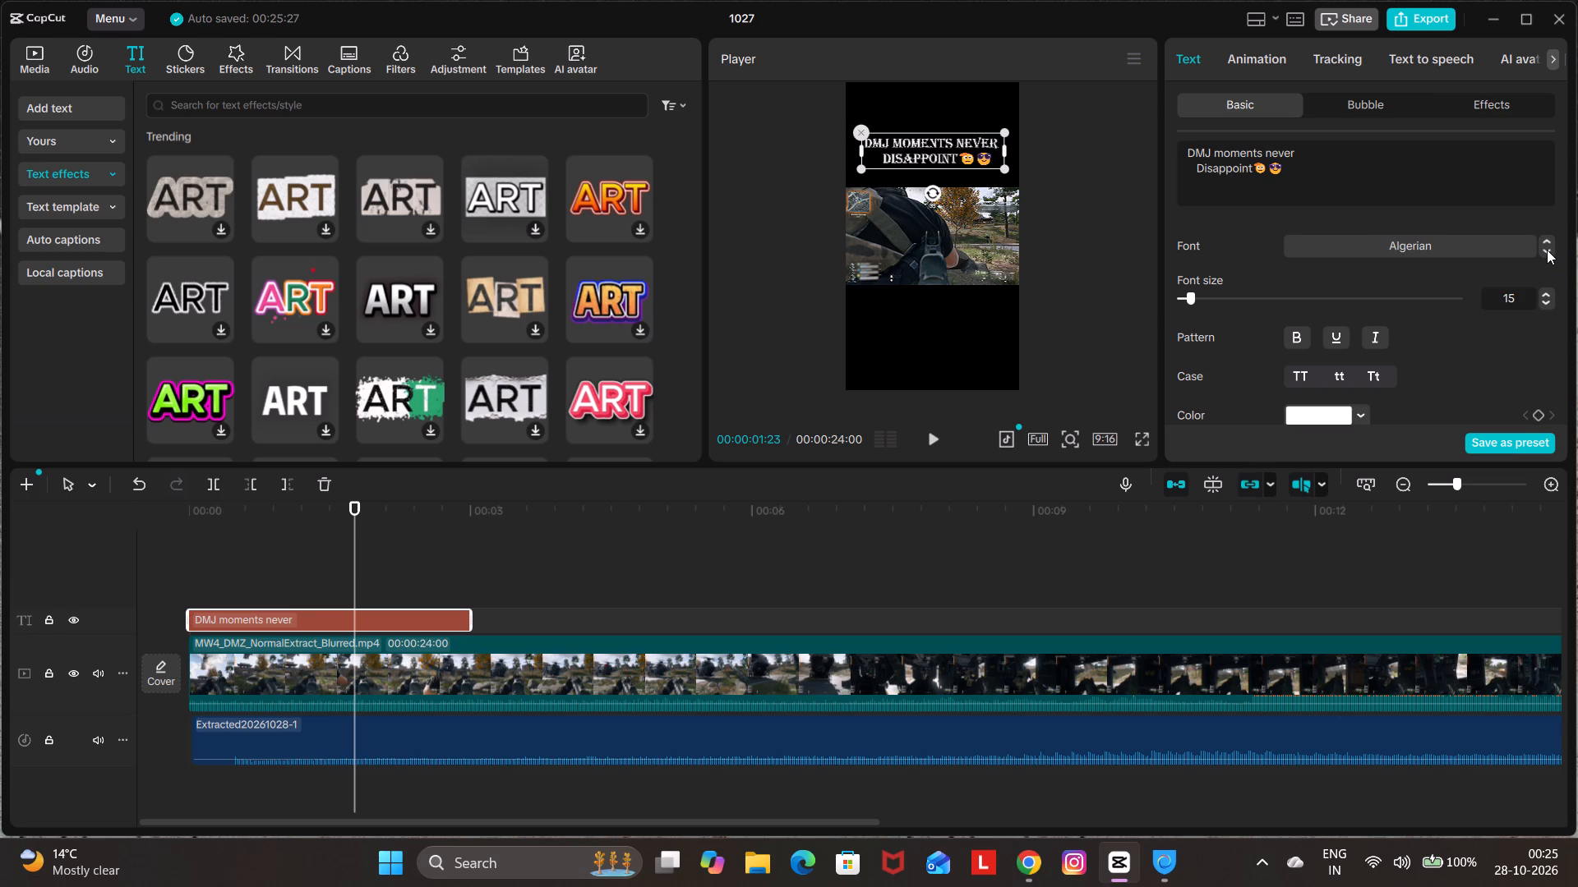
{"action": "left_click", "coordinate": [1547, 250]}
{"action": "left_click", "coordinate": [1547, 250]}
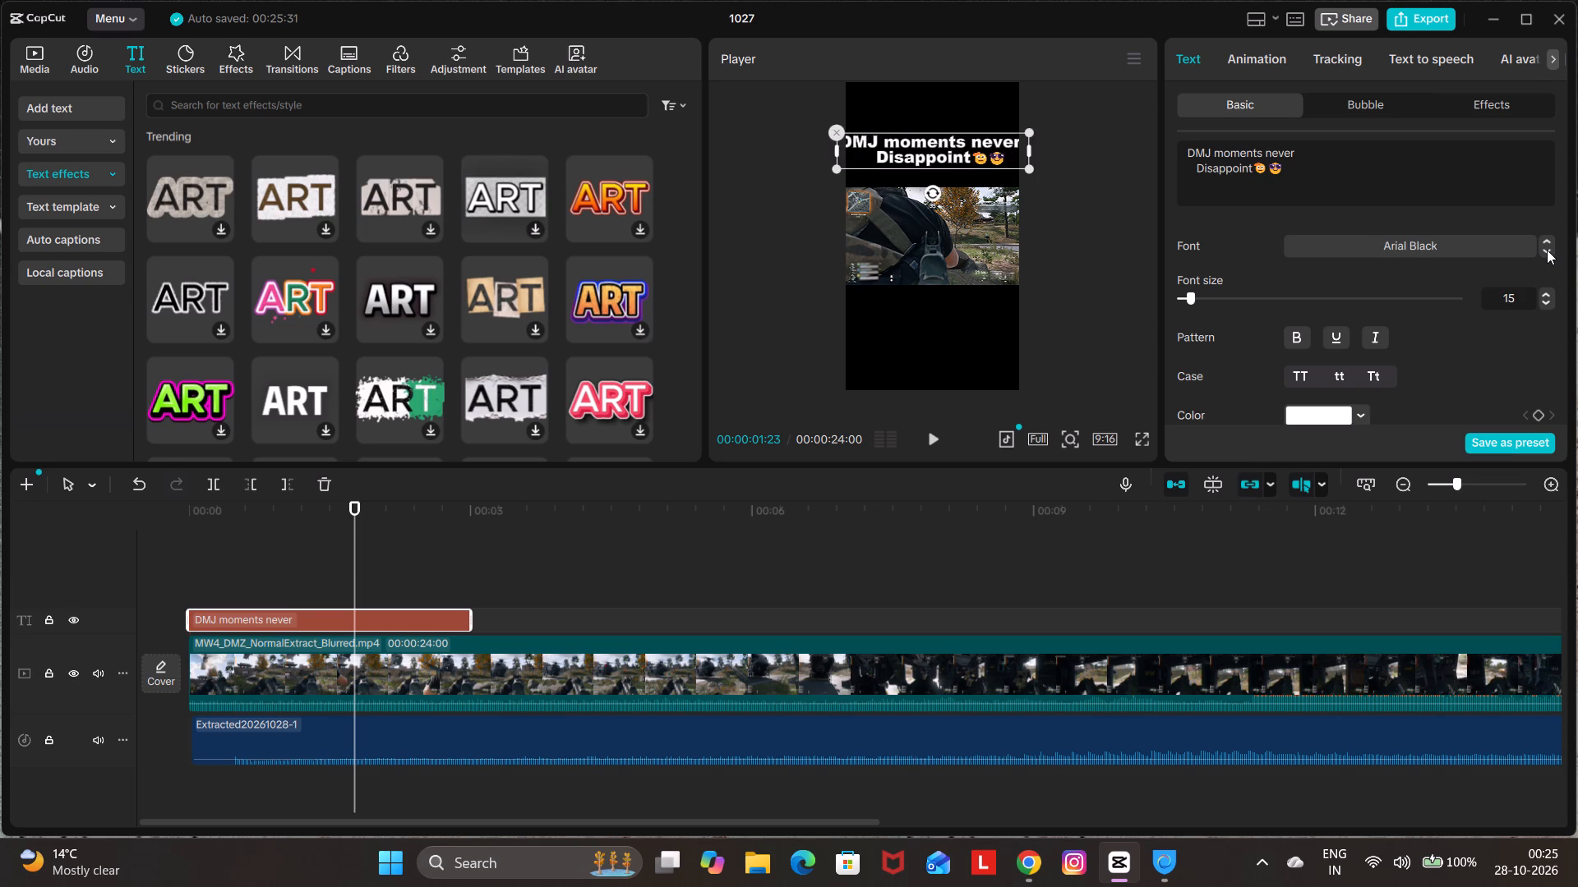
{"action": "left_click", "coordinate": [1547, 250]}
{"action": "left_click", "coordinate": [1547, 250]}
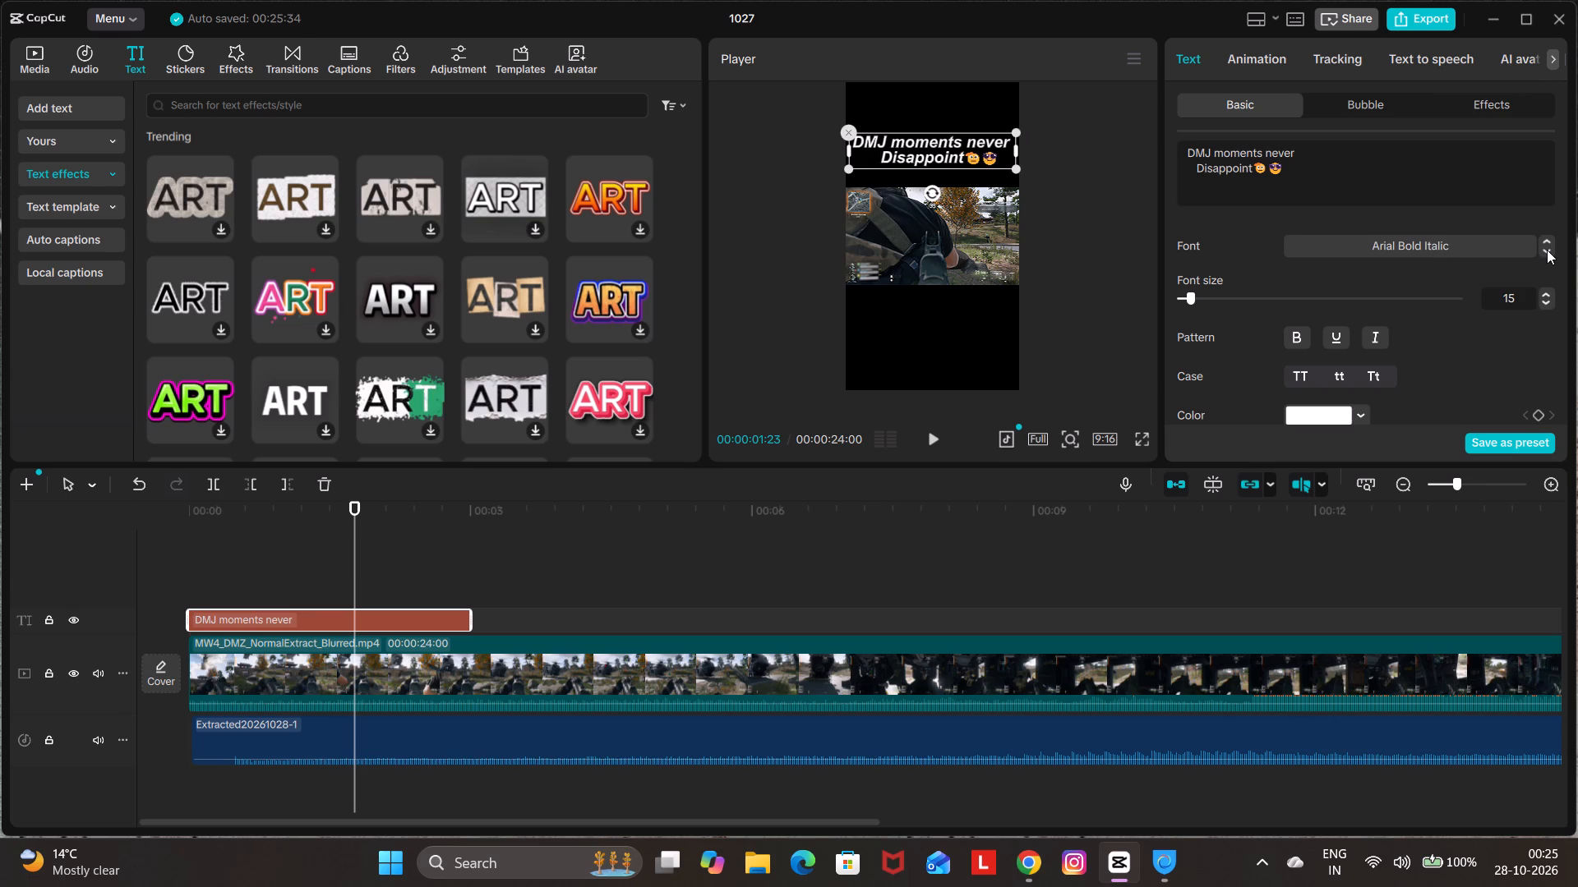
{"action": "left_click", "coordinate": [1547, 250]}
{"action": "left_click", "coordinate": [1547, 250]}
{"action": "left_click", "coordinate": [1547, 250]}
{"action": "left_click", "coordinate": [1547, 250]}
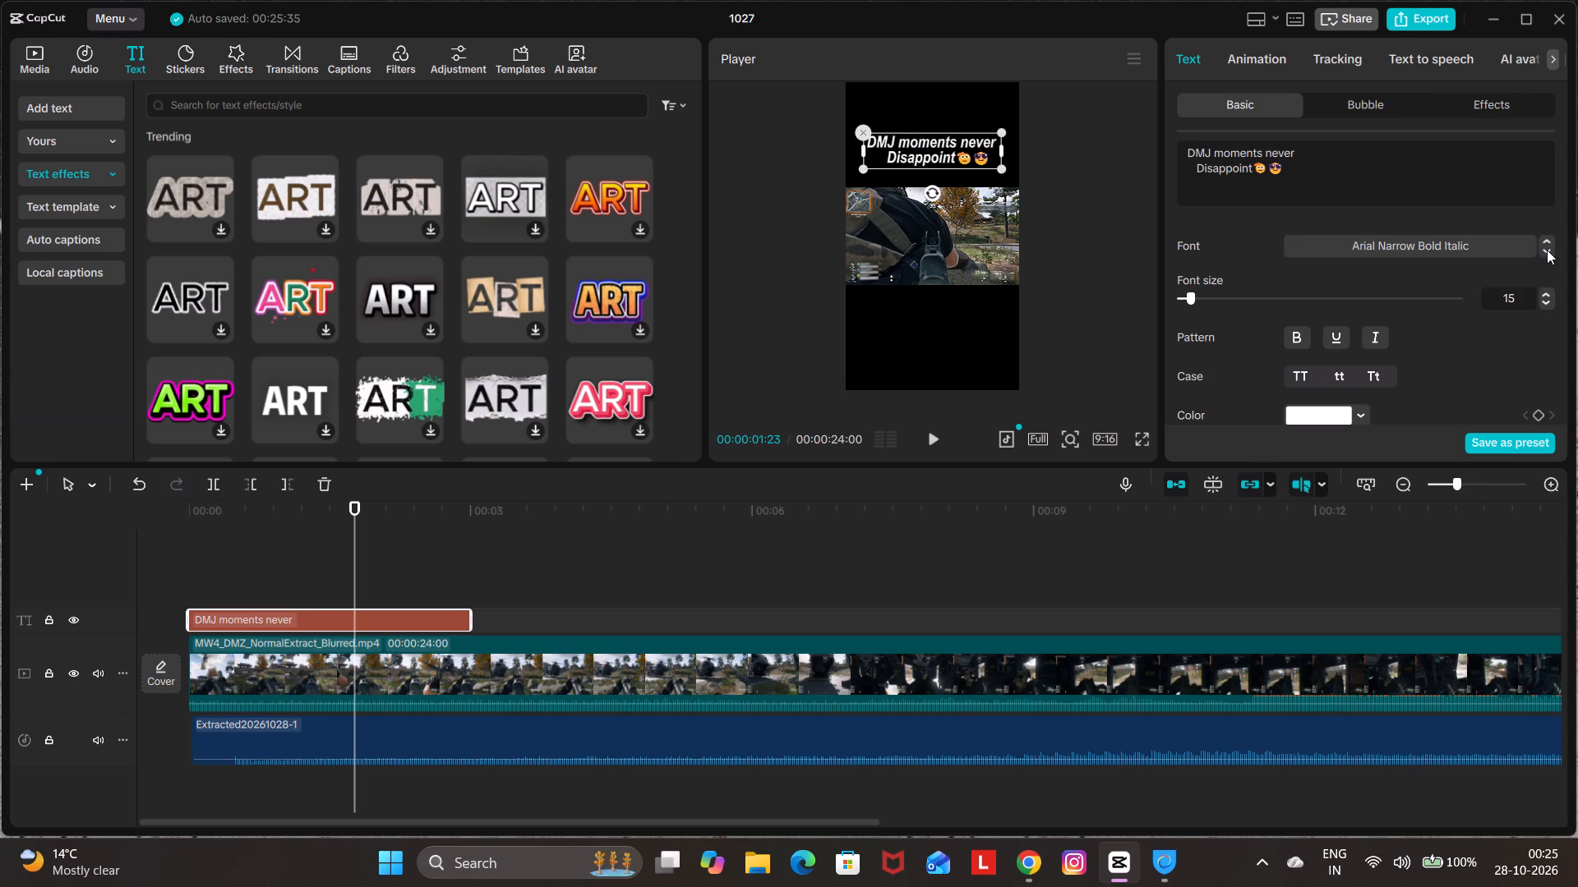
{"action": "left_click", "coordinate": [1547, 250]}
{"action": "double_click", "coordinate": [1547, 250]}
{"action": "double_click", "coordinate": [1547, 250]}
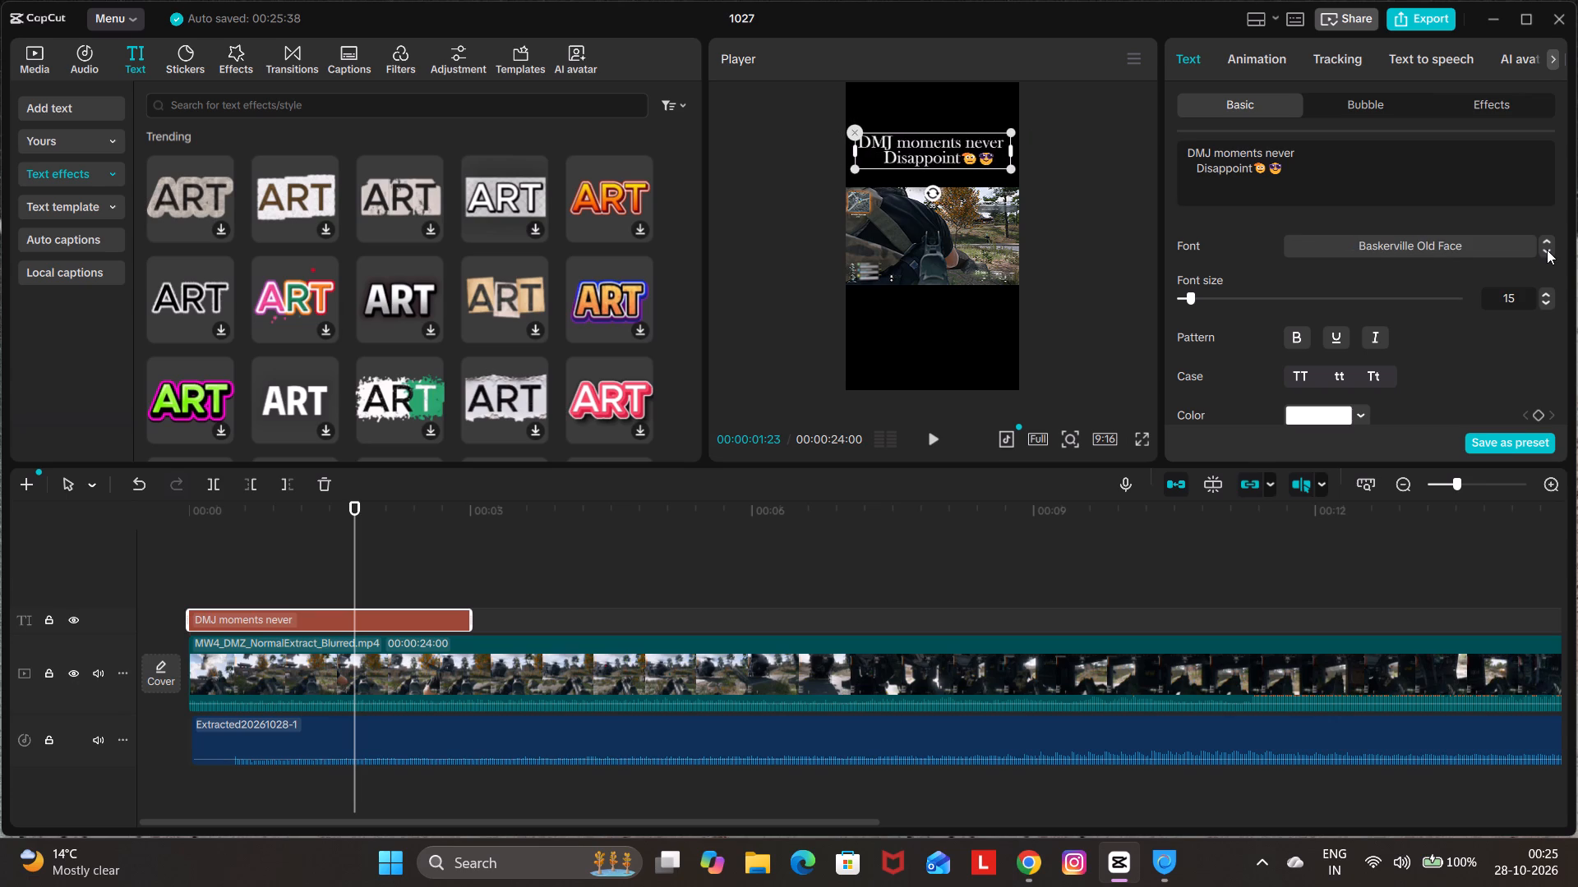
{"action": "left_click", "coordinate": [1547, 250]}
{"action": "left_click", "coordinate": [1547, 250]}
{"action": "left_click", "coordinate": [1547, 250]}
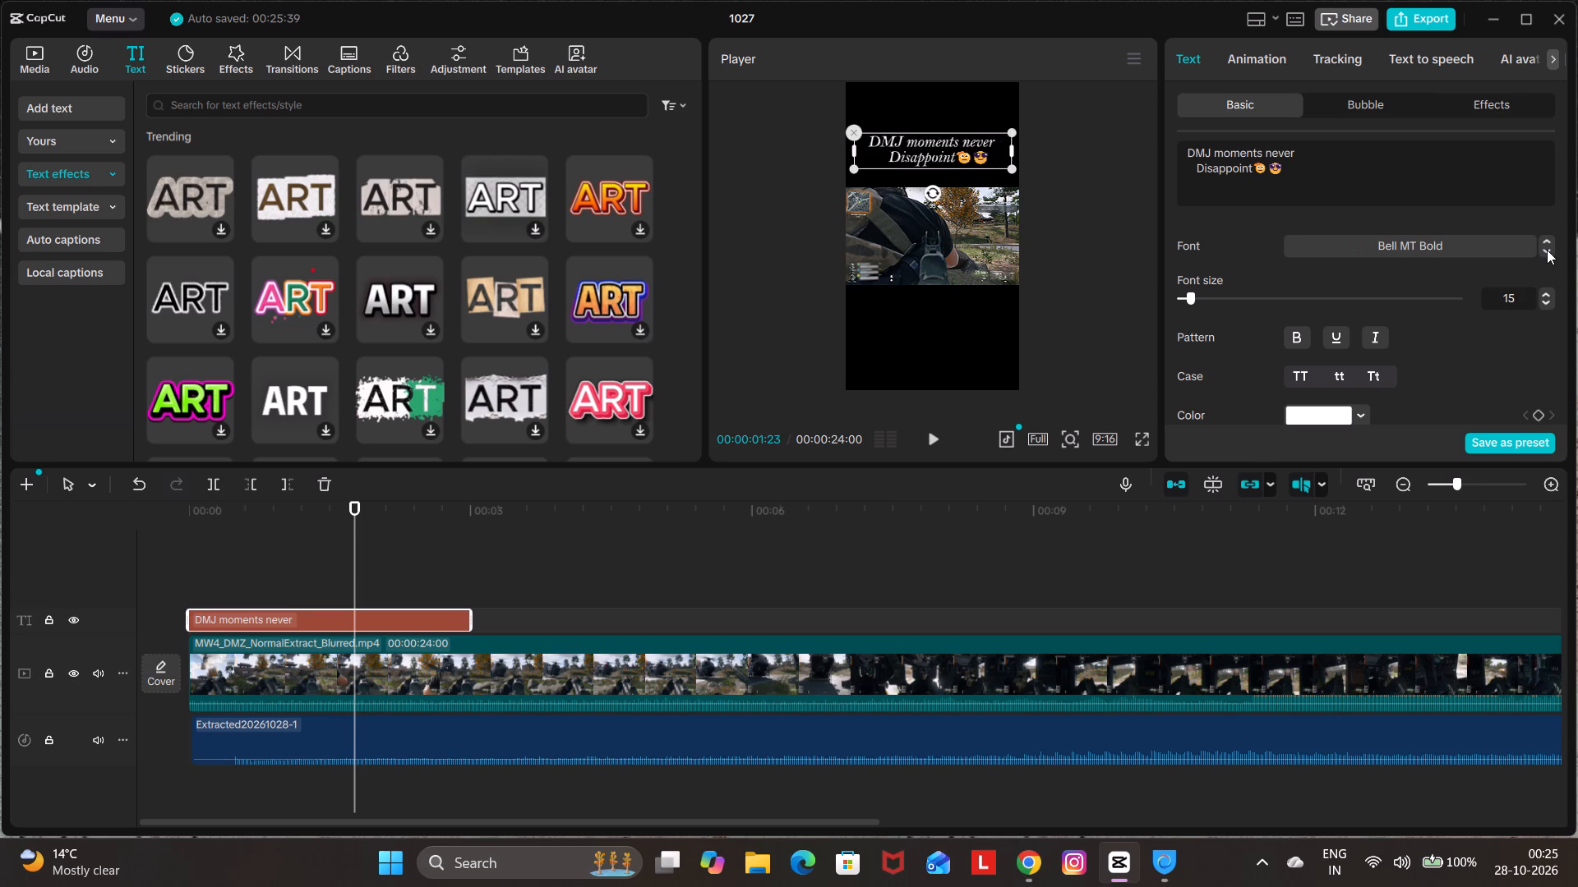
{"action": "left_click", "coordinate": [1547, 250]}
{"action": "left_click", "coordinate": [1547, 250]}
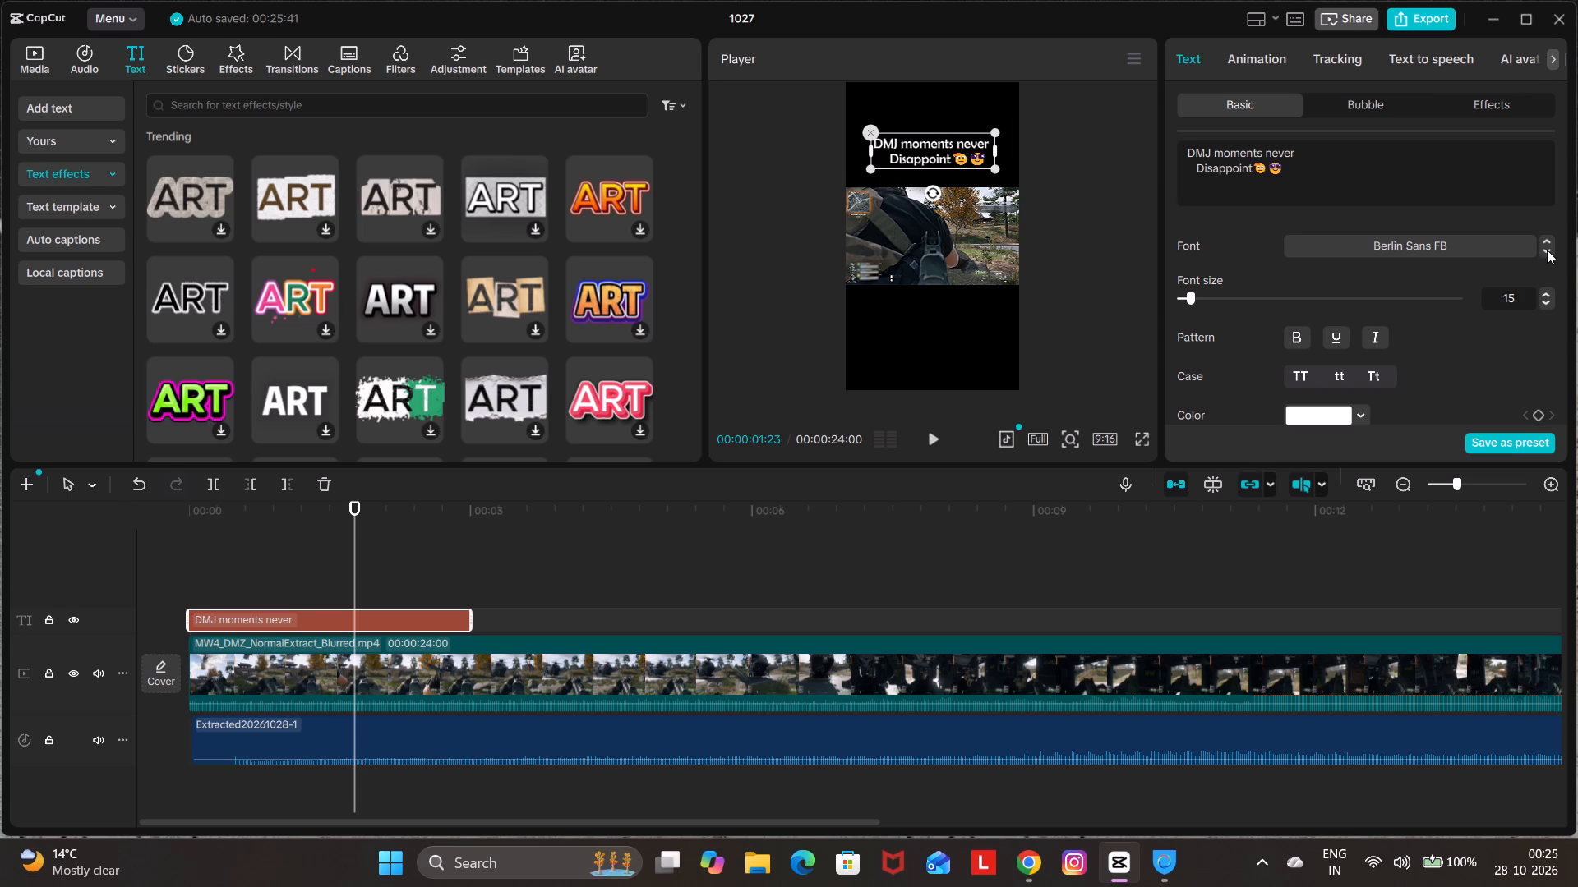
{"action": "left_click", "coordinate": [1547, 250]}
{"action": "left_click", "coordinate": [1547, 250]}
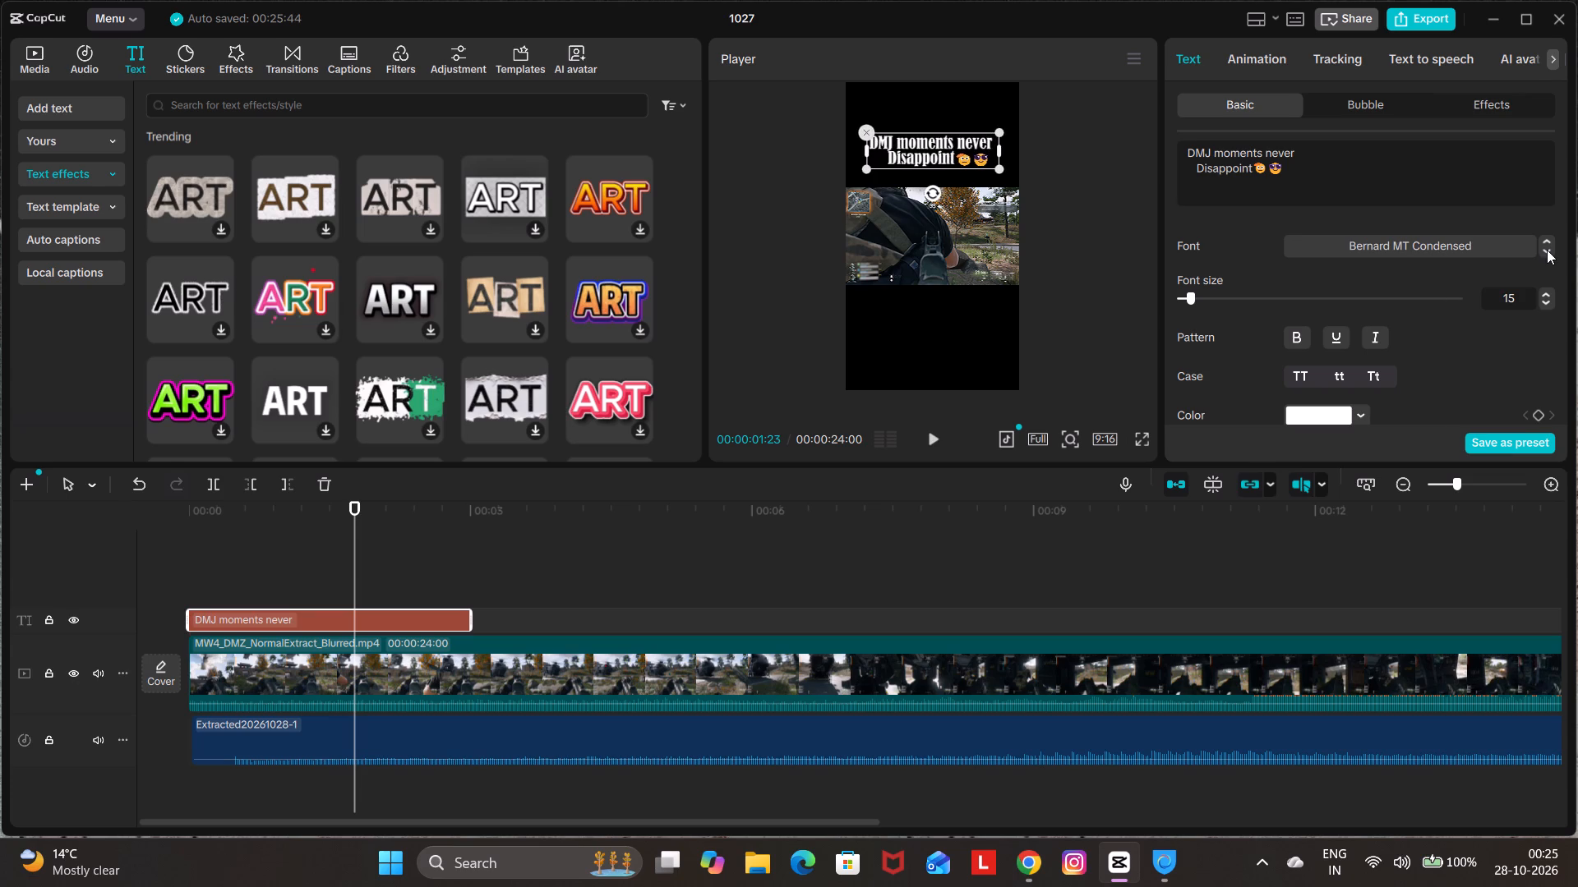
{"action": "left_click", "coordinate": [1547, 250]}
{"action": "left_click", "coordinate": [1547, 250]}
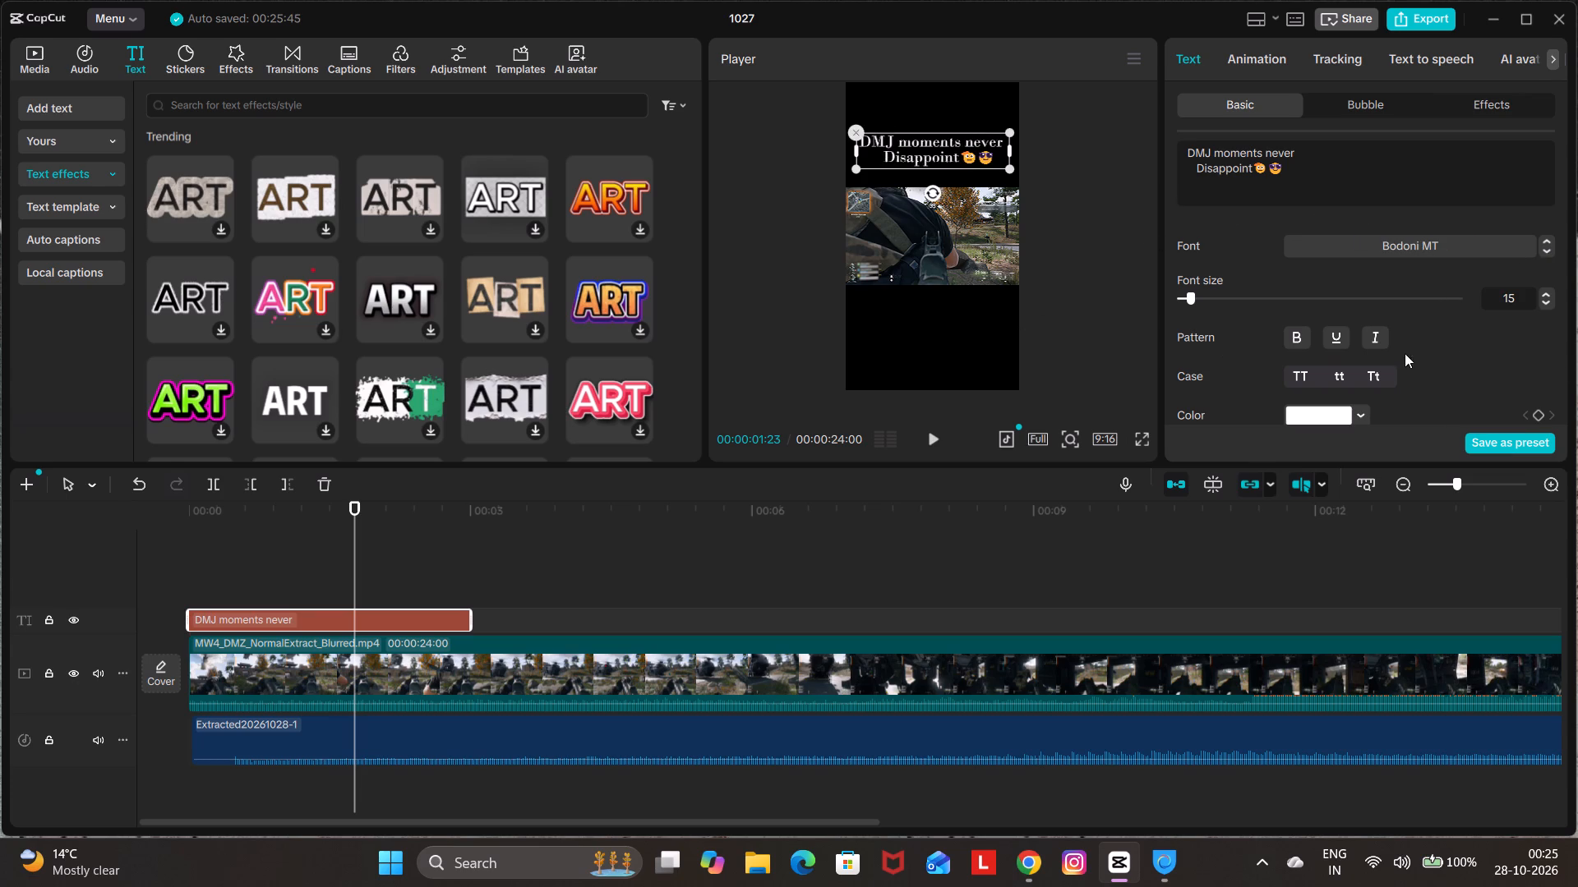
{"action": "scroll", "coordinate": [1403, 327], "scroll_direction": "down", "scroll_amount": 1}
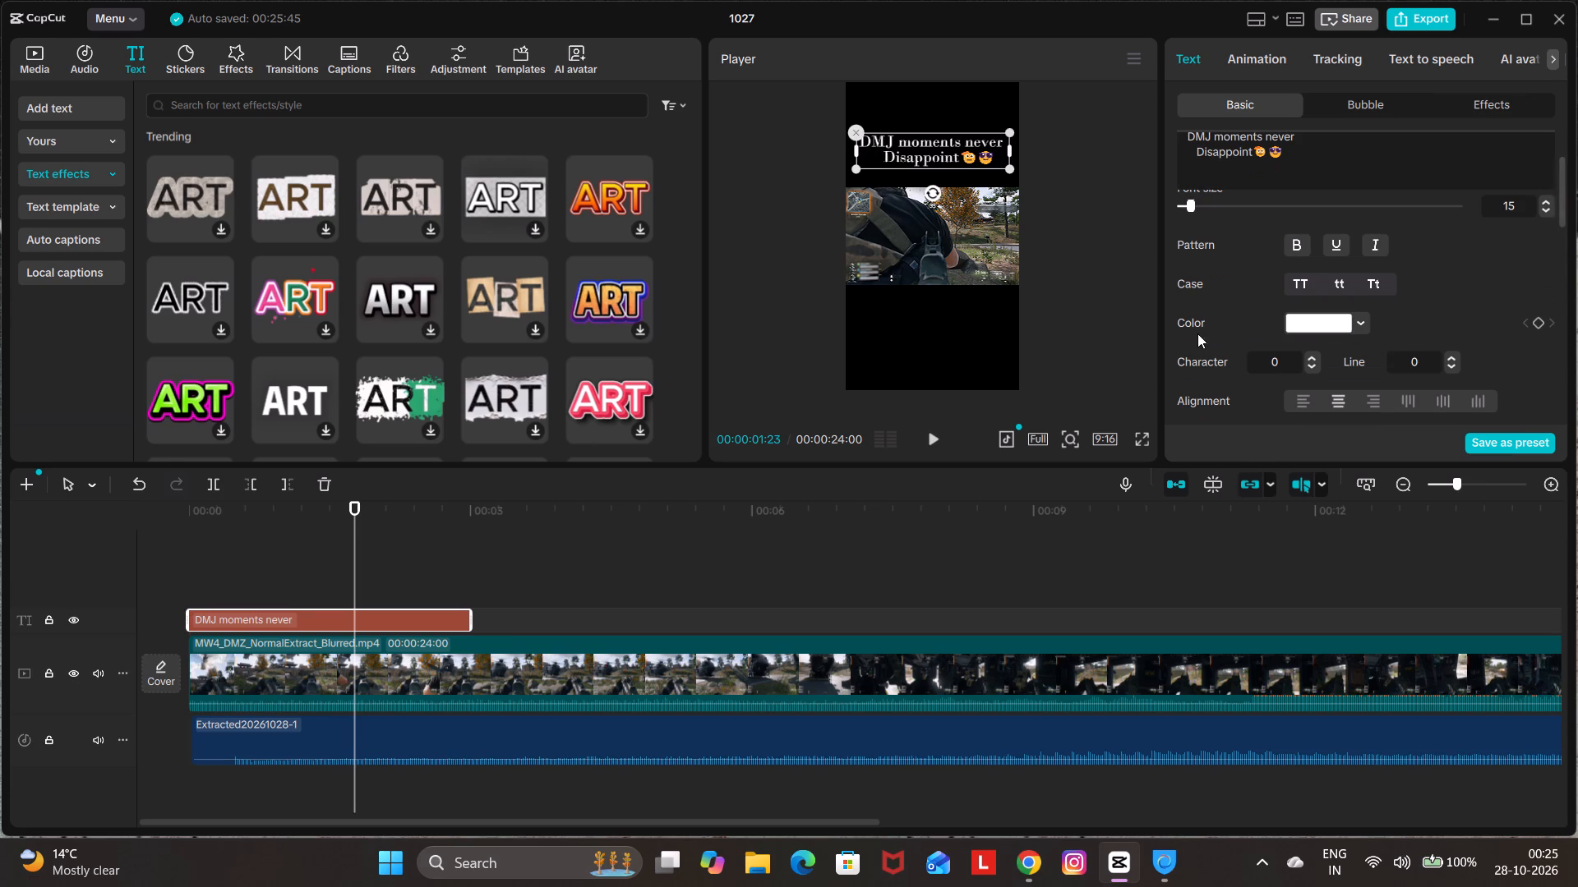
Turn on the Glow effect for the title text, keeping the white glow color.
{"action": "scroll", "coordinate": [1467, 346], "scroll_direction": "down", "scroll_amount": 1}
{"action": "scroll", "coordinate": [1263, 342], "scroll_direction": "down", "scroll_amount": 1}
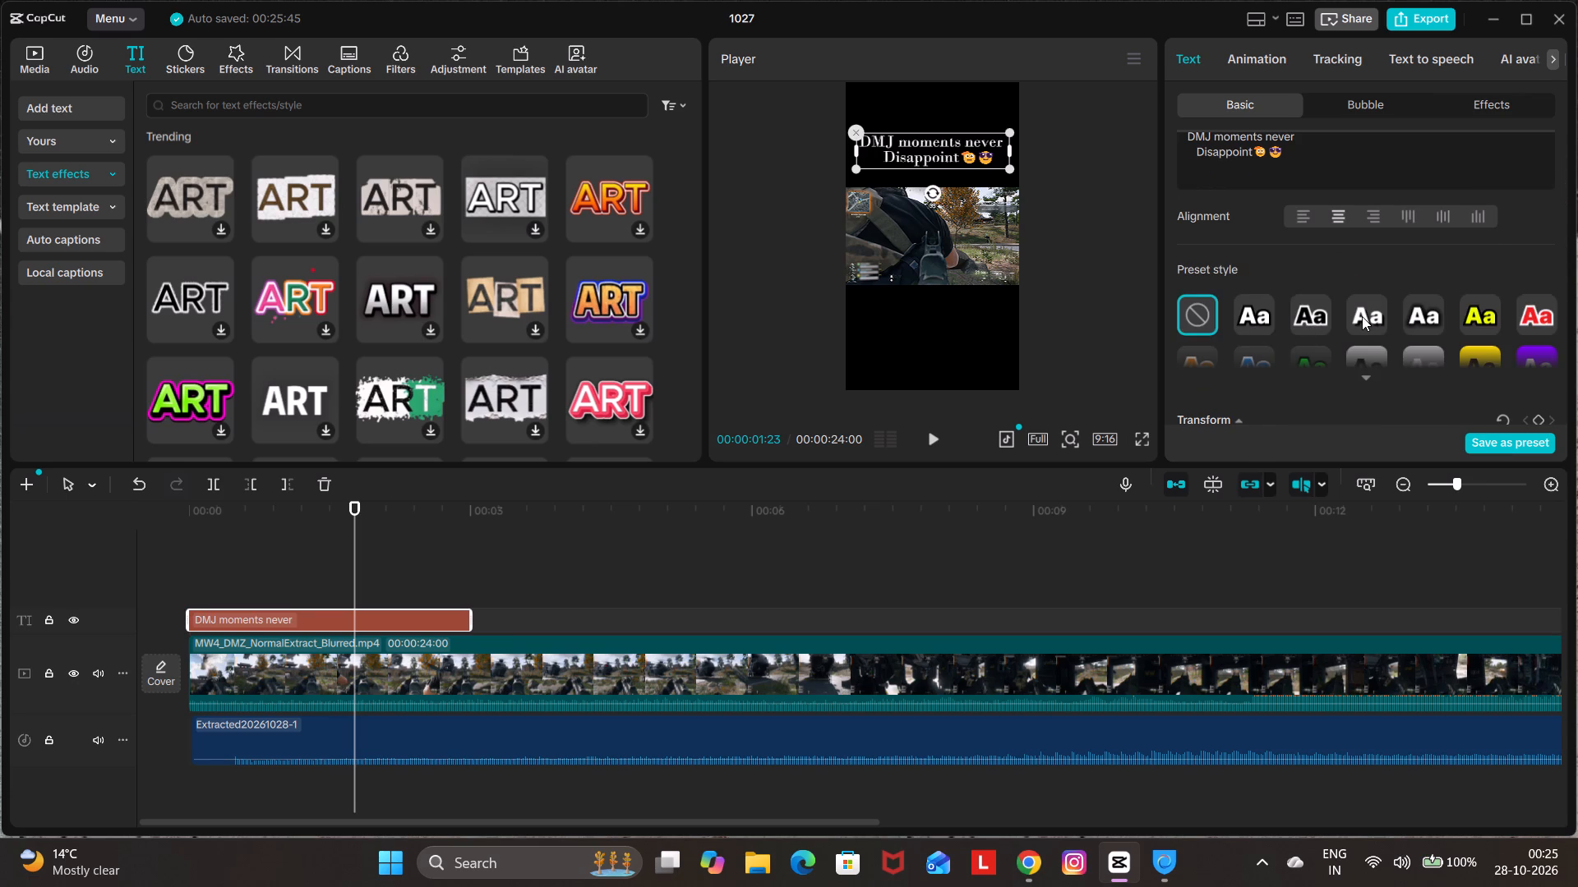
{"action": "scroll", "coordinate": [1362, 316], "scroll_direction": "down", "scroll_amount": 2}
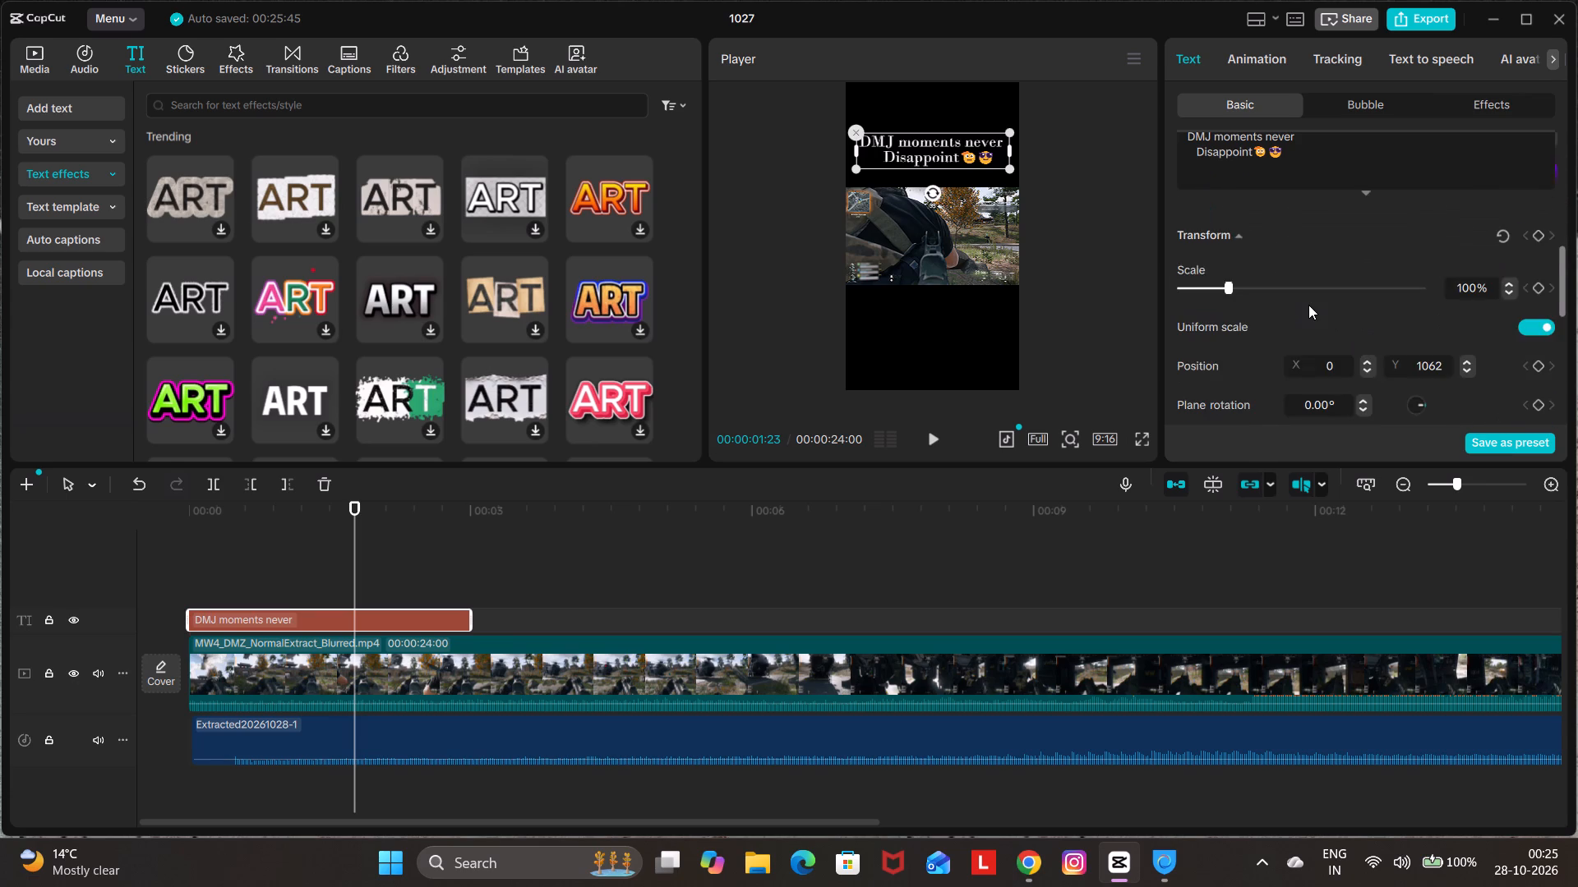
{"action": "scroll", "coordinate": [1308, 305], "scroll_direction": "down", "scroll_amount": 6}
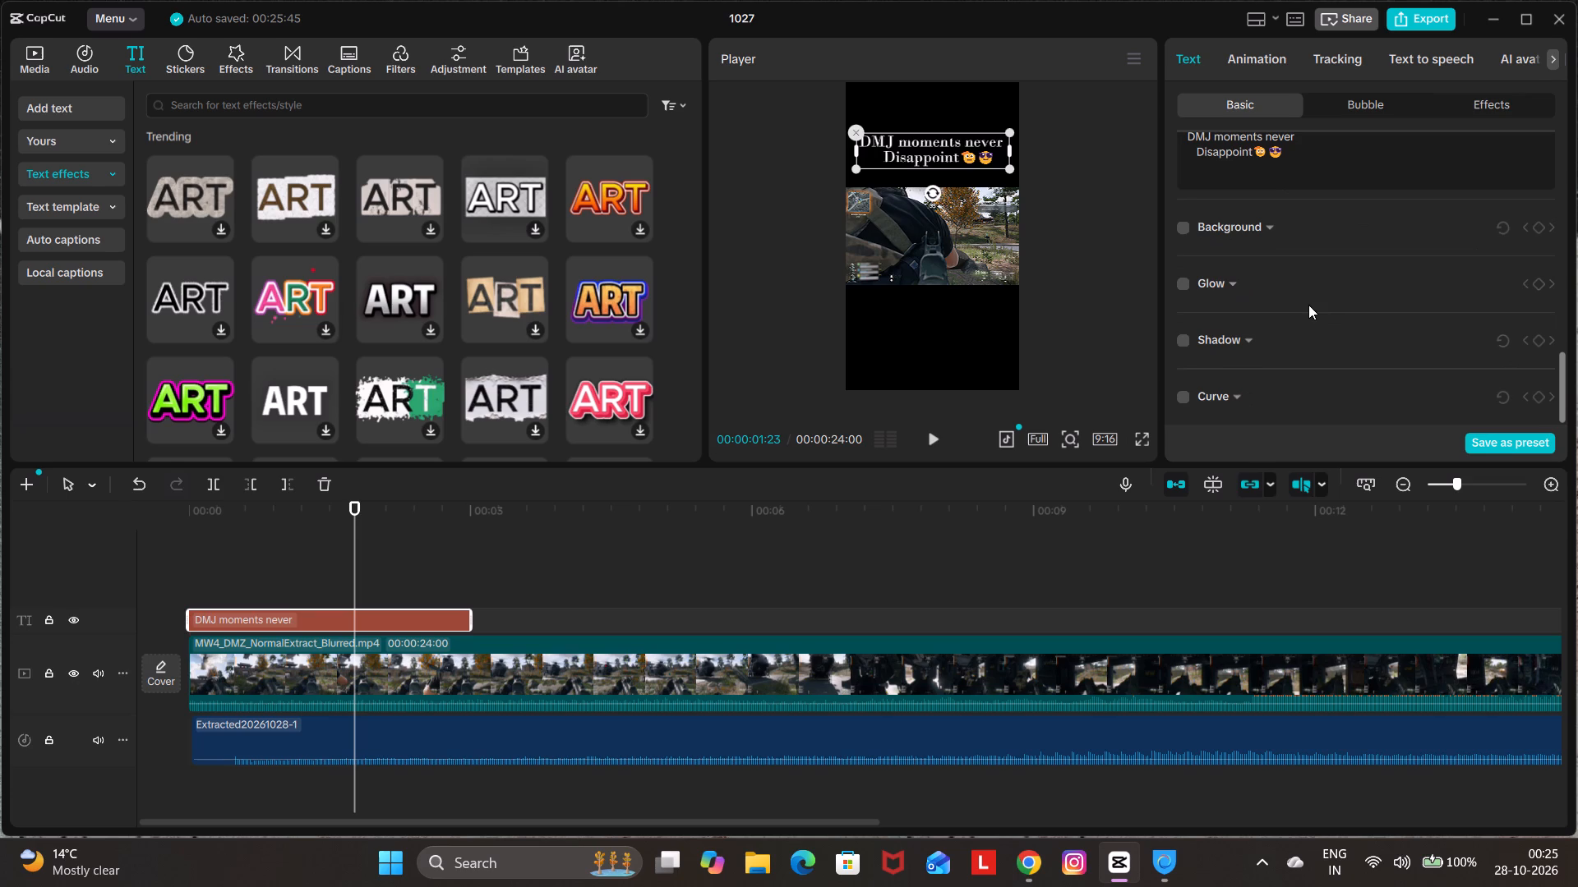
{"action": "left_click", "coordinate": [1185, 287]}
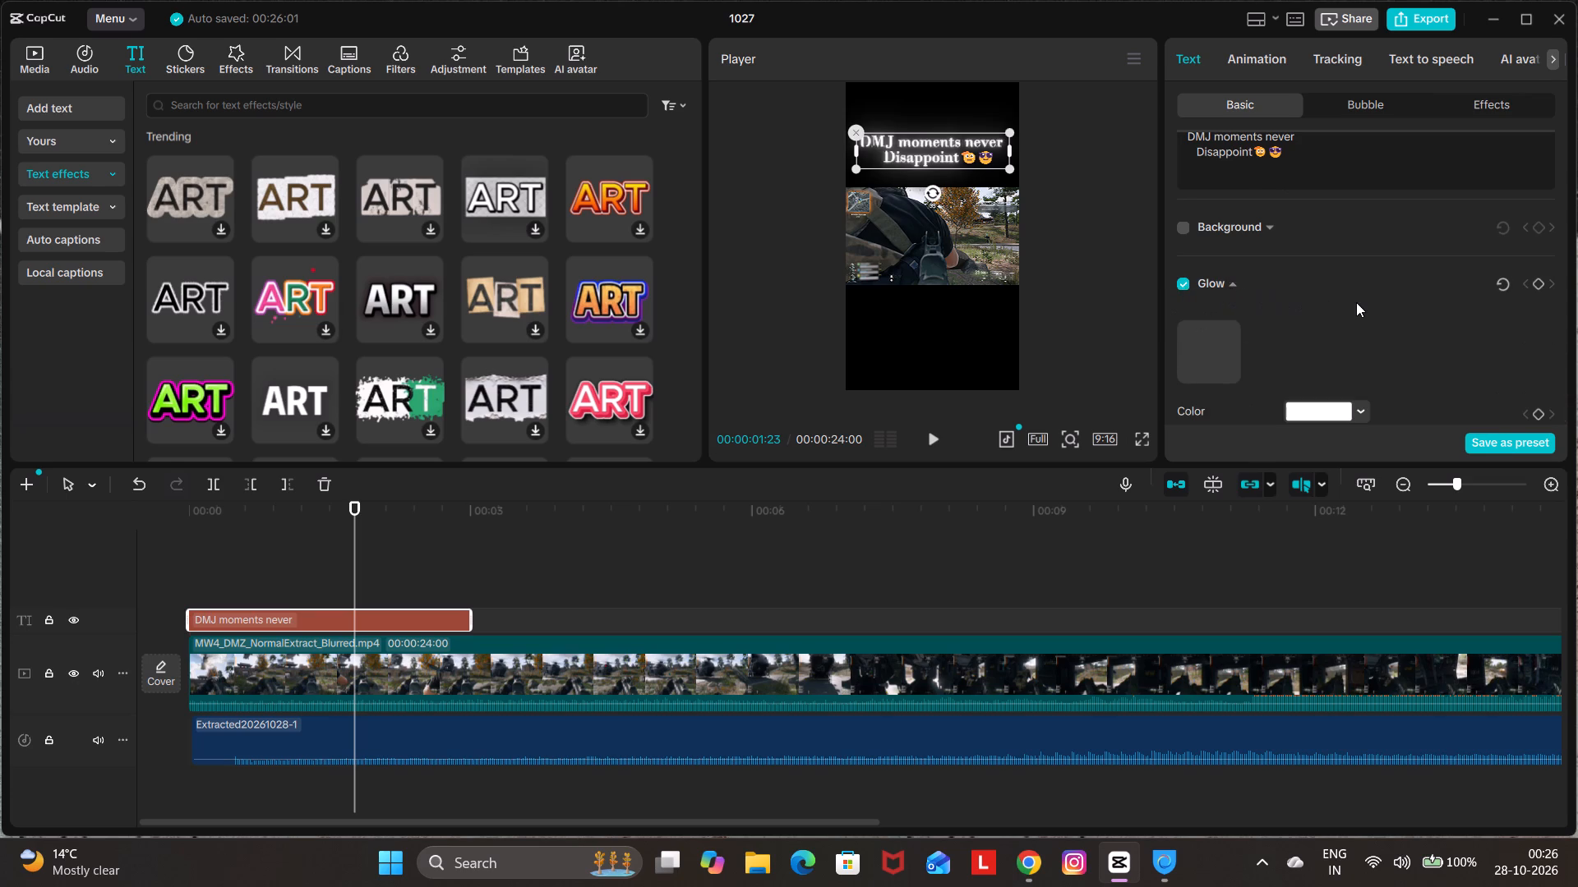
{"action": "scroll", "coordinate": [1356, 302], "scroll_direction": "down", "scroll_amount": 1}
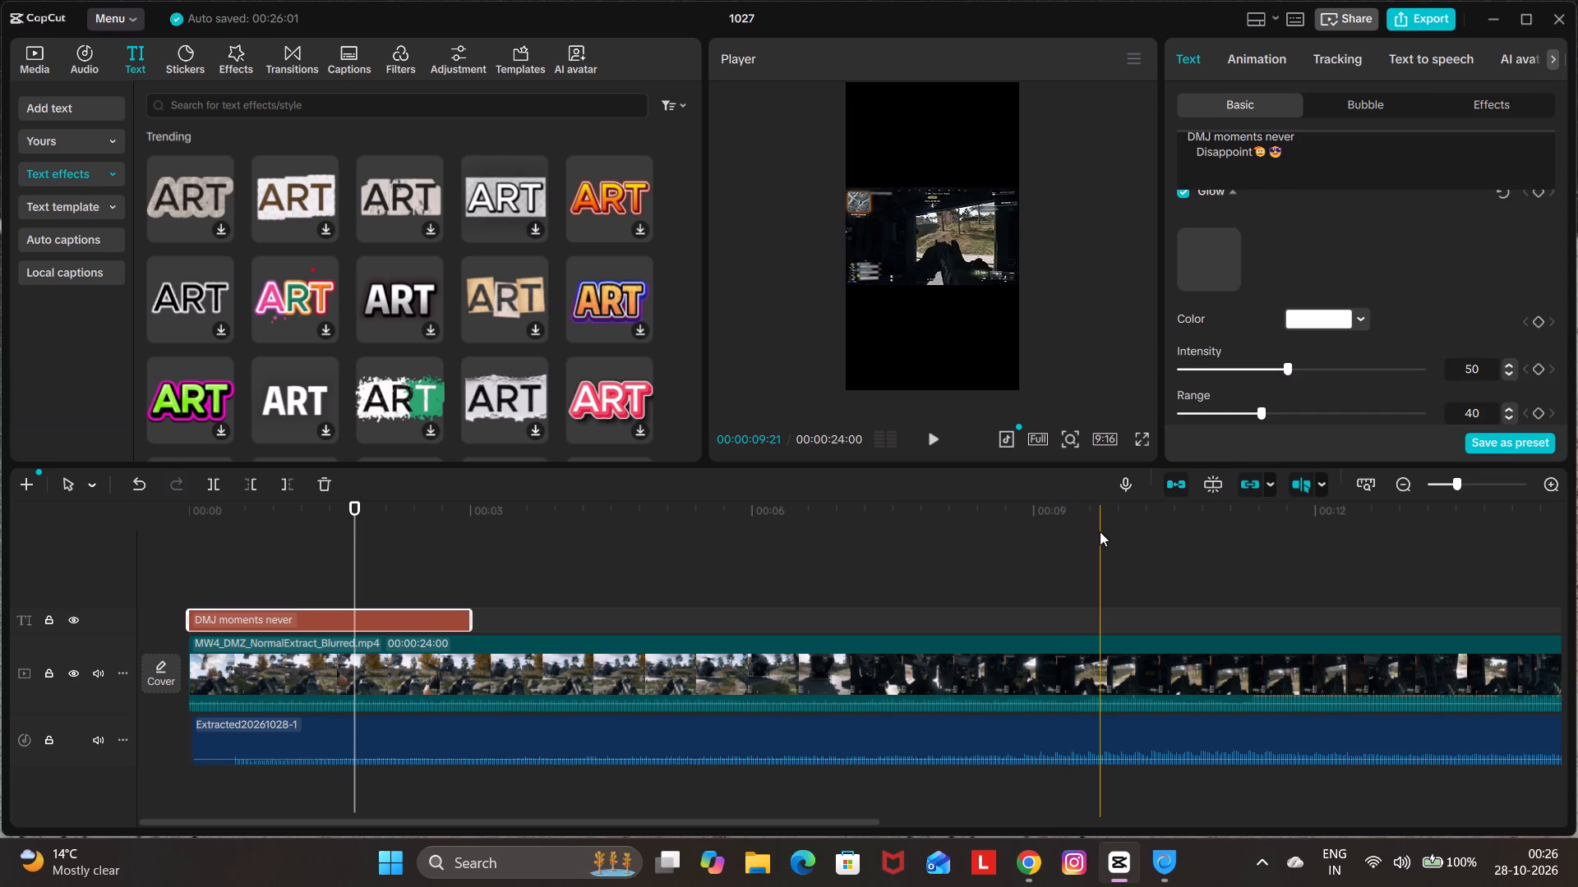
Extend the end of the title clip to the end of the footage, so it spans the full 24 seconds.
{"action": "left_click_drag", "start_coordinate": [468, 615], "coordinate": [541, 618]}
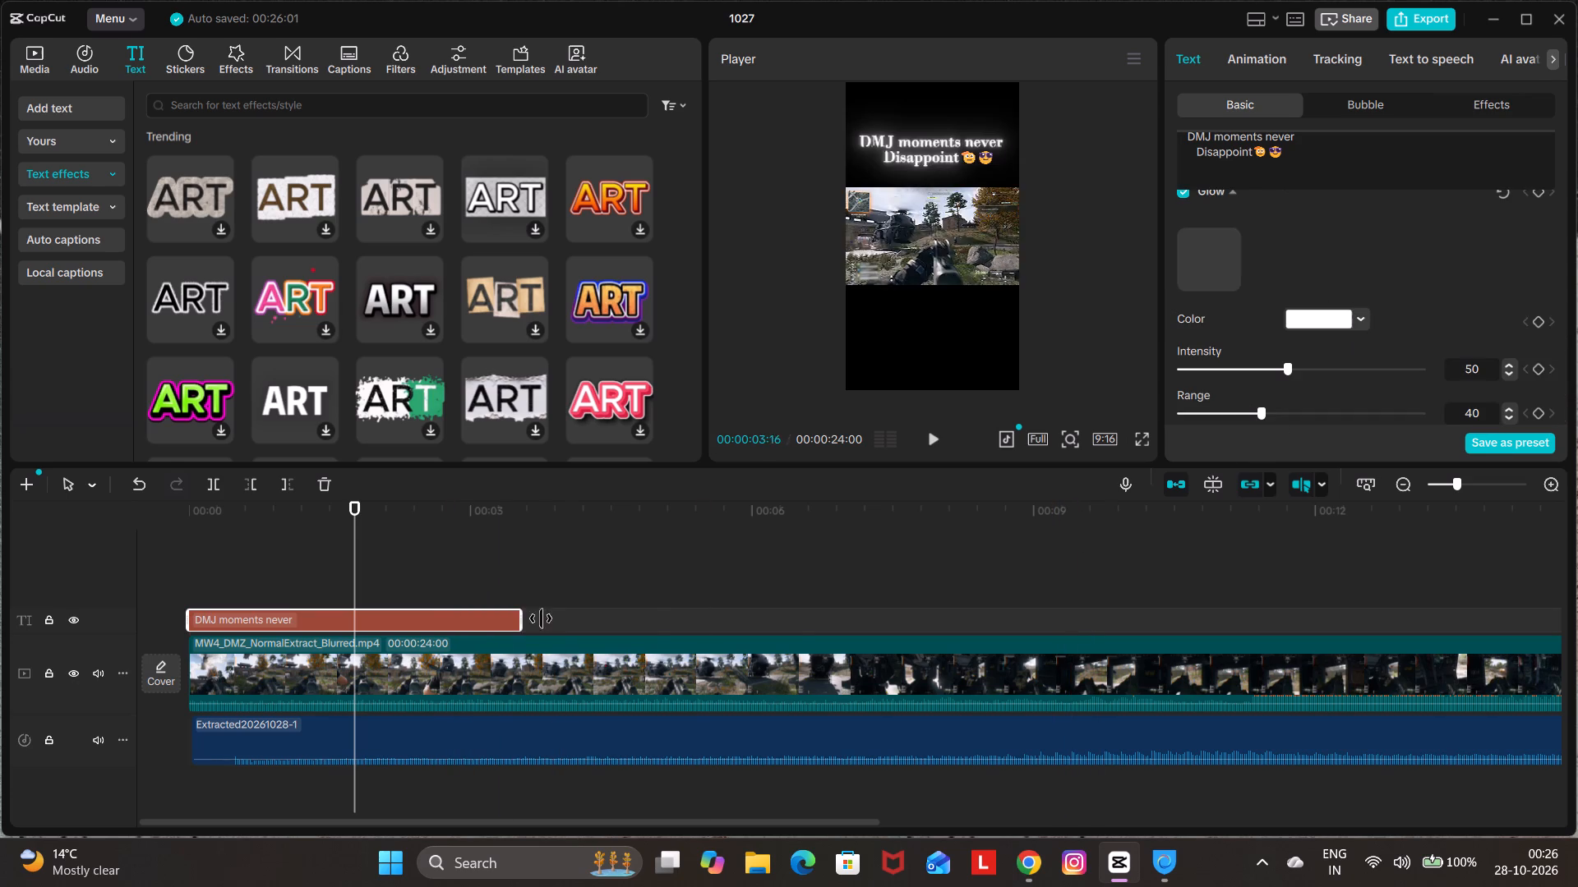
{"action": "left_click_drag", "start_coordinate": [541, 618], "coordinate": [1345, 668]}
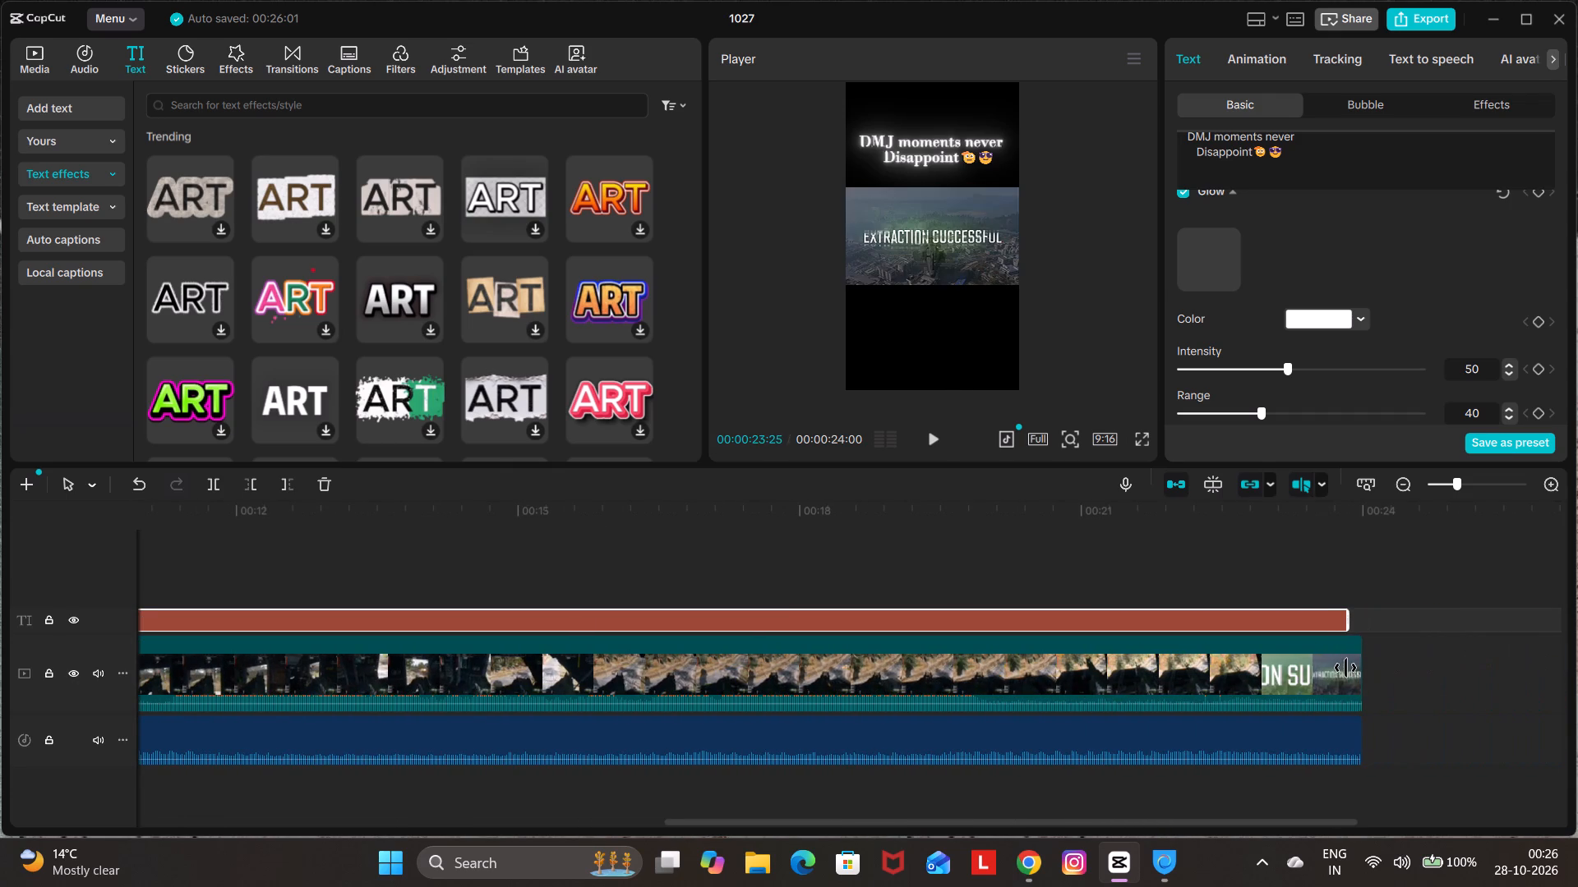
{"action": "left_click_drag", "start_coordinate": [1345, 668], "coordinate": [1359, 669]}
{"action": "left_click", "coordinate": [1240, 545]}
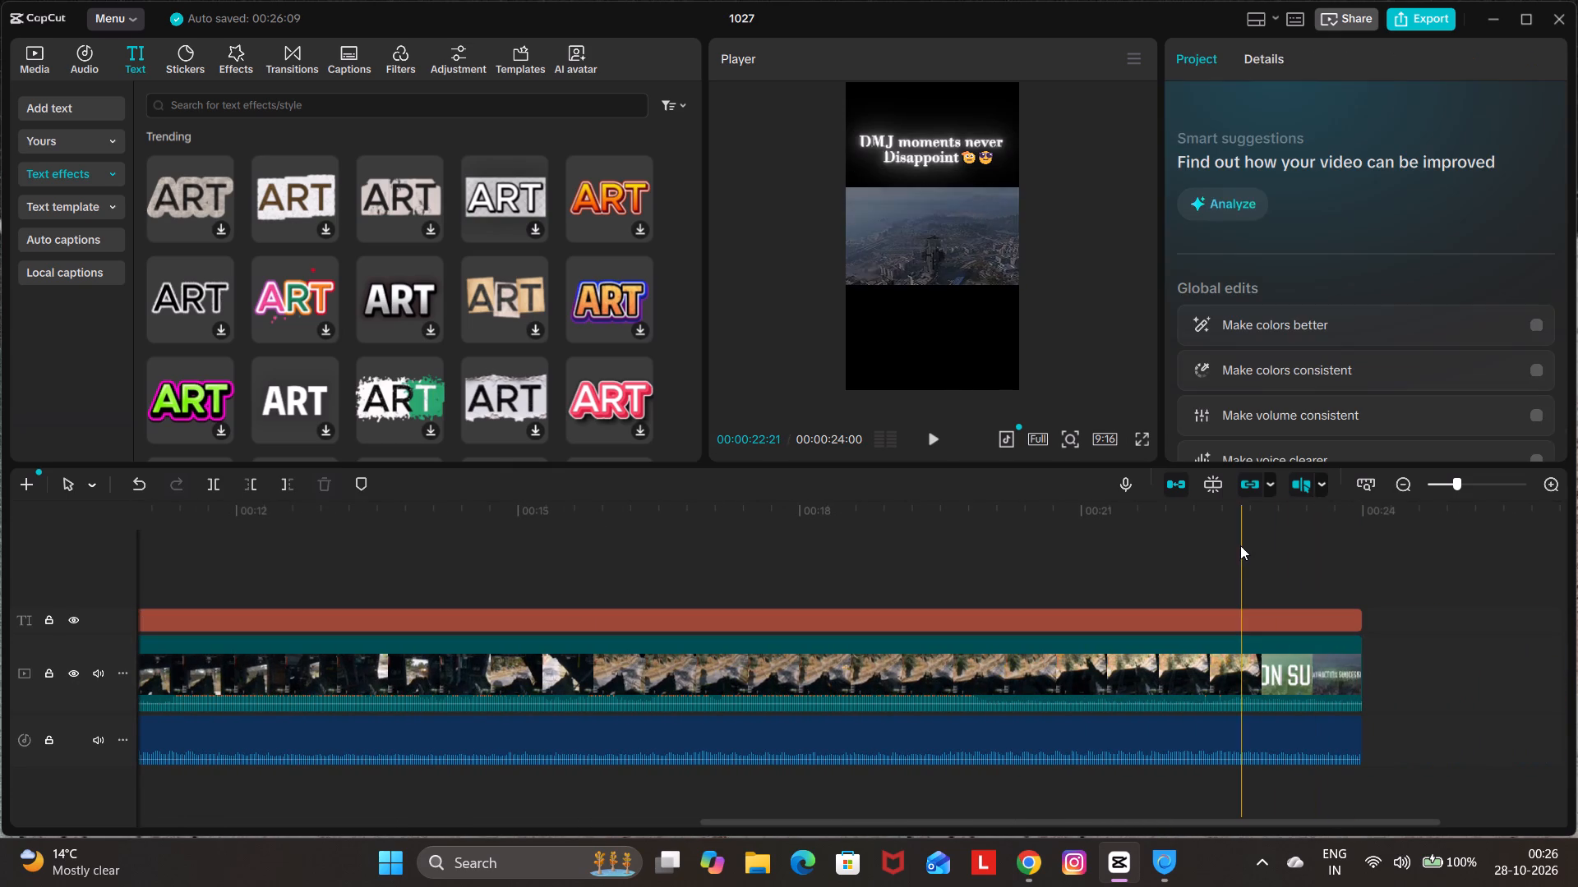
Play the video from the beginning and jump to other points to check the glowing title over the footage.
{"action": "left_click_drag", "start_coordinate": [856, 526], "coordinate": [204, 595]}
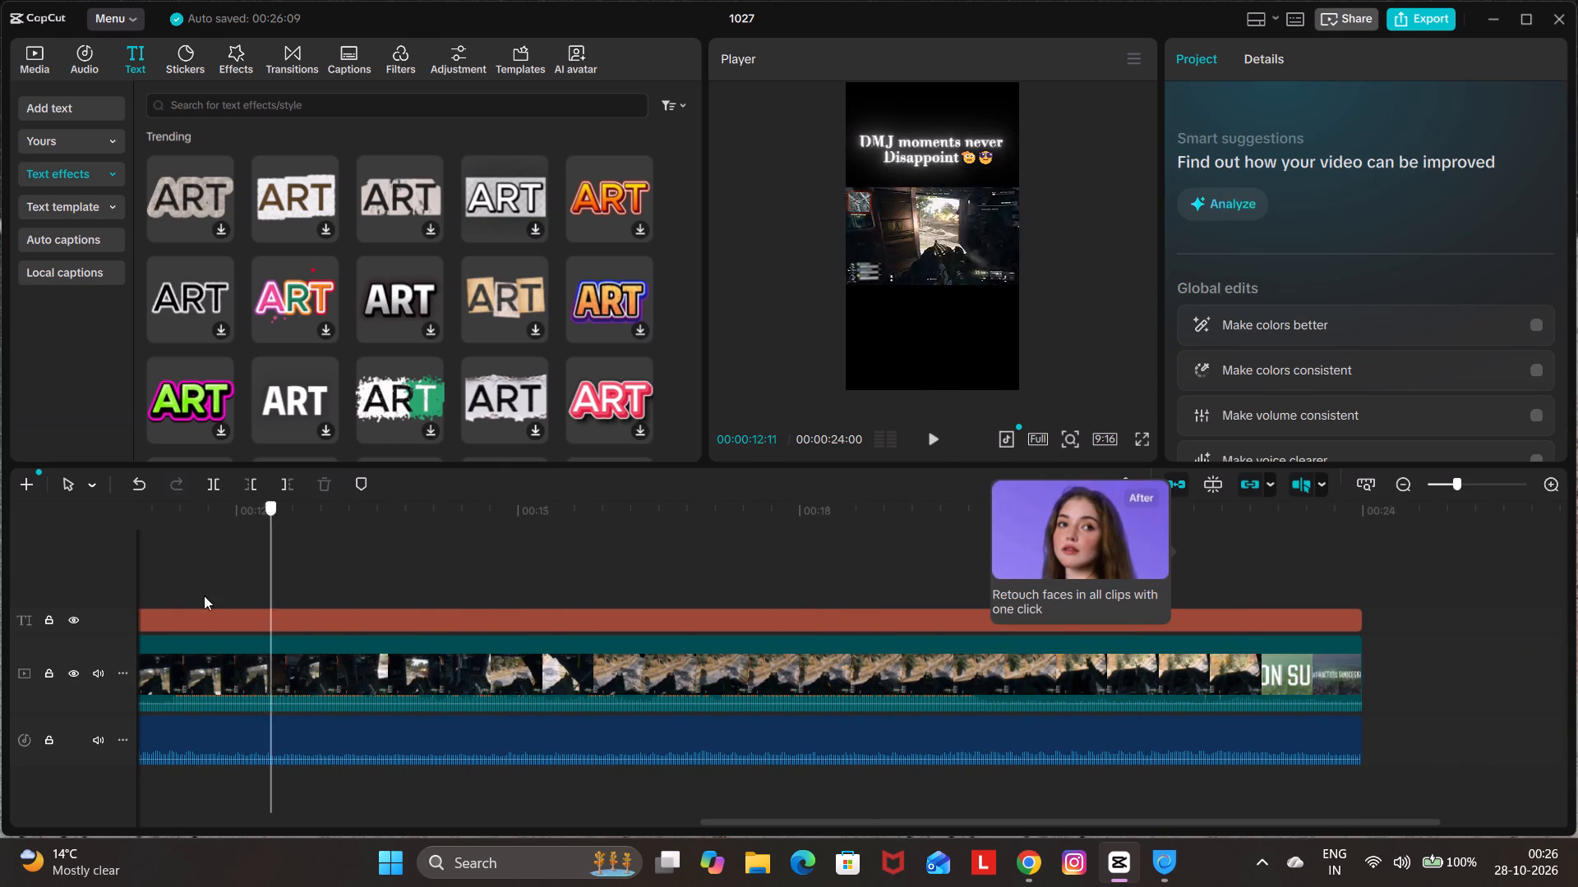
{"action": "left_click_drag", "start_coordinate": [204, 595], "coordinate": [62, 628]}
{"action": "key", "text": "space"}
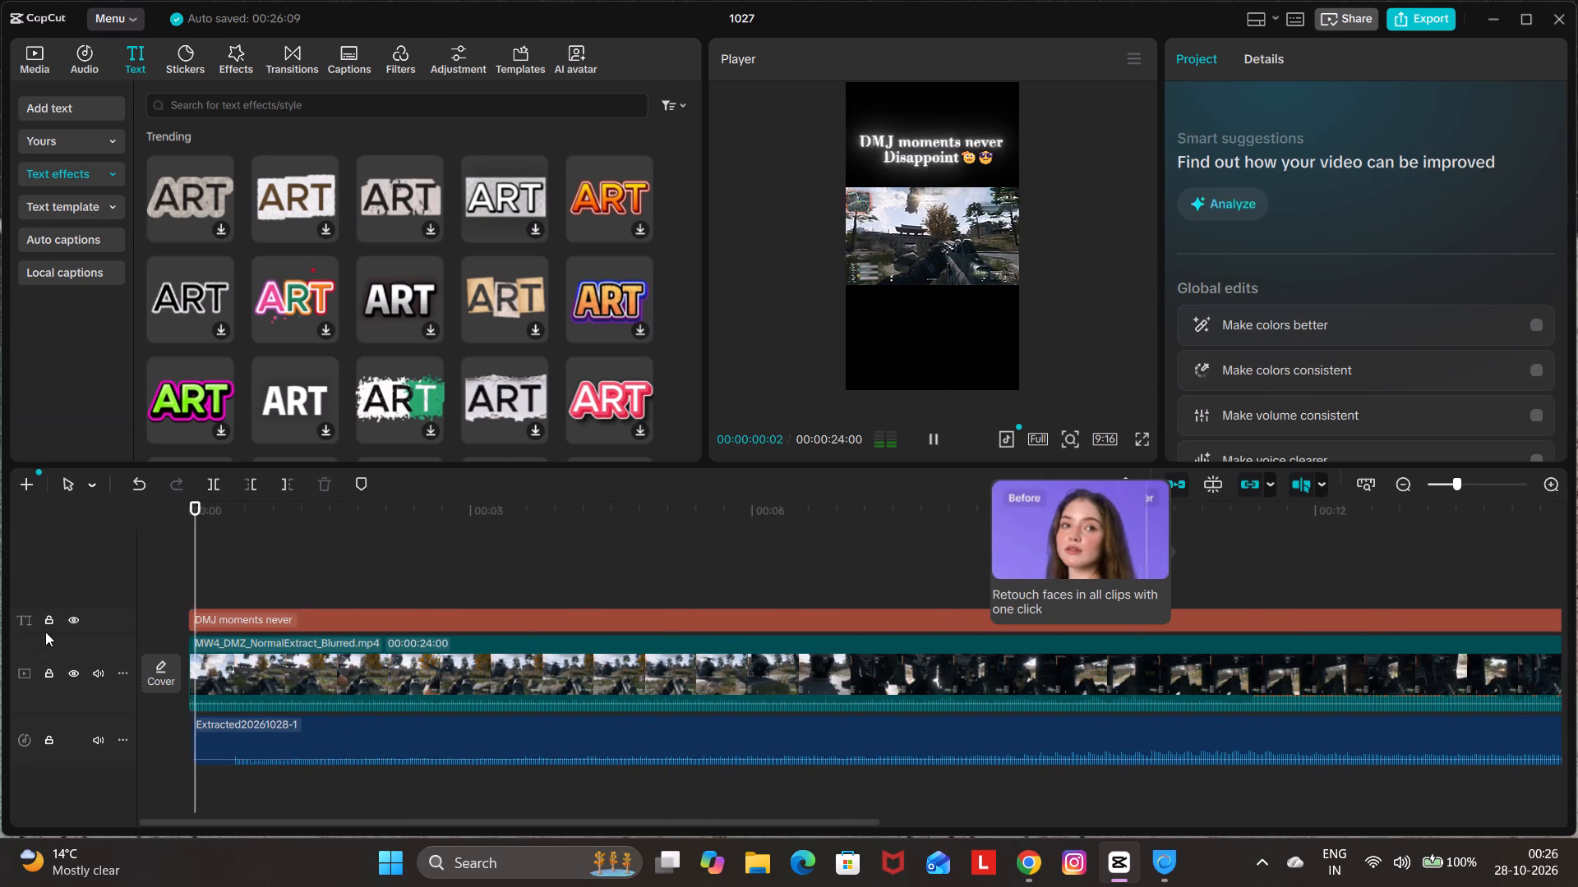
{"action": "left_click", "coordinate": [1239, 541]}
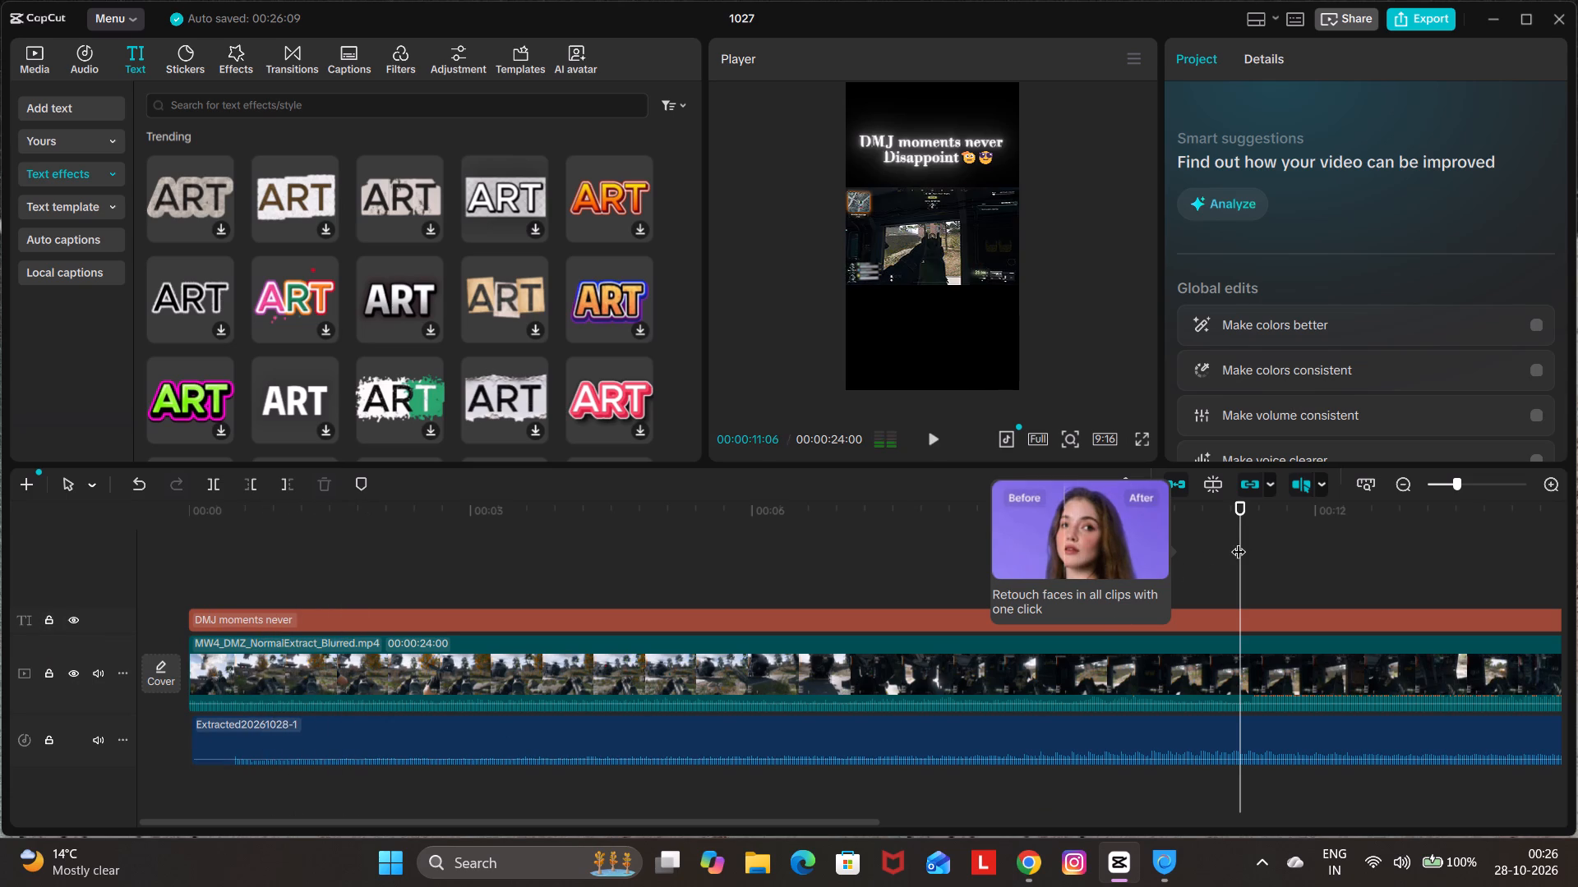
{"action": "left_click", "coordinate": [721, 578]}
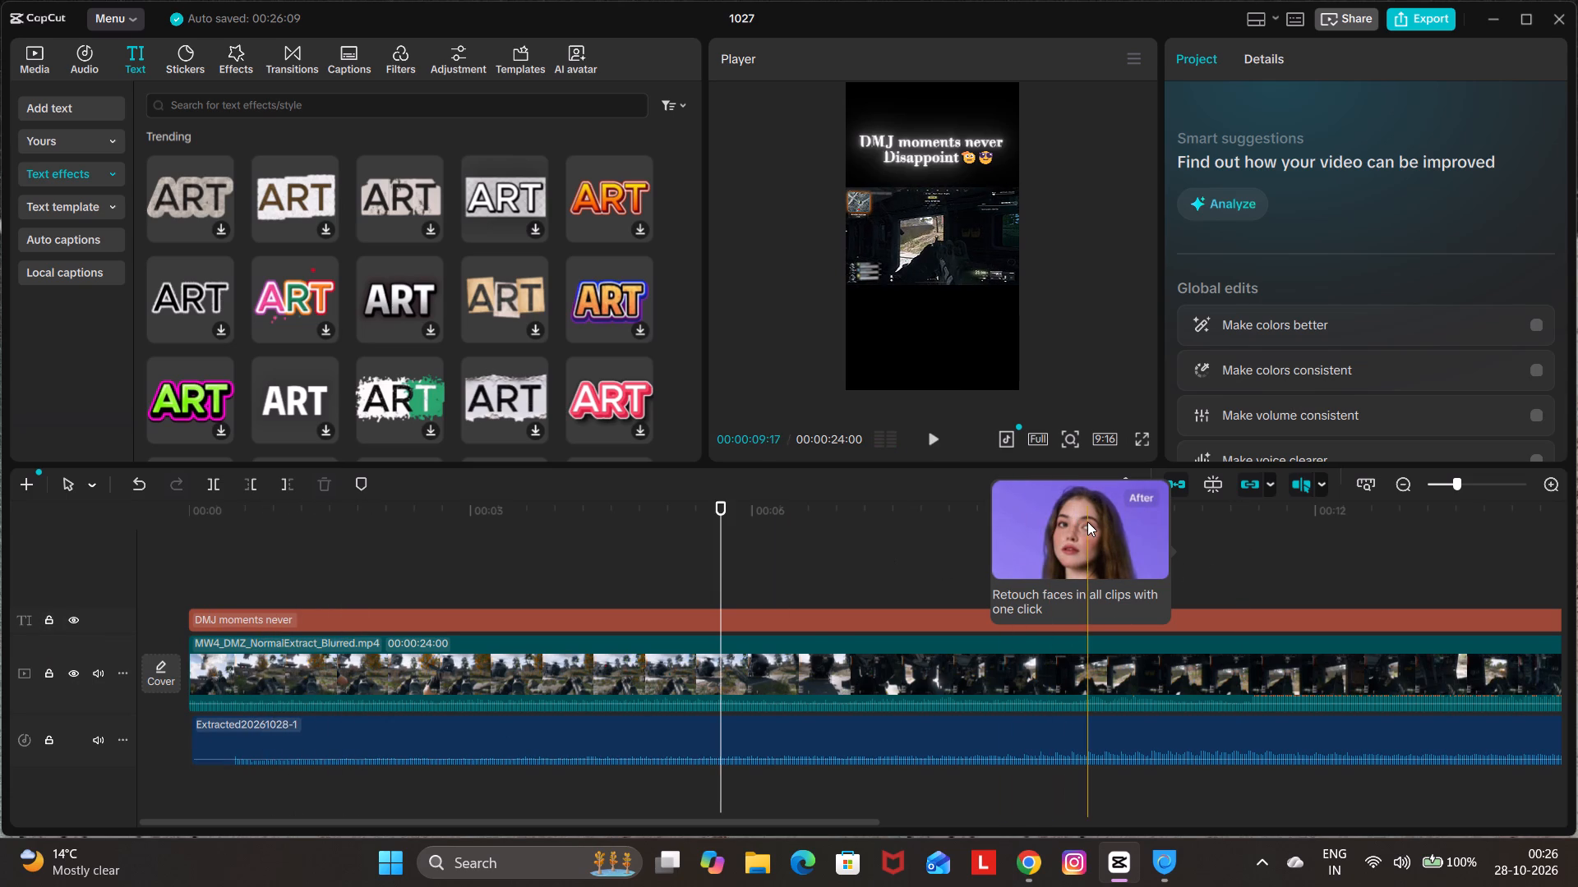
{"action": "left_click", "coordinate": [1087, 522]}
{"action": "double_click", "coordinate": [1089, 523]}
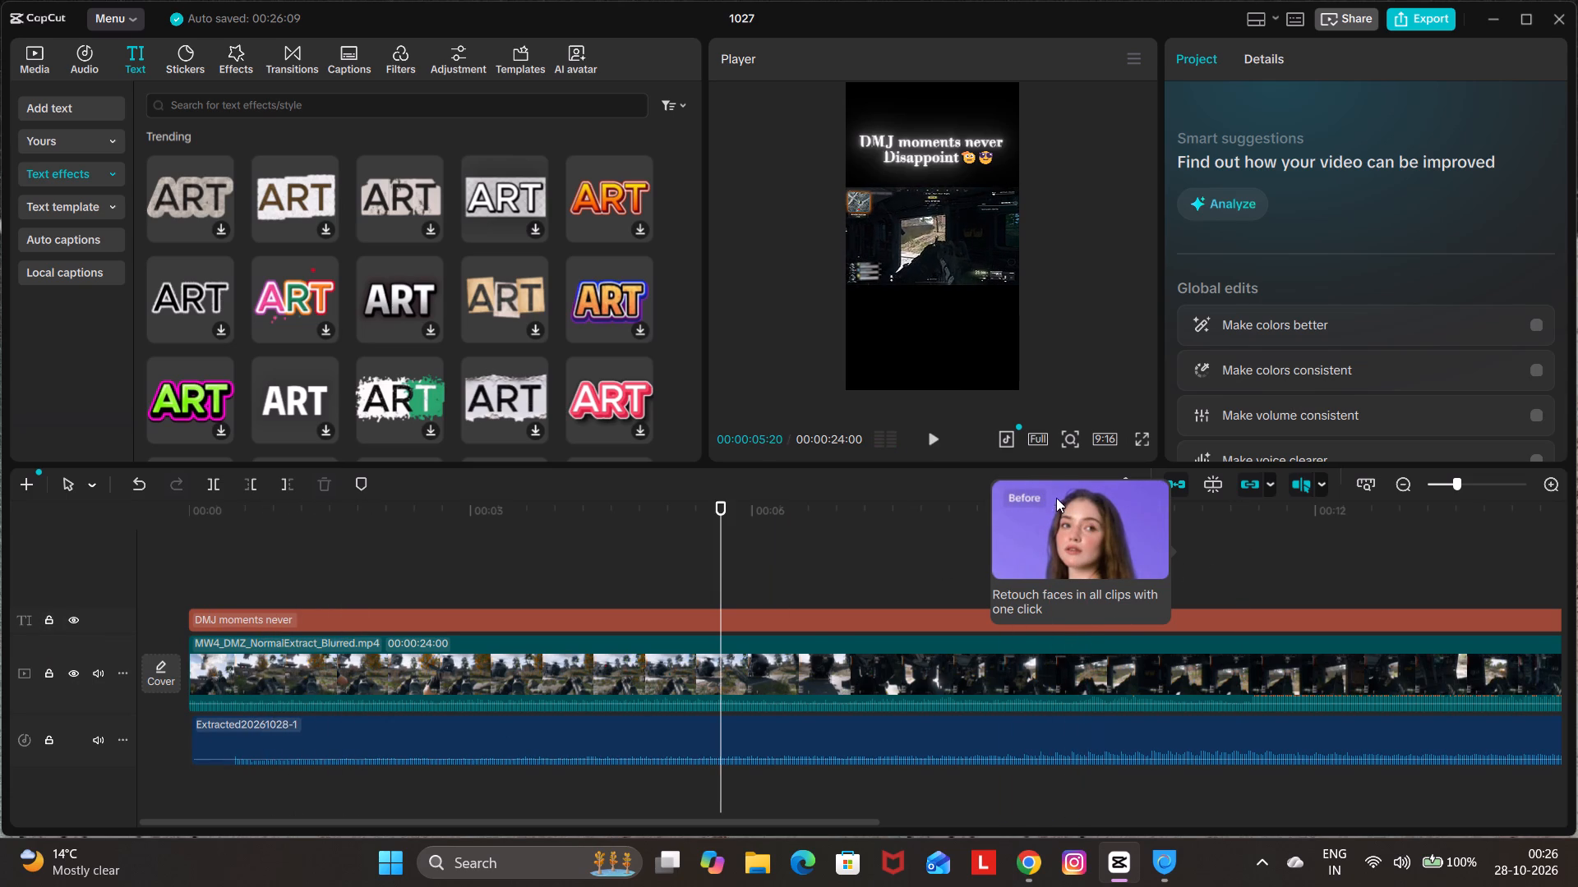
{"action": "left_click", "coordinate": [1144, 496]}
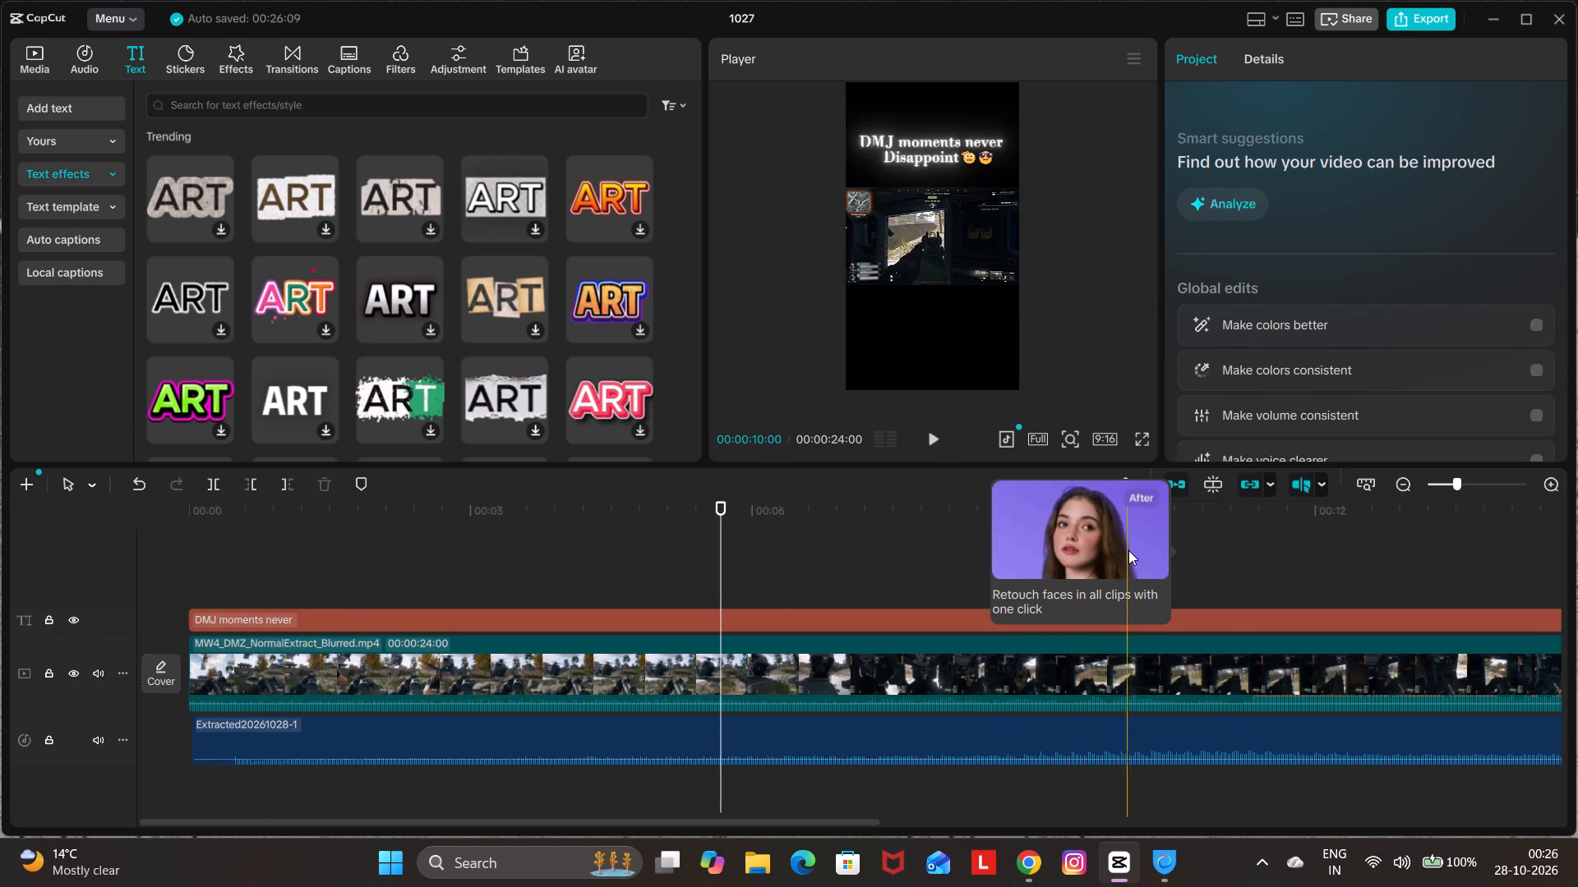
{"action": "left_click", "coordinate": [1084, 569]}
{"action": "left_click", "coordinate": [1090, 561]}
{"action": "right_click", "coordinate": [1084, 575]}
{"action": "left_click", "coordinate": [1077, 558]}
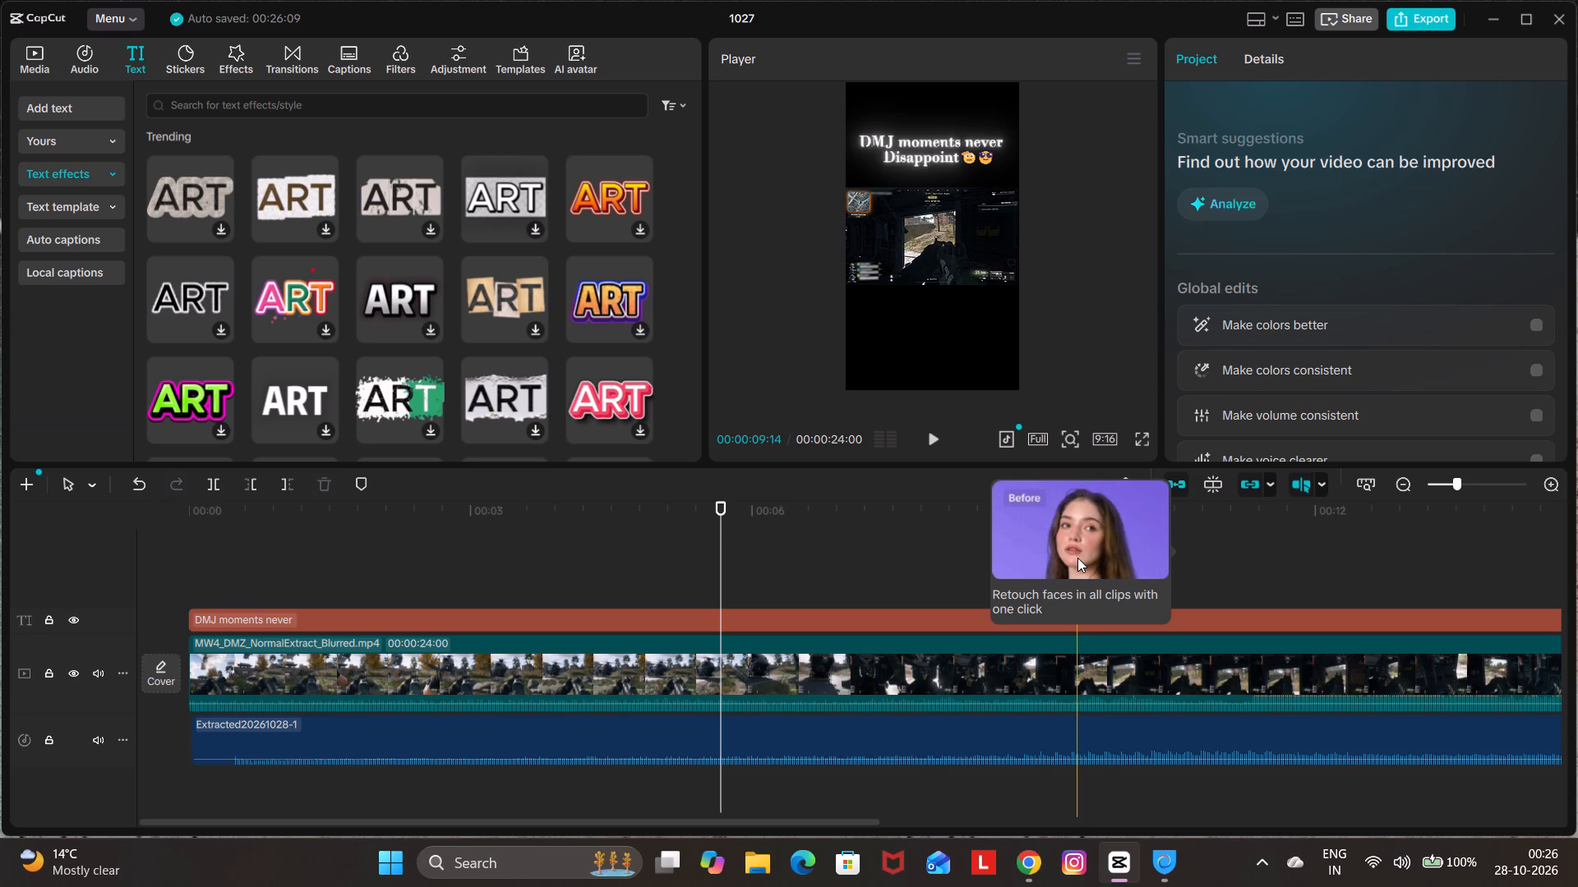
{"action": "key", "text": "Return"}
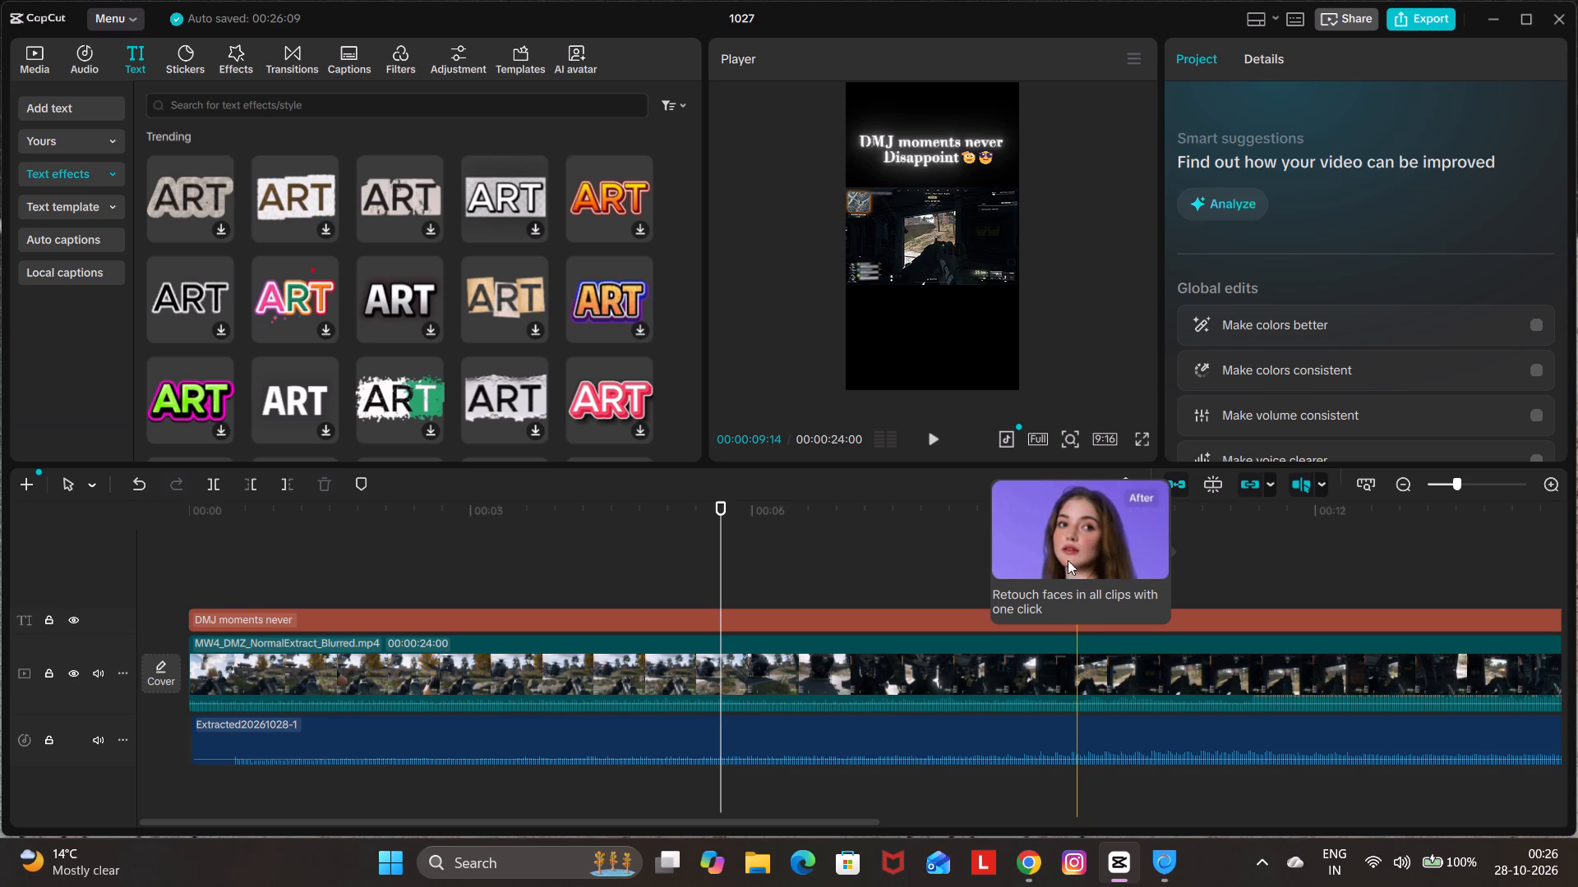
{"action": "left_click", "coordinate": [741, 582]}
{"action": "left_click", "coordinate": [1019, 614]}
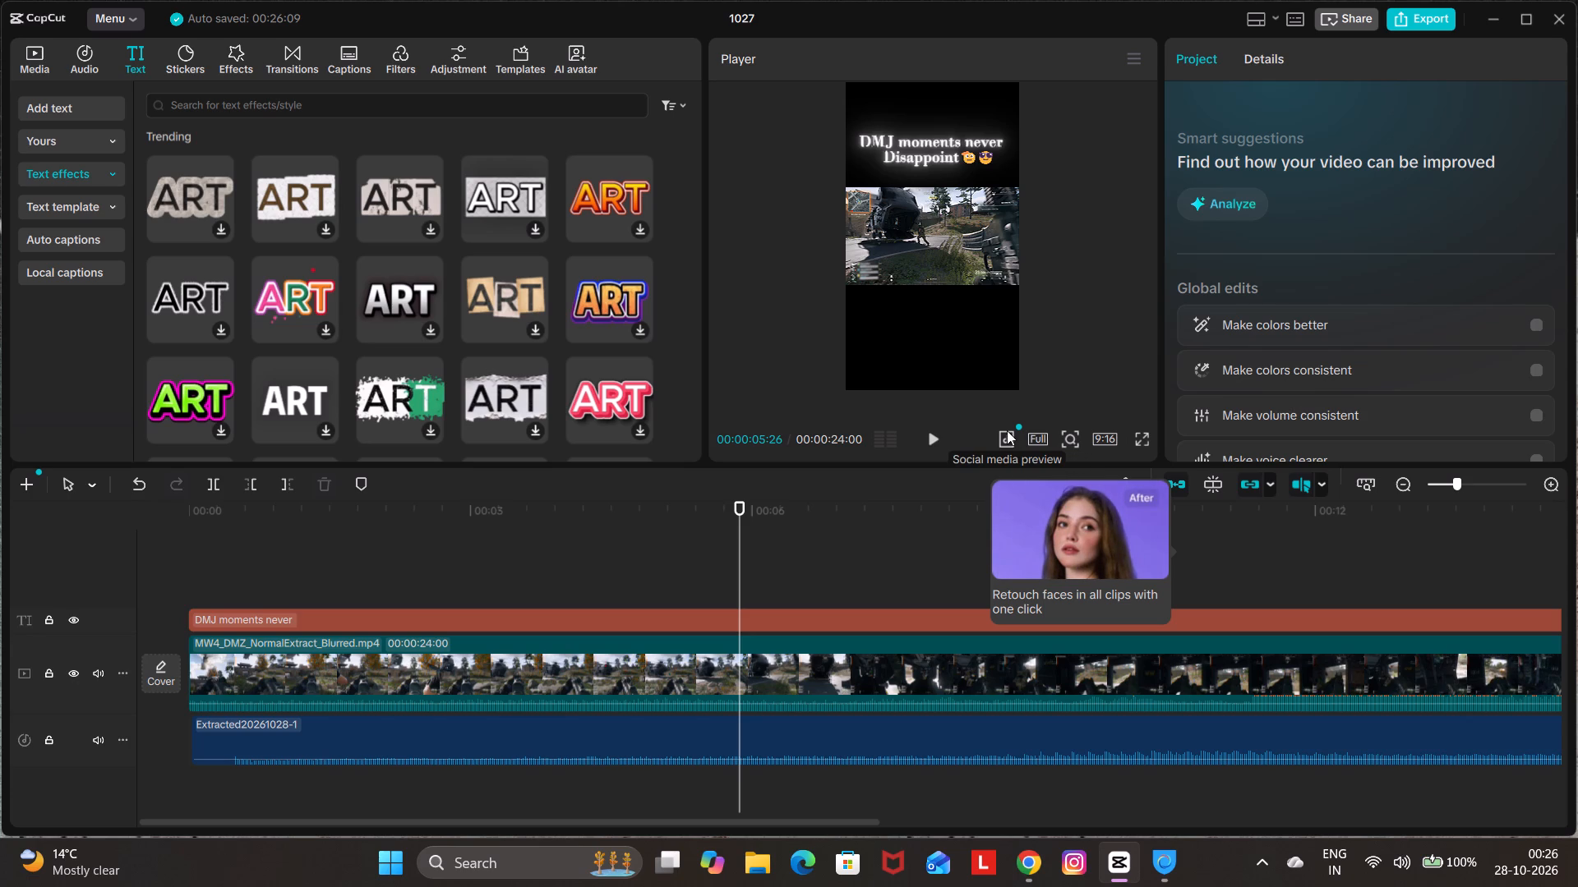
Review the video in full screen from the beginning, and return to the editor.
{"action": "left_click", "coordinate": [1137, 440]}
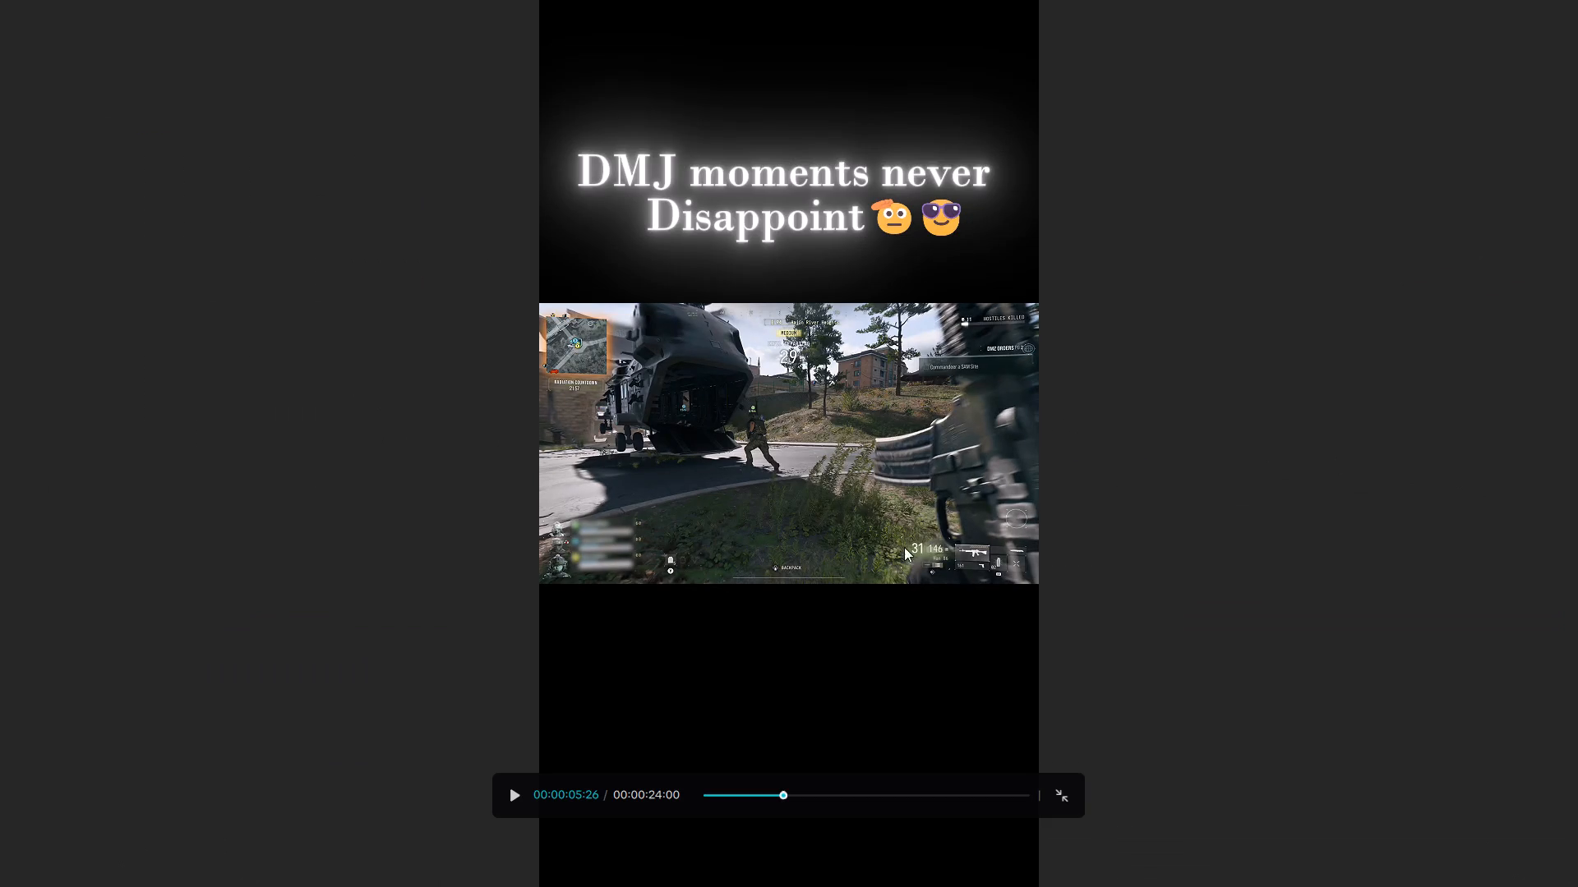
{"action": "left_click", "coordinate": [704, 796]}
{"action": "key", "text": "space"}
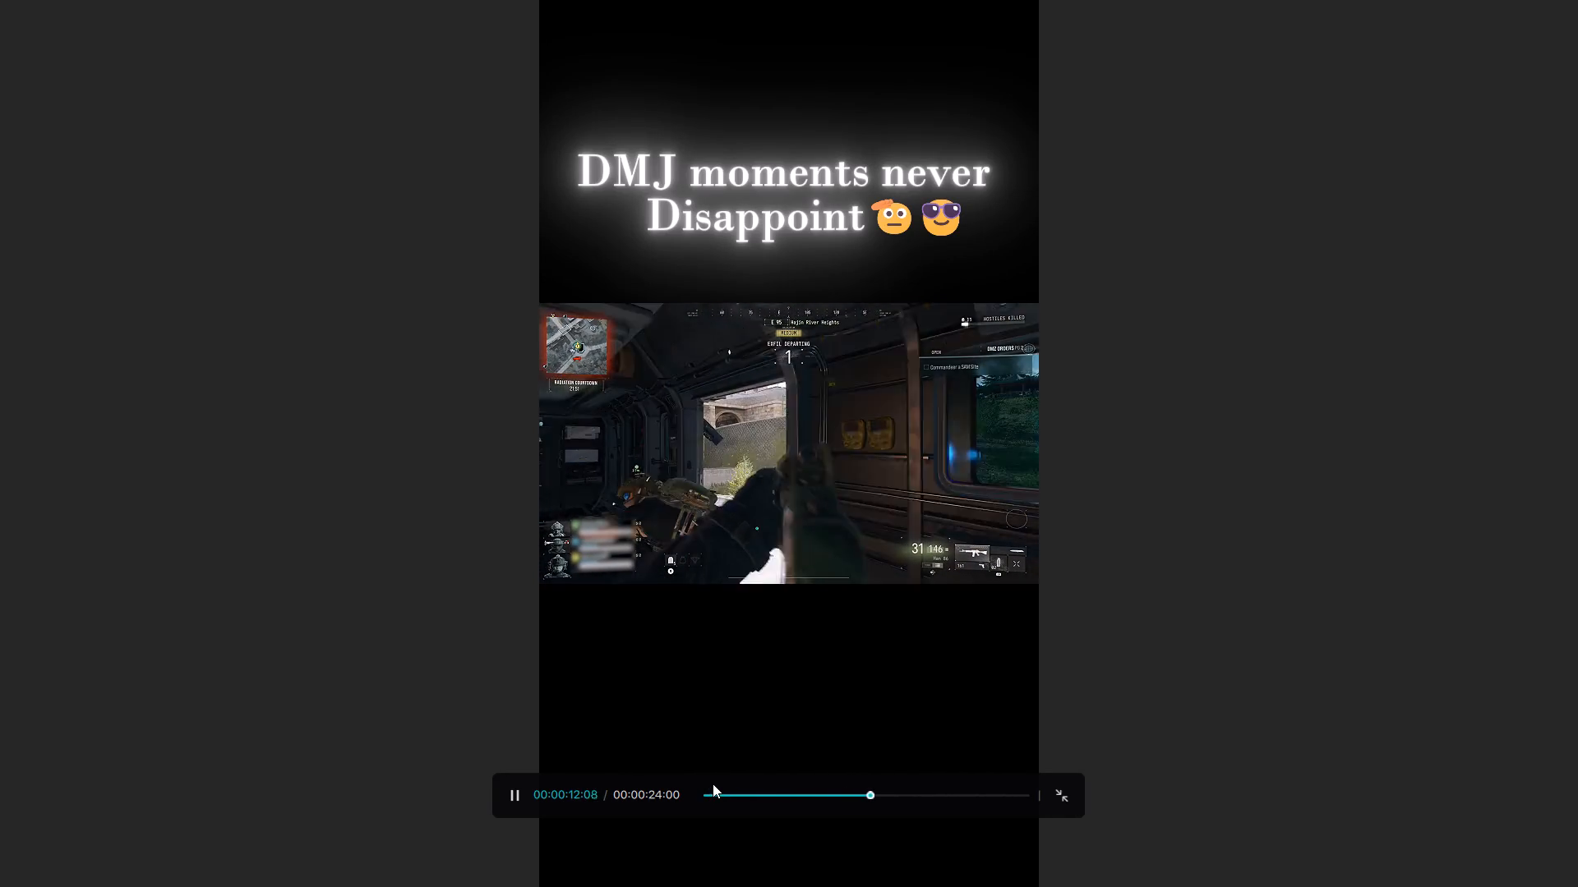
{"action": "left_click", "coordinate": [1059, 798]}
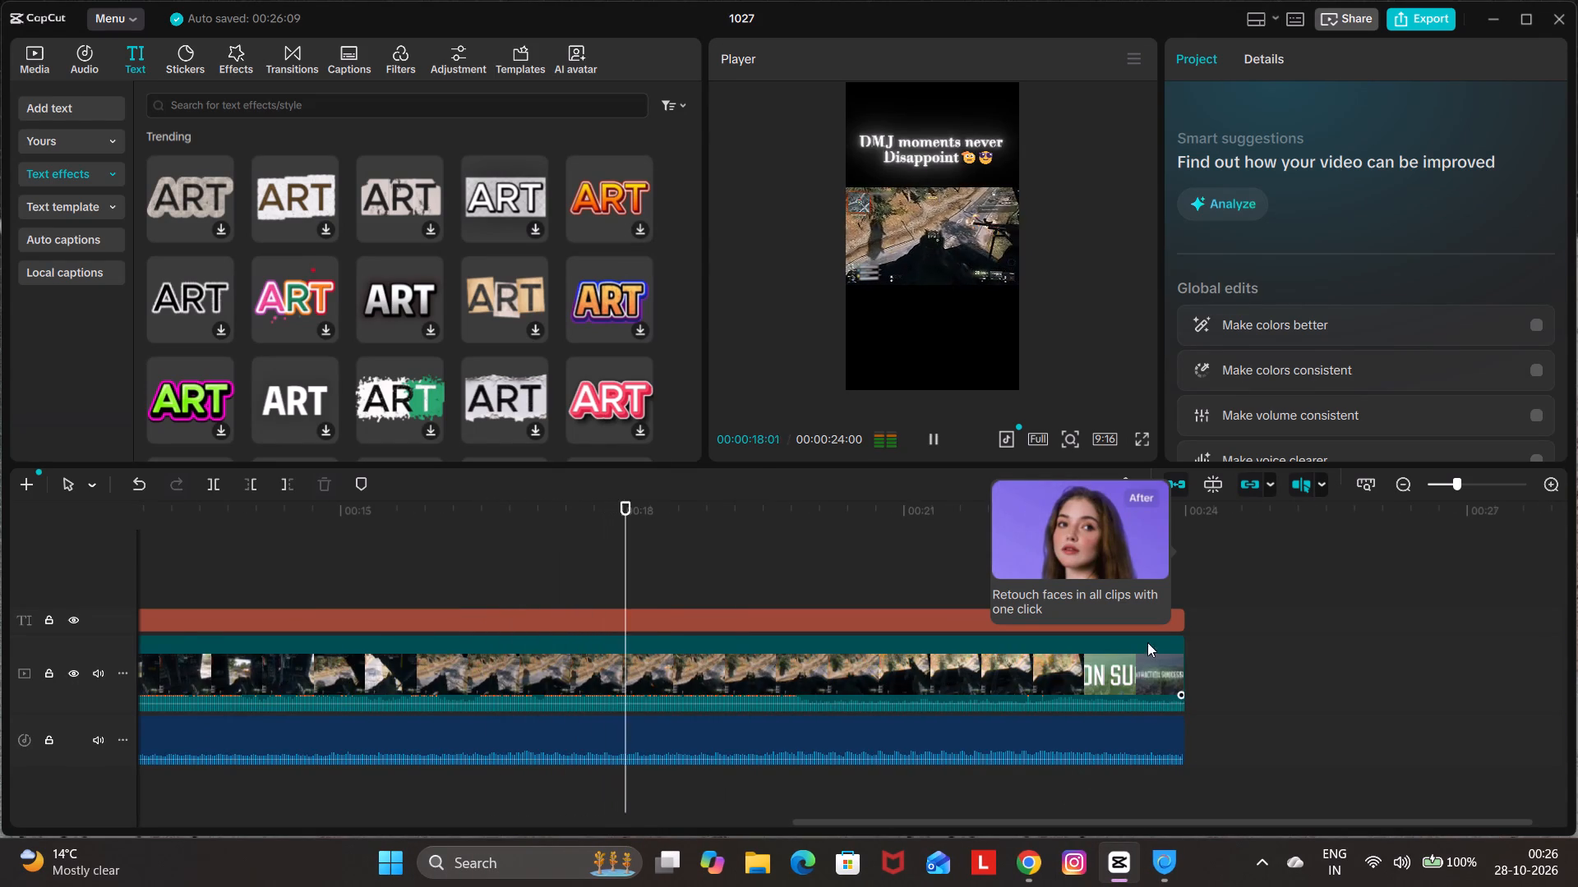
Open the export settings for the project and set the frame rate to 60fps.
{"action": "left_click", "coordinate": [1433, 15]}
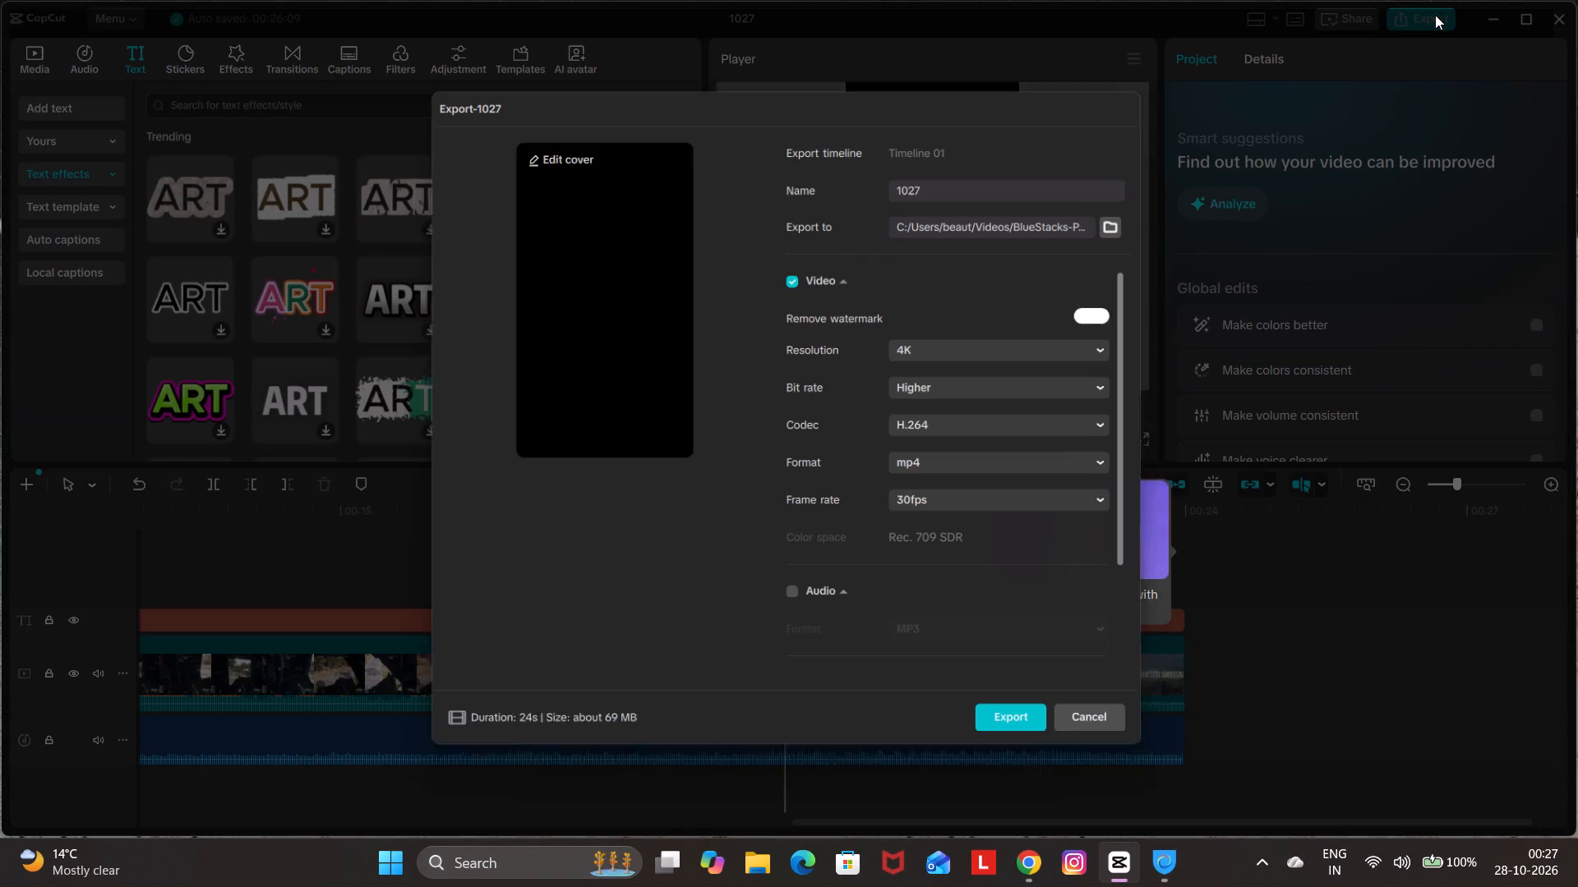
{"action": "left_click", "coordinate": [955, 503]}
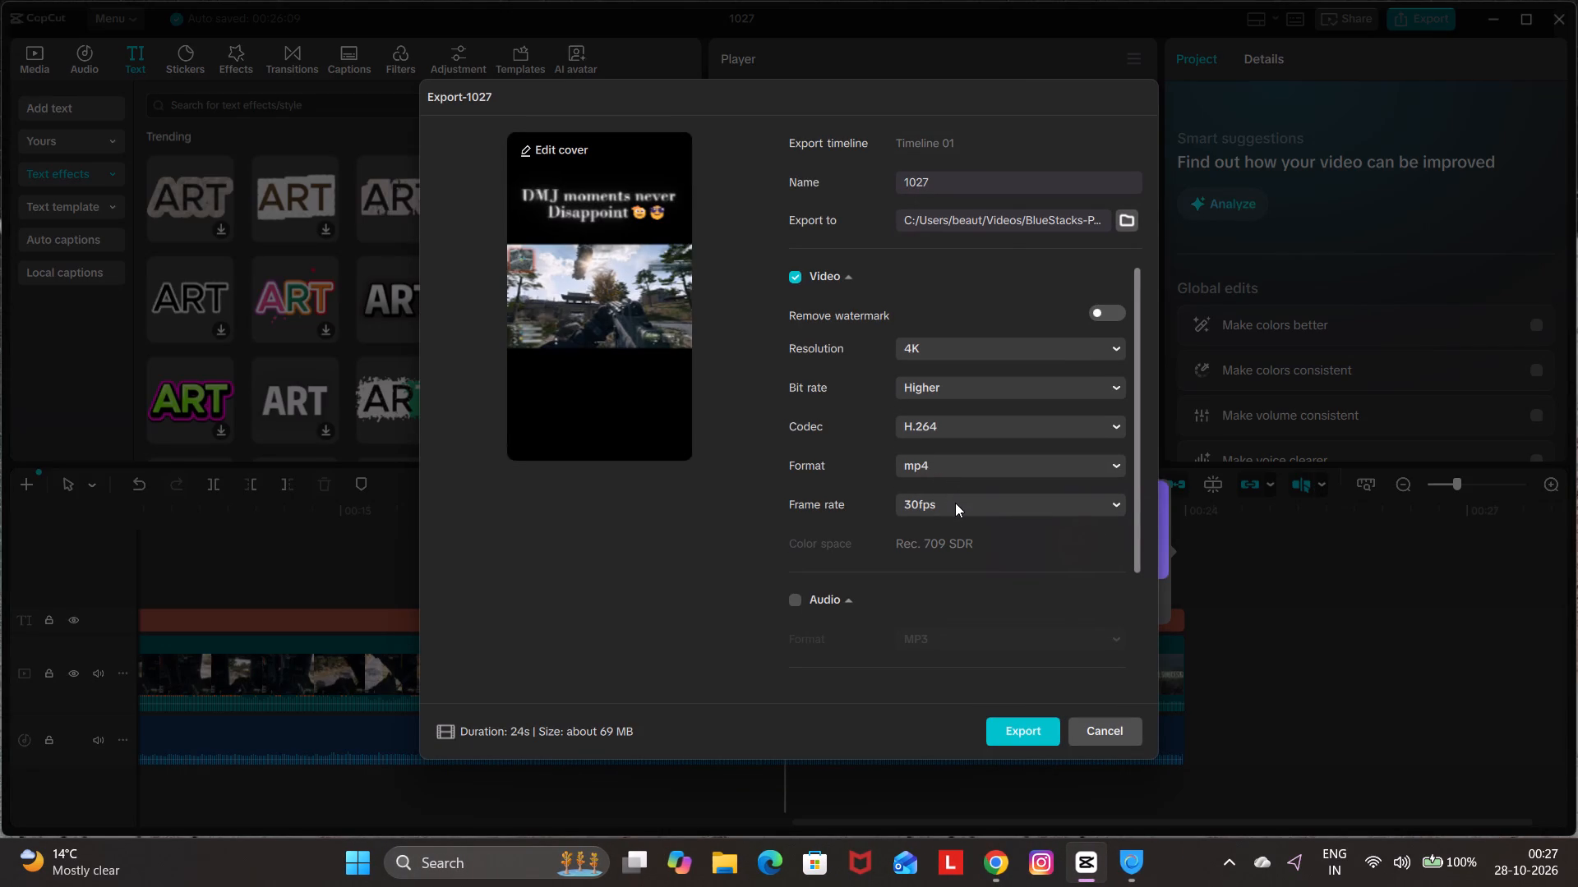
{"action": "left_click", "coordinate": [945, 733]}
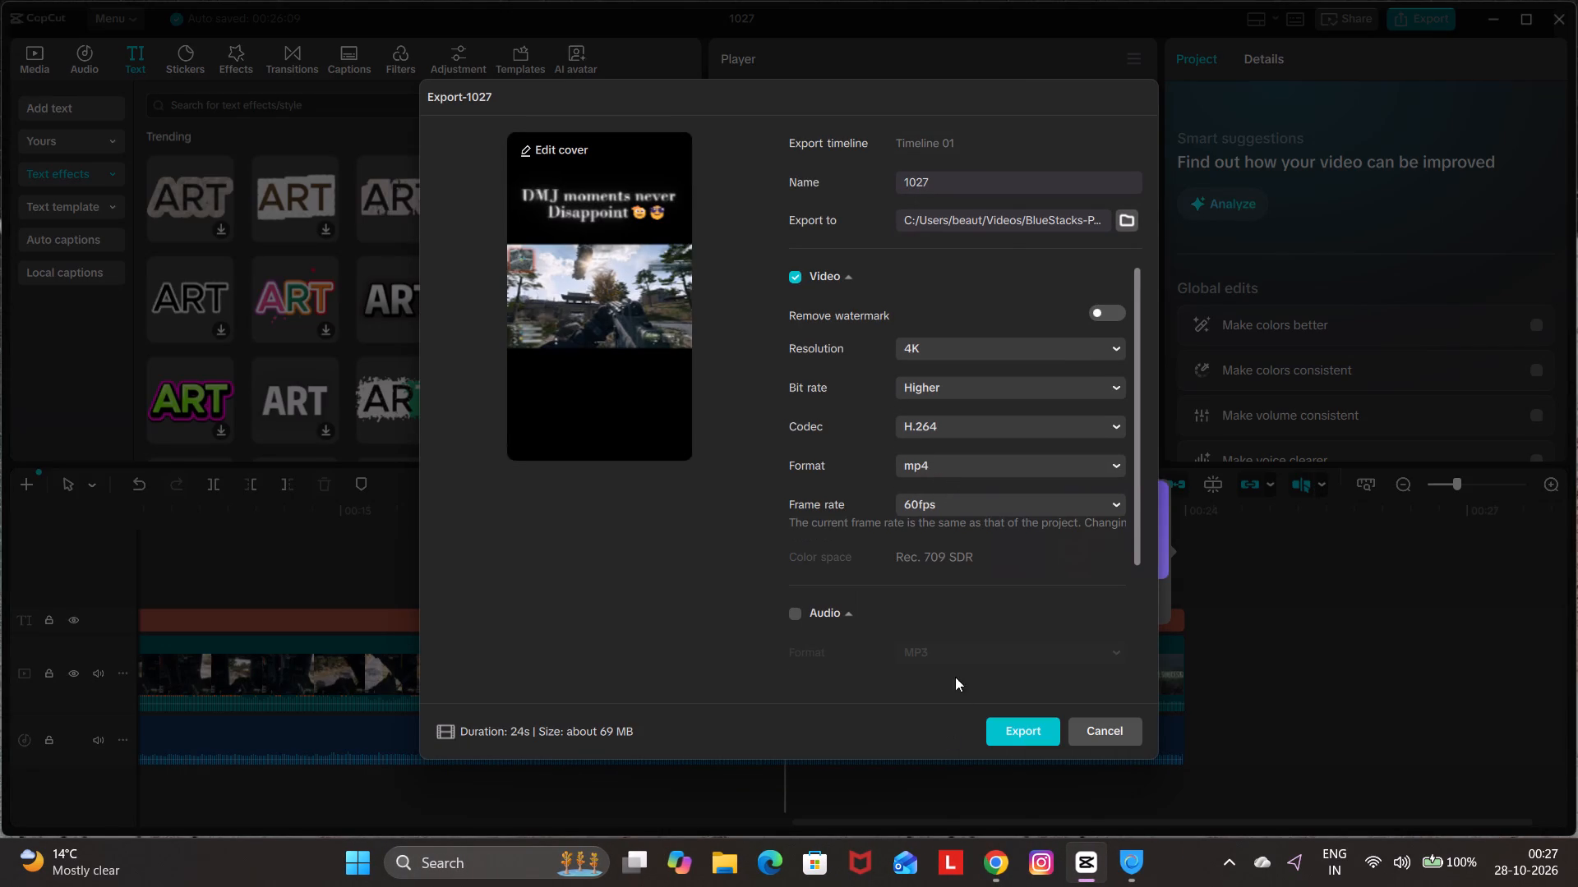
Name the export file "DMJ" and start exporting the video.
{"action": "left_click", "coordinate": [947, 182]}
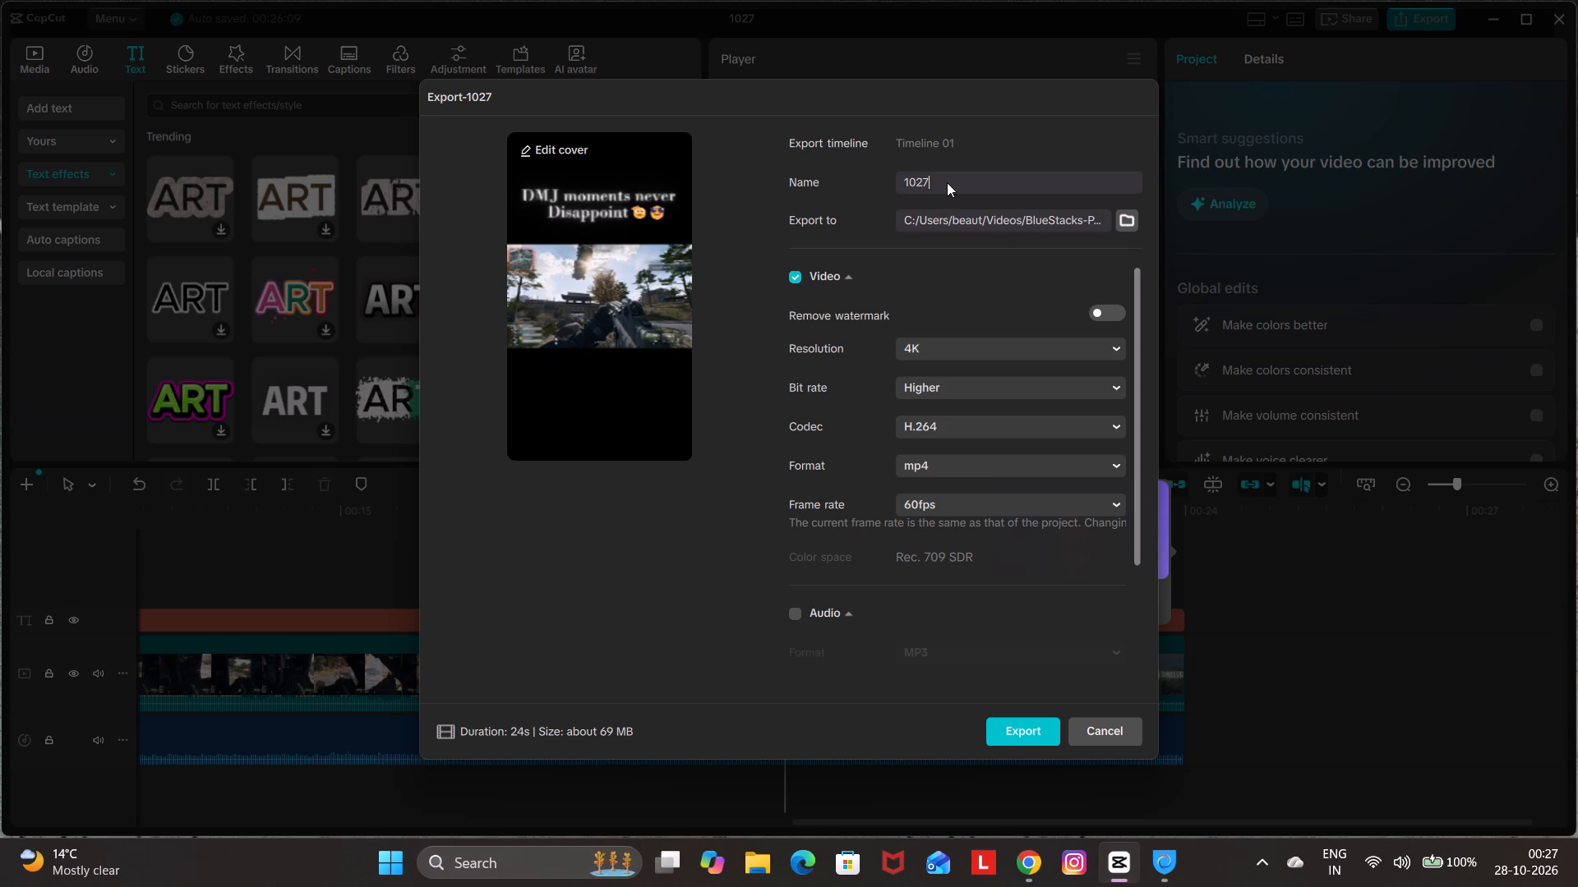
{"action": "key", "text": "BackSpace"}
{"action": "key", "text": "BackSpace"}
{"action": "key", "text": "BackSpace"}
{"action": "key", "text": "BackSpace"}
{"action": "key", "text": "BackSpace"}
{"action": "key", "text": "BackSpace"}
{"action": "key", "text": "BackSpace"}
{"action": "key", "text": "BackSpace"}
{"action": "key", "text": "BackSpace"}
{"action": "key", "text": "BackSpace"}
{"action": "key", "text": "BackSpace"}
{"action": "type", "text": "DMJ"}
{"action": "key", "text": "Return"}
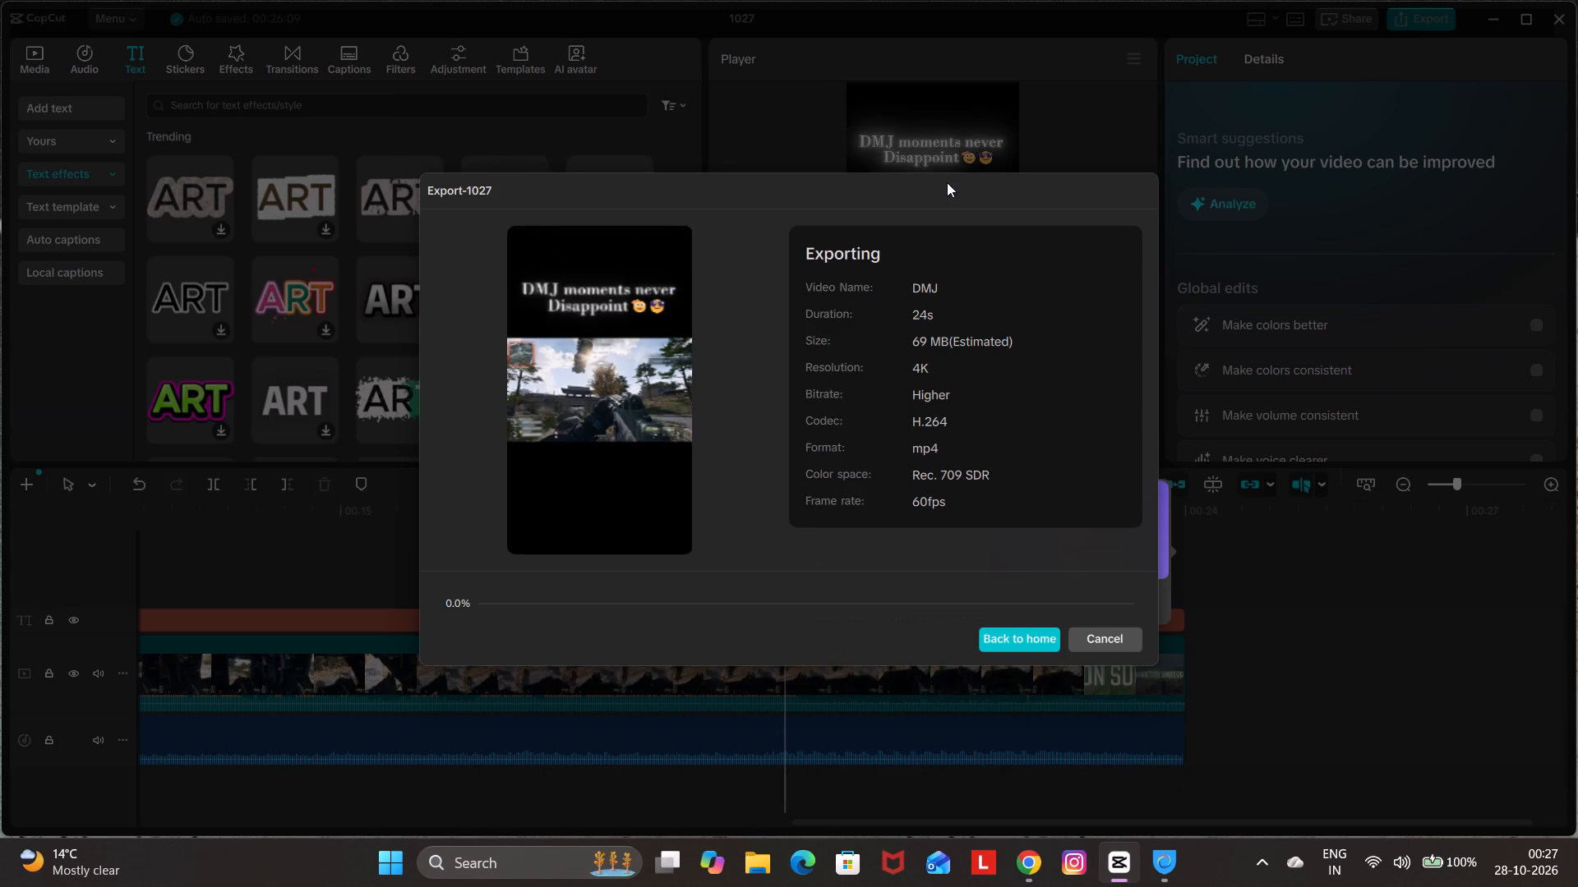